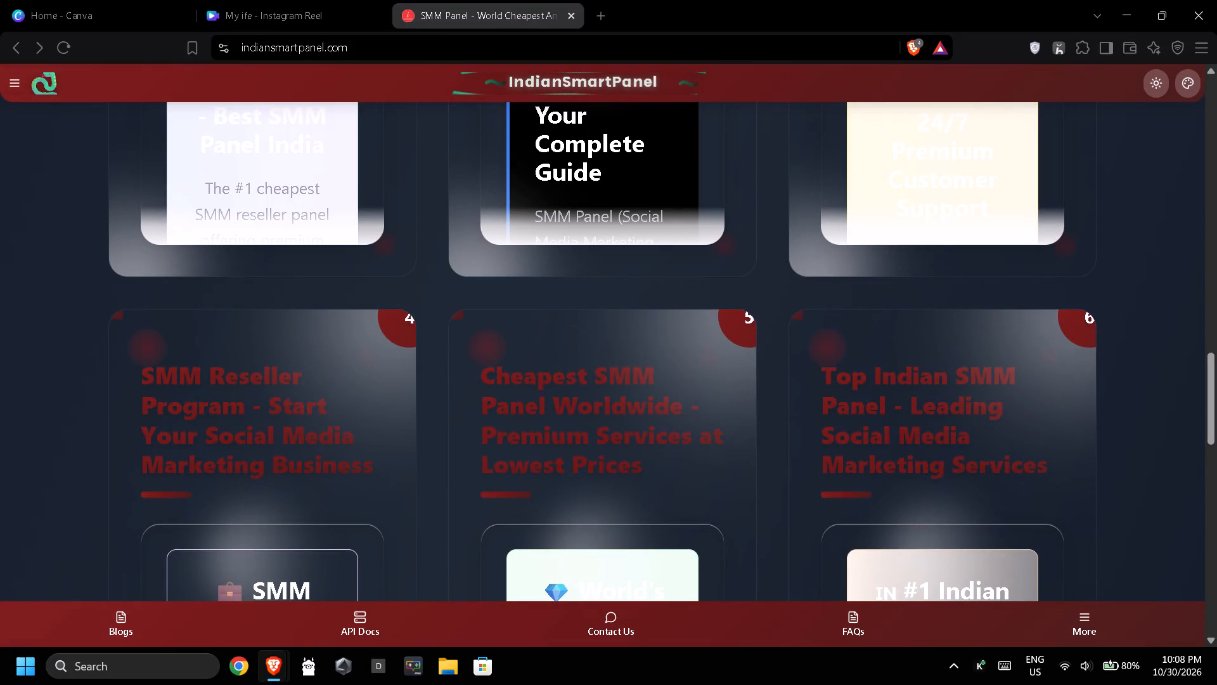
Look through the IndianSmartPanel site's extra links, home page sign-in section and navigation menu.
{"action": "left_click", "coordinate": [1093, 624]}
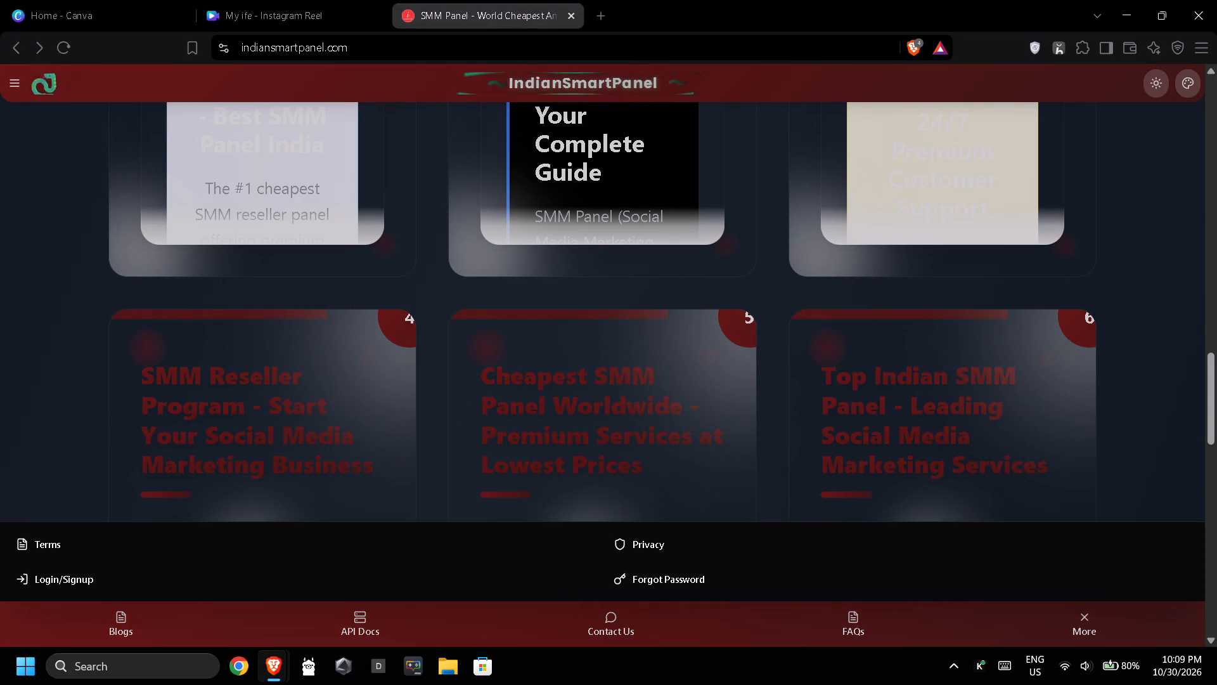
{"action": "left_click", "coordinate": [1093, 622]}
{"action": "scroll", "coordinate": [742, 580], "scroll_direction": "up", "scroll_amount": 17}
{"action": "scroll", "coordinate": [740, 579], "scroll_direction": "up", "scroll_amount": 7}
{"action": "left_click", "coordinate": [799, 442]}
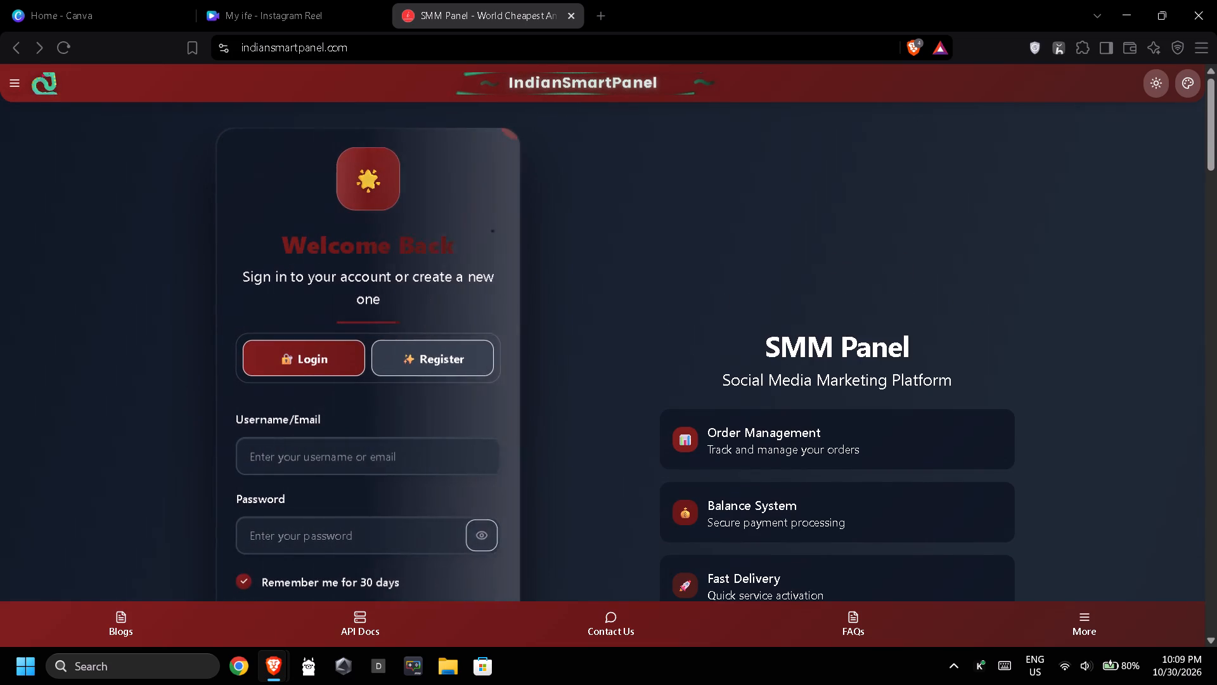
{"action": "left_click", "coordinate": [16, 88]}
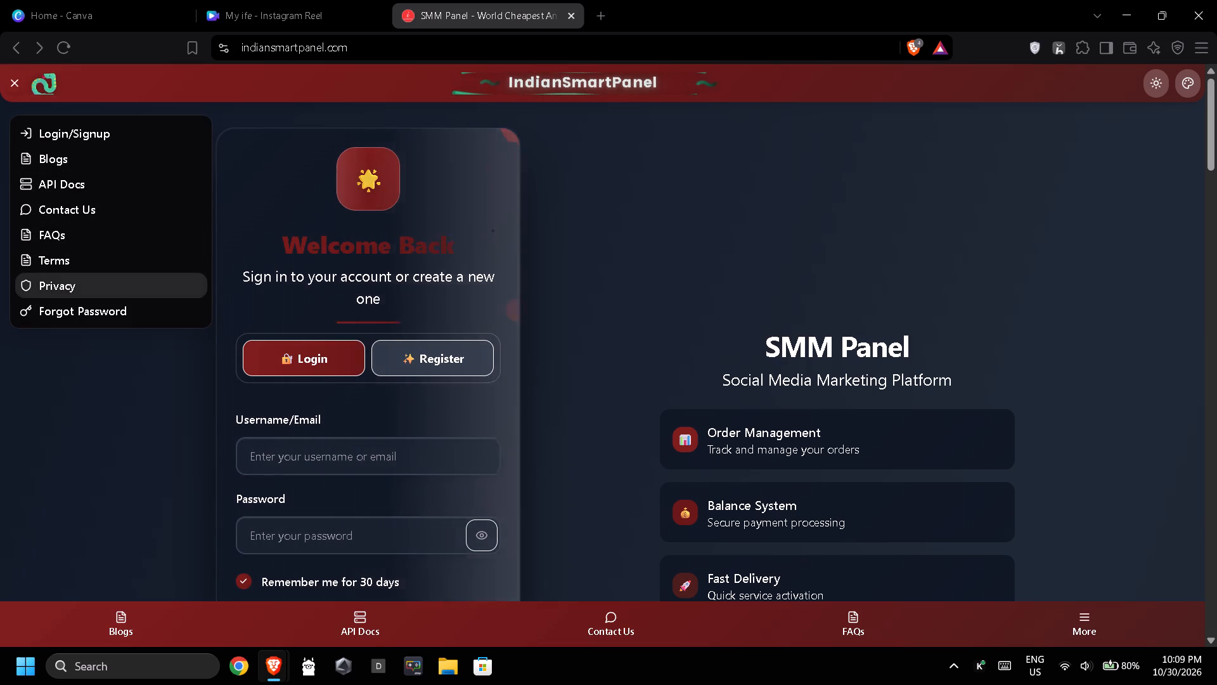
{"action": "left_click", "coordinate": [71, 303]}
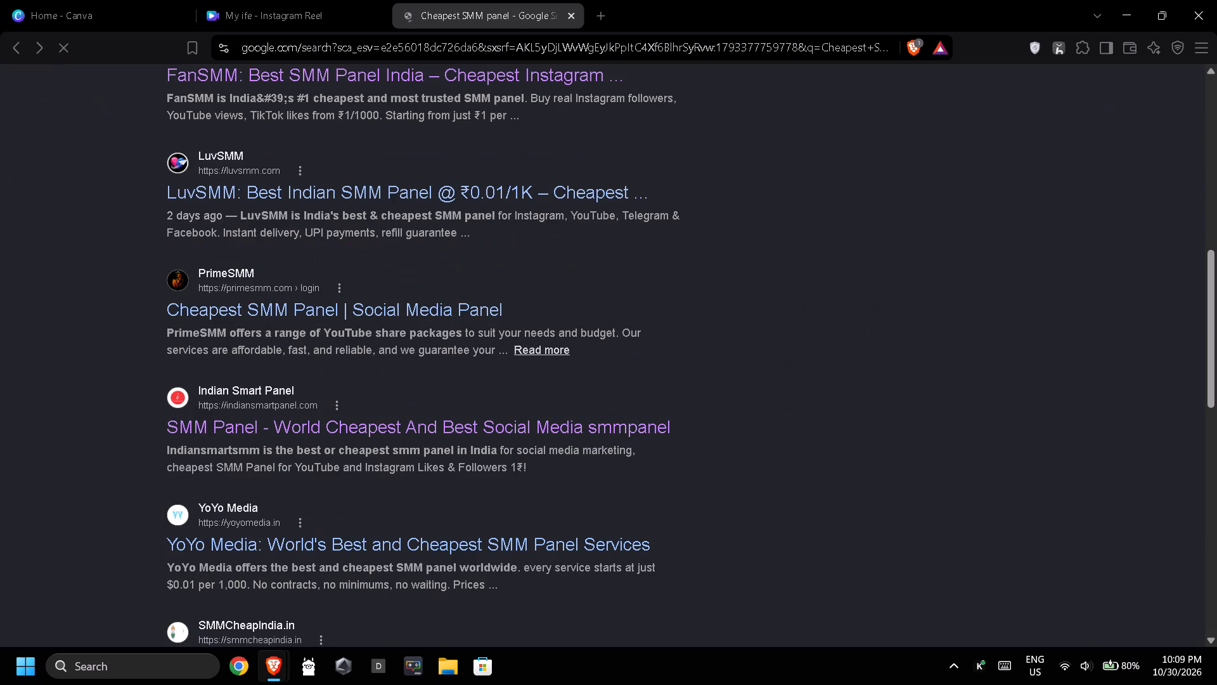
Open the PrimeSMM site from the search results for the cheapest SMM panel.
{"action": "left_click", "coordinate": [229, 310]}
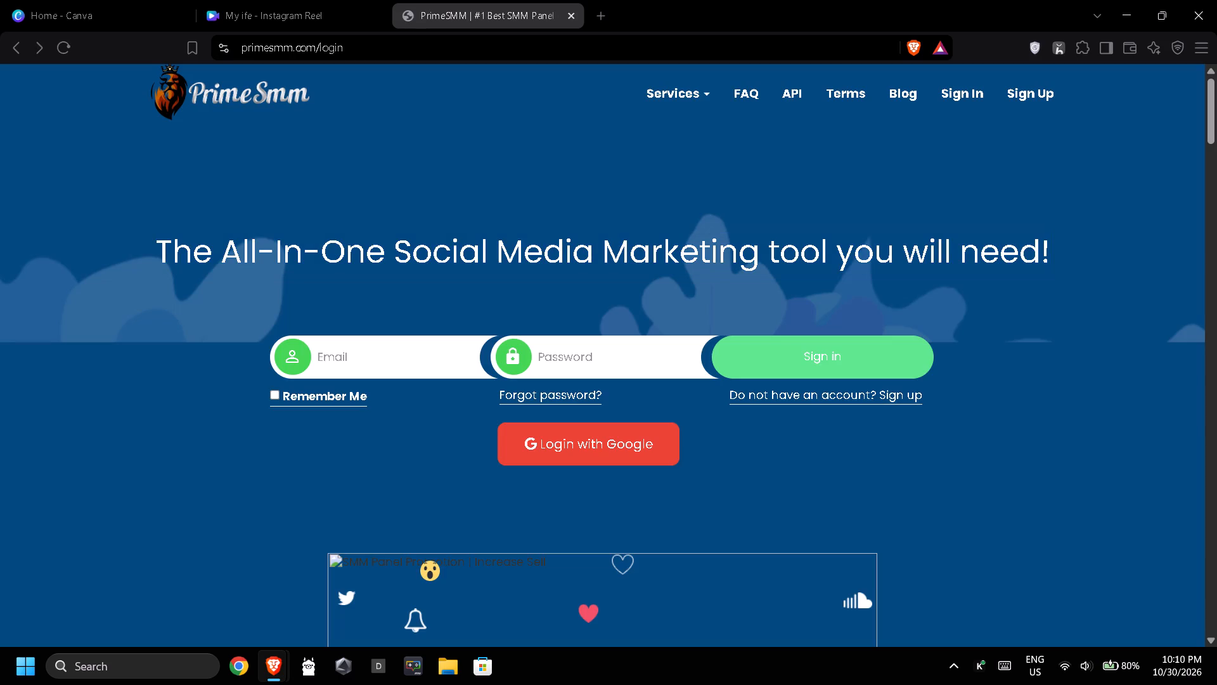
Return from PrimeSMM to the Google results for "Cheapest SMM panel" and open the YoYo Media result.
{"action": "left_click", "coordinate": [344, 218]}
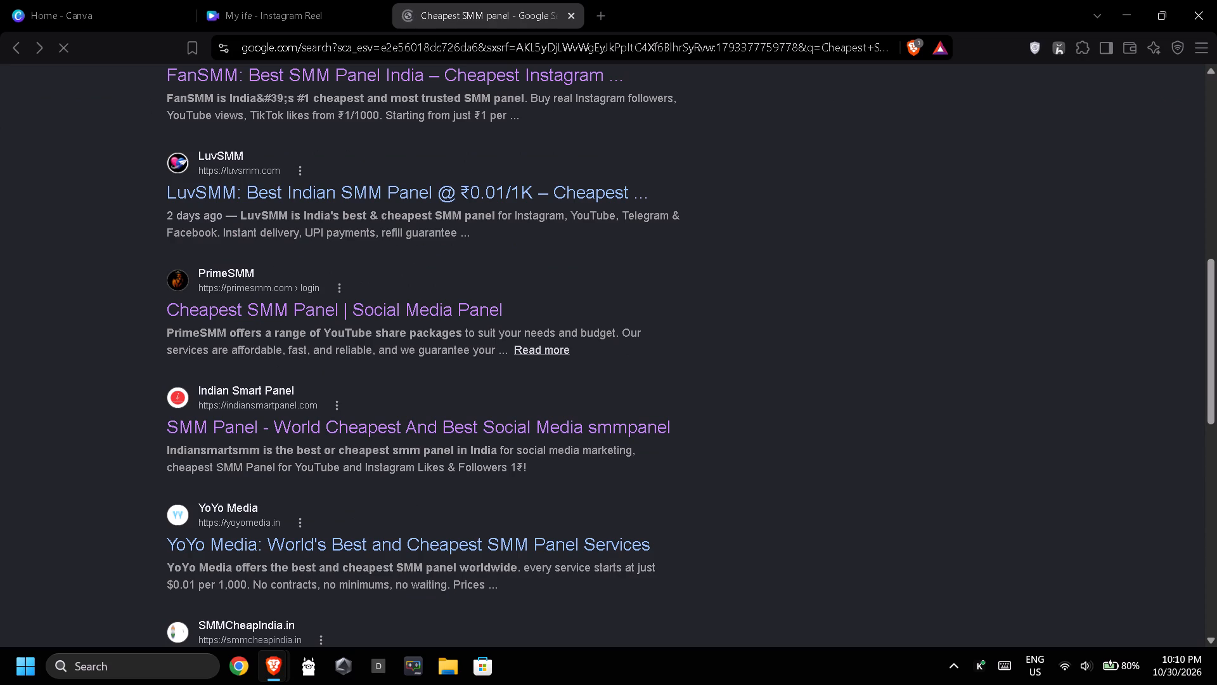
{"action": "scroll", "coordinate": [345, 218], "scroll_direction": "down", "scroll_amount": 4}
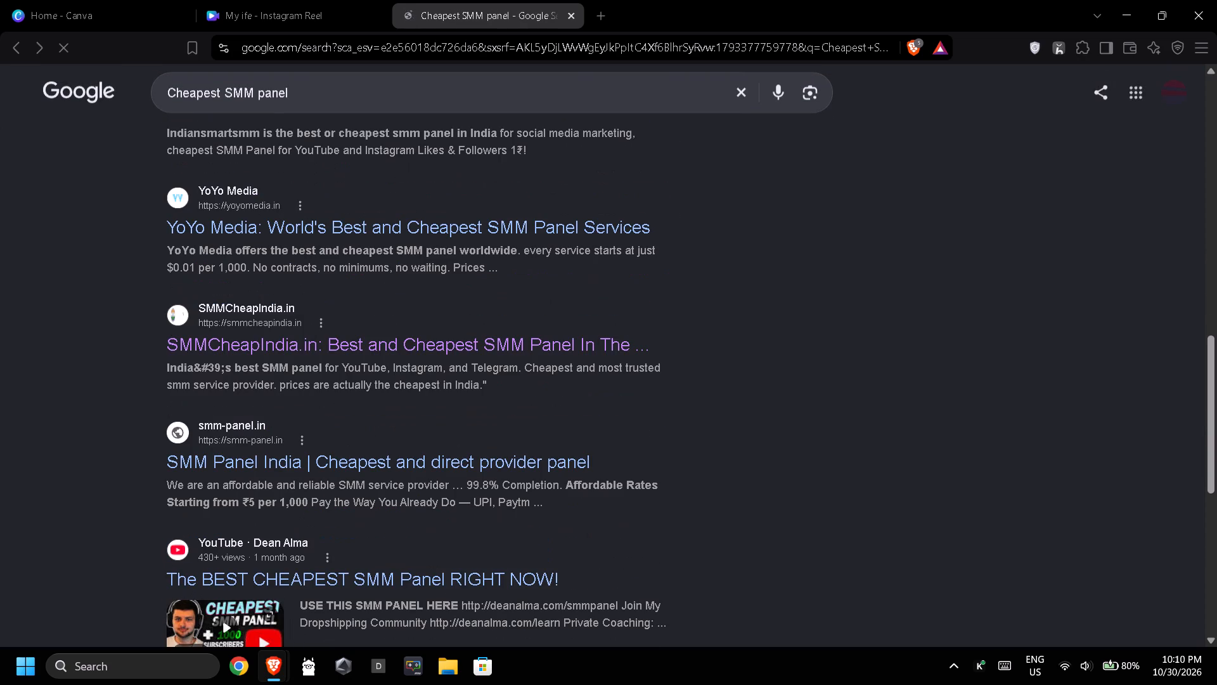
{"action": "left_click", "coordinate": [346, 218]}
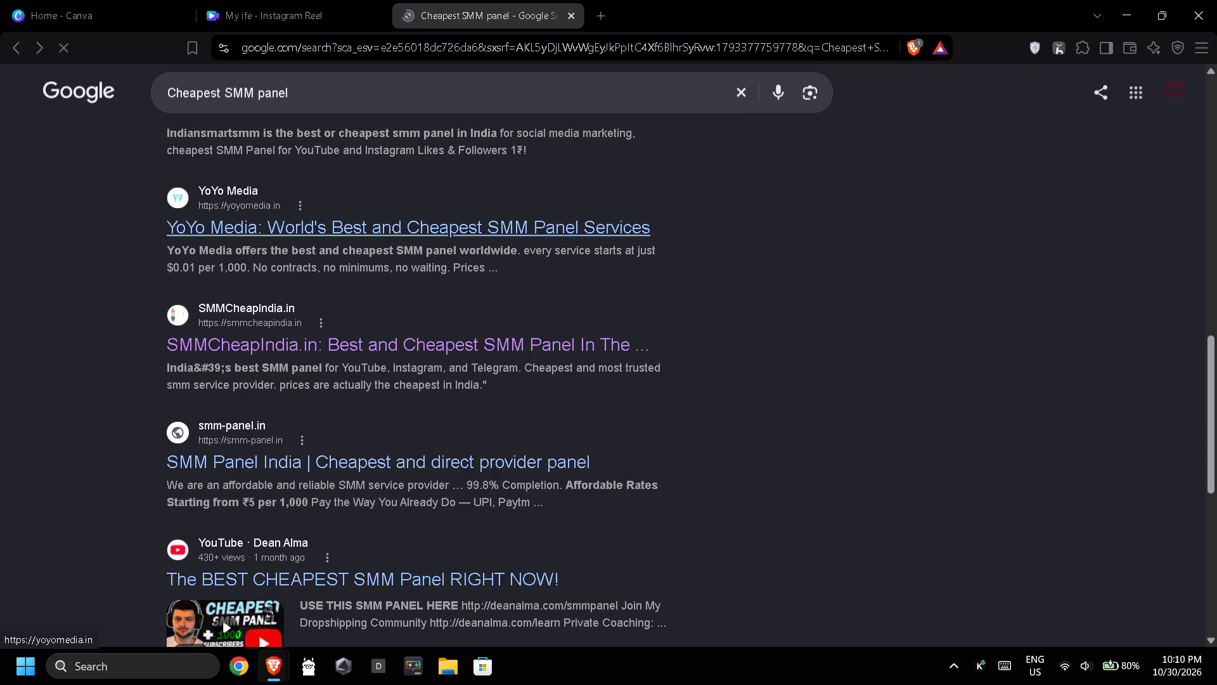
{"action": "left_click", "coordinate": [347, 218]}
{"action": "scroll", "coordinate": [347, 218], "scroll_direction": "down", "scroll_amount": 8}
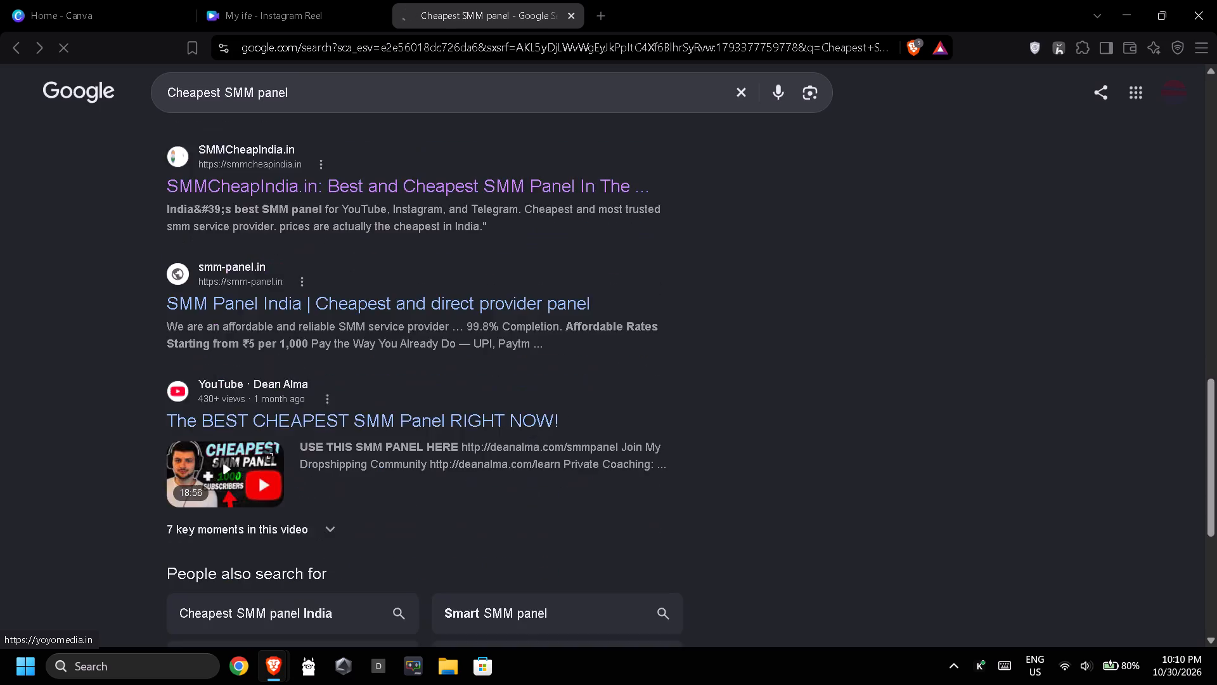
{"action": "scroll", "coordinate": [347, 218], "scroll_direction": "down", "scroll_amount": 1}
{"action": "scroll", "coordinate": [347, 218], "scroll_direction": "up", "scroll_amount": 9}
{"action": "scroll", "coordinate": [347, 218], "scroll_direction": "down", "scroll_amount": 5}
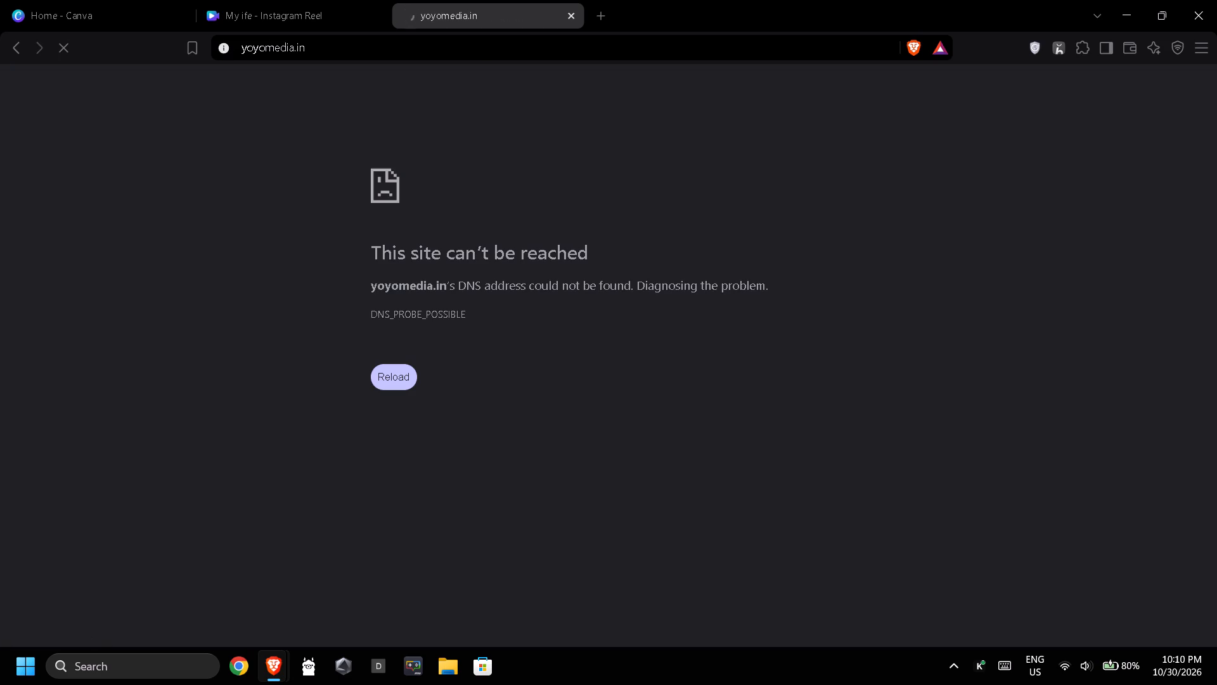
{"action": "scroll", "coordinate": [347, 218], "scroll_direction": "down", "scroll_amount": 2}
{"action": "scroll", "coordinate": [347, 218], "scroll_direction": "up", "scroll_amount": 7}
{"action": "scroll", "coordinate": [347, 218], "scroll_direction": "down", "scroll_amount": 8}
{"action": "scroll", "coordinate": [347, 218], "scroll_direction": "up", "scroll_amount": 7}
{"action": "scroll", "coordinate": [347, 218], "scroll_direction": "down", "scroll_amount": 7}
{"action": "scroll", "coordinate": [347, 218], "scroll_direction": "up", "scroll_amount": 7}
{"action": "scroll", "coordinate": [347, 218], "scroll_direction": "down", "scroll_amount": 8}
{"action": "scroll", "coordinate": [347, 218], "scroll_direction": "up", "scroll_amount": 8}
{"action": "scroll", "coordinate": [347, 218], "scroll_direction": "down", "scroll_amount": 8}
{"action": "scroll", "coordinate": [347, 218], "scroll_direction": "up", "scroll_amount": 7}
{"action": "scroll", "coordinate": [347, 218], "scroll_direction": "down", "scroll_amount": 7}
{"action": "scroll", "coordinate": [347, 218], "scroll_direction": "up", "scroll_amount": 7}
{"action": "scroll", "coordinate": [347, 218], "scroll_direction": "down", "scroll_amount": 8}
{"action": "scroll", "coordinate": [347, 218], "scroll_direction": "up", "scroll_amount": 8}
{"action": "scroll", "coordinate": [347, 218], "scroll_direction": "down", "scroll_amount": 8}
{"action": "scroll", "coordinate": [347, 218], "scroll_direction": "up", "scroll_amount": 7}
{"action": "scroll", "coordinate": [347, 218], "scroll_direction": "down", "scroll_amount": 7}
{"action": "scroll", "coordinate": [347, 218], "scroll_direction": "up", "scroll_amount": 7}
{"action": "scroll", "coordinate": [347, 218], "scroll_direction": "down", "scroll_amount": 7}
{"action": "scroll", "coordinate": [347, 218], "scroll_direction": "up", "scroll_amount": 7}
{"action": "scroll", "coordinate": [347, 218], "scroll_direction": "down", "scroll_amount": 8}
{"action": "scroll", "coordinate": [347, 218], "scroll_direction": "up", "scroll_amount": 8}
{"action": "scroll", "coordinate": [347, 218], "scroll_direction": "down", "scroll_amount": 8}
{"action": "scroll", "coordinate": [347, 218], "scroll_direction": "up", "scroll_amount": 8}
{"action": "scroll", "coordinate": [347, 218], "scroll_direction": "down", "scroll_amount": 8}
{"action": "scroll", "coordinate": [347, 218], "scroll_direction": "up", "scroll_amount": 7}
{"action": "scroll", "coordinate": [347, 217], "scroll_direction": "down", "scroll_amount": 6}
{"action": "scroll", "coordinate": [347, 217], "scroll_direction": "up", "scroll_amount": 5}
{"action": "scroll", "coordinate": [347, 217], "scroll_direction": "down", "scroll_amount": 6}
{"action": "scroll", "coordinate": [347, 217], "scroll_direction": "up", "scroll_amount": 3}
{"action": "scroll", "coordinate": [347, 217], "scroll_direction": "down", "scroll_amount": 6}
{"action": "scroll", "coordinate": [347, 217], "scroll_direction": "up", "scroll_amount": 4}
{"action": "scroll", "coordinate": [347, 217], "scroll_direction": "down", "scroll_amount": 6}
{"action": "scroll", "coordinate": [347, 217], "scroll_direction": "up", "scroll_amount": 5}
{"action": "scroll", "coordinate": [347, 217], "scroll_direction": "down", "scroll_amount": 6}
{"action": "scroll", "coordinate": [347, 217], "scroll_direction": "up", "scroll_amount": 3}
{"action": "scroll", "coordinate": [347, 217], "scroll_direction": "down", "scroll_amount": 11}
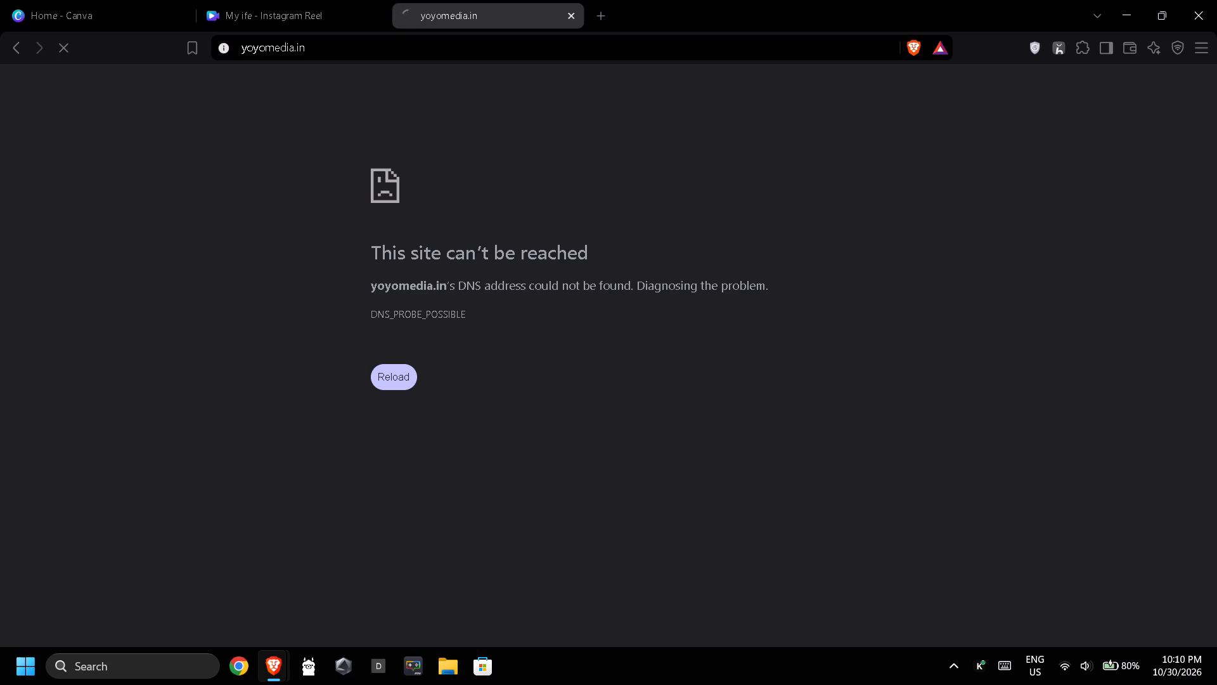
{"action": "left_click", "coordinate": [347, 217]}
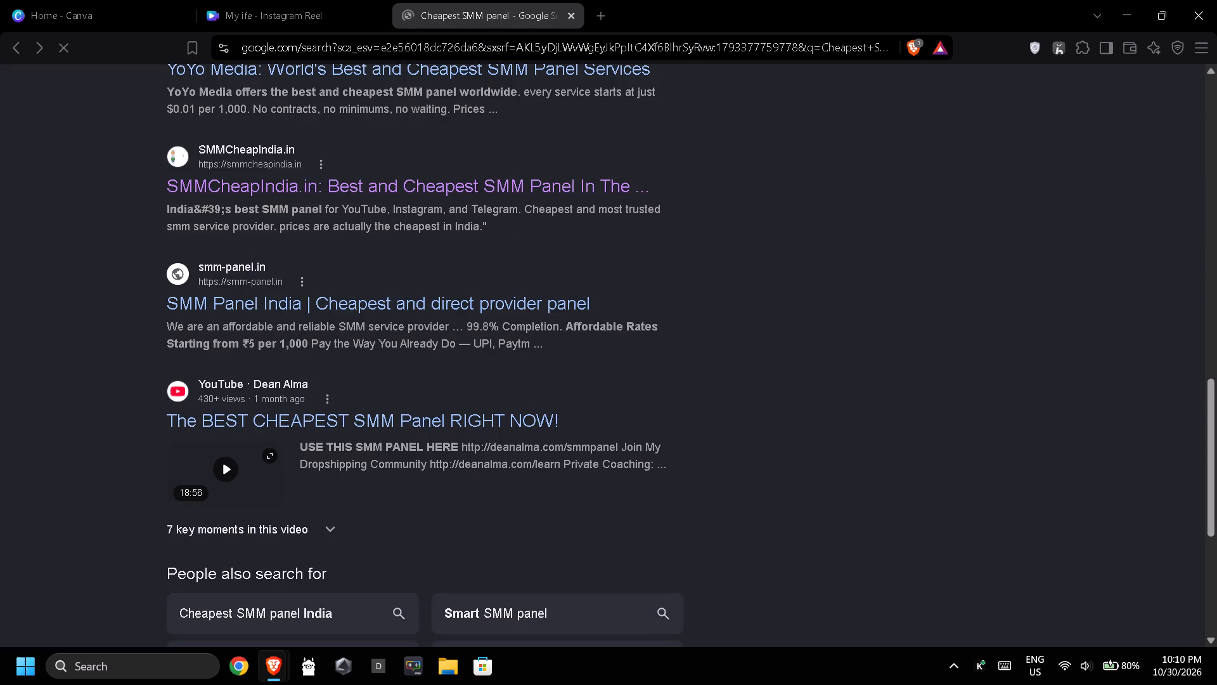
Switch the "Cheapest SMM panel" search to image results.
{"action": "scroll", "coordinate": [344, 74], "scroll_direction": "up", "scroll_amount": 14}
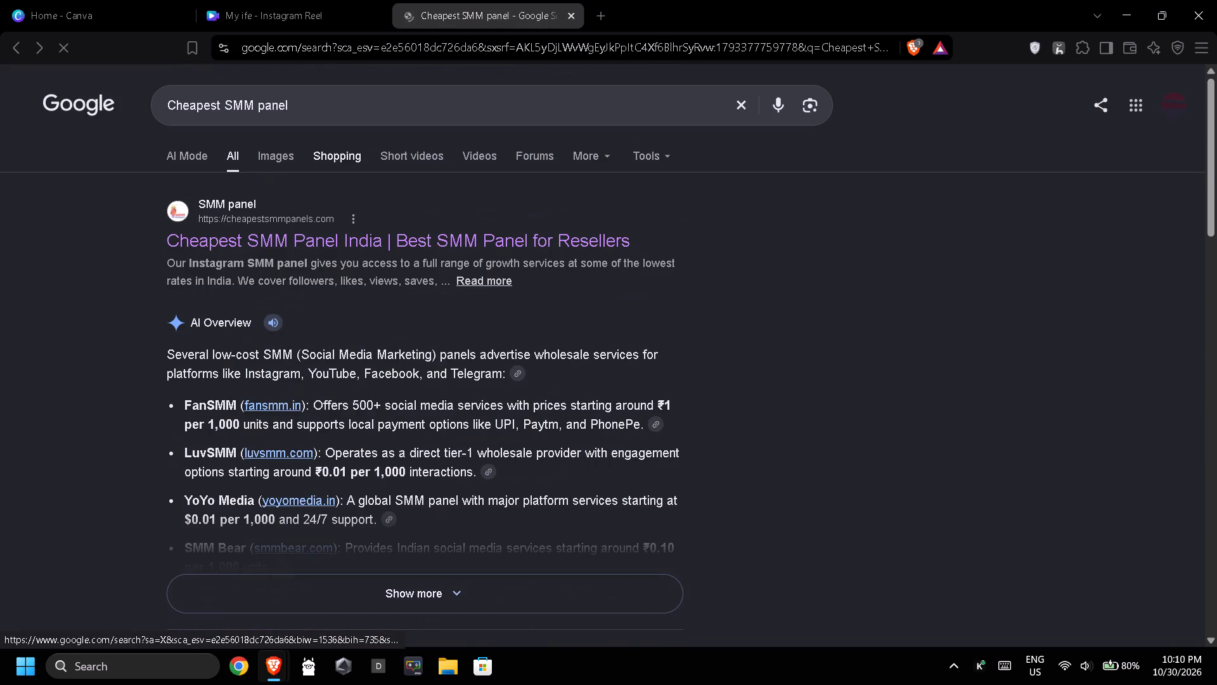
{"action": "scroll", "coordinate": [345, 73], "scroll_direction": "up", "scroll_amount": 1}
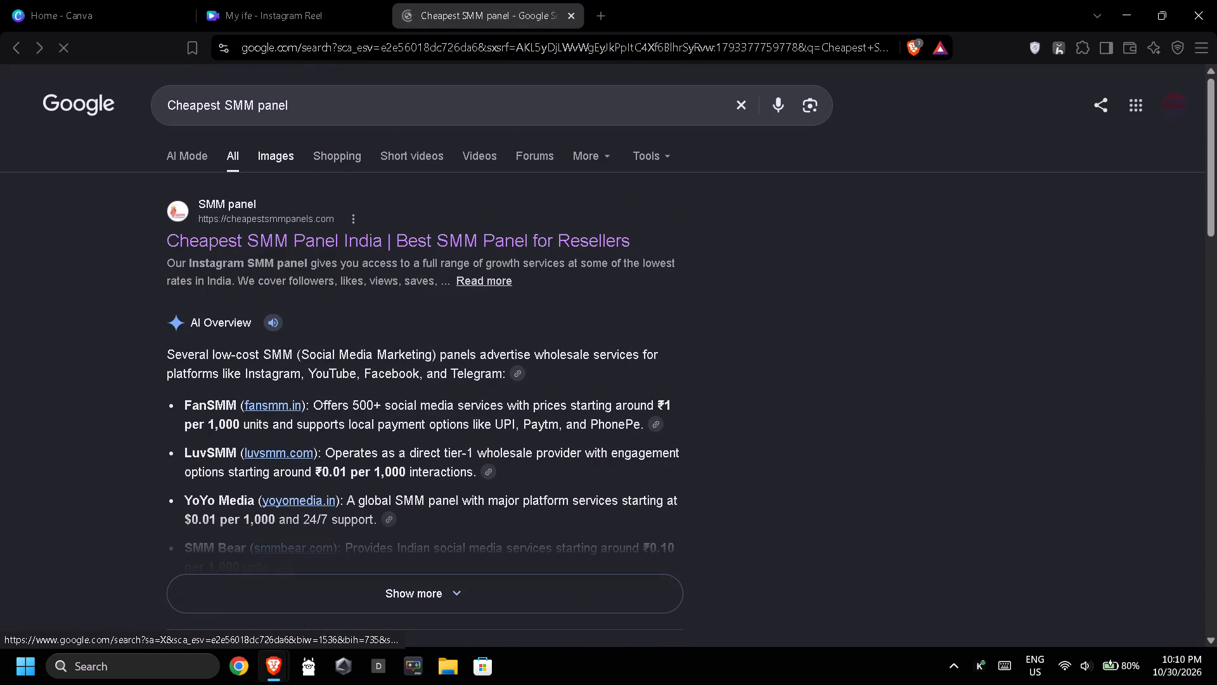
{"action": "left_click", "coordinate": [277, 158]}
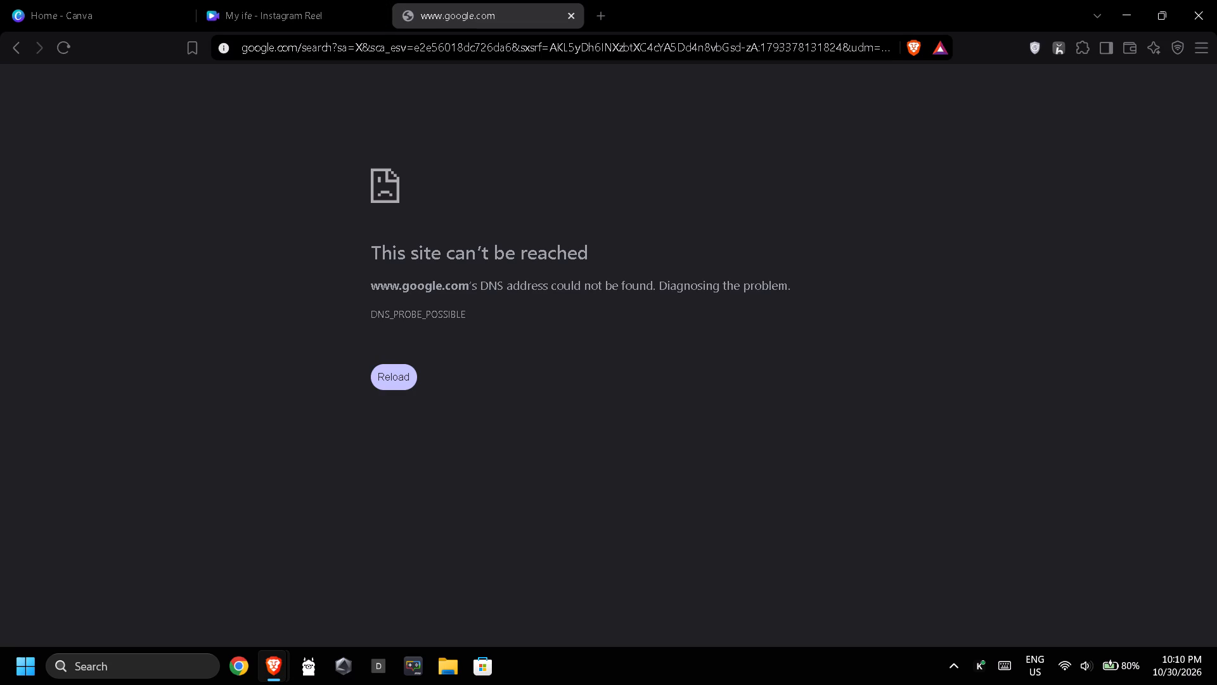
Open a new browser tab and close the Google search tab.
{"action": "left_click", "coordinate": [590, 18]}
{"action": "left_click", "coordinate": [578, 14]}
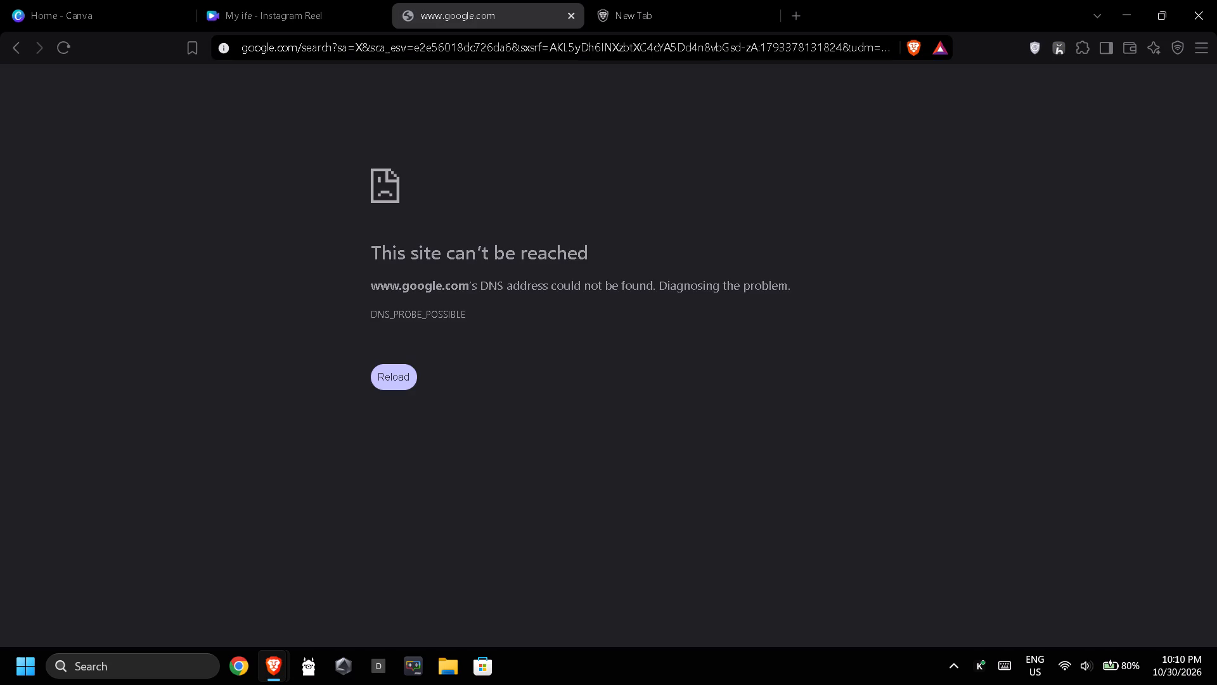
{"action": "left_click", "coordinate": [571, 15]}
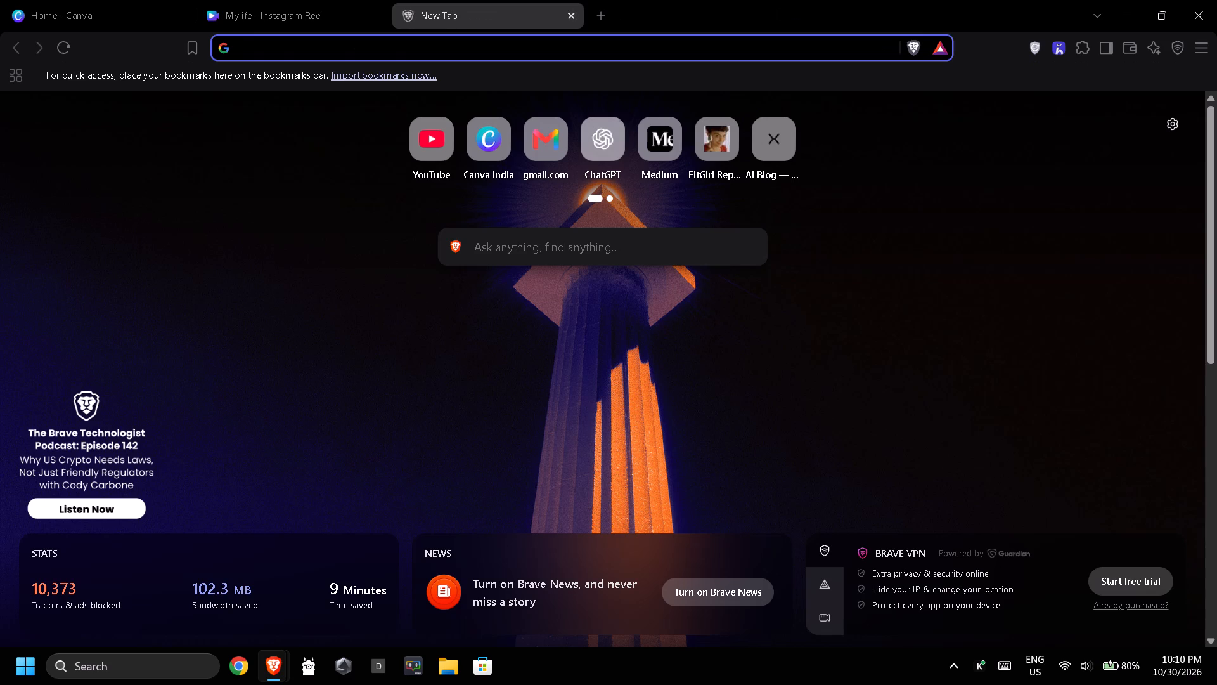
Open the Medium home page from the new tab's shortcuts.
{"action": "left_click", "coordinate": [654, 159]}
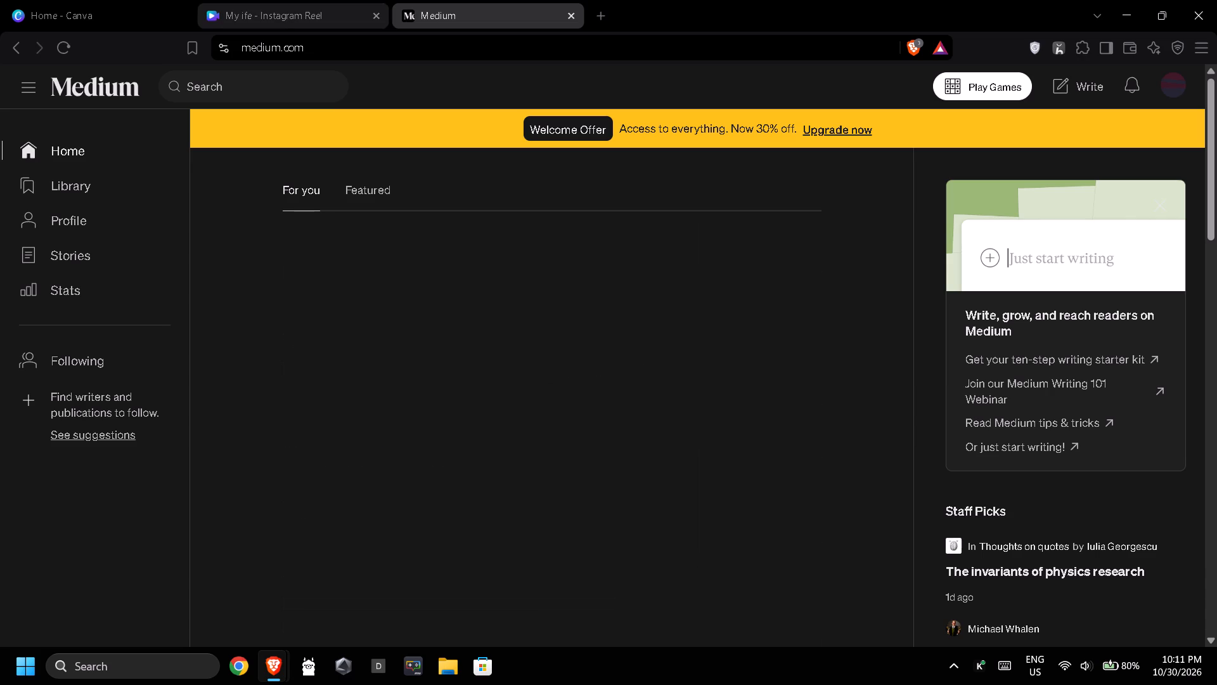
{"action": "left_click_drag", "start_coordinate": [673, 128], "coordinate": [700, 127]}
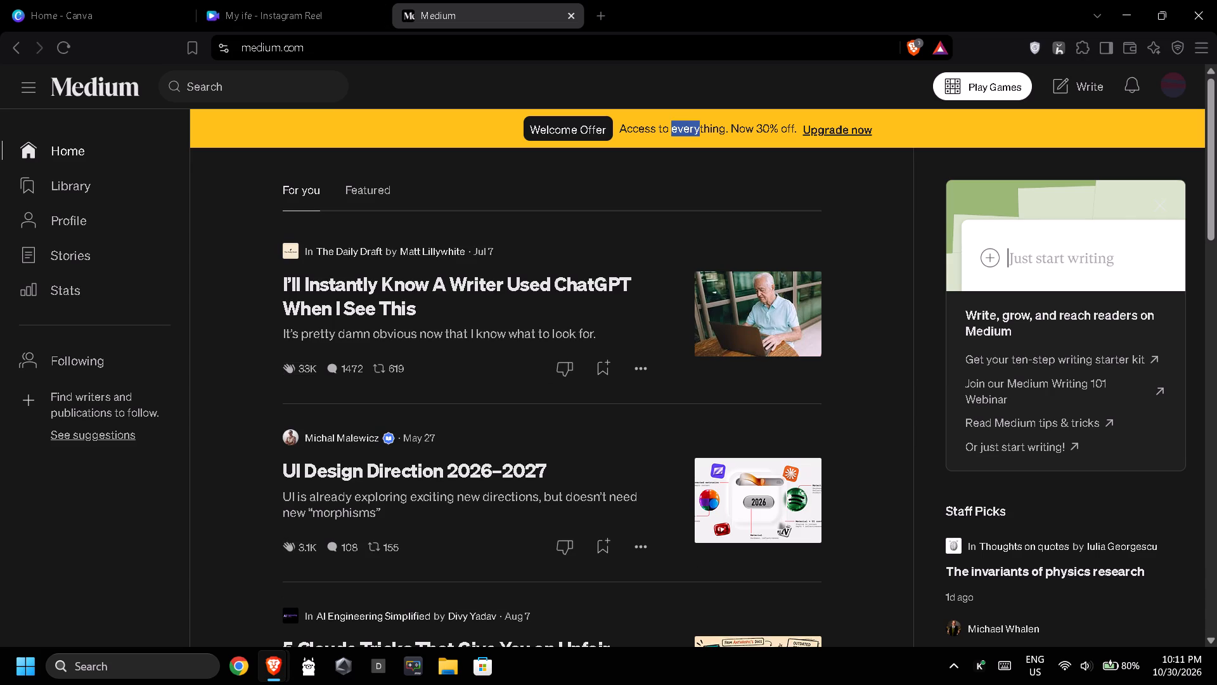
{"action": "left_click", "coordinate": [700, 127]}
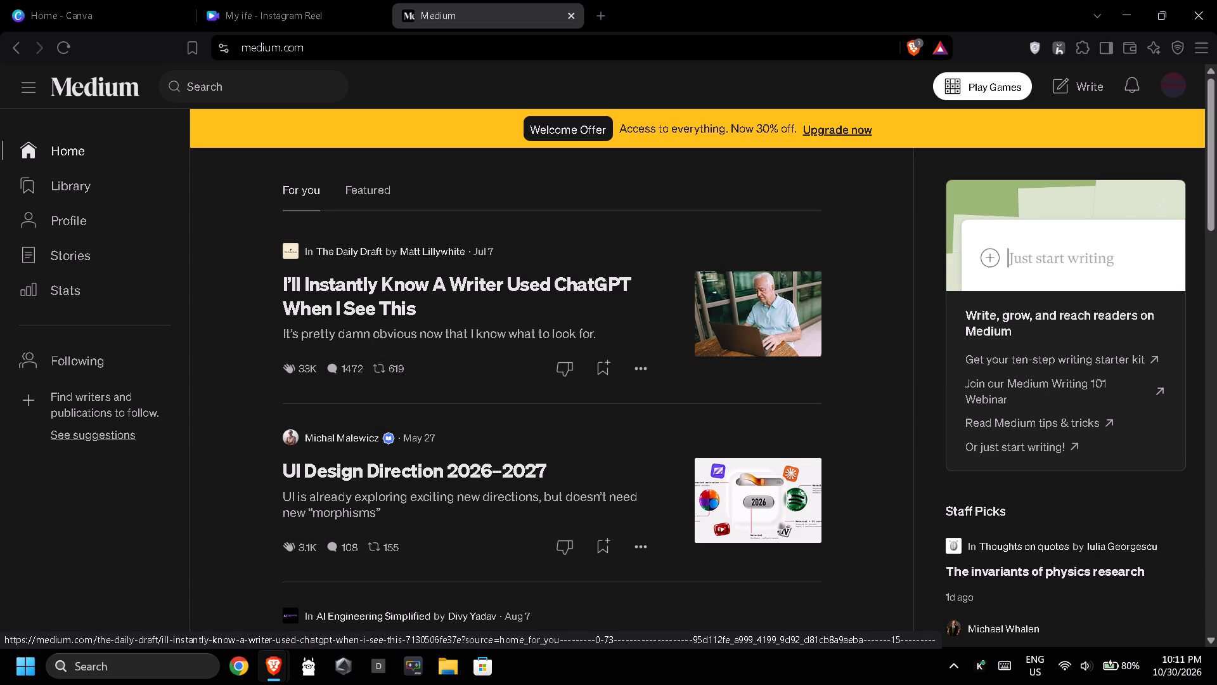
Look through the recommended stories in the For you feed on the Medium home page.
{"action": "left_click", "coordinate": [635, 367]}
{"action": "double_click", "coordinate": [634, 368]}
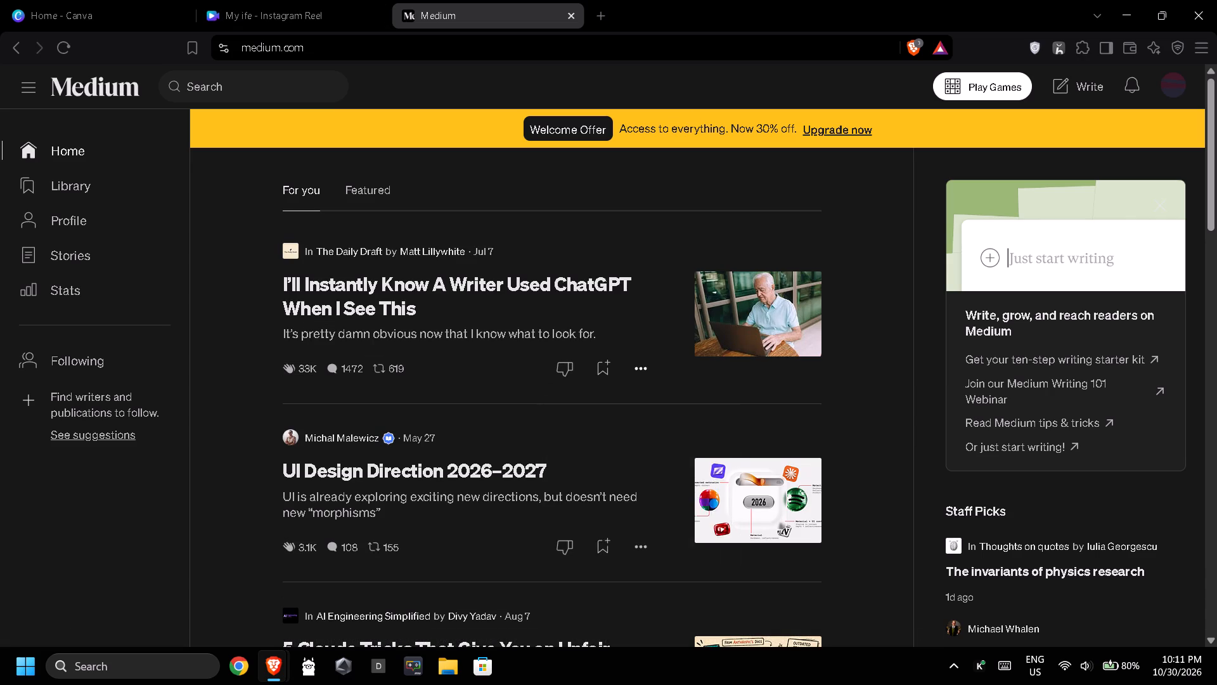
{"action": "left_click", "coordinate": [634, 368]}
{"action": "scroll", "coordinate": [634, 368], "scroll_direction": "down", "scroll_amount": 5}
{"action": "scroll", "coordinate": [633, 368], "scroll_direction": "down", "scroll_amount": 16}
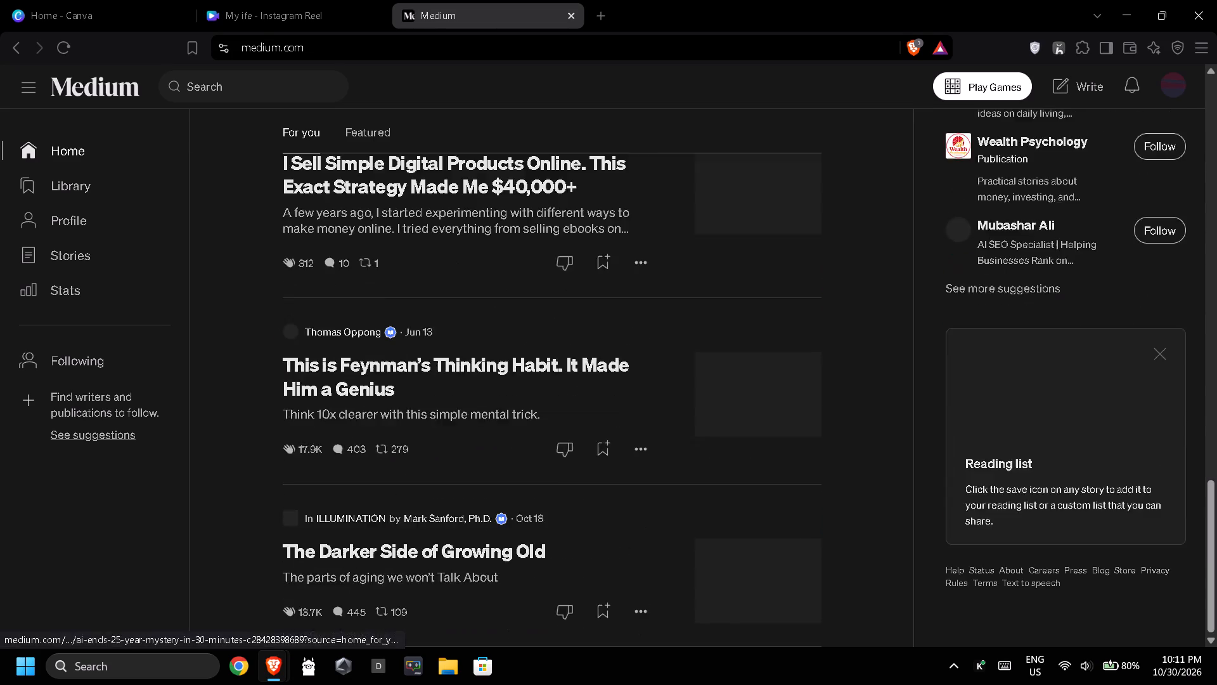
{"action": "scroll", "coordinate": [633, 368], "scroll_direction": "down", "scroll_amount": 1}
{"action": "scroll", "coordinate": [633, 368], "scroll_direction": "up", "scroll_amount": 10}
{"action": "scroll", "coordinate": [633, 368], "scroll_direction": "down", "scroll_amount": 1}
{"action": "scroll", "coordinate": [633, 368], "scroll_direction": "up", "scroll_amount": 9}
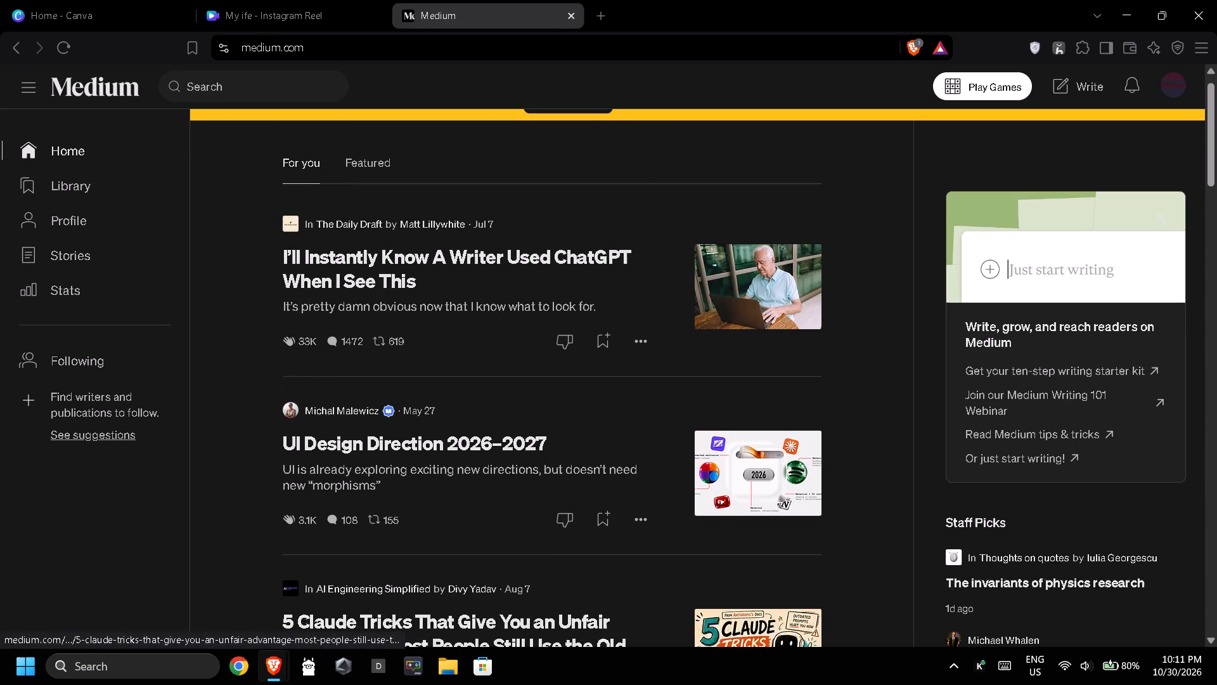
{"action": "scroll", "coordinate": [633, 368], "scroll_direction": "up", "scroll_amount": 11}
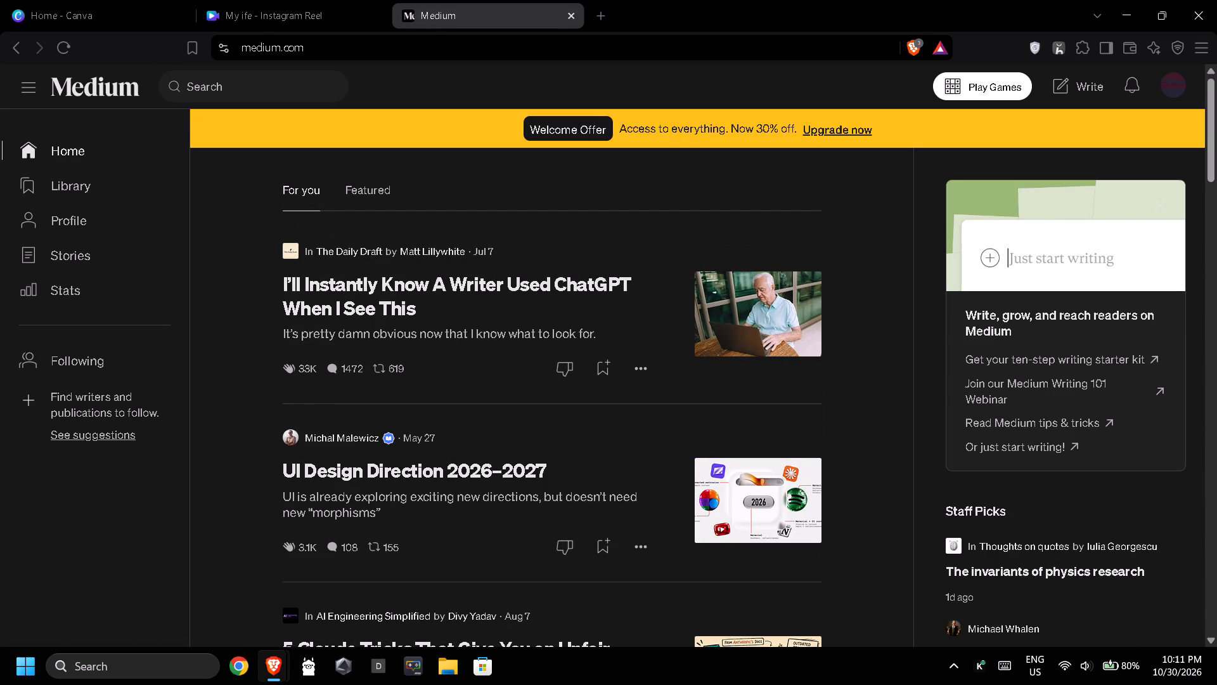
Switch the Medium home feed to the Featured stories.
{"action": "left_click", "coordinate": [59, 365]}
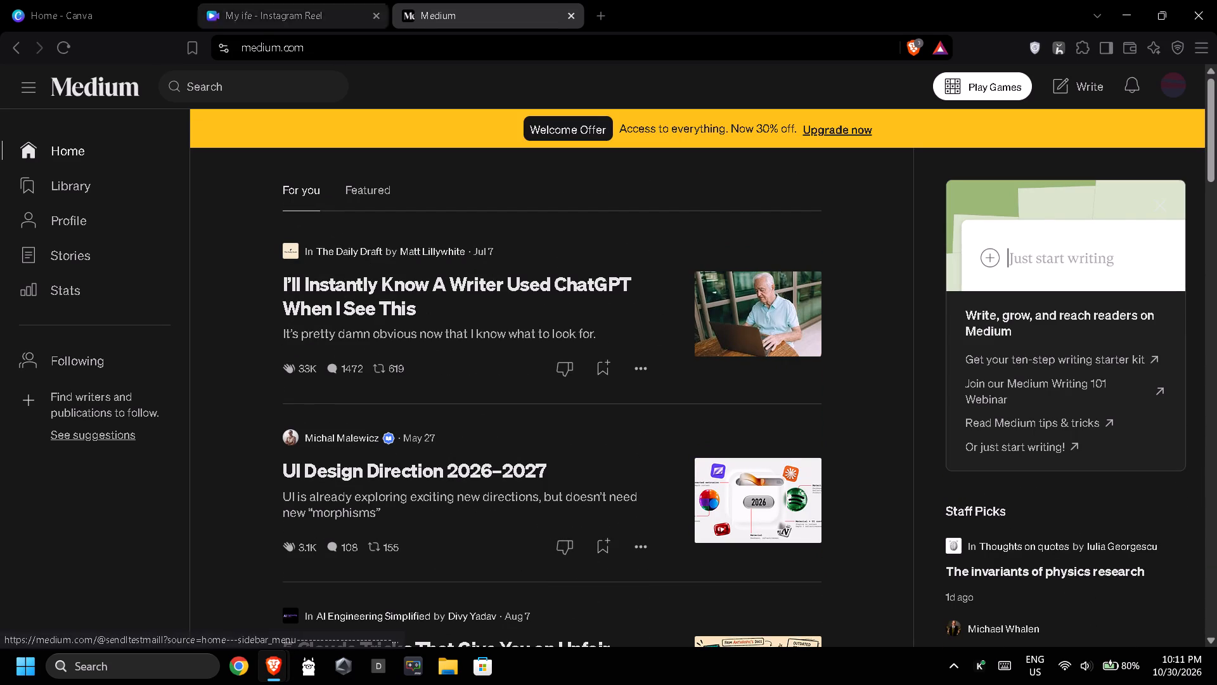
{"action": "left_click", "coordinate": [389, 195]}
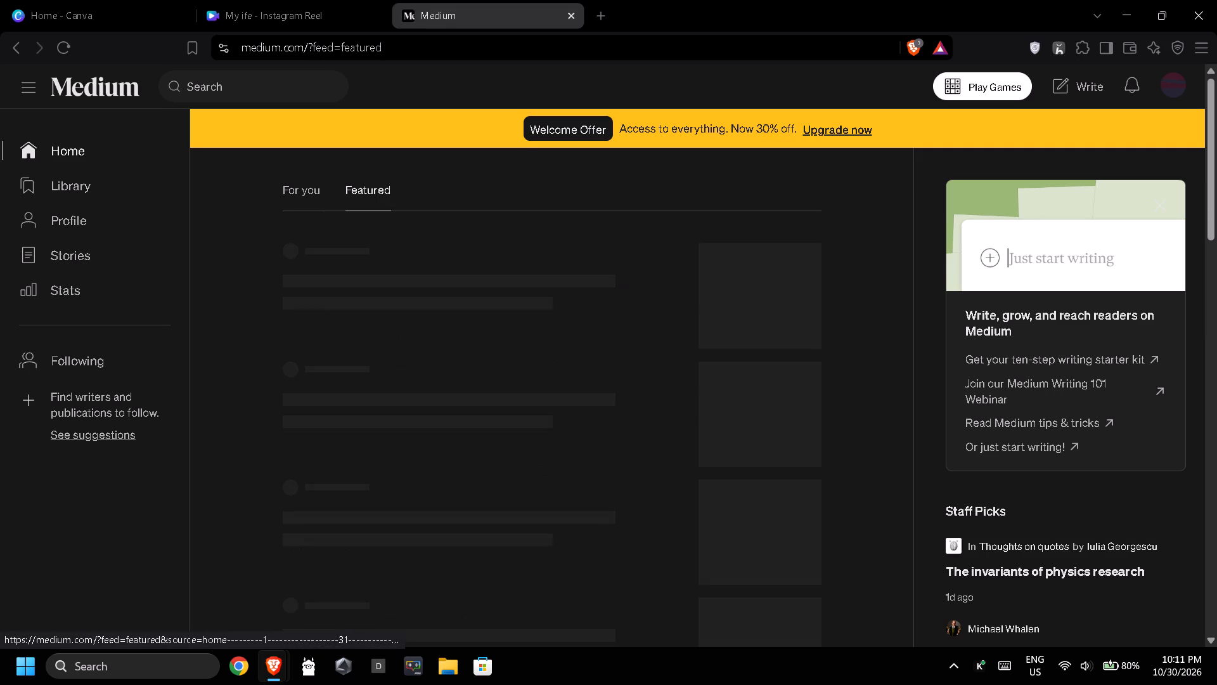
Close the Medium tab to return to the "My ife" Instagram Reel design in Canva.
{"action": "left_click", "coordinate": [574, 14]}
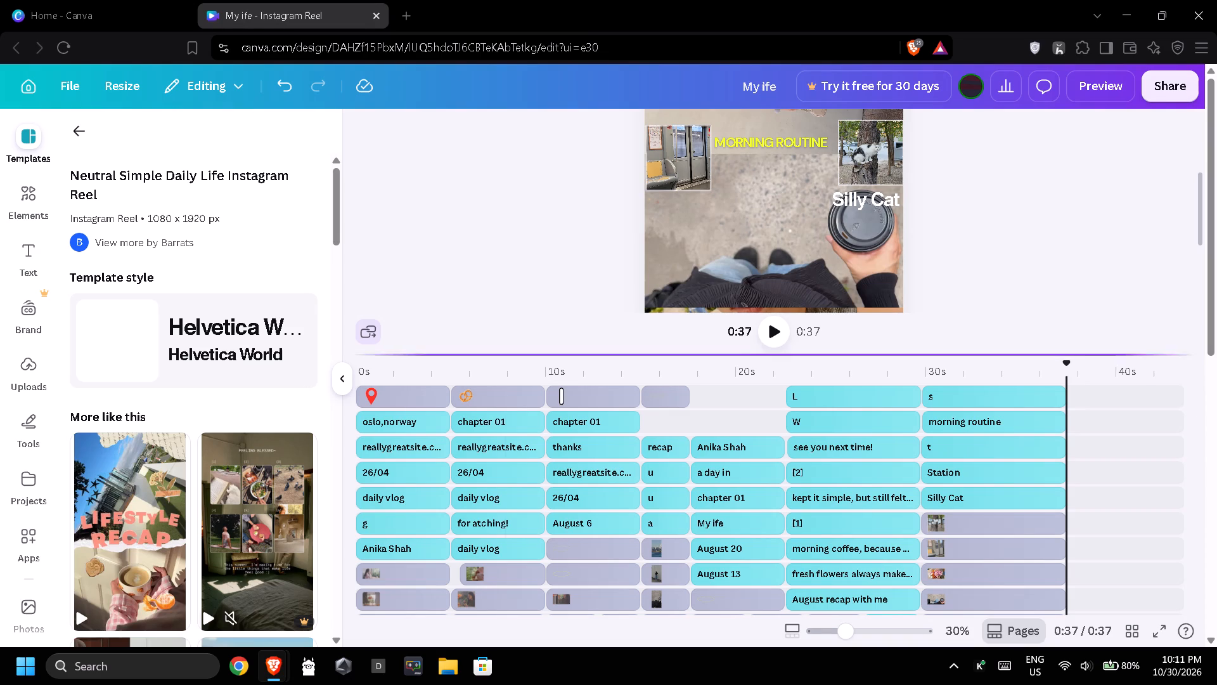
Lower the screen brightness to its minimum in the system quick settings and dismiss them.
{"action": "left_click", "coordinate": [1071, 681]}
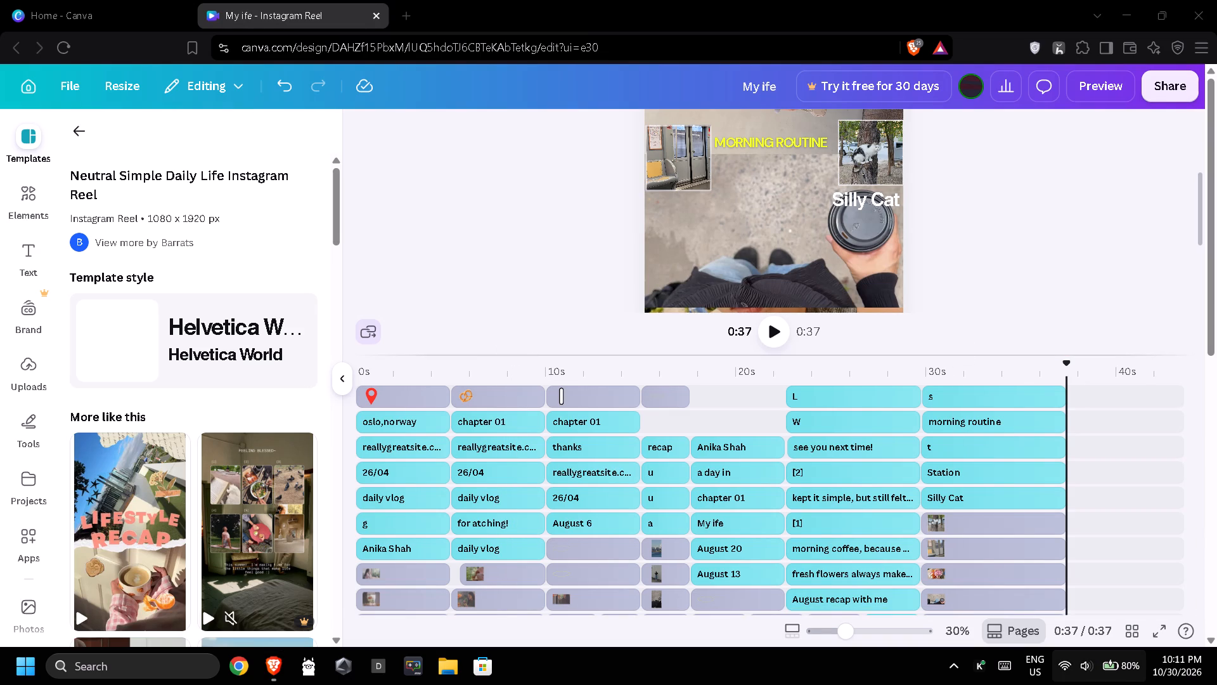
{"action": "left_click_drag", "start_coordinate": [976, 536], "coordinate": [944, 532]}
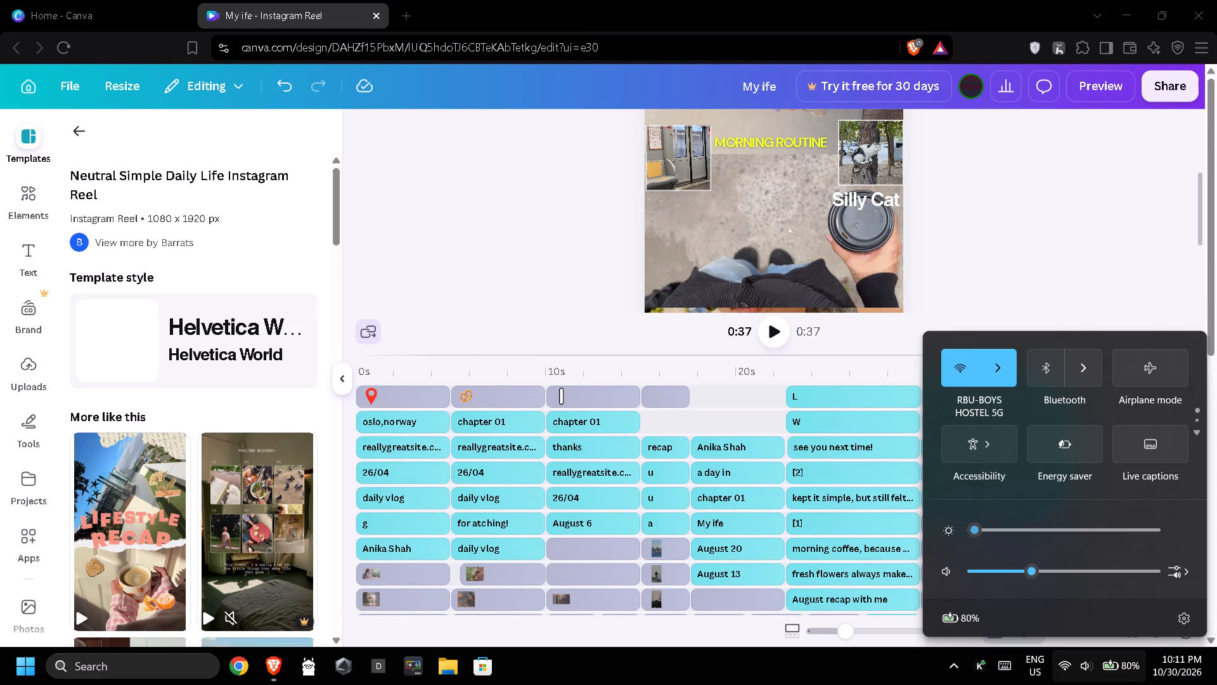
{"action": "left_click", "coordinate": [733, 684]}
Select the lower-track clips, images and audio from around the 19 s mark to the end of the reel's timeline.
{"action": "scroll", "coordinate": [787, 467], "scroll_direction": "down", "scroll_amount": 3}
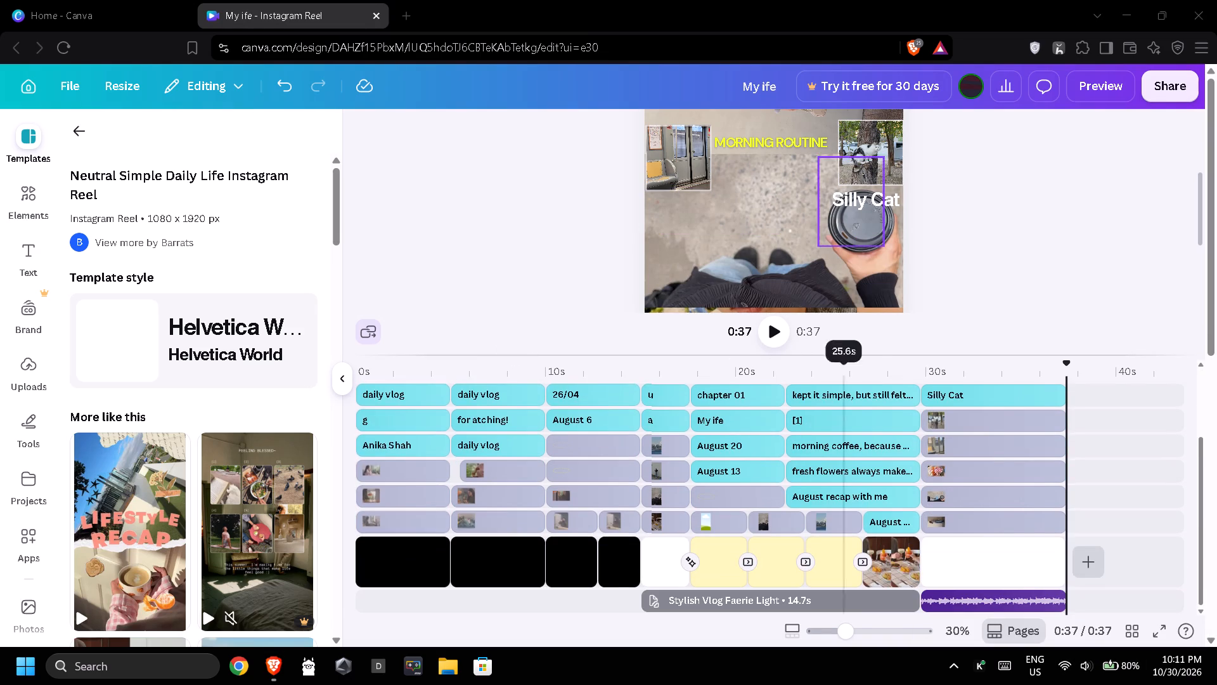
{"action": "left_click_drag", "start_coordinate": [1083, 592], "coordinate": [715, 473]}
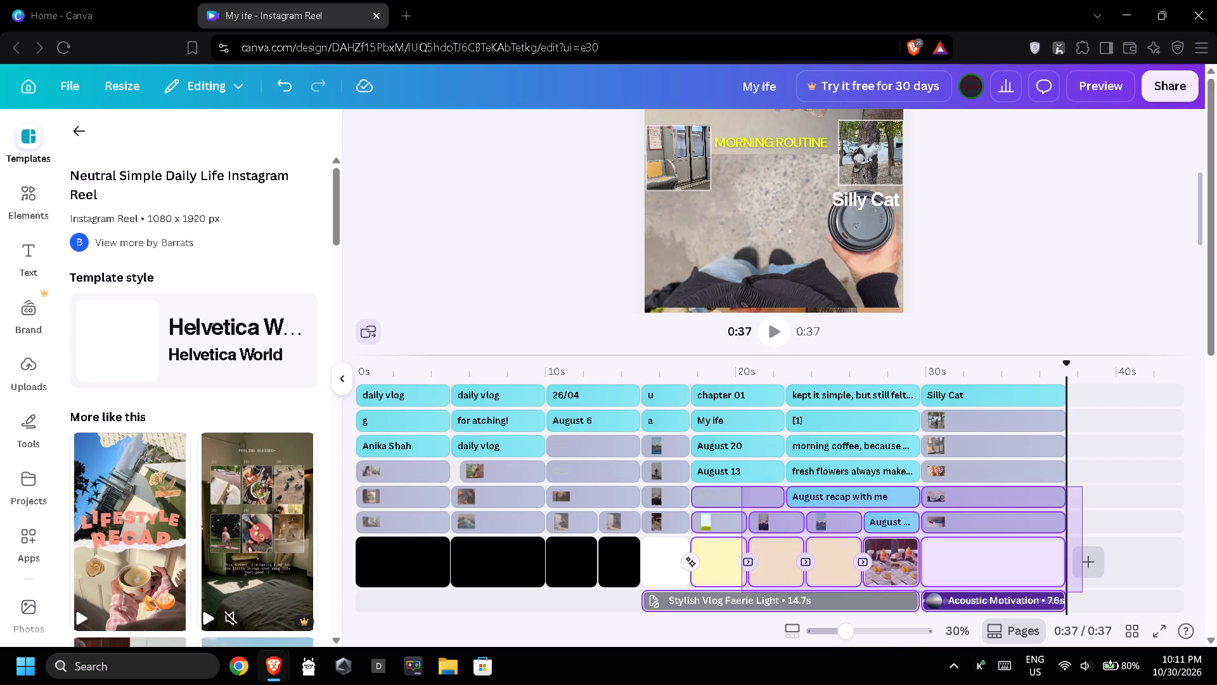
In the Canva reel "My ife", delete both audio tracks and every page after the first one, including their elements.
{"action": "left_click_drag", "start_coordinate": [715, 473], "coordinate": [525, 400]}
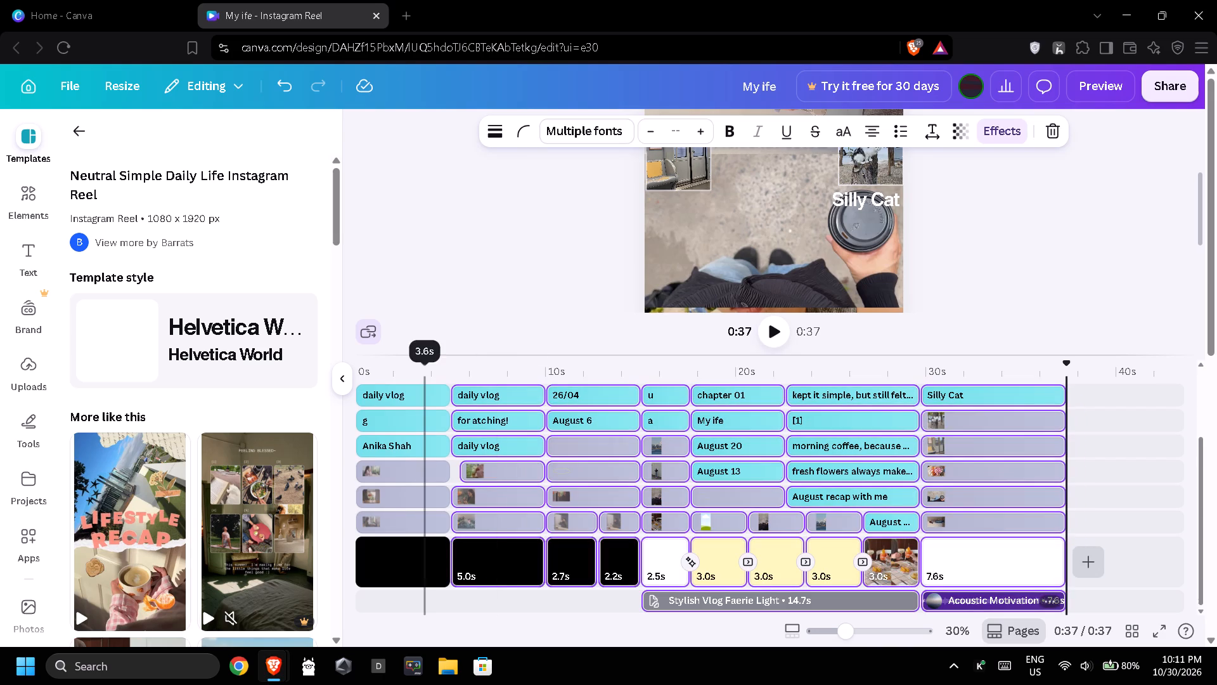
{"action": "left_click", "coordinate": [1053, 135]}
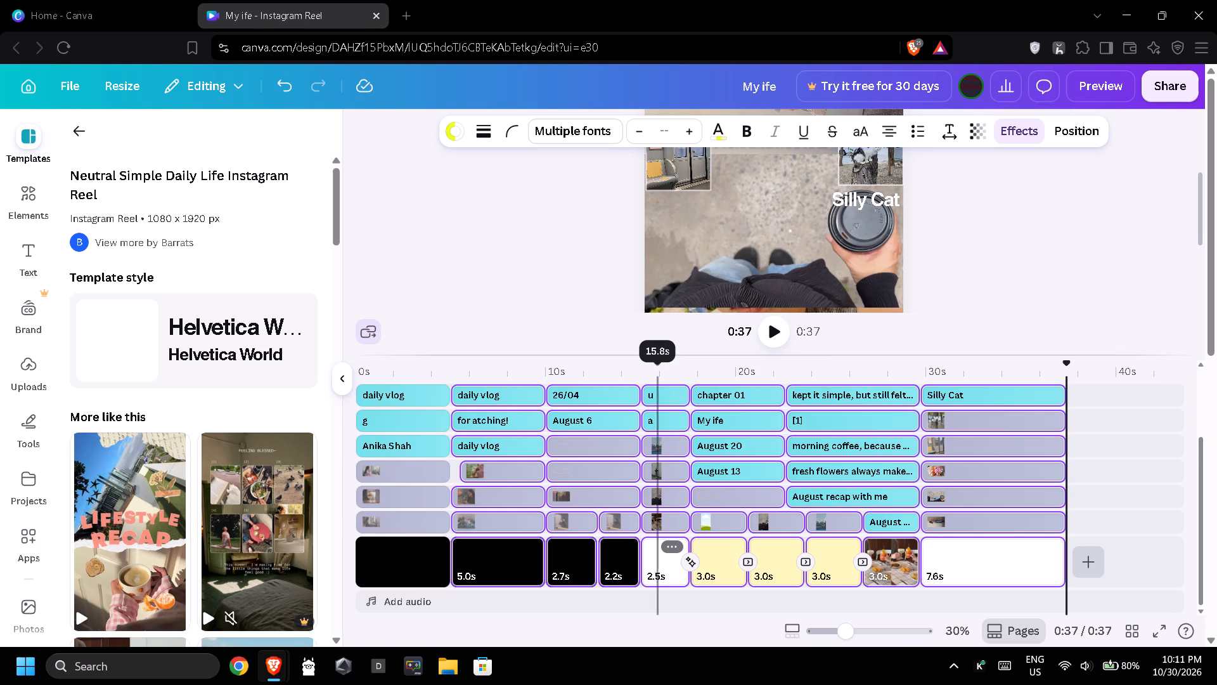
{"action": "key", "text": "BackSpace"}
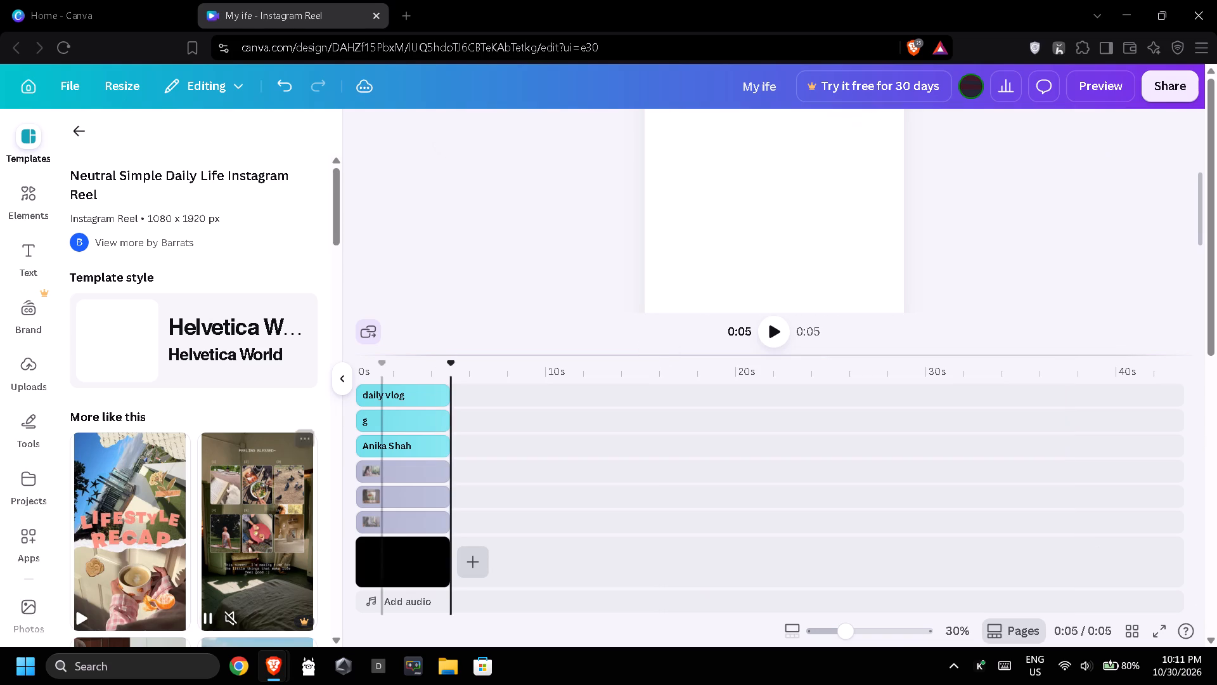
Add the 6.0s matcha drink clip from the Trending stock videos as a new page after the first page.
{"action": "scroll", "coordinate": [268, 441], "scroll_direction": "down", "scroll_amount": 6}
{"action": "scroll", "coordinate": [187, 401], "scroll_direction": "up", "scroll_amount": 9}
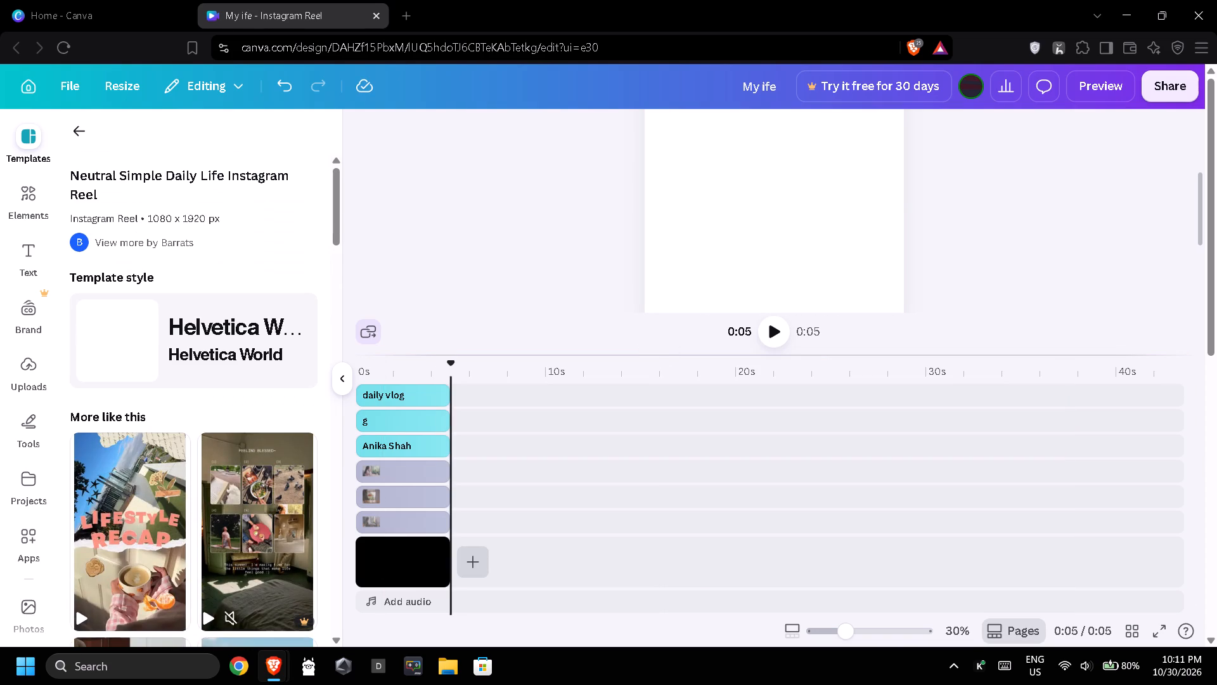
{"action": "left_click", "coordinate": [479, 558]}
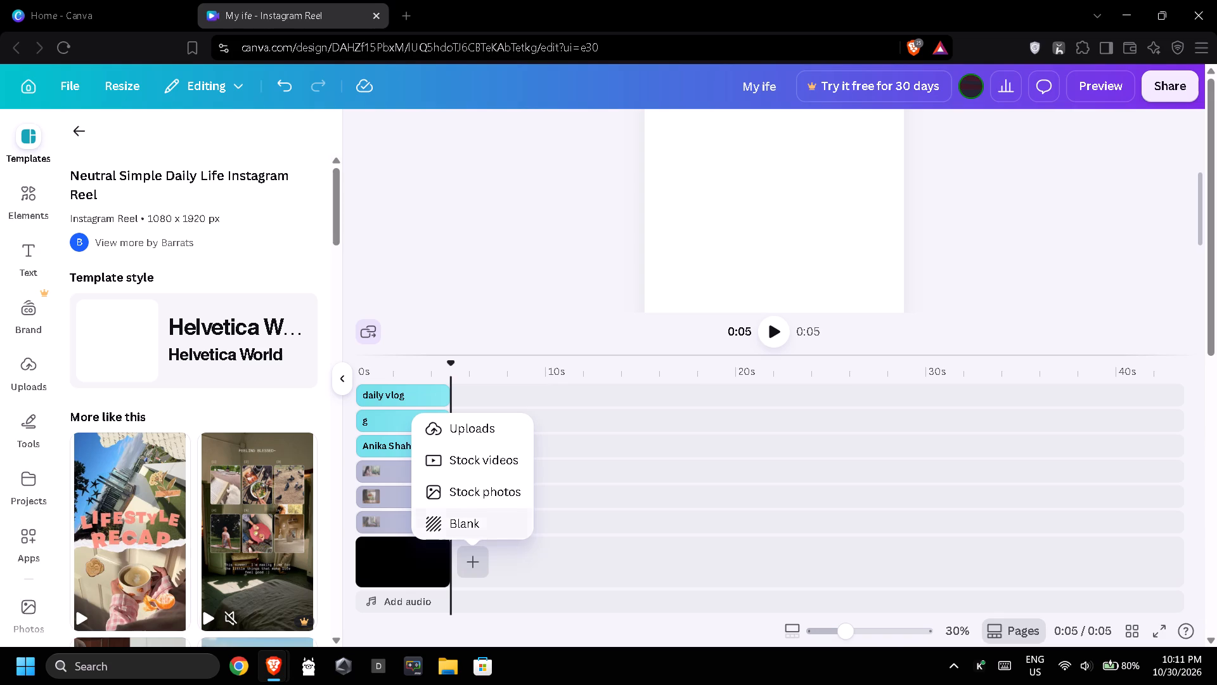
{"action": "left_click", "coordinate": [465, 465]}
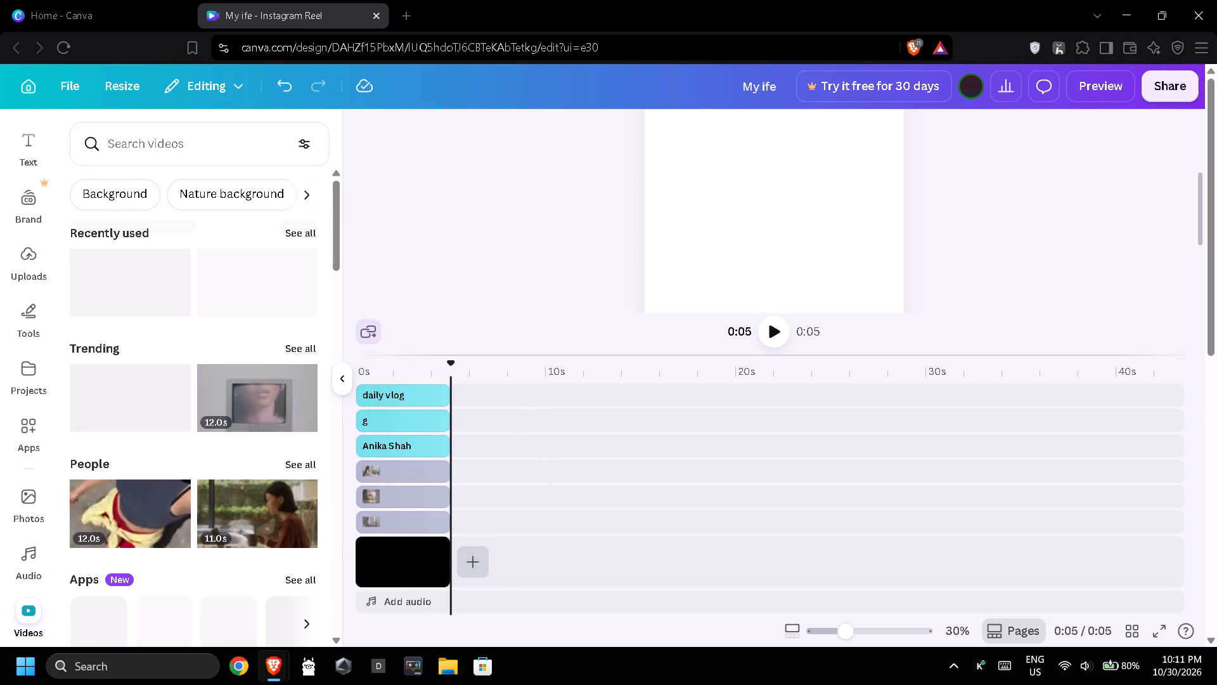
{"action": "left_click", "coordinate": [301, 351]}
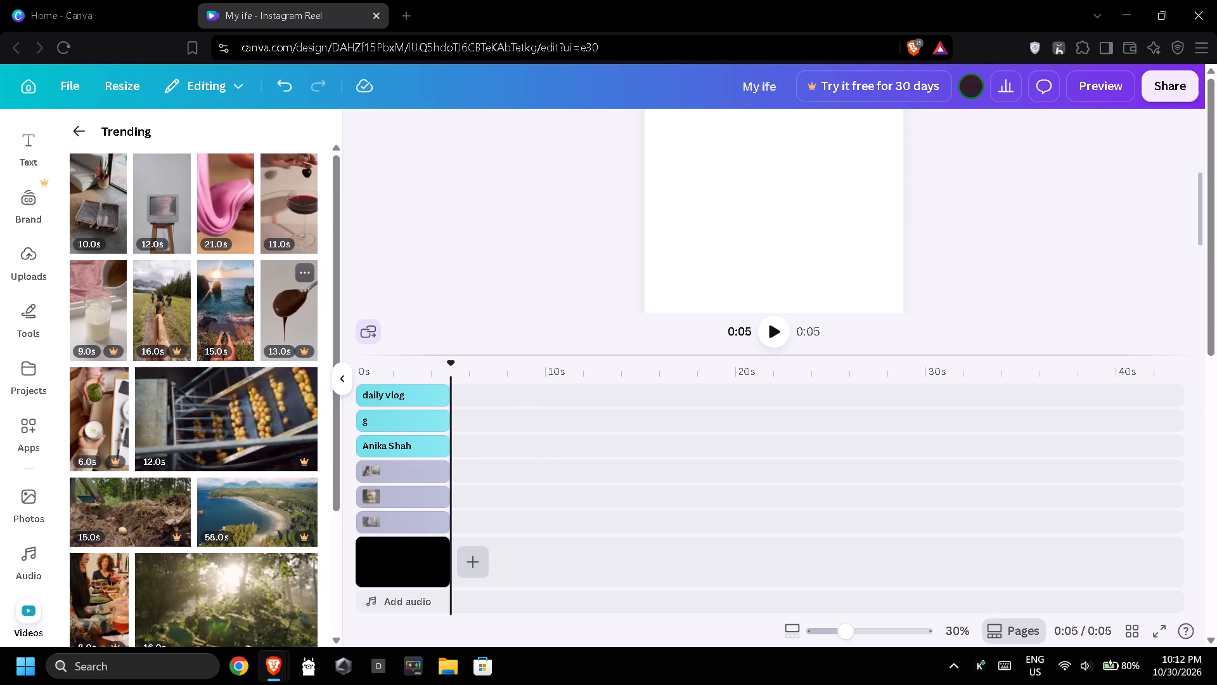
{"action": "left_click_drag", "start_coordinate": [112, 410], "coordinate": [522, 551]}
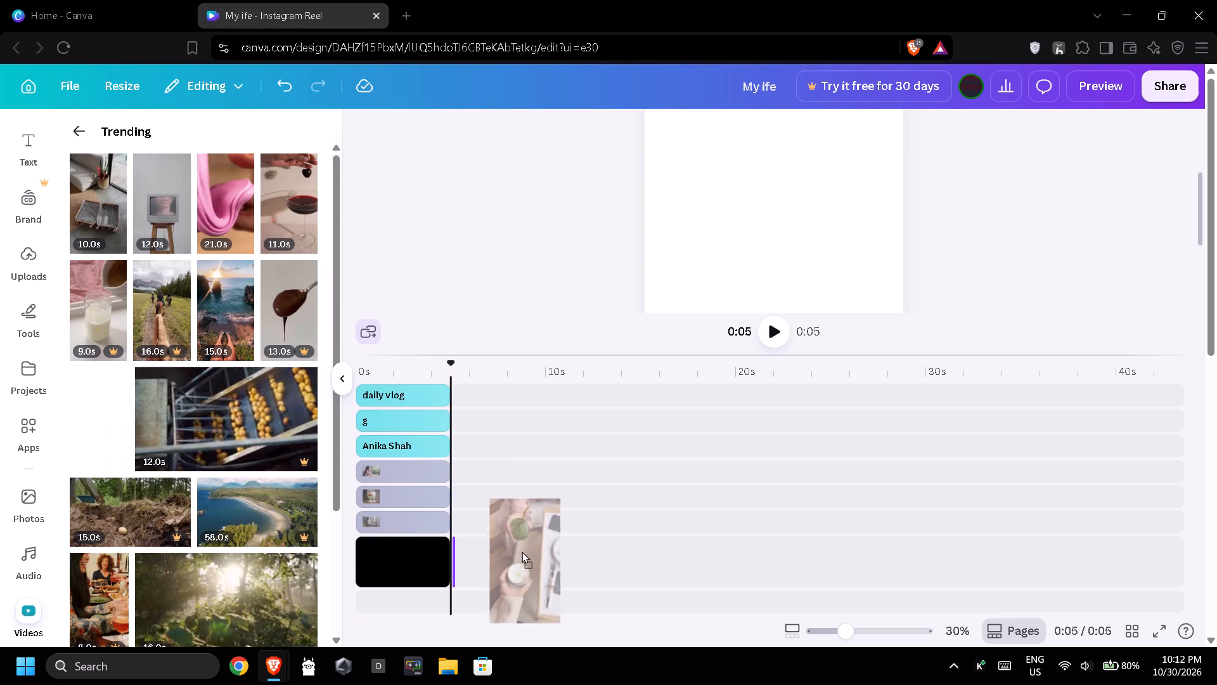
{"action": "left_click_drag", "start_coordinate": [522, 551], "coordinate": [510, 556]}
{"action": "left_click_drag", "start_coordinate": [561, 559], "coordinate": [570, 559]}
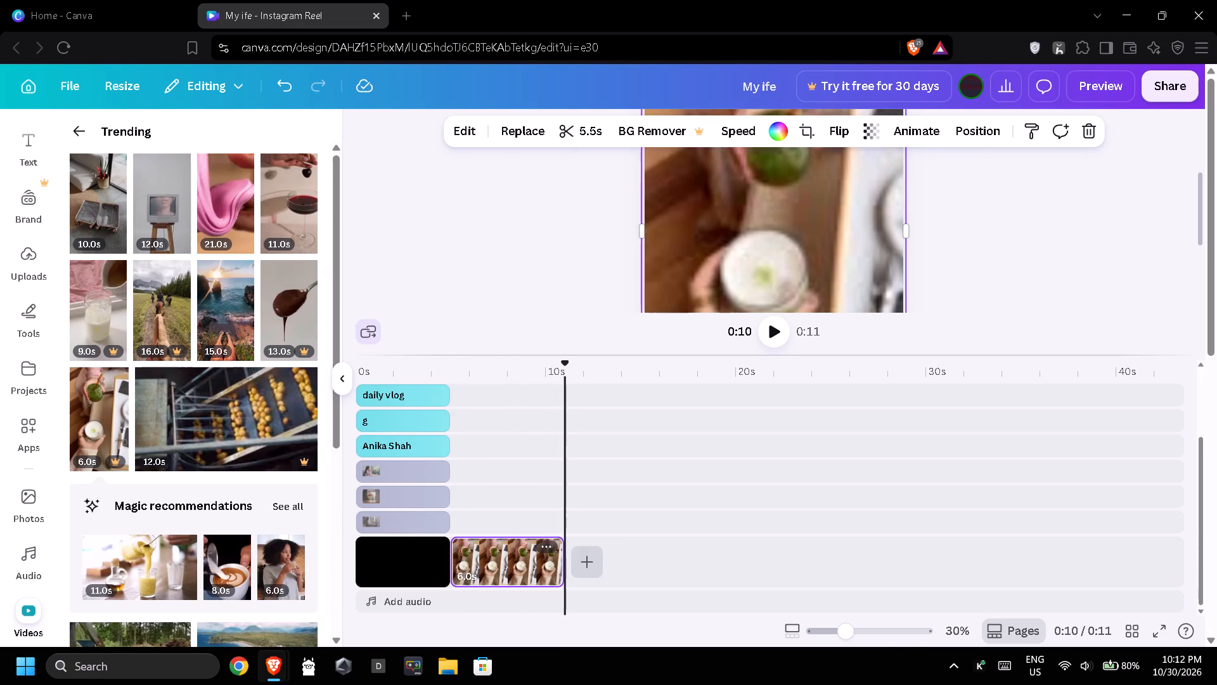
{"action": "left_click_drag", "start_coordinate": [570, 559], "coordinate": [572, 560]}
Layer the recommended 8.0s latte-pouring clip above the matcha clip and trim its end to match the matcha clip's end.
{"action": "left_click_drag", "start_coordinate": [226, 547], "coordinate": [227, 547]}
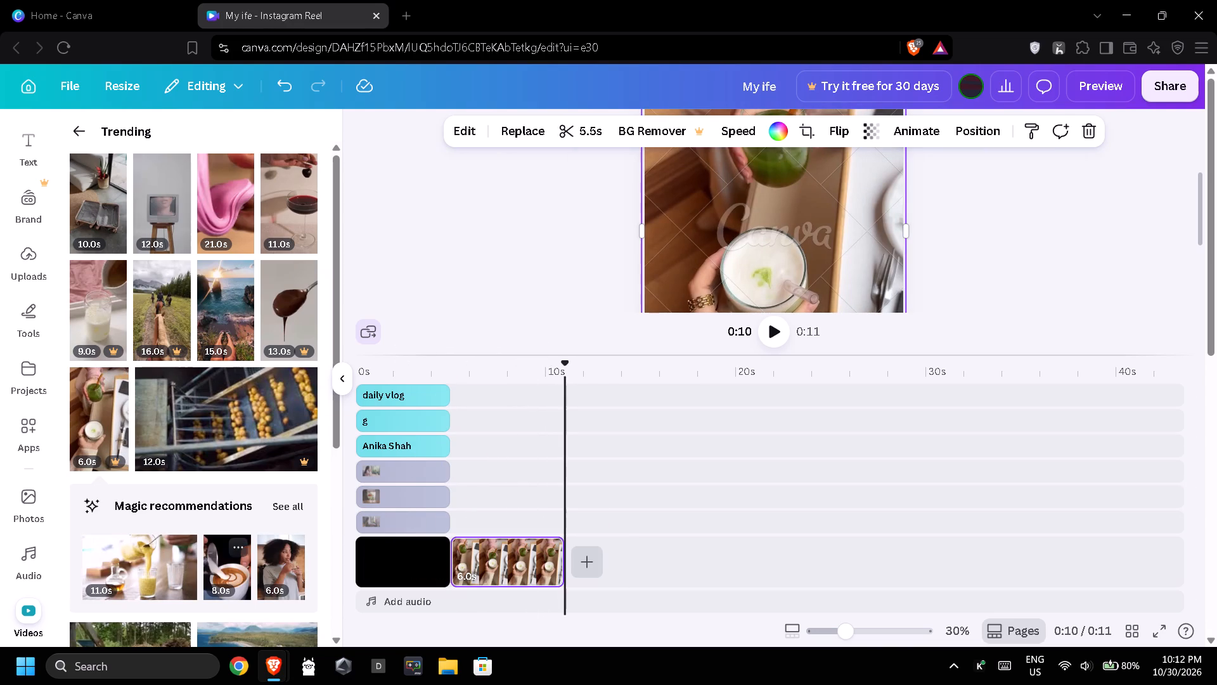
{"action": "left_click_drag", "start_coordinate": [227, 547], "coordinate": [478, 516]}
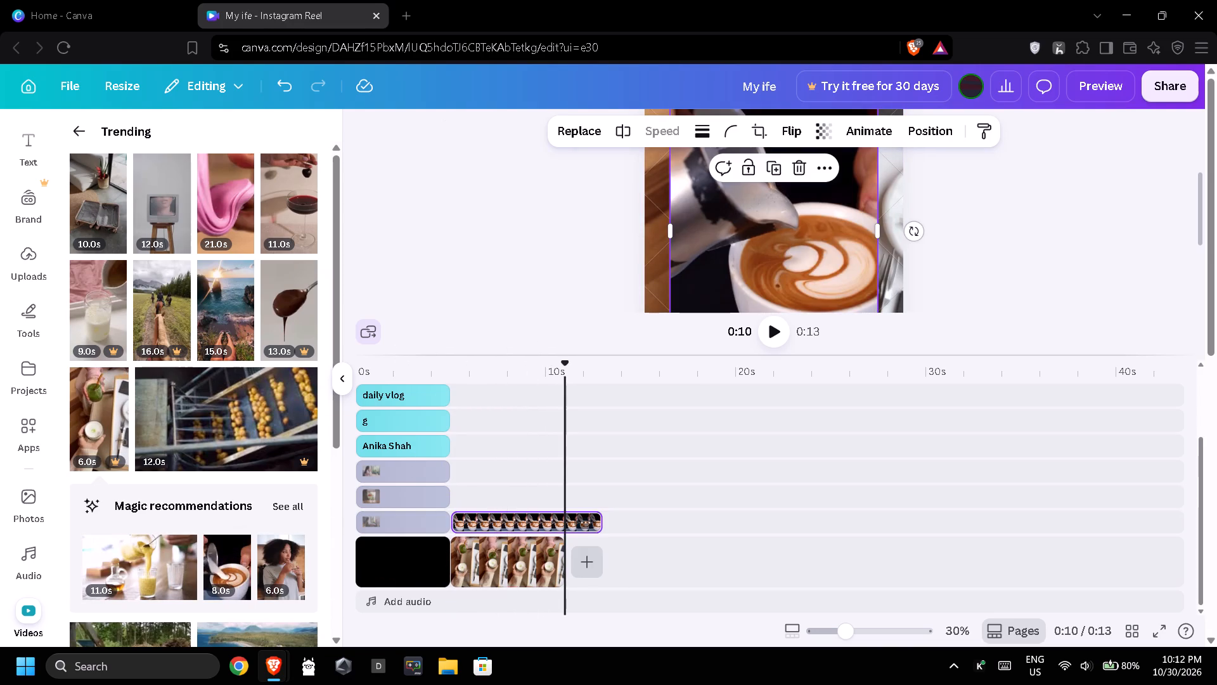
{"action": "left_click_drag", "start_coordinate": [600, 525], "coordinate": [568, 526]}
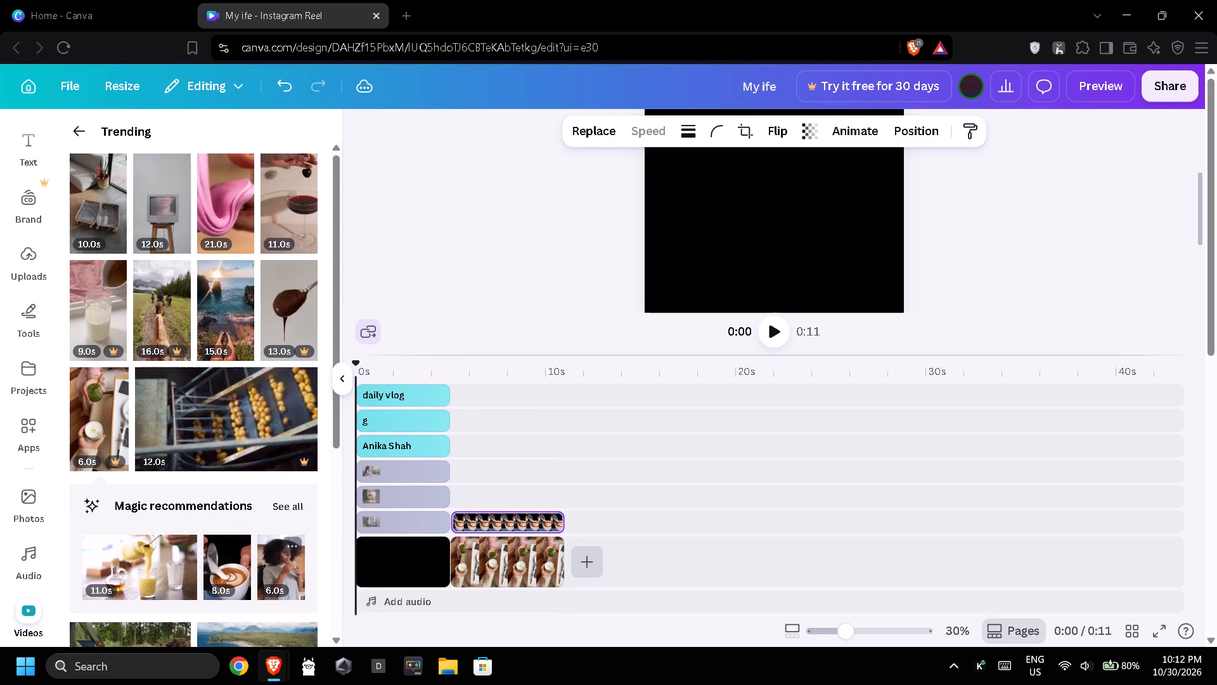
Layer the recommended 6.0s clip of the curly-haired woman drinking above the latte clip, aligned with the start of the matcha page.
{"action": "left_click_drag", "start_coordinate": [272, 584], "coordinate": [473, 504]}
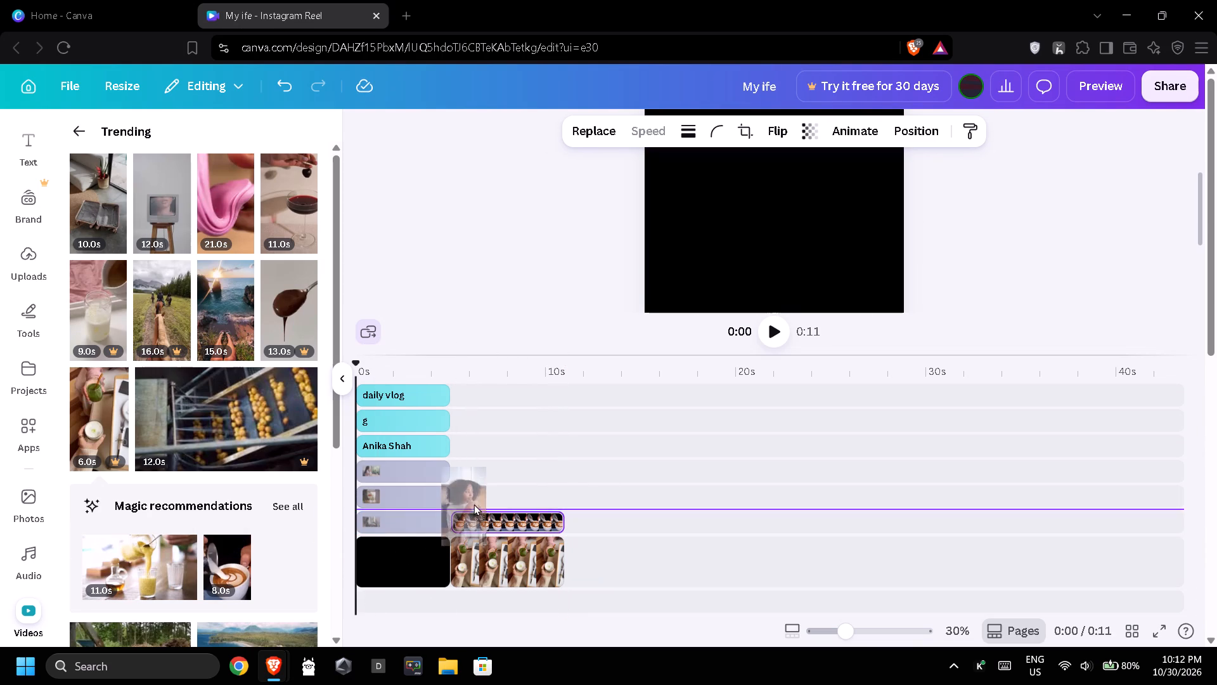
{"action": "left_click_drag", "start_coordinate": [473, 504], "coordinate": [475, 502]}
{"action": "left_click_drag", "start_coordinate": [516, 493], "coordinate": [499, 493]}
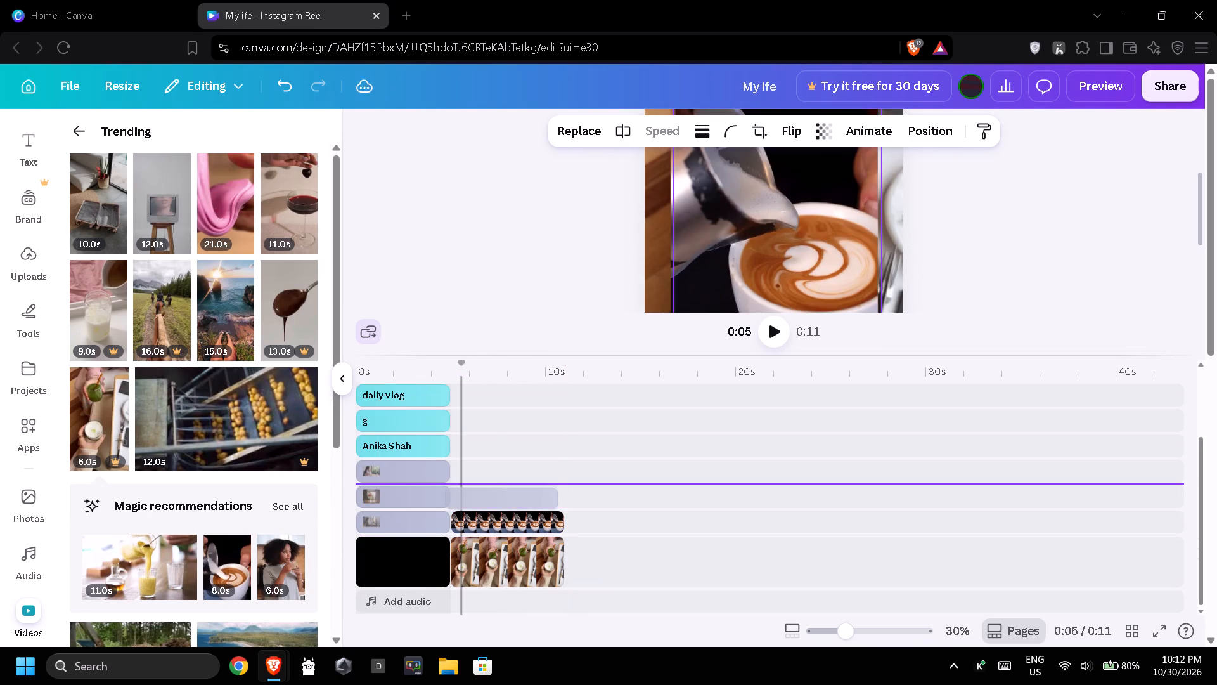
{"action": "left_click_drag", "start_coordinate": [499, 493], "coordinate": [505, 493]}
{"action": "left_click_drag", "start_coordinate": [522, 493], "coordinate": [529, 501]}
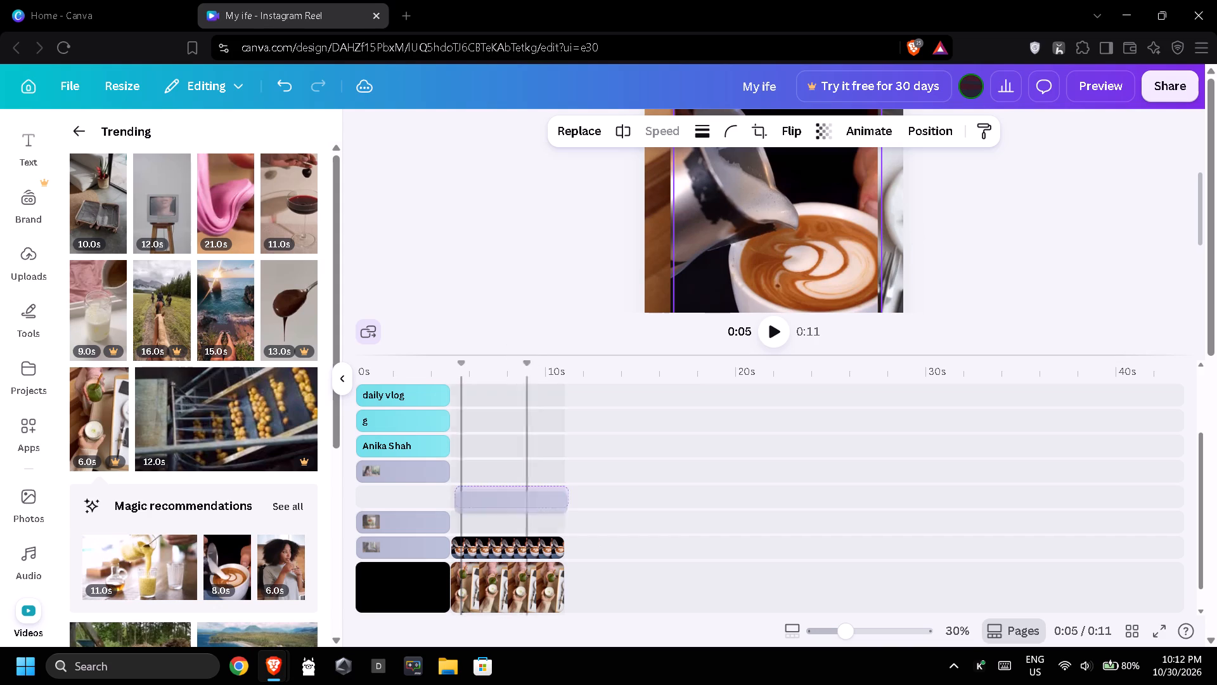
{"action": "left_click_drag", "start_coordinate": [529, 501], "coordinate": [525, 502]}
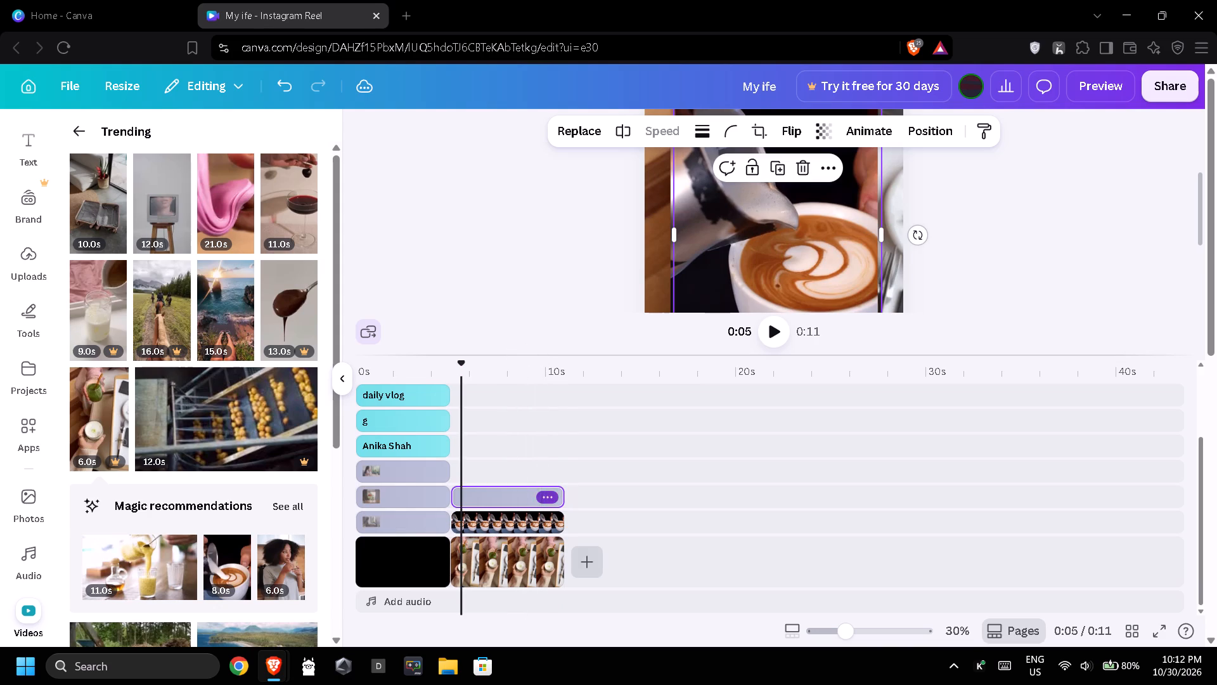
{"action": "left_click", "coordinate": [519, 493]}
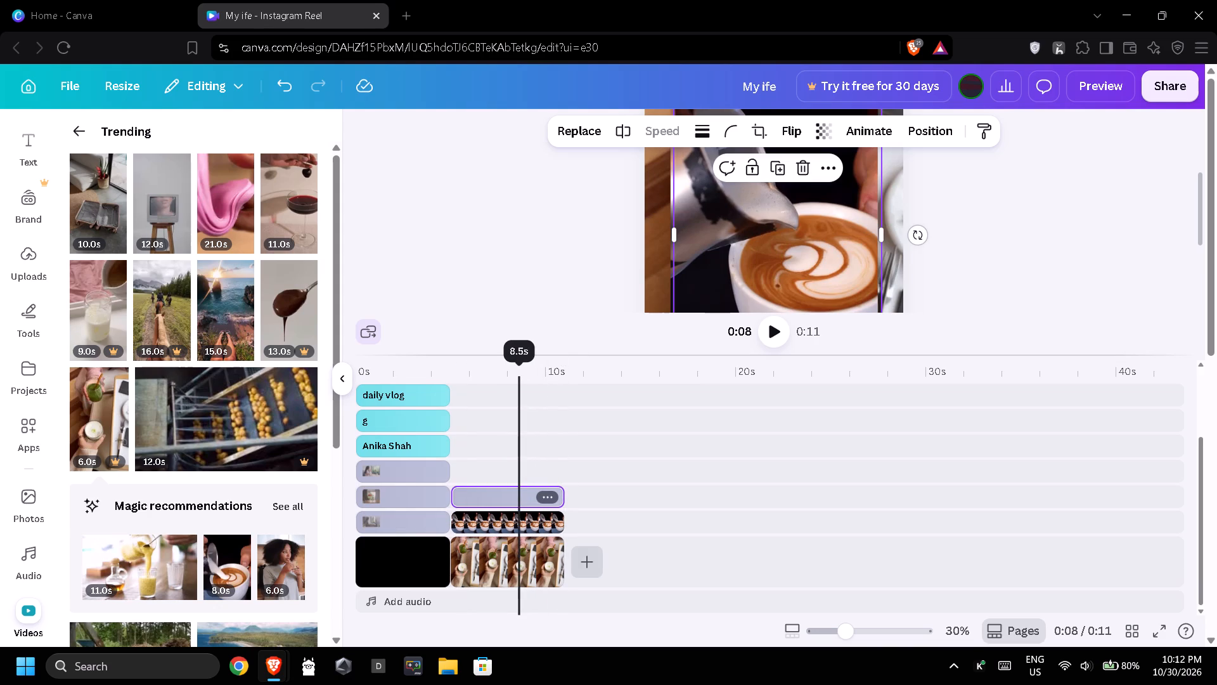
Layer the 8.0s dinner-table clip above the drinking-woman clip on the matcha page and trim its end to 6.0s.
{"action": "scroll", "coordinate": [232, 551], "scroll_direction": "down", "scroll_amount": 3}
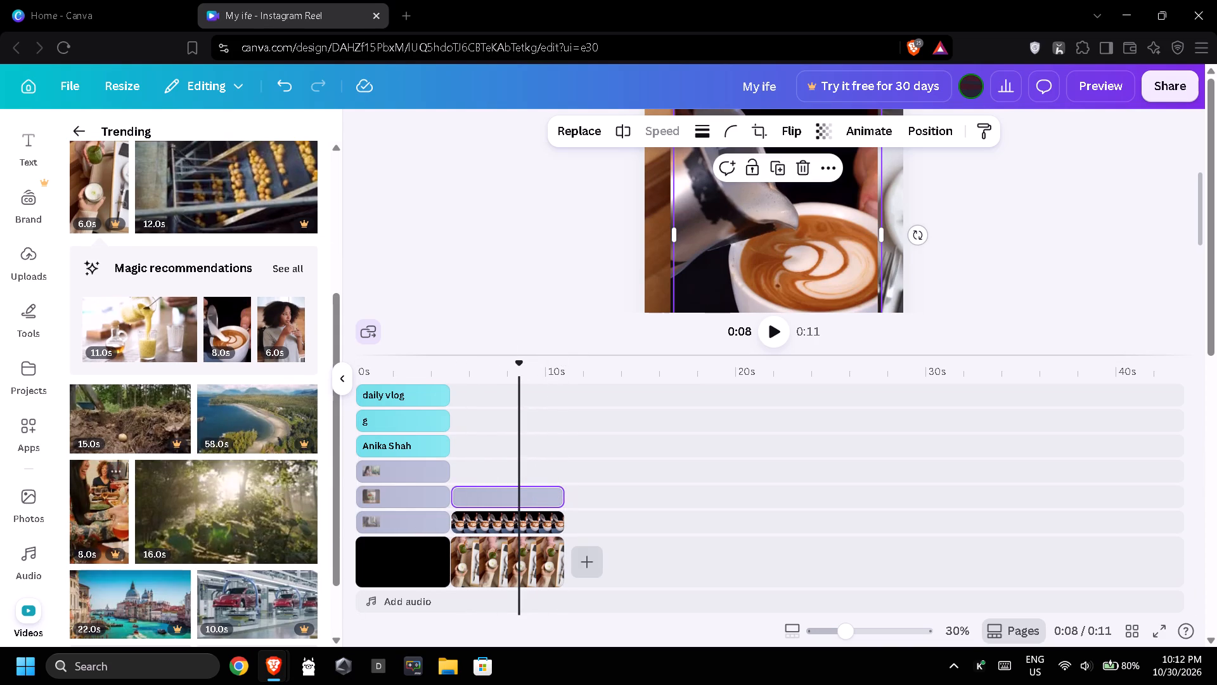
{"action": "left_click_drag", "start_coordinate": [101, 528], "coordinate": [501, 460]}
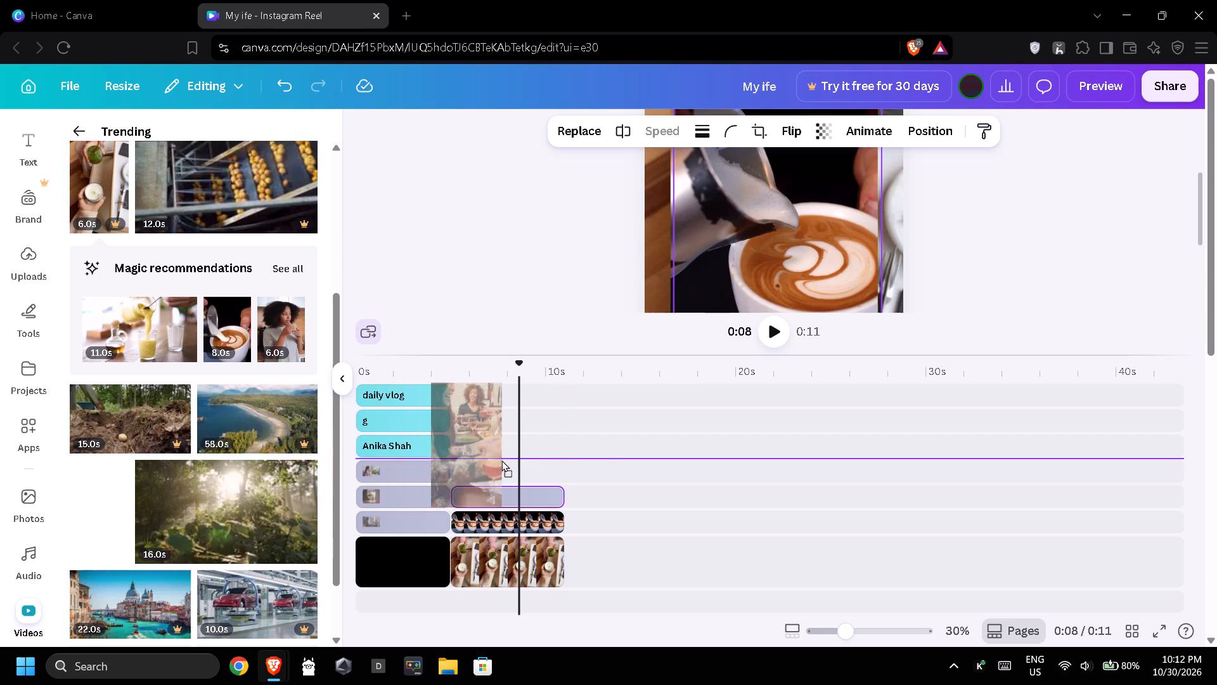
{"action": "left_click_drag", "start_coordinate": [501, 460], "coordinate": [487, 464]}
{"action": "left_click_drag", "start_coordinate": [598, 469], "coordinate": [588, 469]}
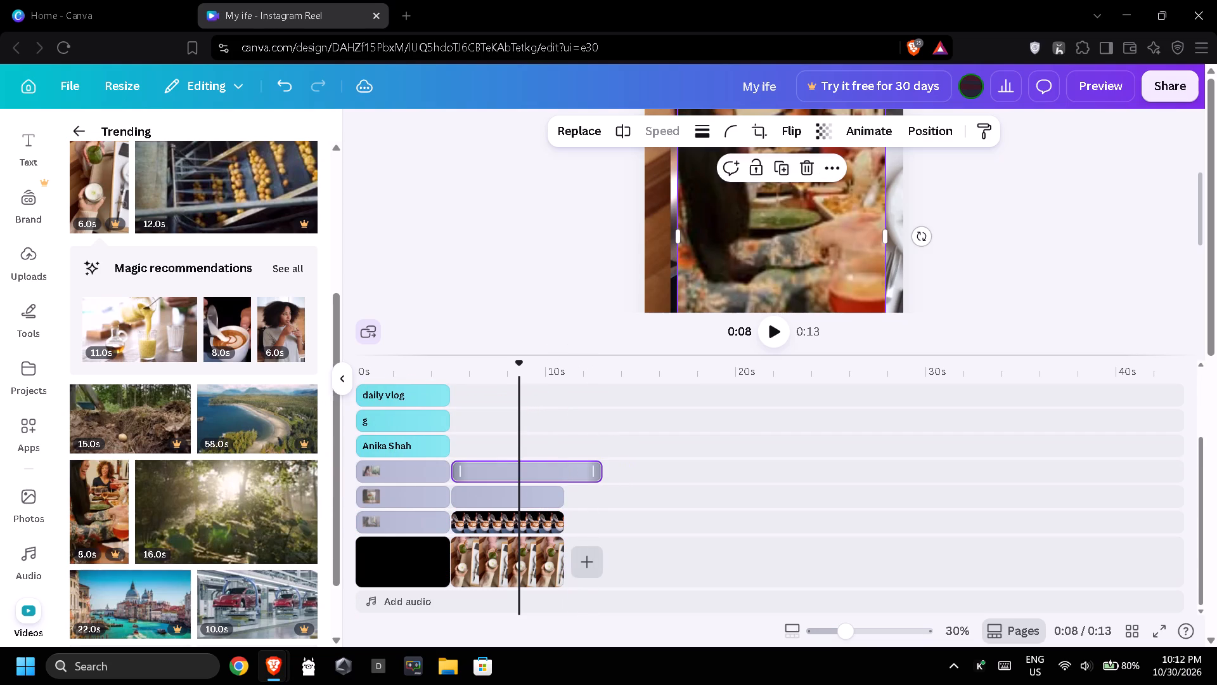
{"action": "left_click_drag", "start_coordinate": [588, 469], "coordinate": [566, 466]}
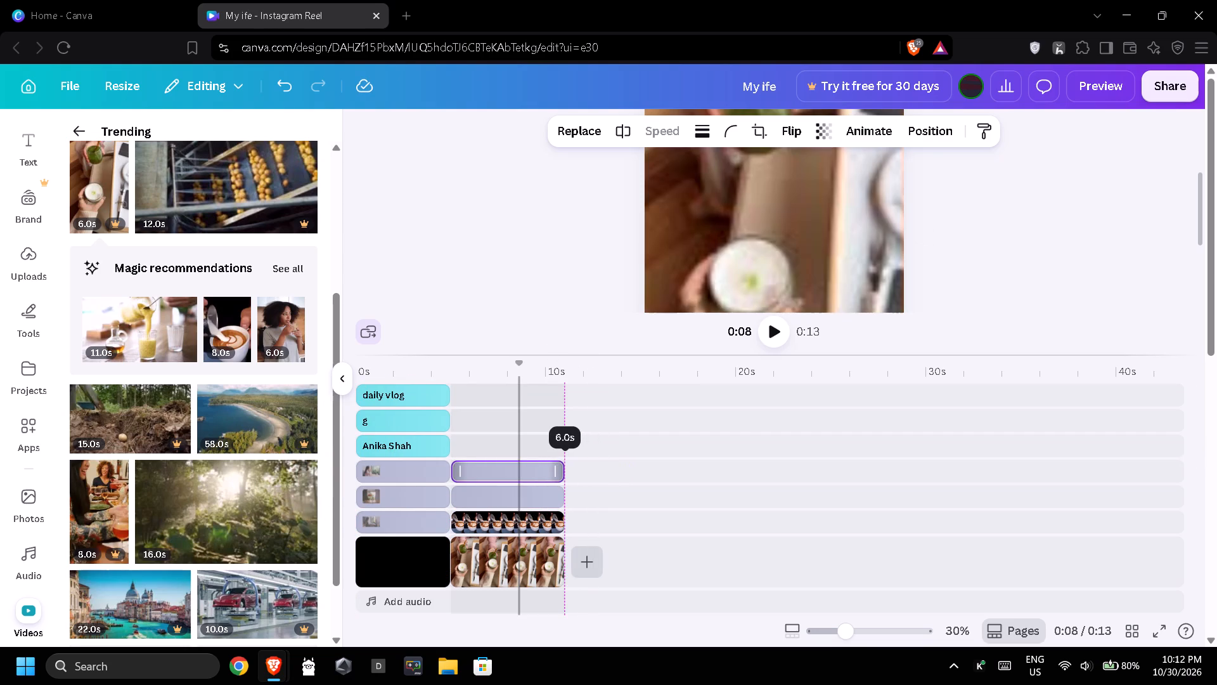
Layer the 10.0s red-car factory clip above the dinner-table clip, aligned with the start of the matcha page.
{"action": "scroll", "coordinate": [214, 490], "scroll_direction": "down", "scroll_amount": 1}
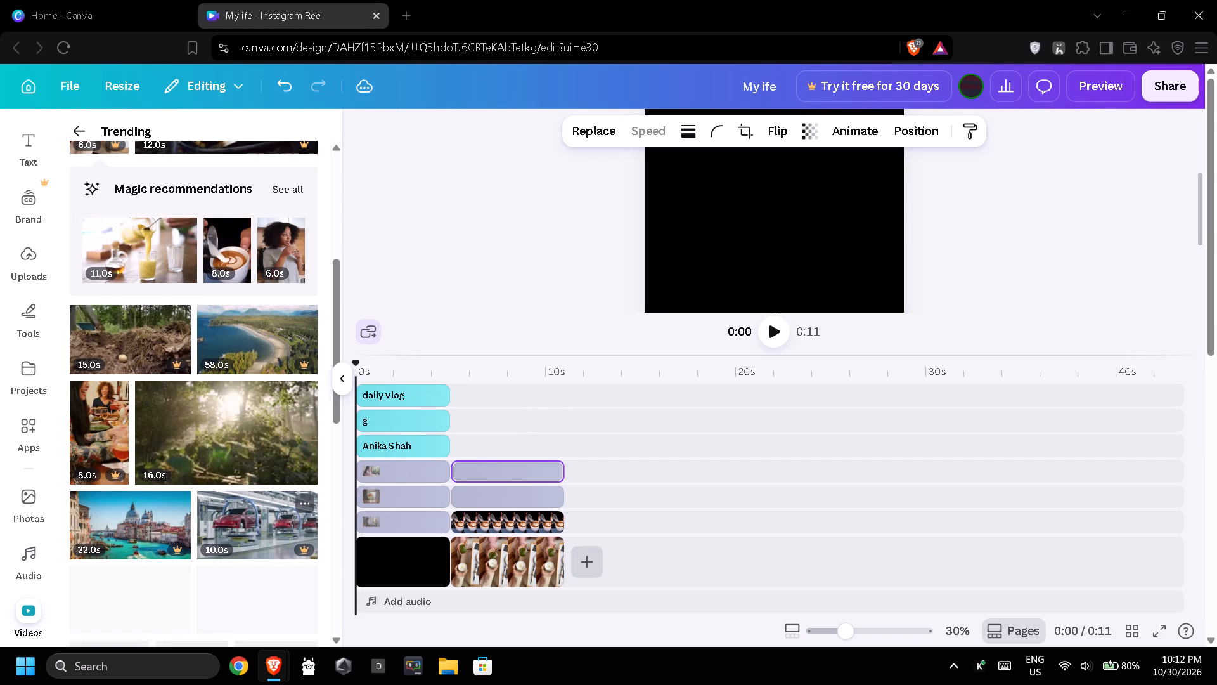
{"action": "scroll", "coordinate": [242, 523], "scroll_direction": "down", "scroll_amount": 1}
{"action": "left_click_drag", "start_coordinate": [111, 459], "coordinate": [132, 455]}
{"action": "left_click_drag", "start_coordinate": [218, 457], "coordinate": [493, 452]}
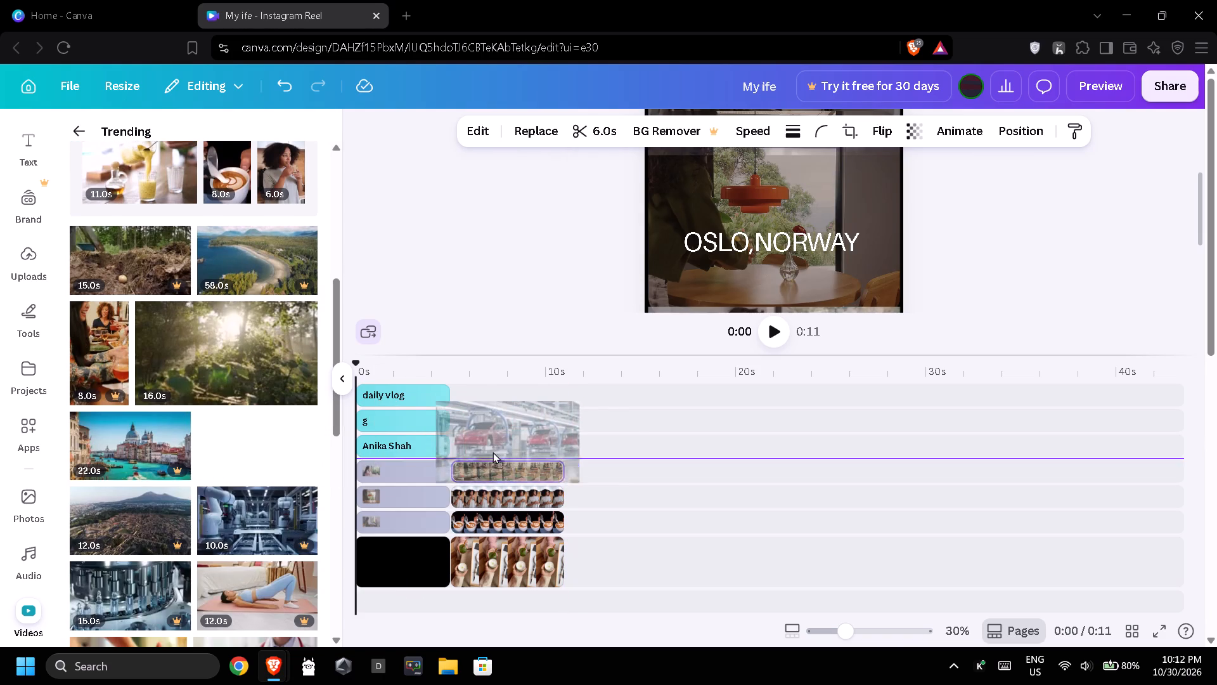
{"action": "left_click_drag", "start_coordinate": [493, 452], "coordinate": [472, 449]}
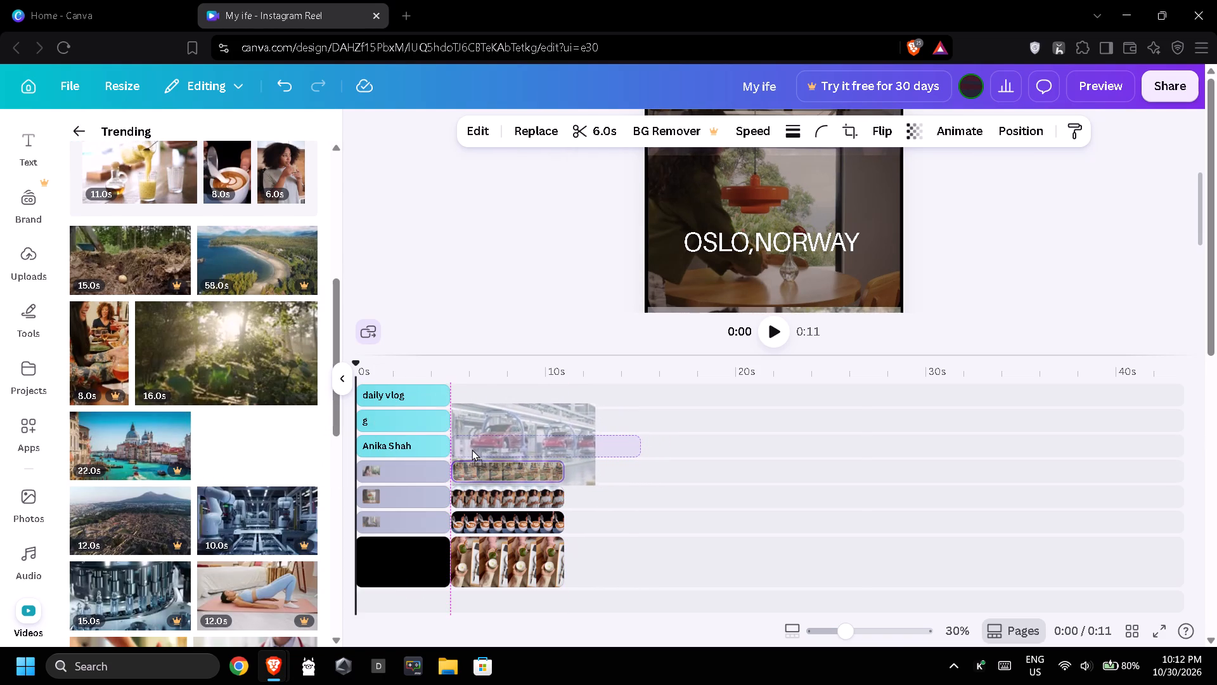
{"action": "left_click_drag", "start_coordinate": [472, 449], "coordinate": [470, 448]}
{"action": "left_click_drag", "start_coordinate": [506, 468], "coordinate": [505, 468]}
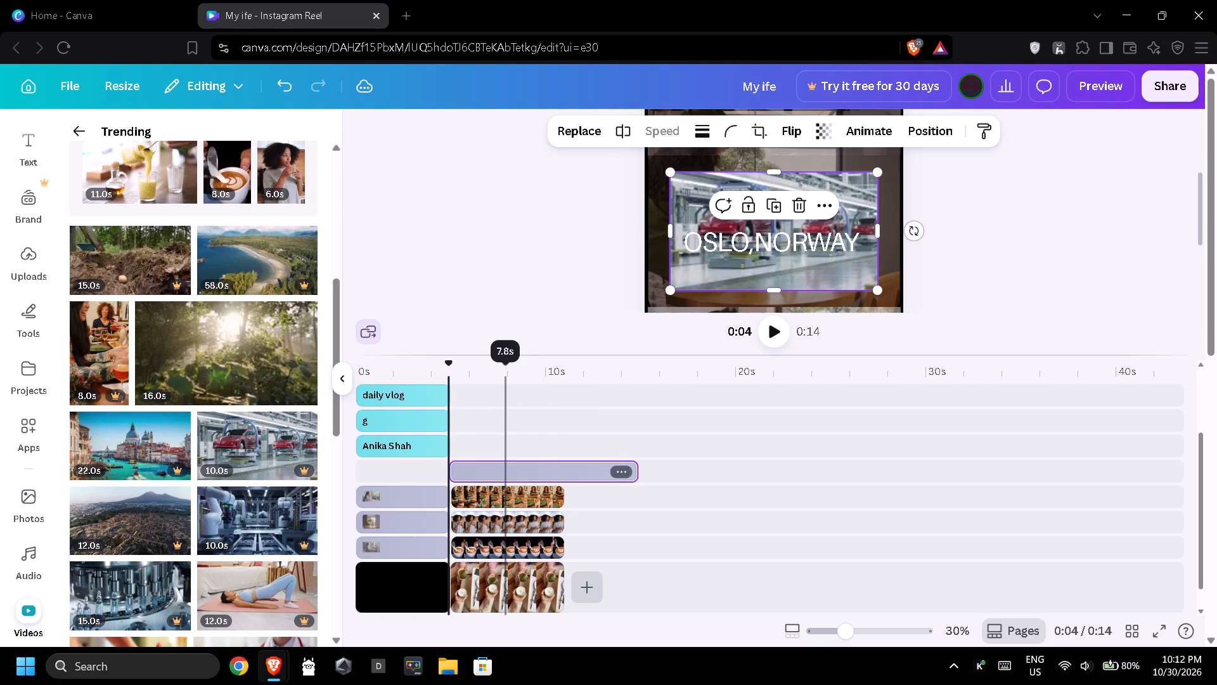
{"action": "left_click_drag", "start_coordinate": [505, 468], "coordinate": [501, 462]}
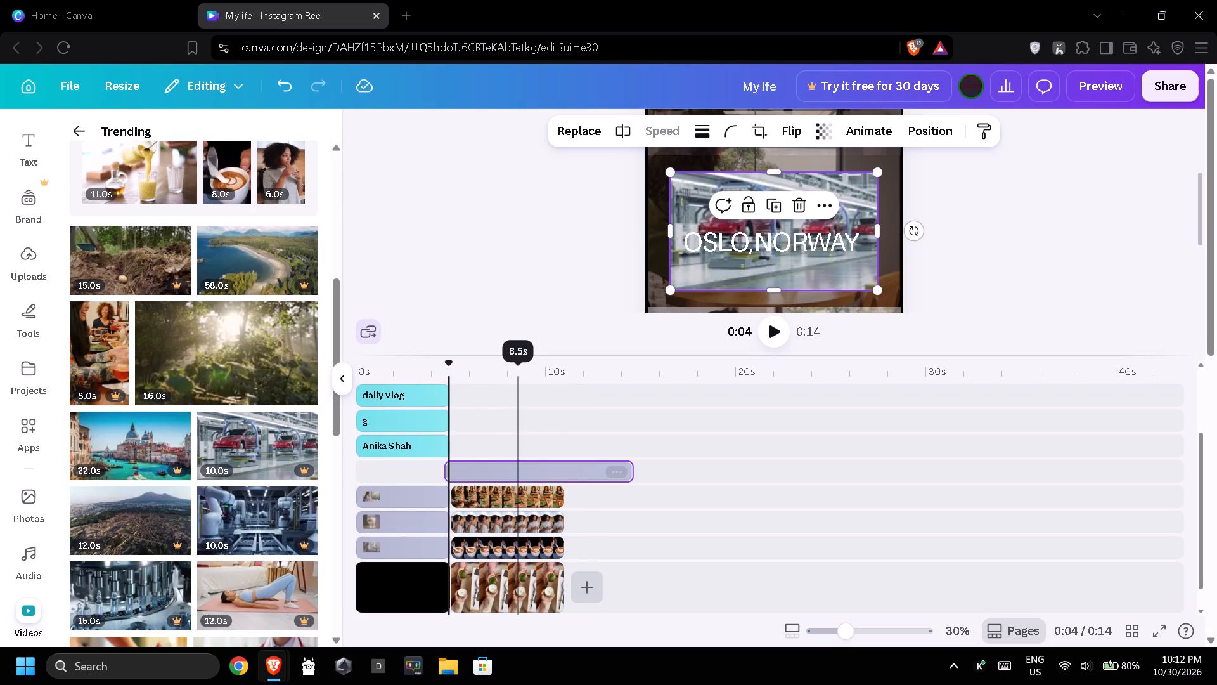
{"action": "left_click", "coordinate": [518, 469]}
{"action": "left_click_drag", "start_coordinate": [524, 469], "coordinate": [518, 463]}
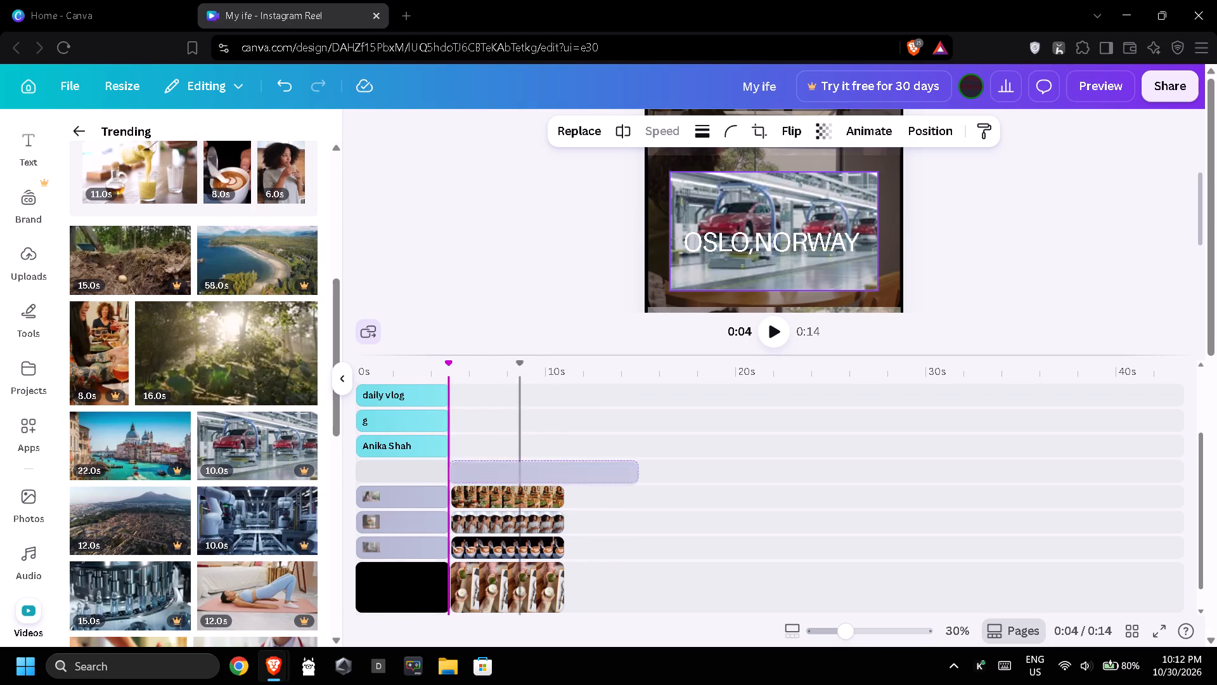
{"action": "left_click_drag", "start_coordinate": [518, 463], "coordinate": [526, 448]}
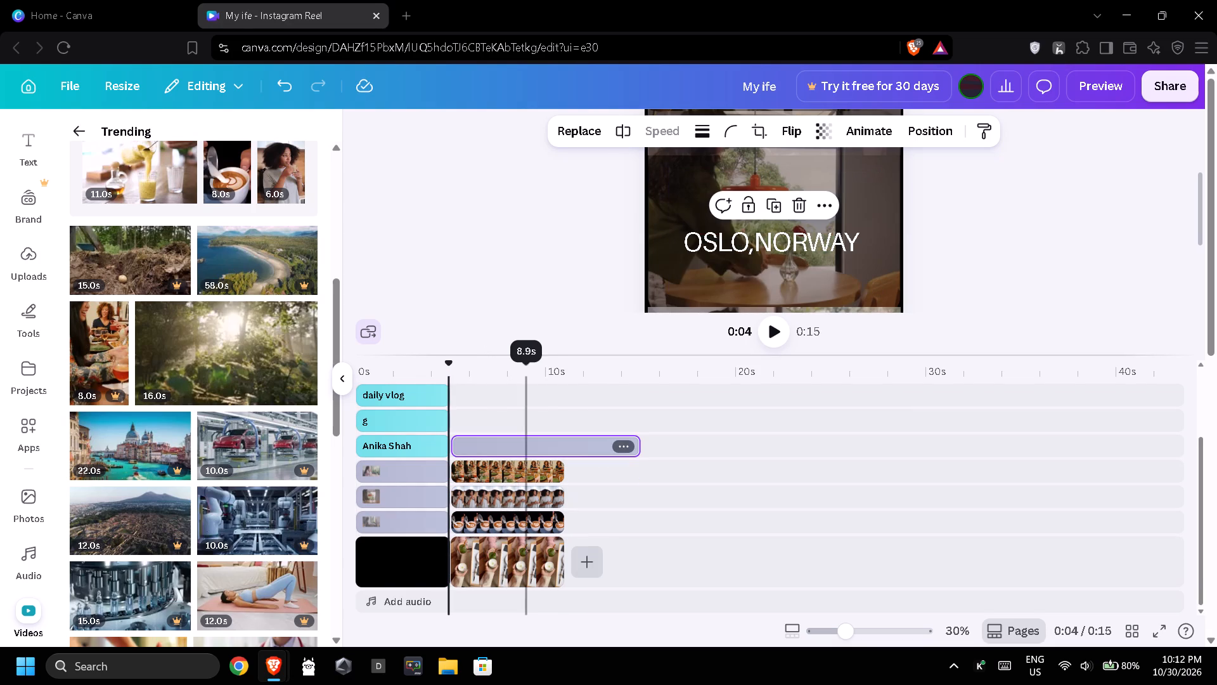
Trim the end of the car factory clip to match the end of the matcha clip.
{"action": "left_click", "coordinate": [642, 447]}
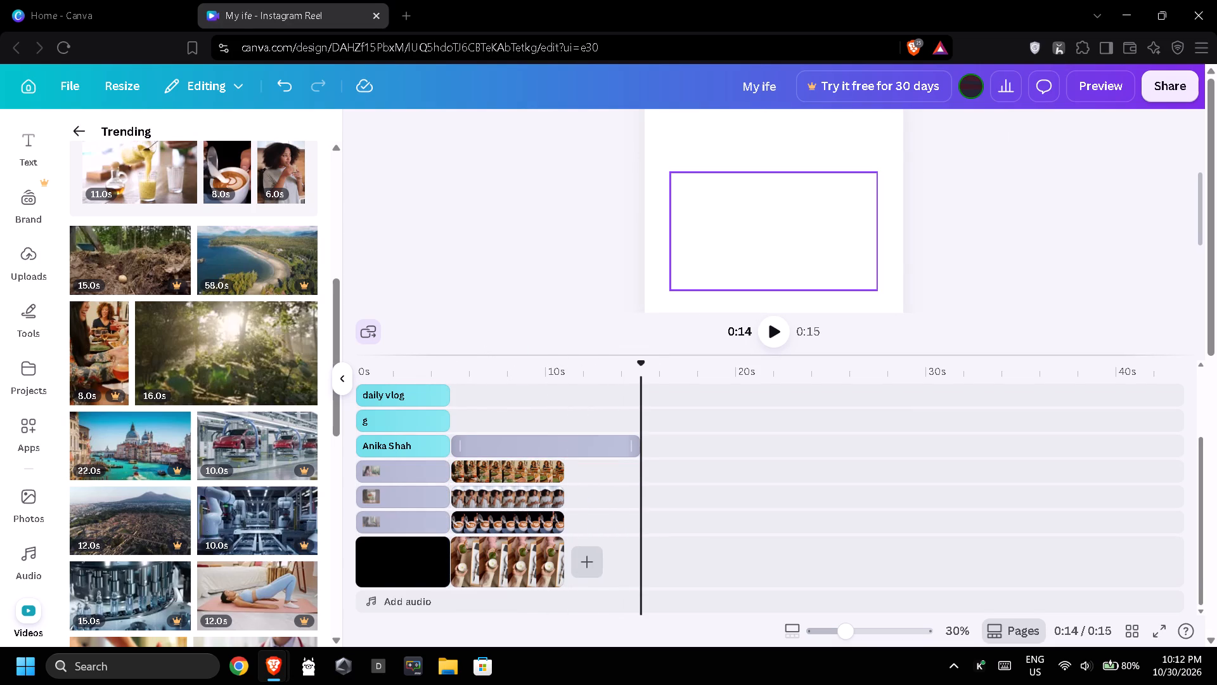
{"action": "left_click_drag", "start_coordinate": [638, 447], "coordinate": [580, 440]}
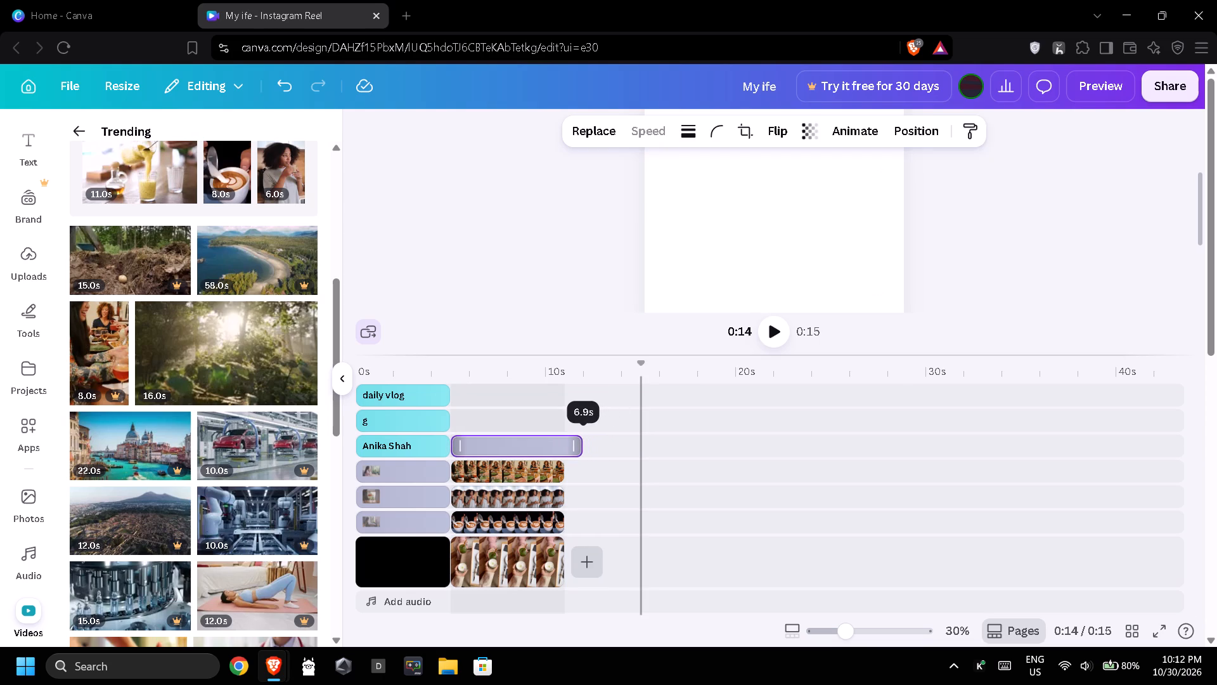
{"action": "left_click_drag", "start_coordinate": [580, 440], "coordinate": [567, 439]}
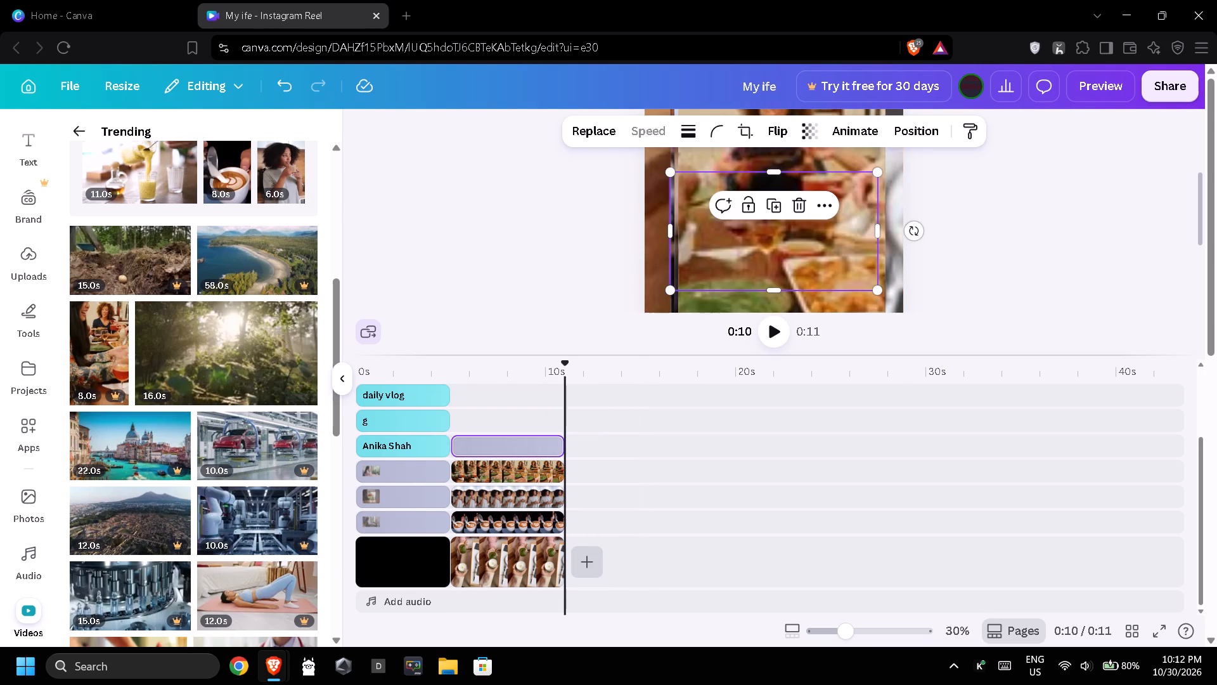
{"action": "left_click", "coordinate": [612, 460]}
Shrink the latte-pouring clip on the second page to a small frame toward the page's right side.
{"action": "left_click", "coordinate": [493, 523]}
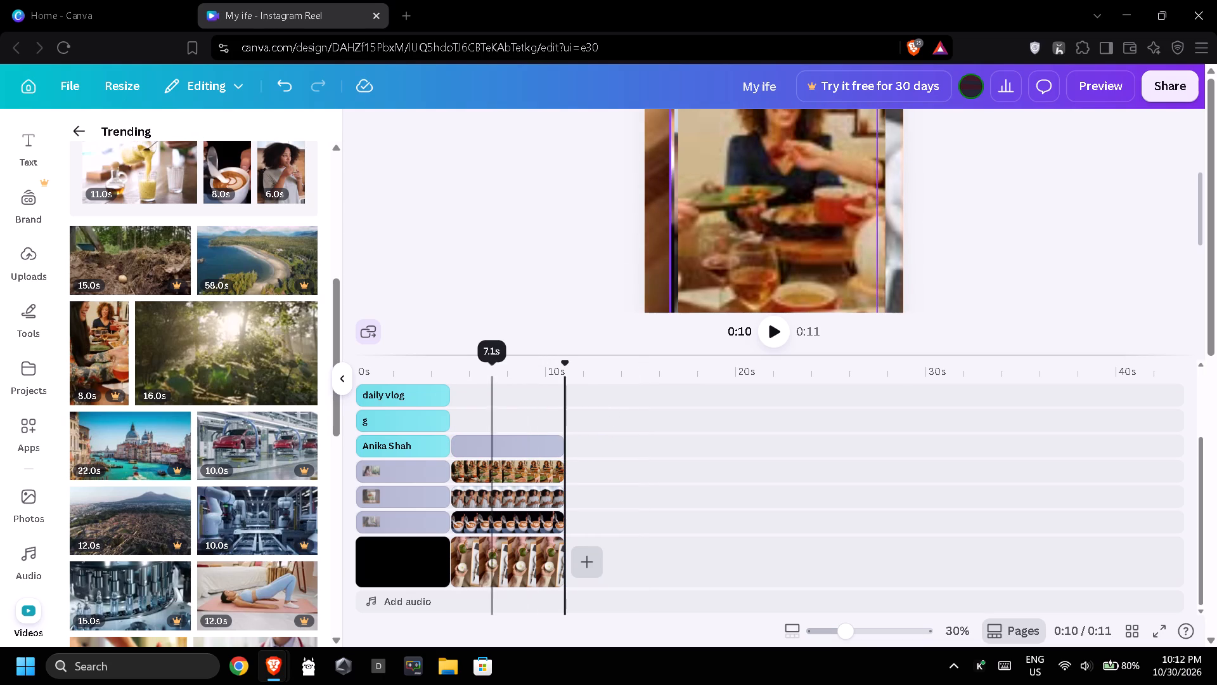
{"action": "scroll", "coordinate": [959, 243], "scroll_direction": "up", "scroll_amount": 2}
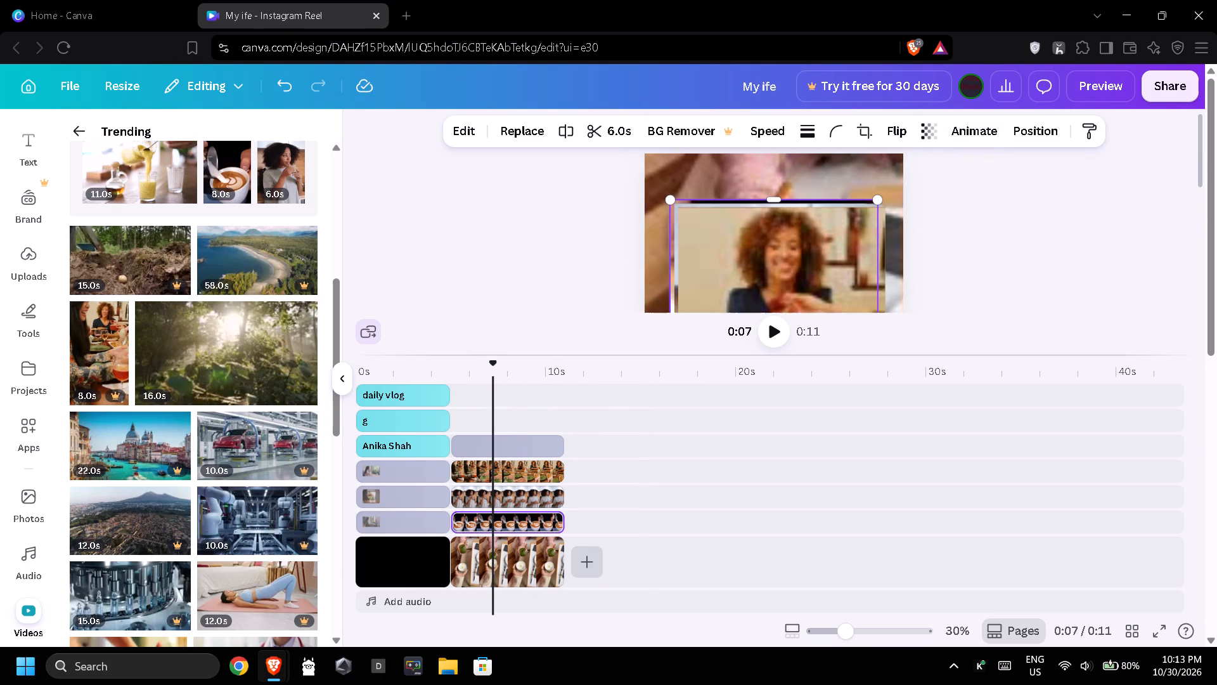
{"action": "left_click_drag", "start_coordinate": [875, 202], "coordinate": [844, 220]}
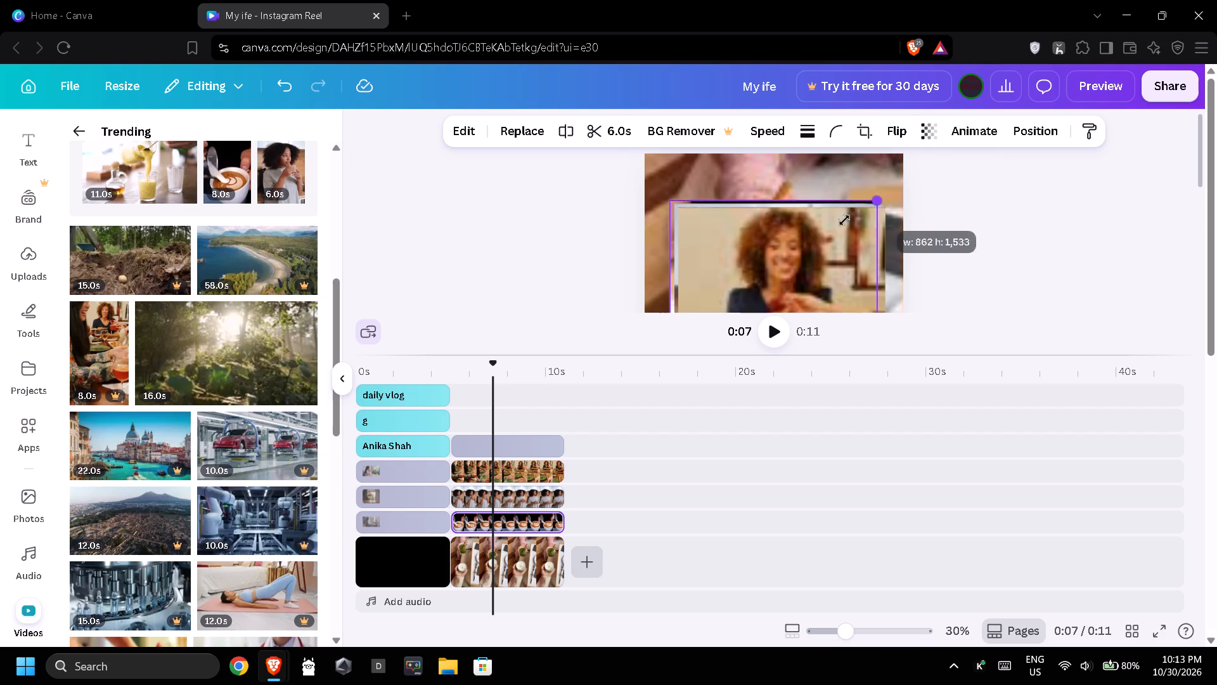
{"action": "left_click_drag", "start_coordinate": [844, 220], "coordinate": [831, 243]}
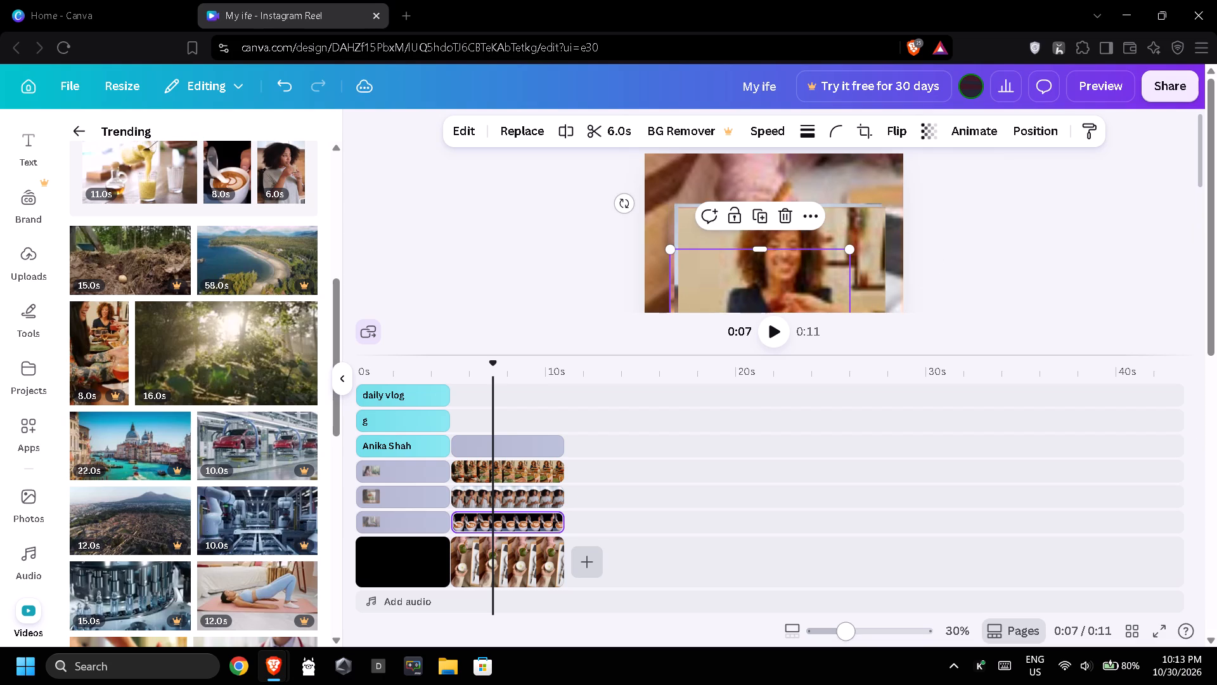
{"action": "left_click", "coordinate": [839, 637]}
{"action": "left_click_drag", "start_coordinate": [838, 637], "coordinate": [827, 636]}
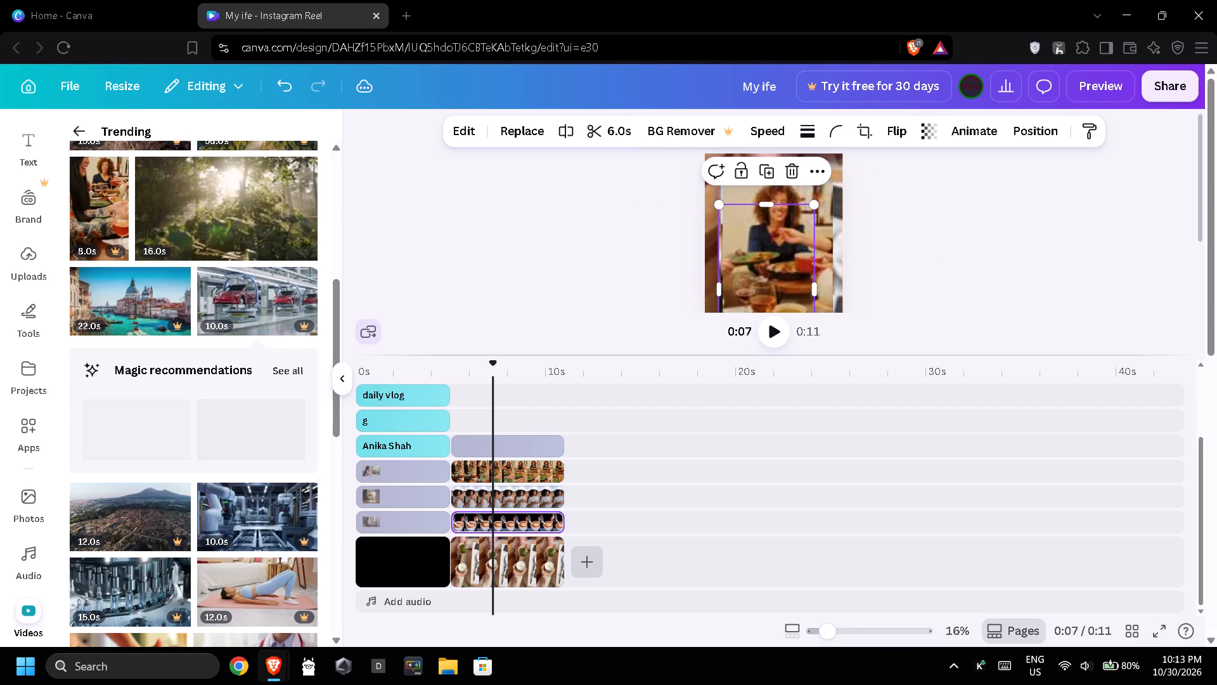
{"action": "scroll", "coordinate": [728, 301], "scroll_direction": "down", "scroll_amount": 1}
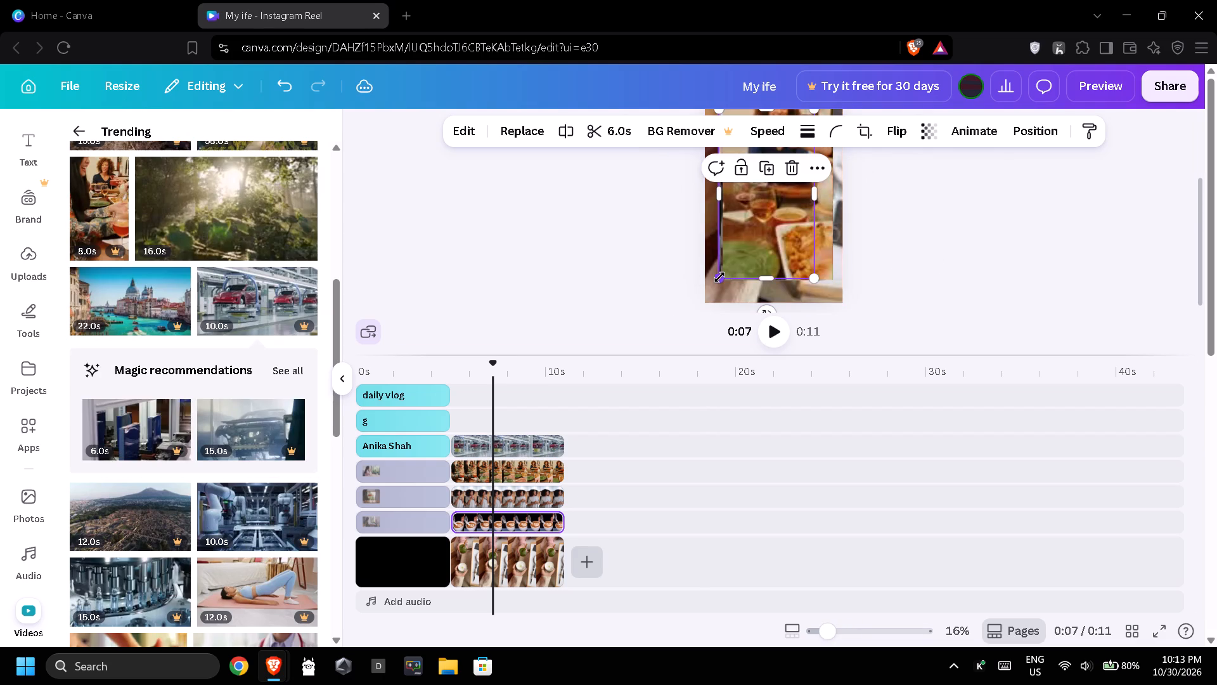
{"action": "left_click_drag", "start_coordinate": [719, 277], "coordinate": [773, 220]}
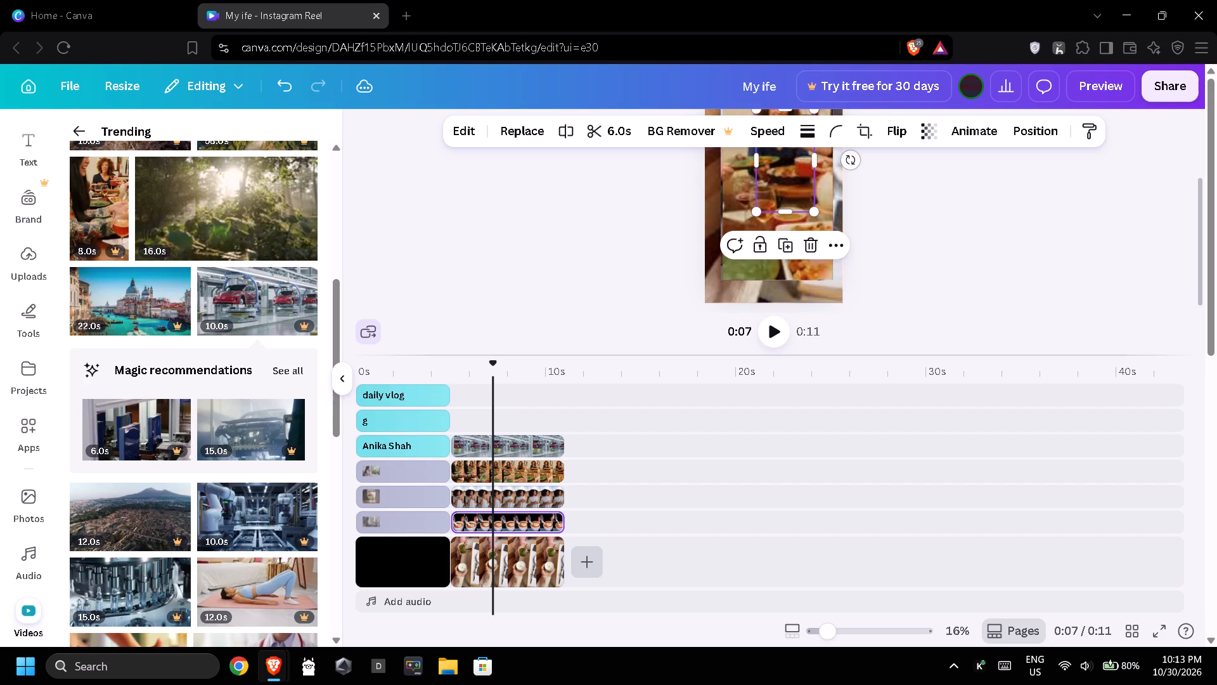
{"action": "scroll", "coordinate": [773, 244], "scroll_direction": "up", "scroll_amount": 1}
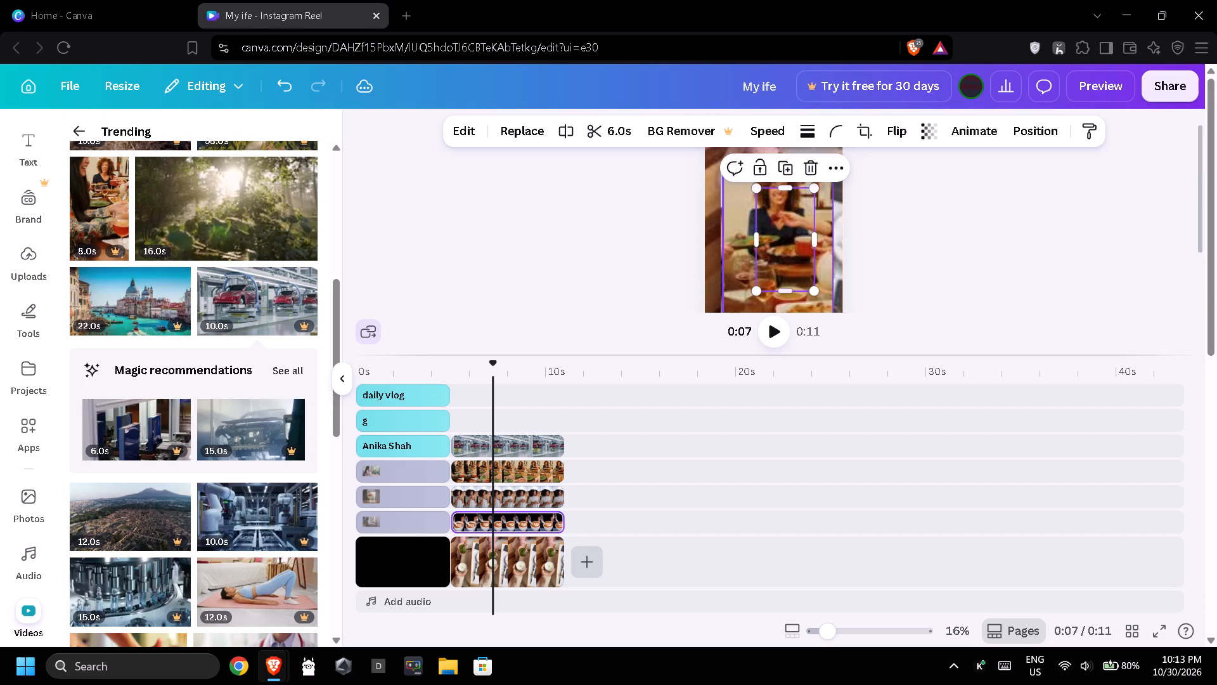
{"action": "left_click_drag", "start_coordinate": [755, 290], "coordinate": [776, 237]}
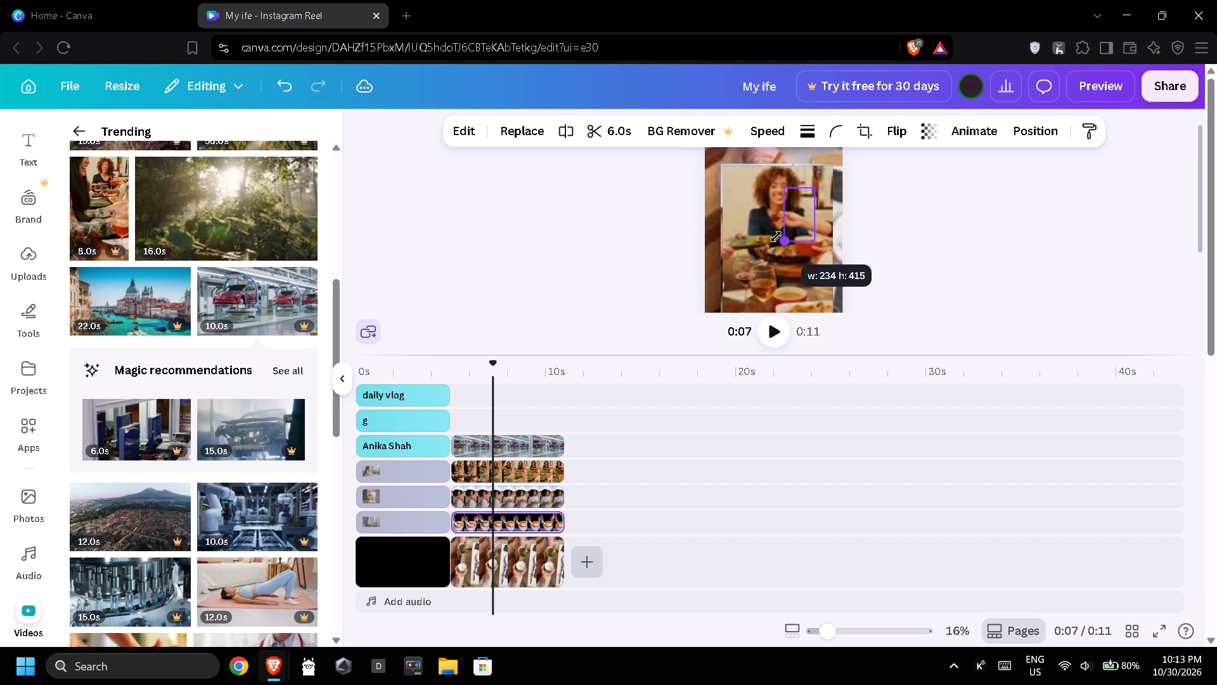
{"action": "left_click_drag", "start_coordinate": [776, 237], "coordinate": [764, 247]}
Shrink the car factory clip to a small thumbnail near the right edge of the second page.
{"action": "left_click", "coordinate": [745, 257]}
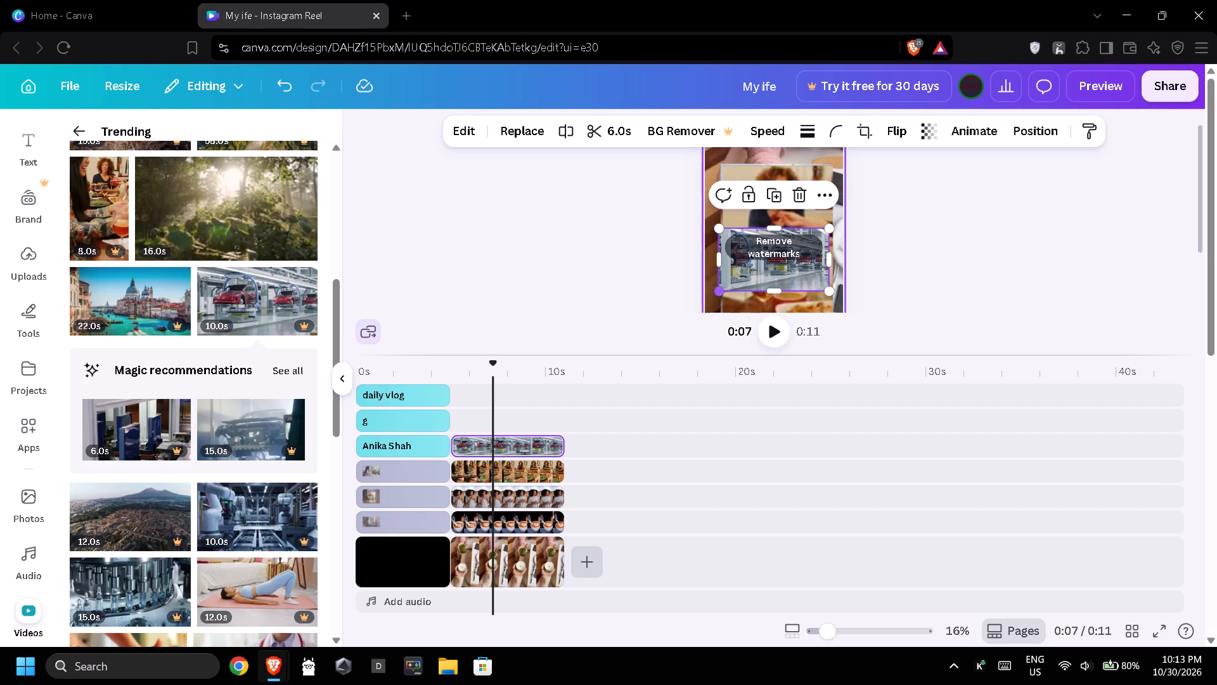
{"action": "left_click_drag", "start_coordinate": [716, 292], "coordinate": [719, 290]}
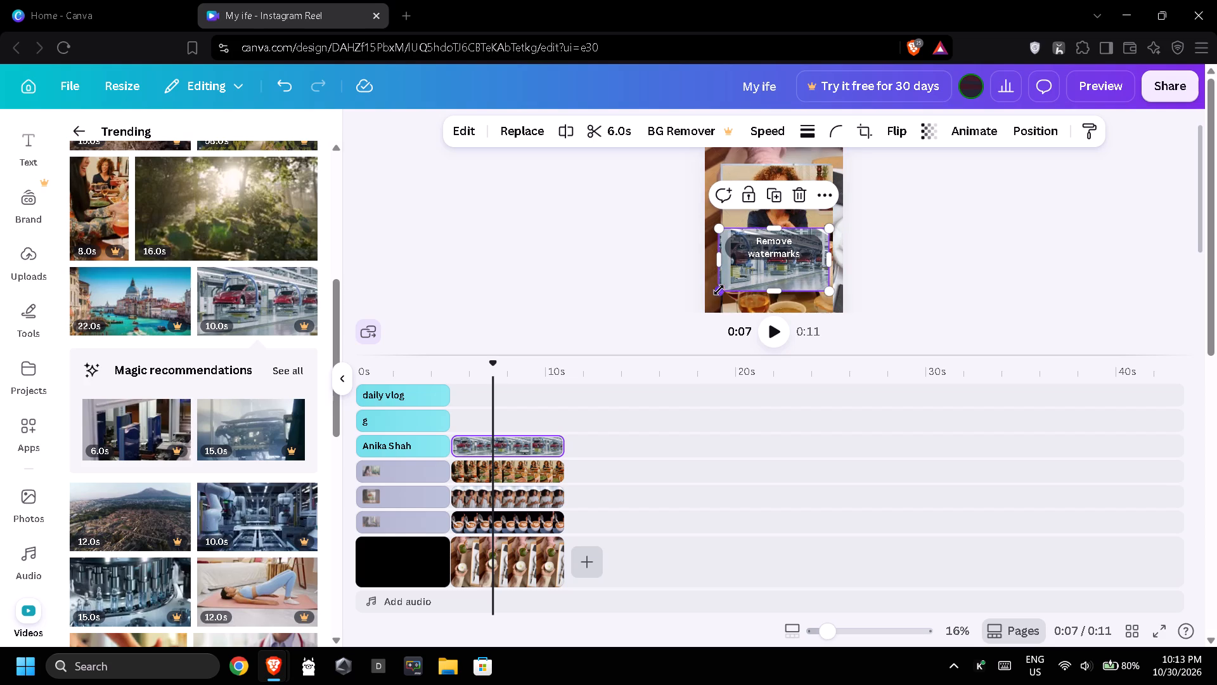
{"action": "left_click_drag", "start_coordinate": [719, 290], "coordinate": [782, 247]}
Crop the dinner-table clip to a short, wide frame and move it to the bottom of the second page.
{"action": "left_click", "coordinate": [740, 225]}
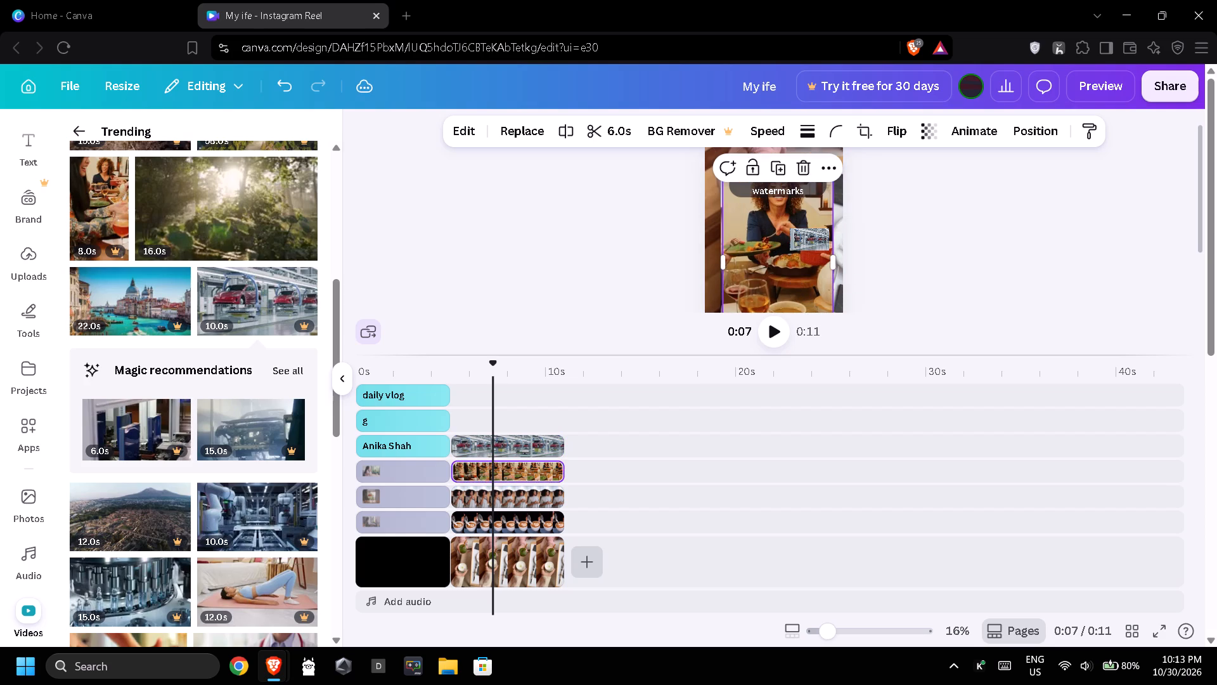
{"action": "scroll", "coordinate": [751, 221], "scroll_direction": "down", "scroll_amount": 1}
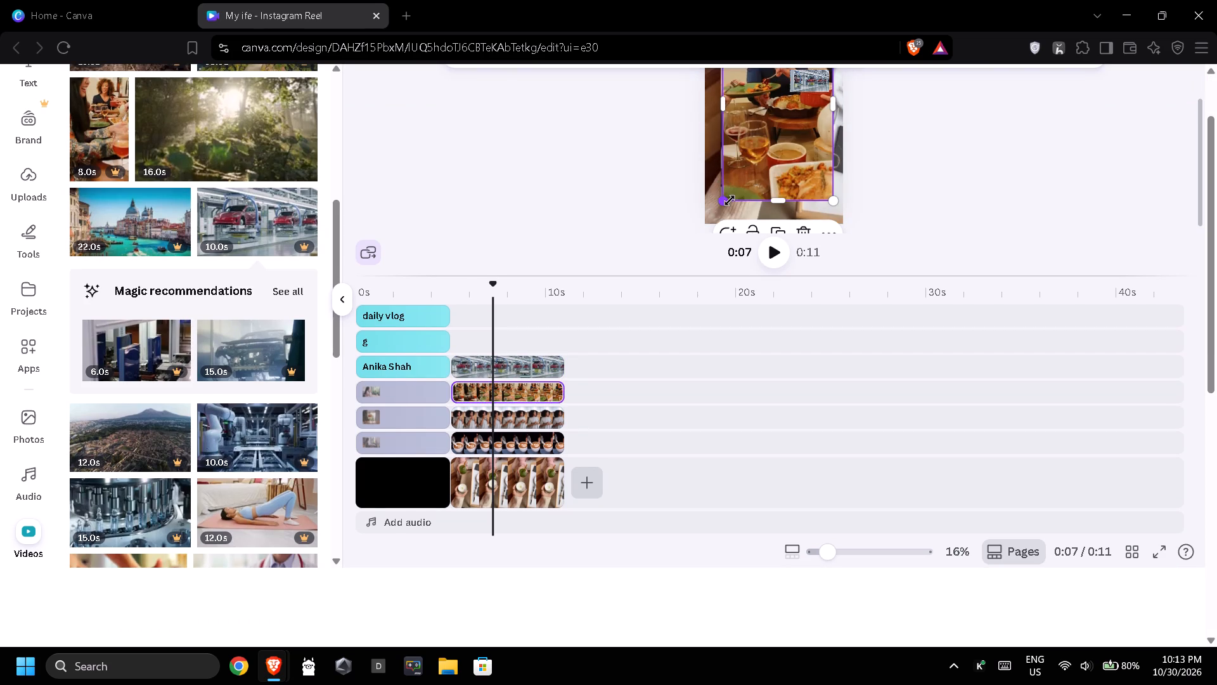
{"action": "left_click_drag", "start_coordinate": [730, 201], "coordinate": [750, 164]}
{"action": "scroll", "coordinate": [750, 164], "scroll_direction": "up", "scroll_amount": 1}
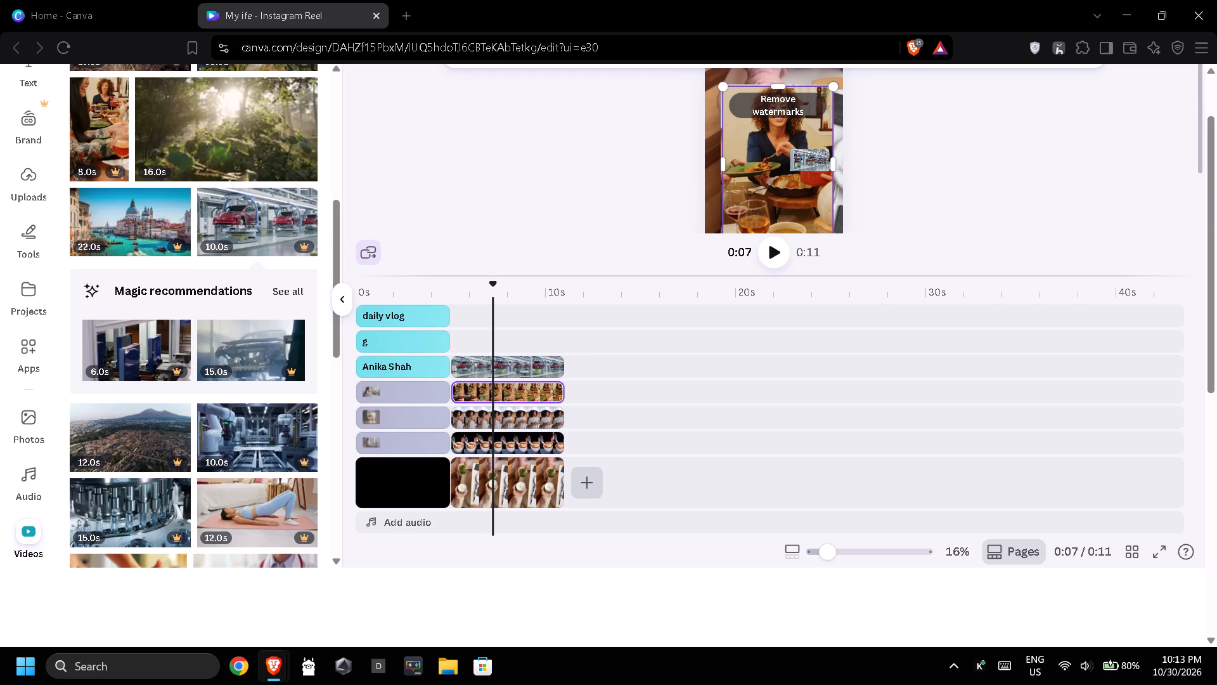
{"action": "left_click_drag", "start_coordinate": [777, 86], "coordinate": [773, 162]}
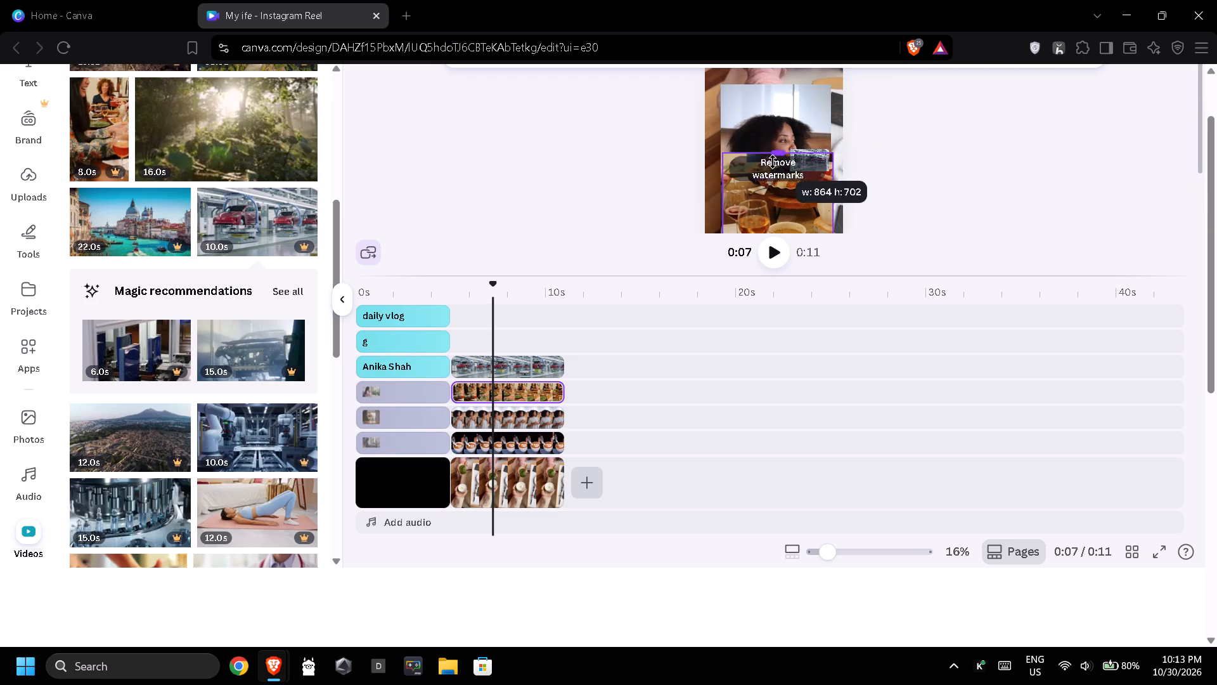
{"action": "left_click_drag", "start_coordinate": [773, 162], "coordinate": [781, 194]}
{"action": "scroll", "coordinate": [781, 195], "scroll_direction": "down", "scroll_amount": 1}
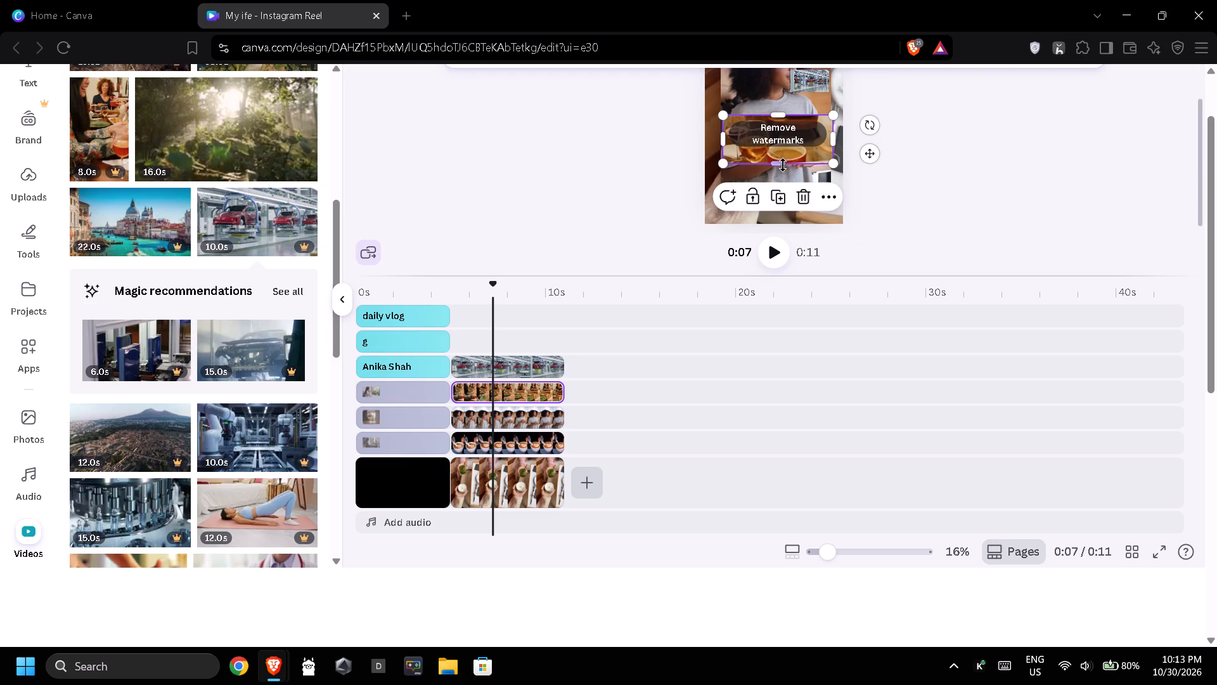
{"action": "left_click_drag", "start_coordinate": [784, 159], "coordinate": [787, 183]}
{"action": "left_click_drag", "start_coordinate": [787, 160], "coordinate": [790, 174]}
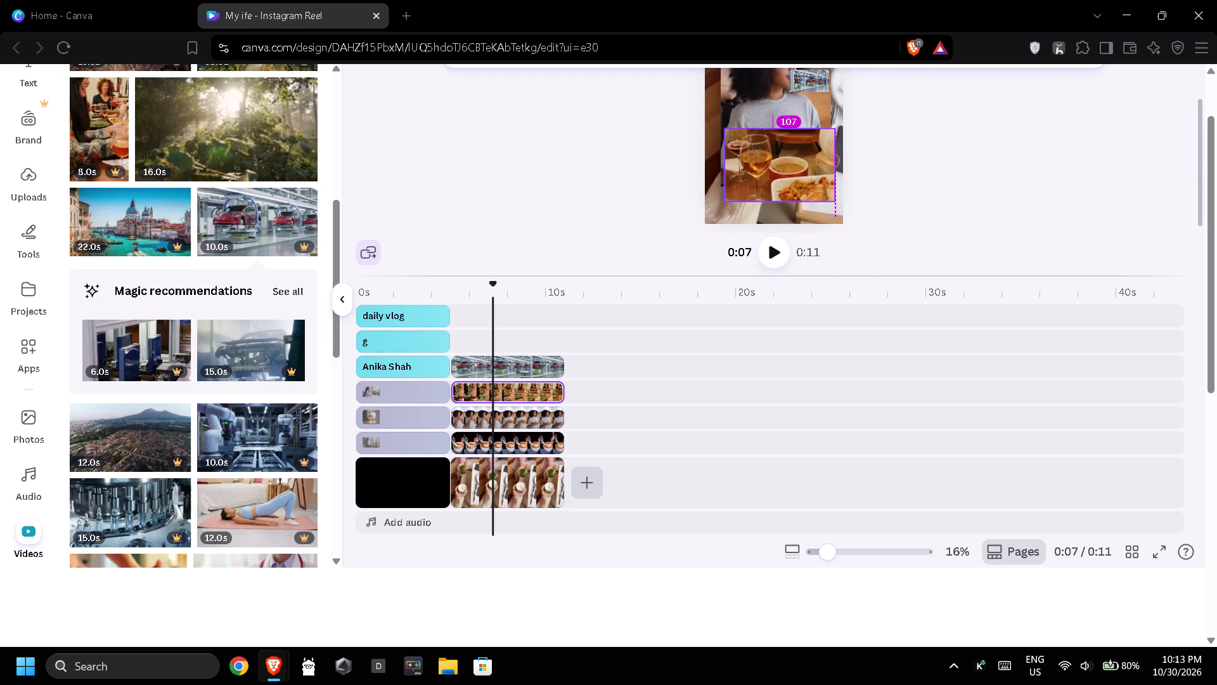
{"action": "left_click_drag", "start_coordinate": [790, 174], "coordinate": [790, 186]}
{"action": "scroll", "coordinate": [787, 188], "scroll_direction": "up", "scroll_amount": 2}
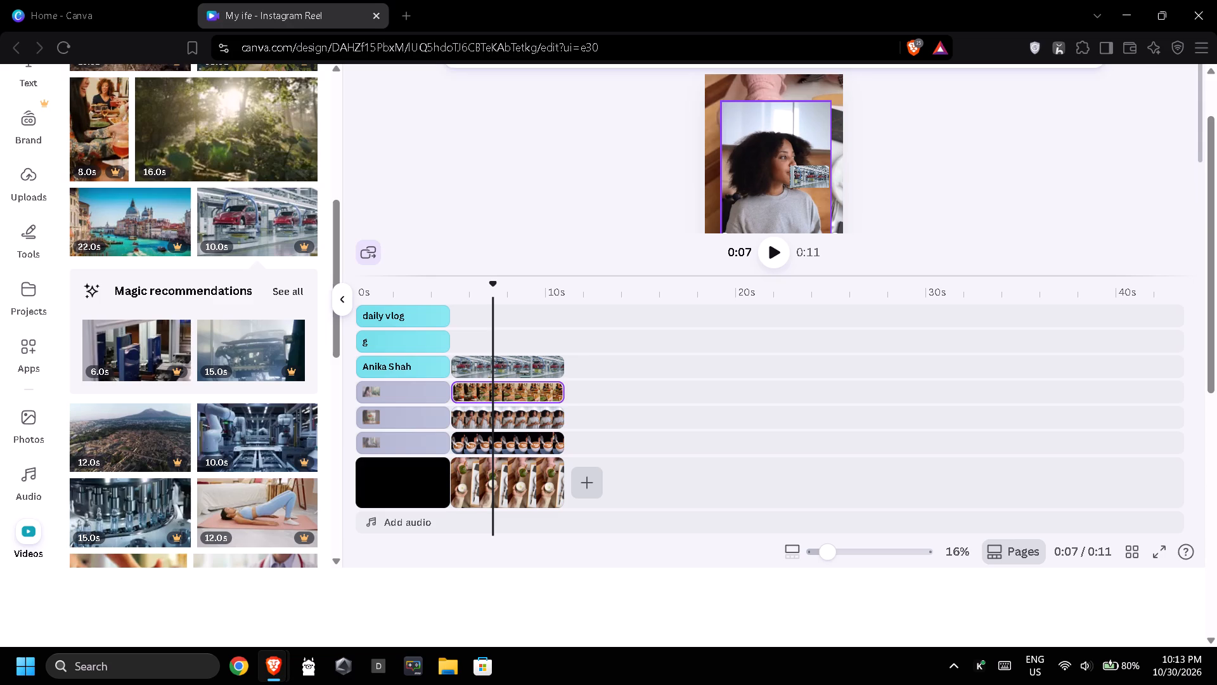
Slow the clip of the woman in the grey sweater to a video speed of 0.75.
{"action": "left_click", "coordinate": [782, 136]}
{"action": "scroll", "coordinate": [775, 145], "scroll_direction": "down", "scroll_amount": 2}
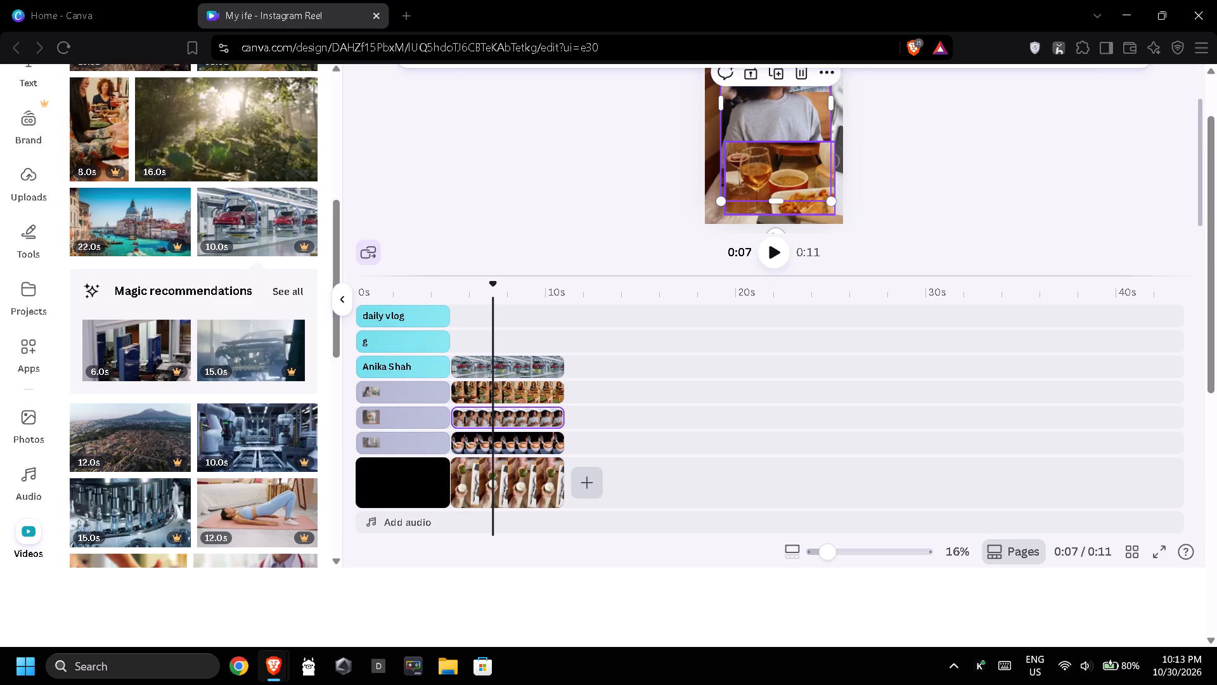
{"action": "scroll", "coordinate": [773, 171], "scroll_direction": "up", "scroll_amount": 2}
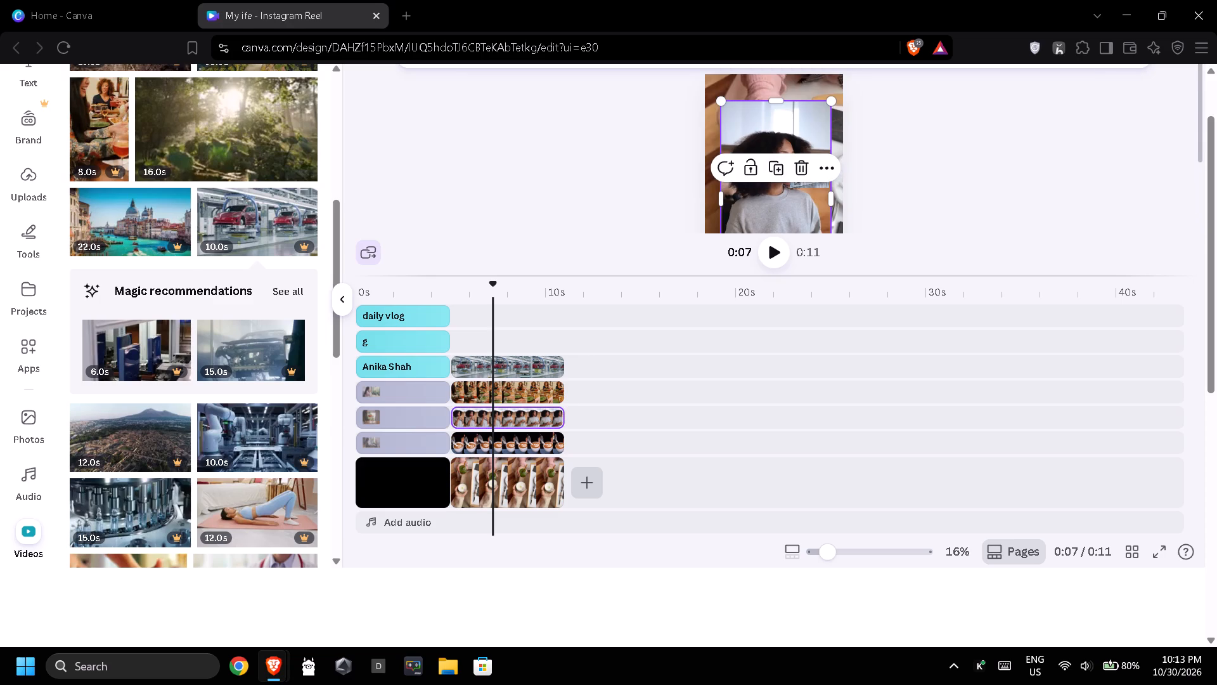
{"action": "scroll", "coordinate": [1020, 264], "scroll_direction": "up", "scroll_amount": 2}
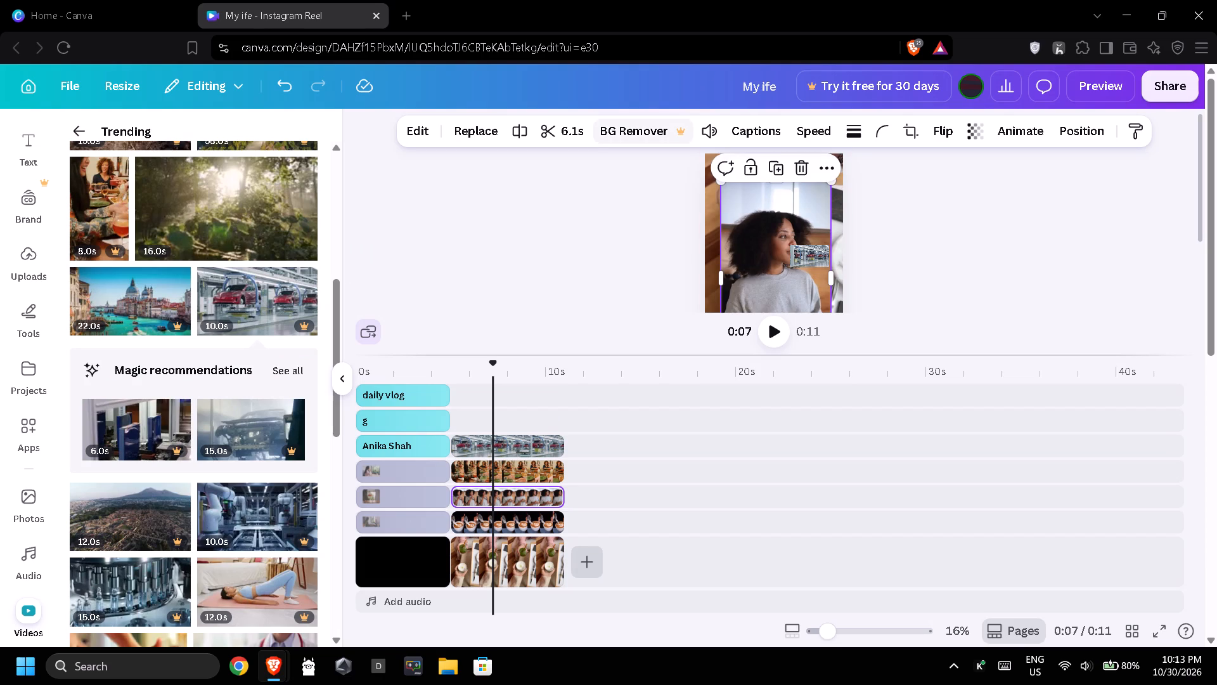
{"action": "left_click", "coordinate": [836, 139]}
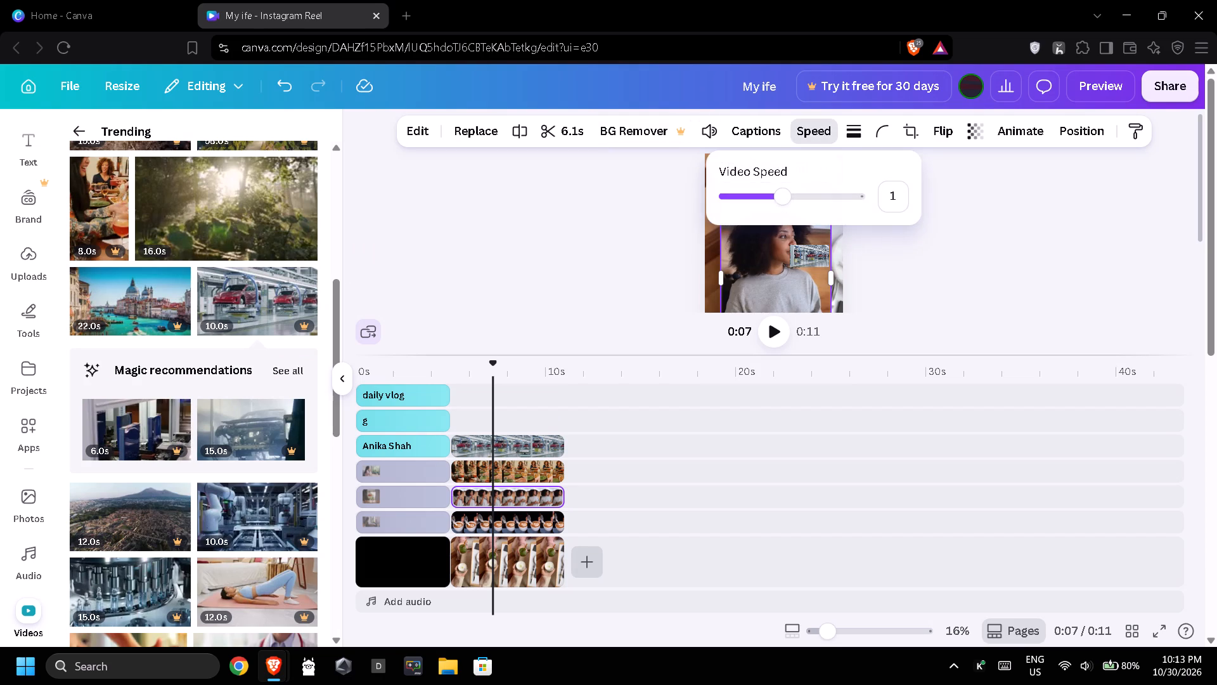
{"action": "left_click", "coordinate": [776, 195]}
{"action": "left_click", "coordinate": [769, 197]}
Give the grey-sweater woman's clip a thick, long-dashed black border and round its corners.
{"action": "left_click", "coordinate": [856, 137]}
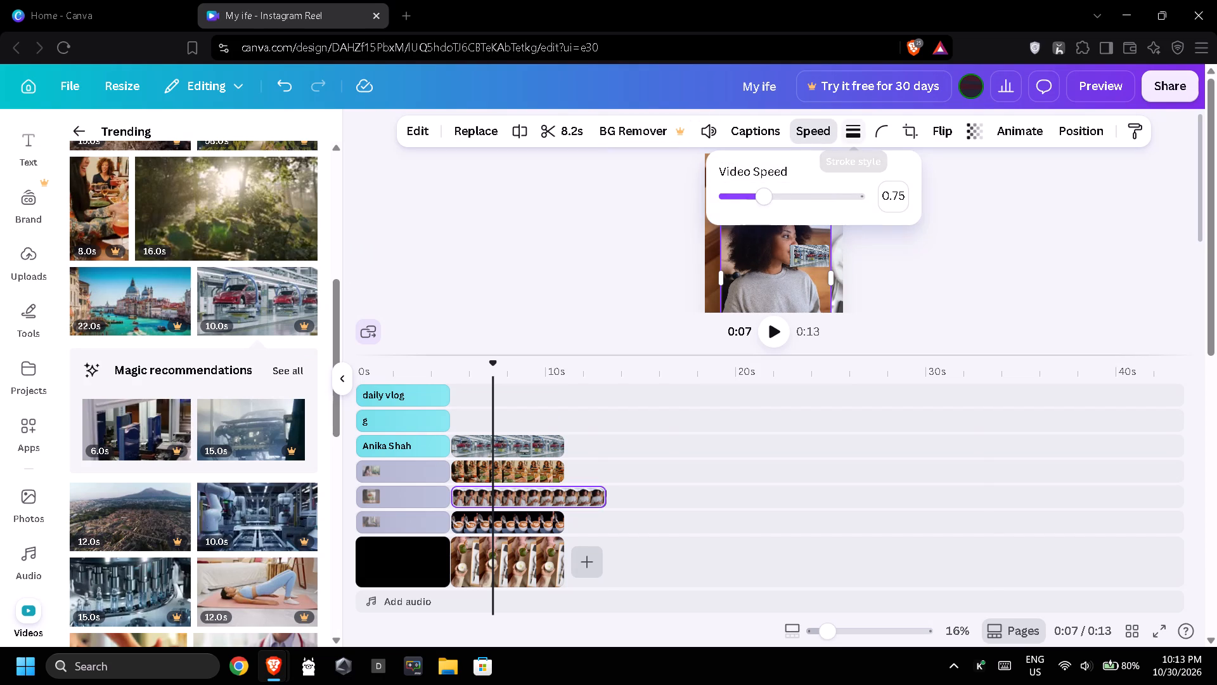
{"action": "left_click", "coordinate": [841, 183]}
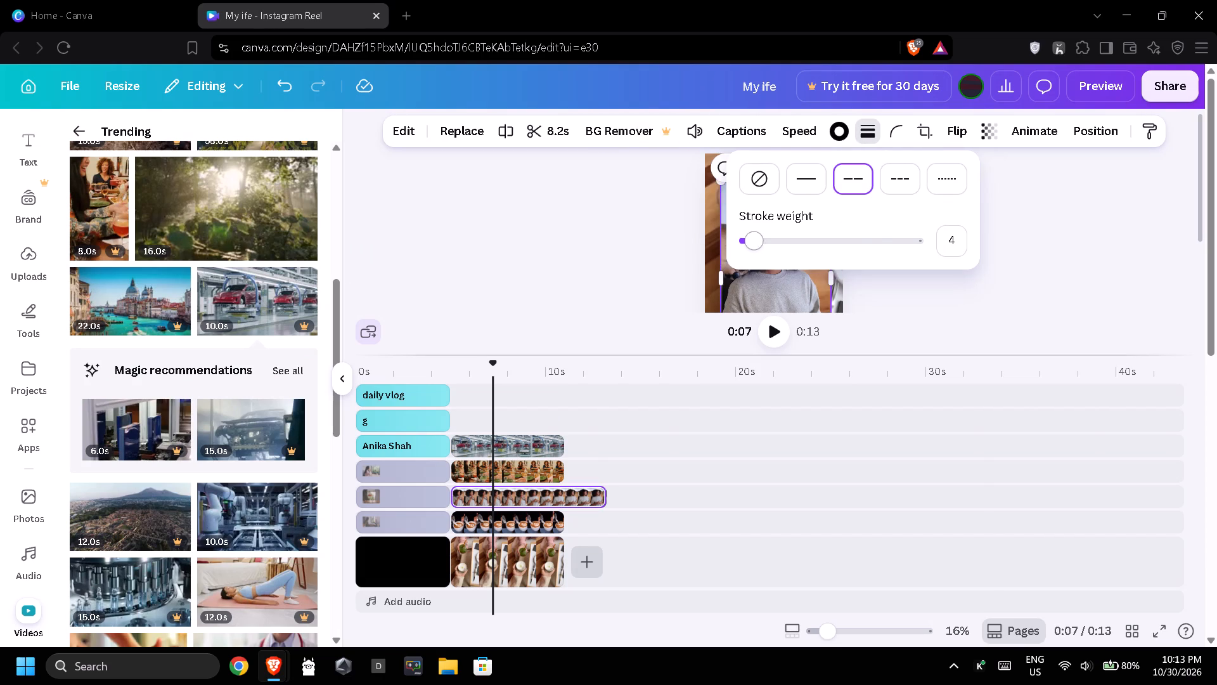
{"action": "left_click", "coordinate": [871, 241]}
{"action": "left_click", "coordinate": [905, 302]}
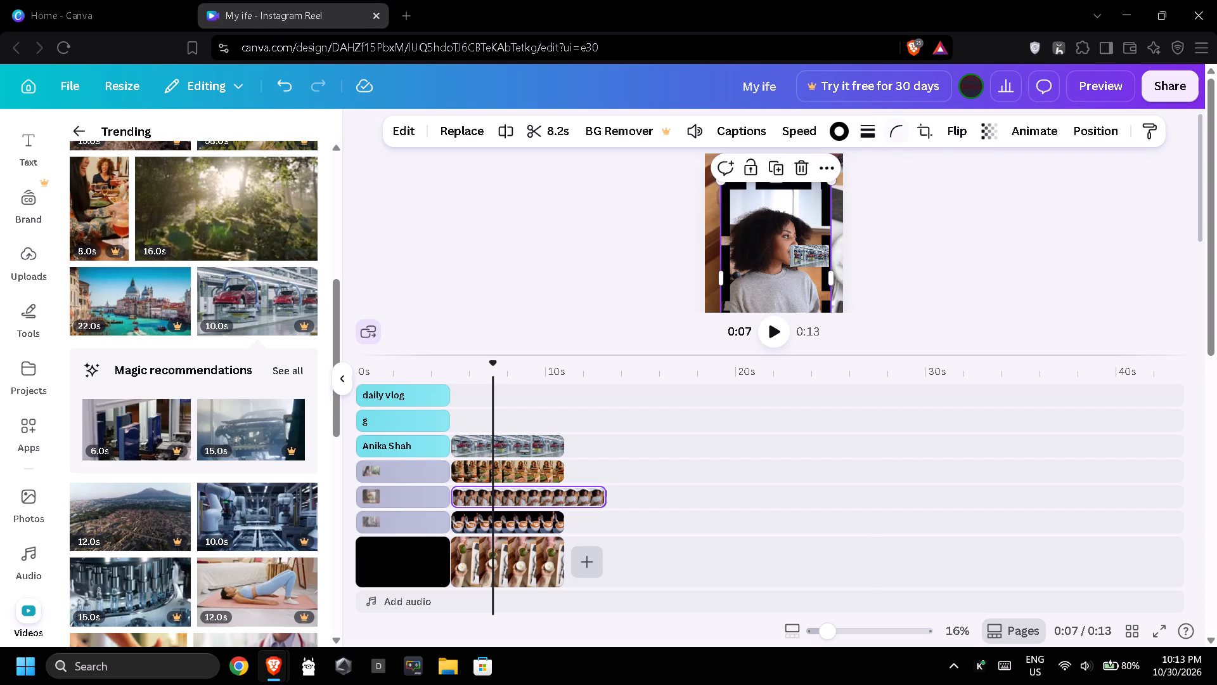
{"action": "left_click", "coordinate": [898, 141]}
{"action": "left_click_drag", "start_coordinate": [882, 193], "coordinate": [921, 207]}
{"action": "left_click", "coordinate": [933, 263]}
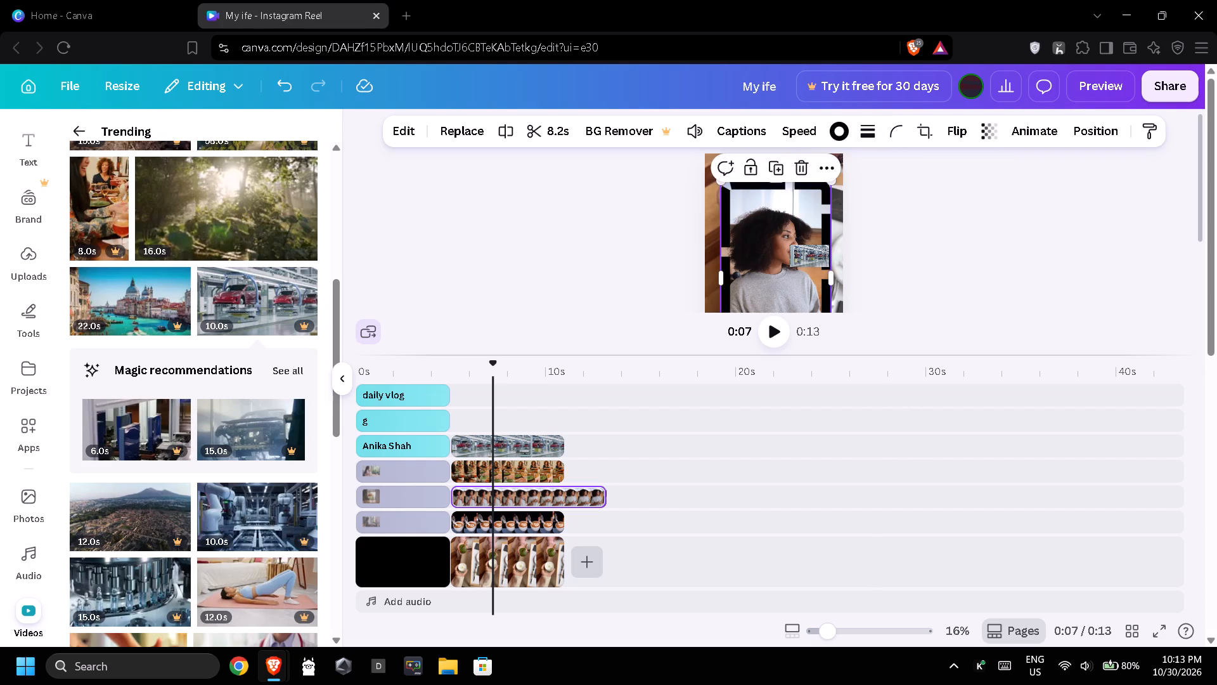
Flip the grey-sweater woman's clip vertically.
{"action": "left_click", "coordinate": [948, 140]}
{"action": "left_click", "coordinate": [948, 204]}
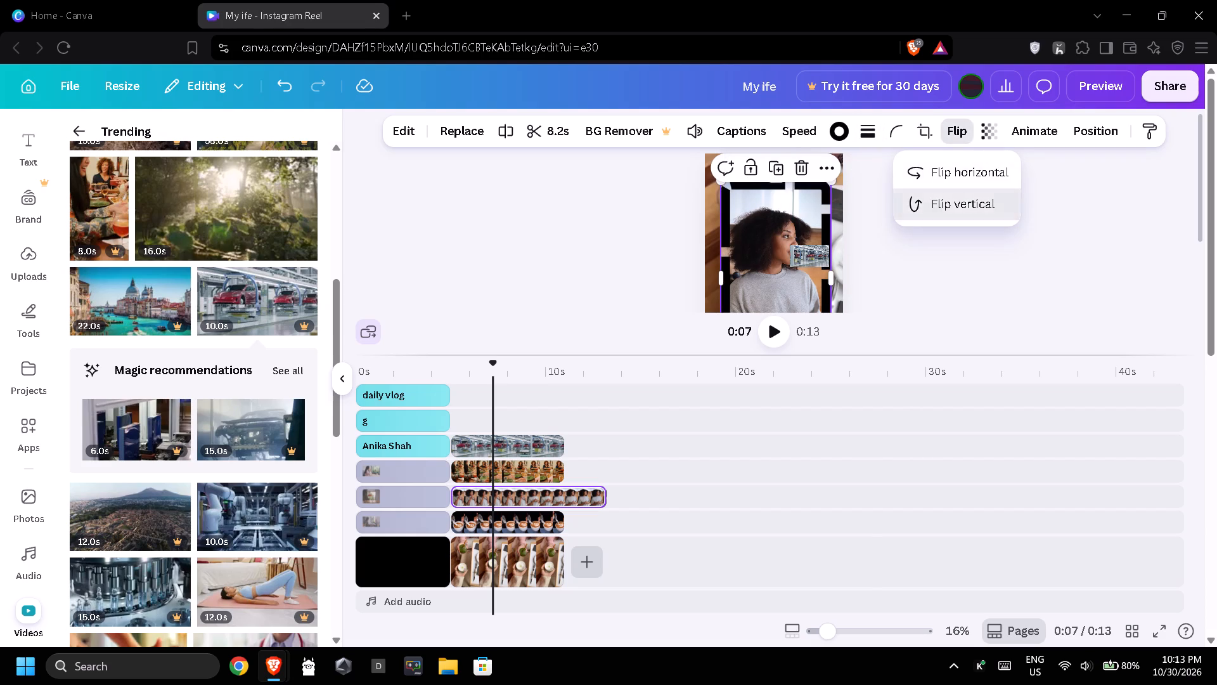
{"action": "left_click", "coordinate": [959, 266]}
Apply the Slow Wave animation to the grey-sweater woman's clip.
{"action": "left_click", "coordinate": [1038, 133]}
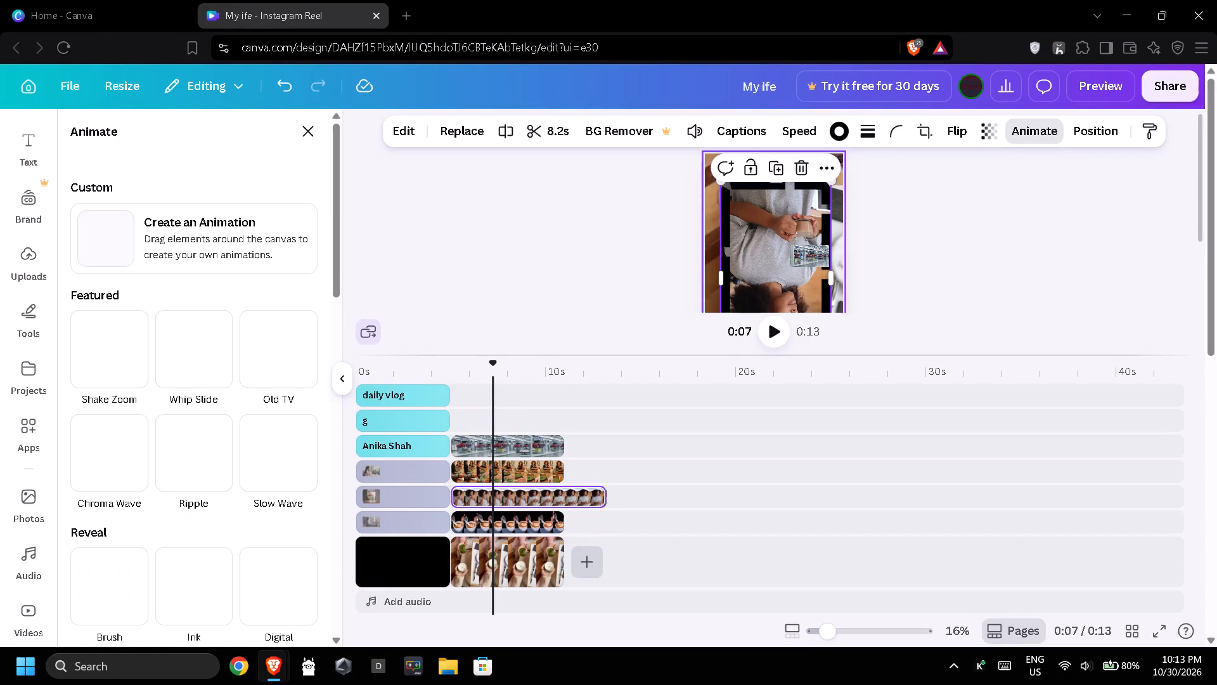
{"action": "left_click", "coordinate": [276, 462]}
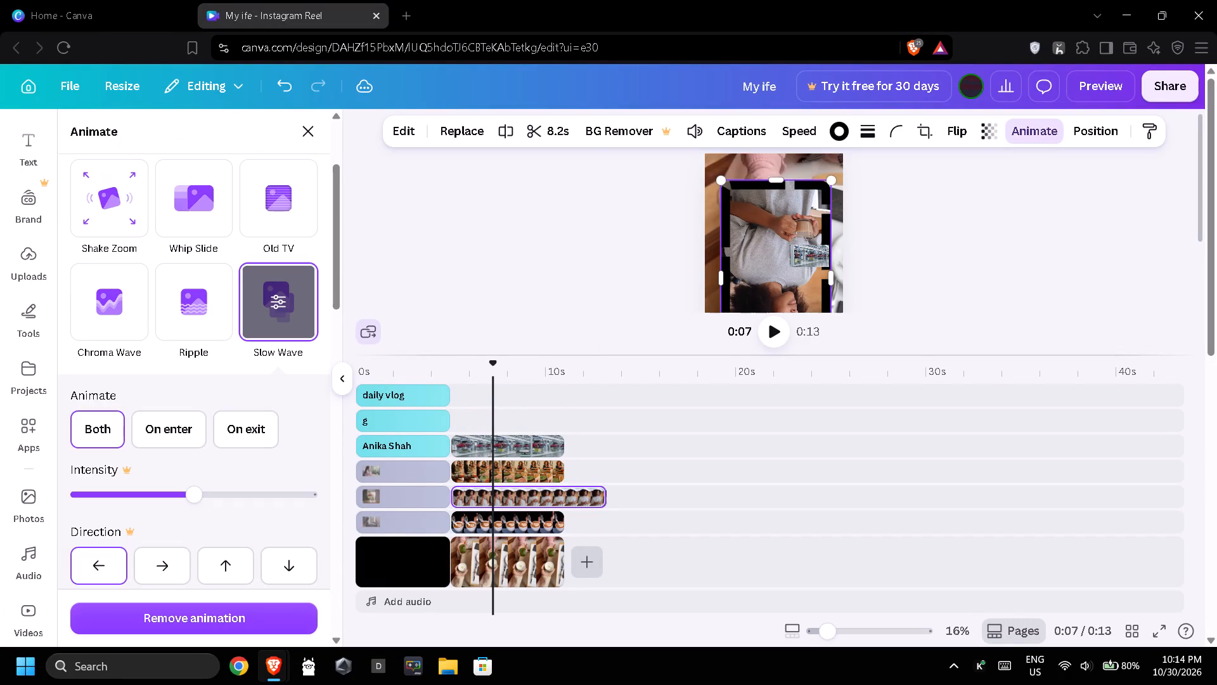
Align the grey-sweater woman's clip to the horizontal center of the page.
{"action": "left_click", "coordinate": [1111, 131]}
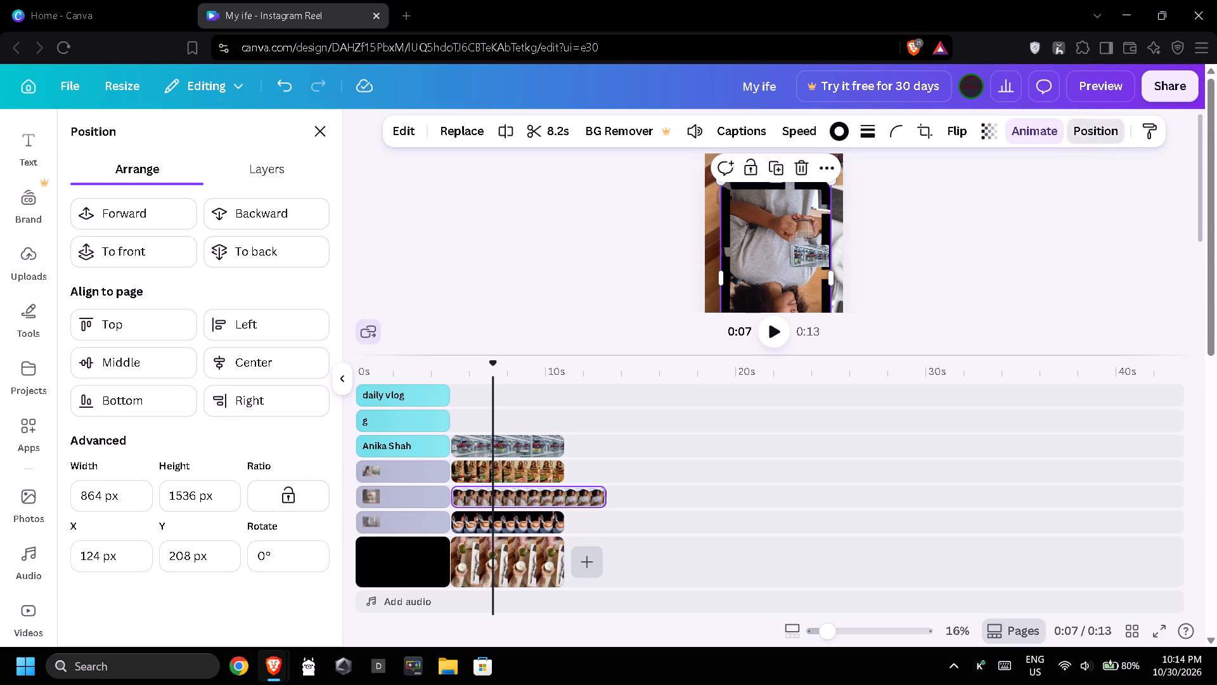
{"action": "left_click", "coordinate": [294, 358]}
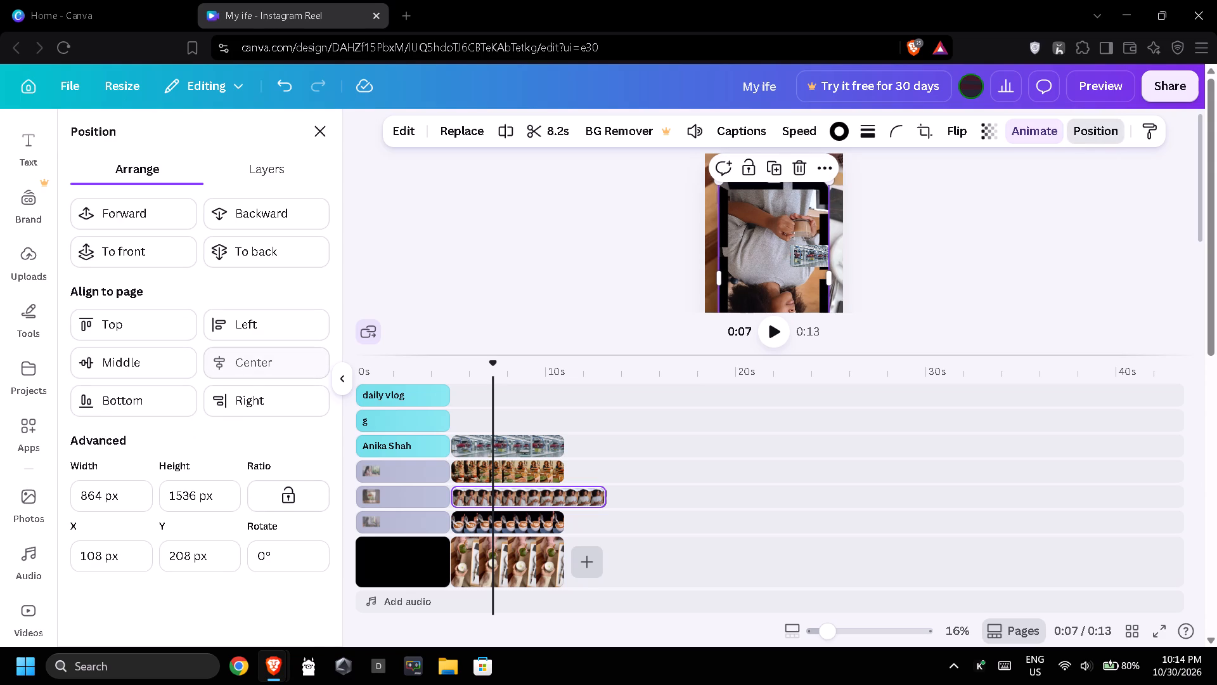
{"action": "left_click", "coordinate": [437, 282]}
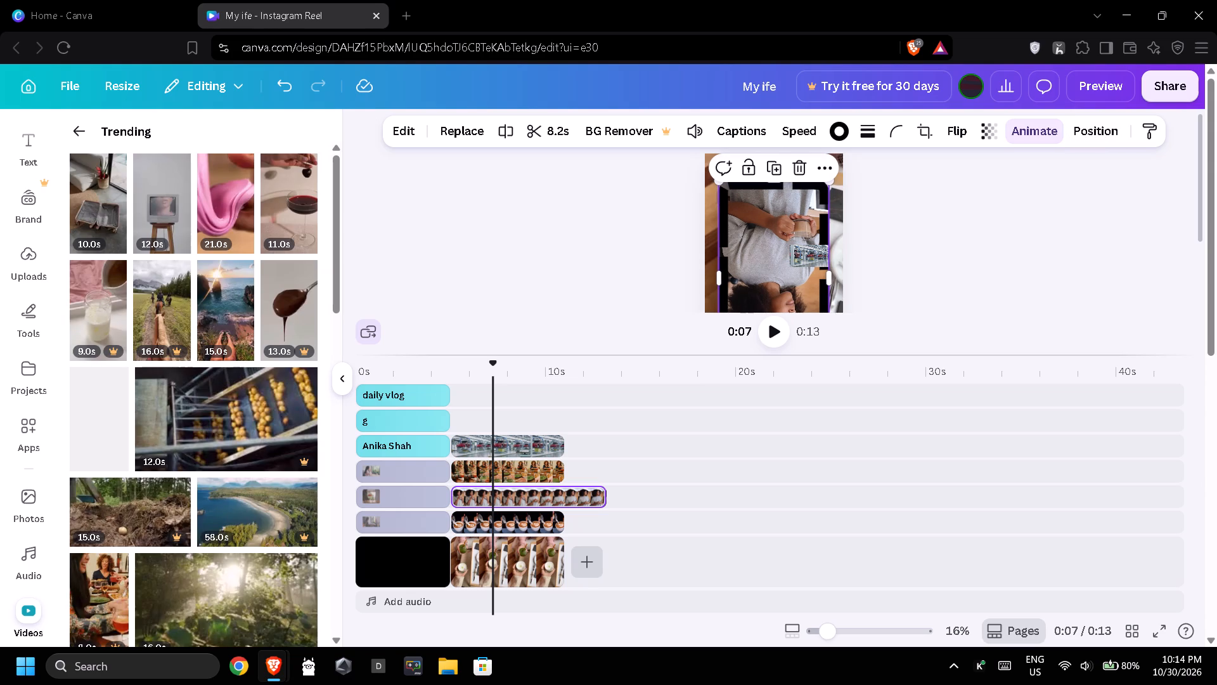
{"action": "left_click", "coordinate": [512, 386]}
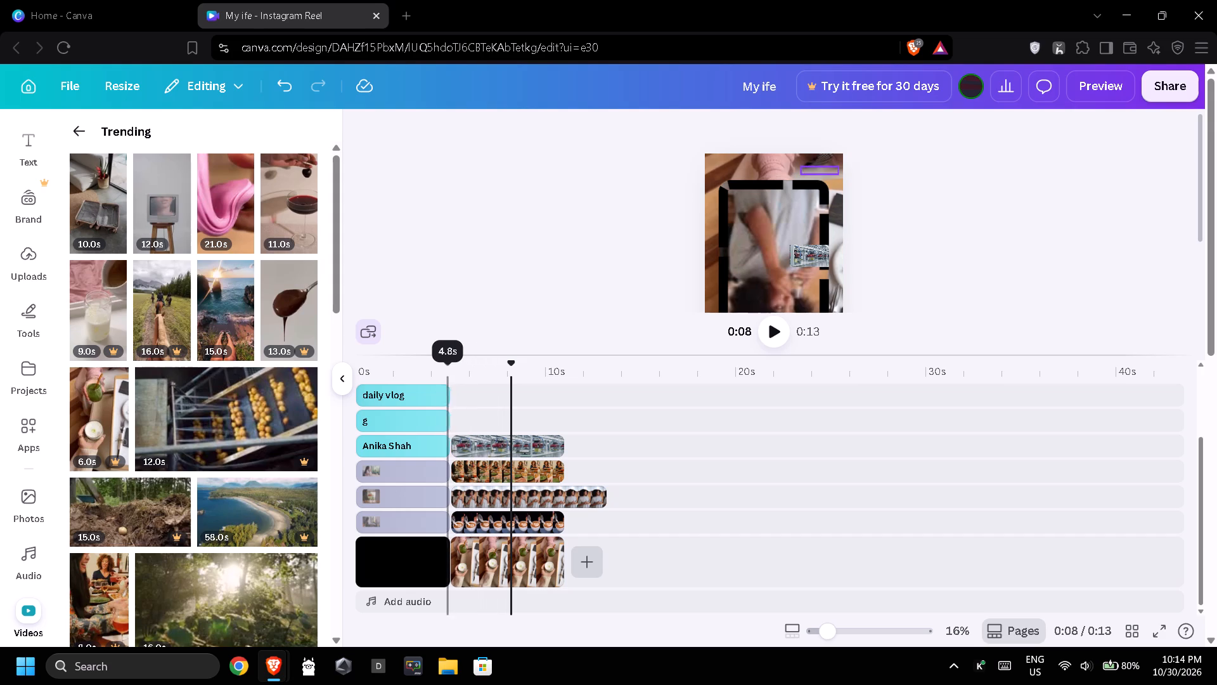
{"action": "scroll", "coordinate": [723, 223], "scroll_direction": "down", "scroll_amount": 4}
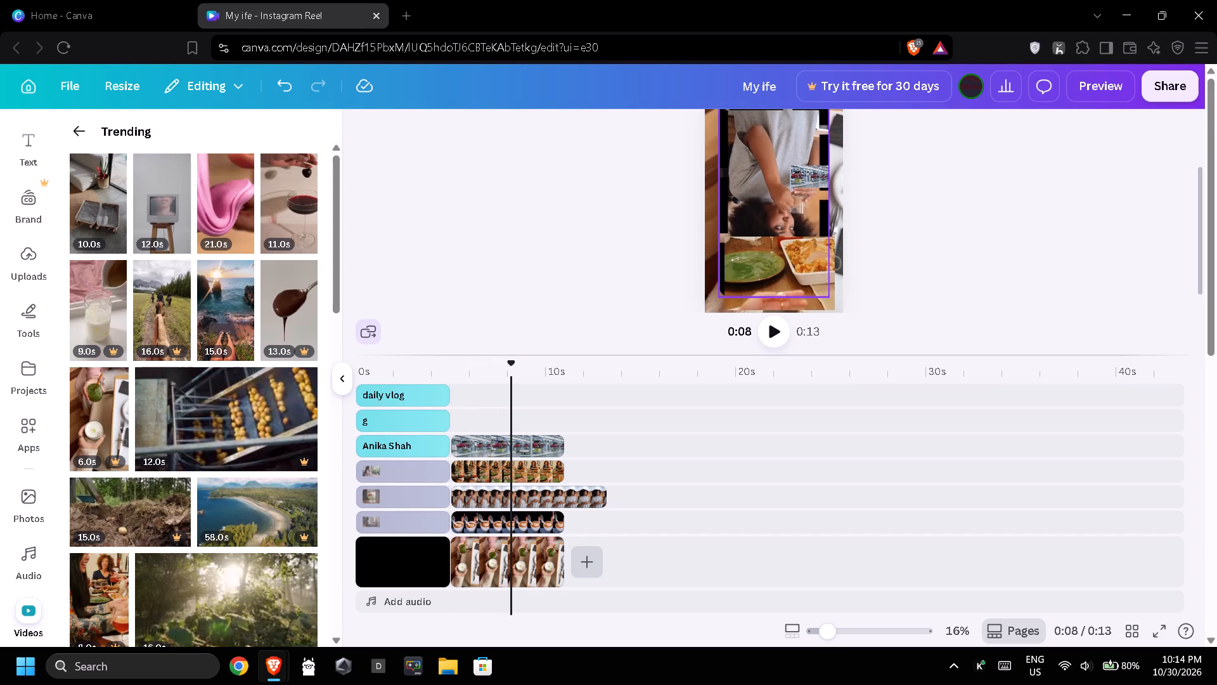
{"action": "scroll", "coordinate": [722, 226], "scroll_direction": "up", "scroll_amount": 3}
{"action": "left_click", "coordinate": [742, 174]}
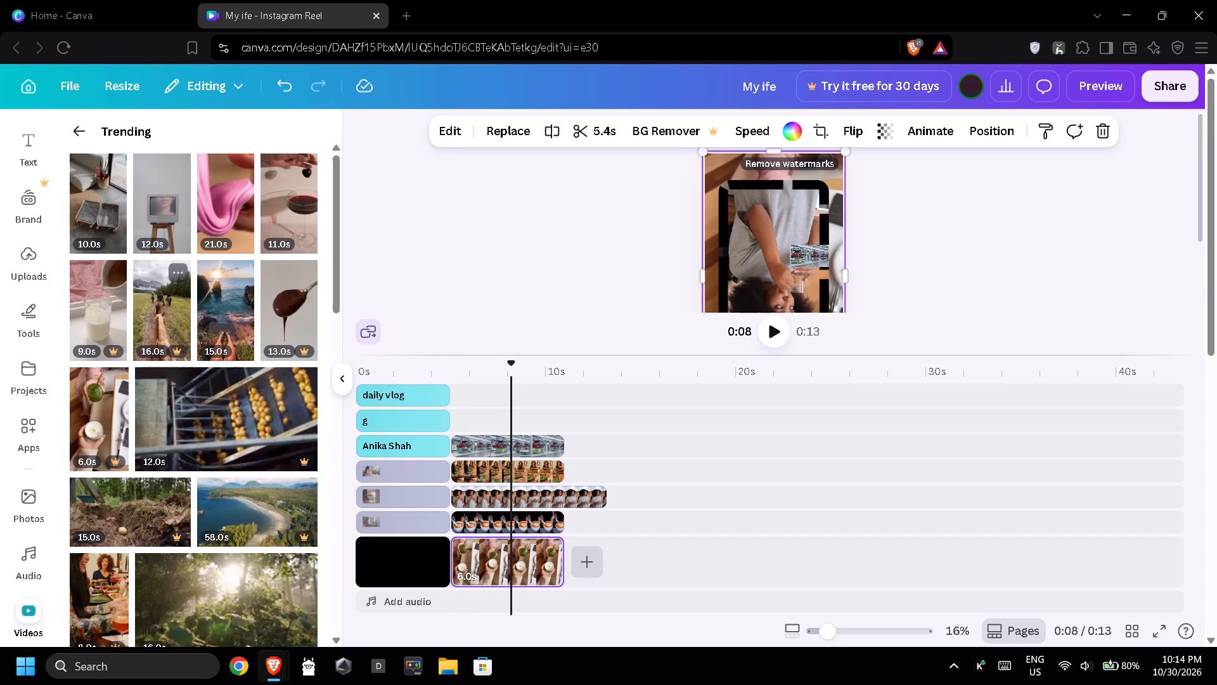
Add the 6.0s recommended clip of the dark blue blocks as a third page after the matcha page.
{"action": "scroll", "coordinate": [186, 397], "scroll_direction": "down", "scroll_amount": 3}
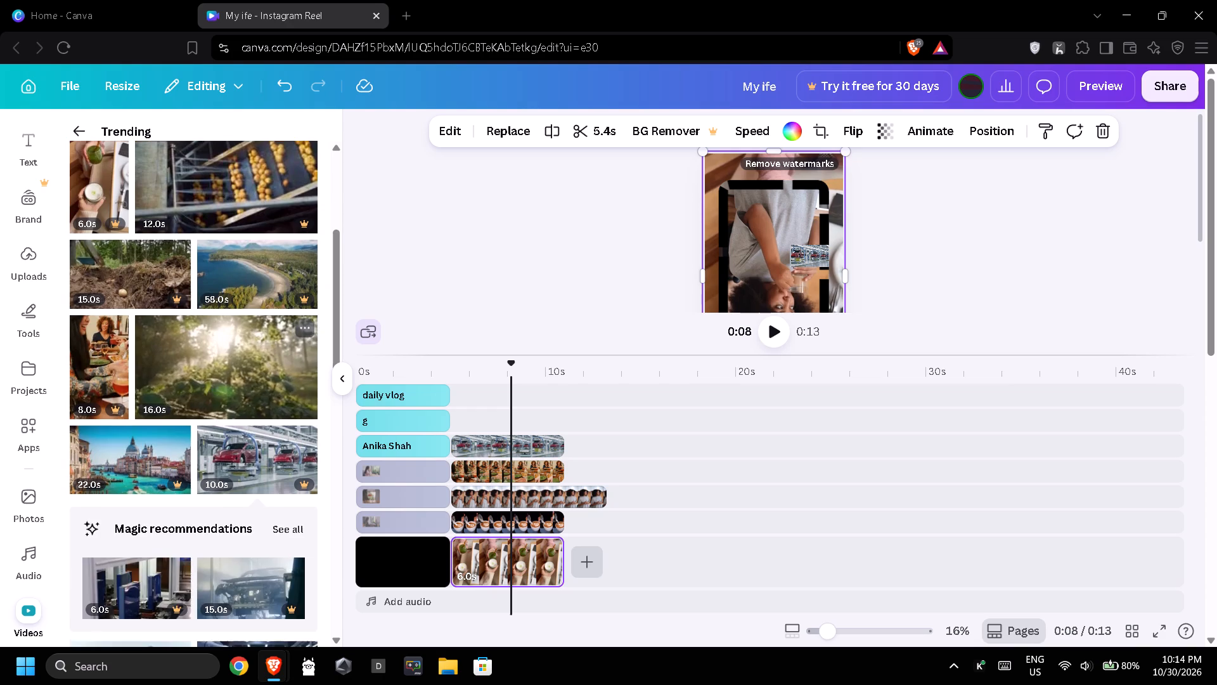
{"action": "scroll", "coordinate": [186, 397], "scroll_direction": "down", "scroll_amount": 3}
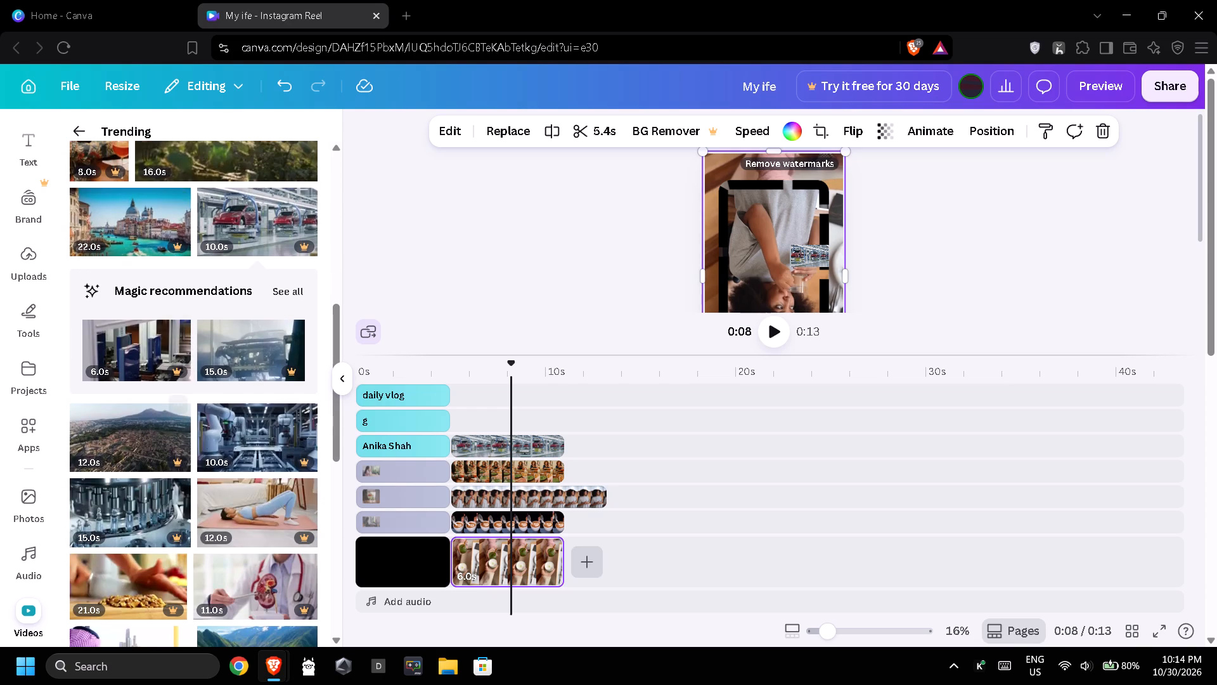
{"action": "left_click_drag", "start_coordinate": [121, 348], "coordinate": [615, 547]}
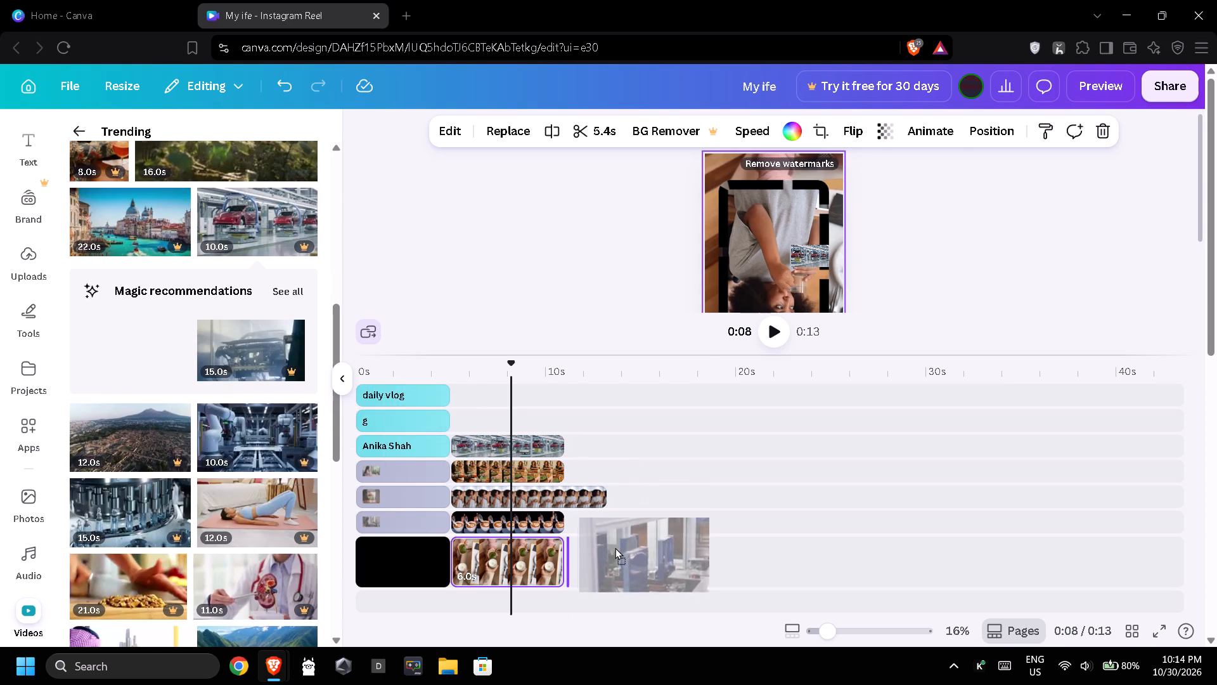
{"action": "left_click_drag", "start_coordinate": [615, 547], "coordinate": [614, 547]}
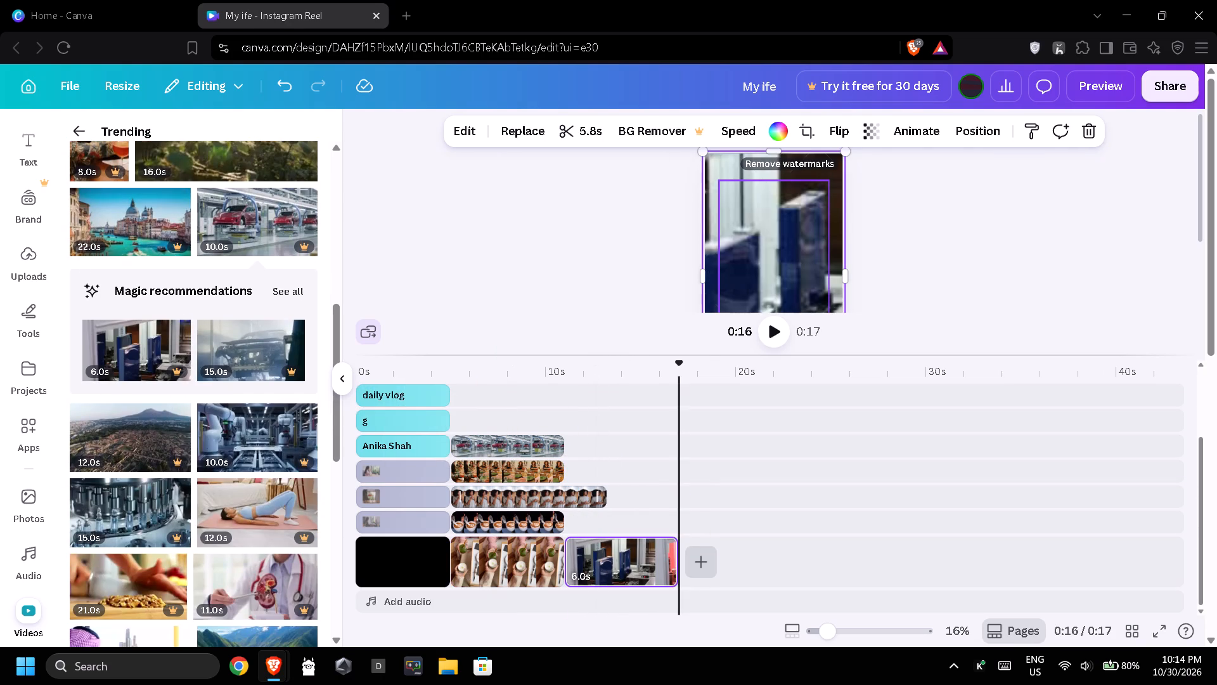
Trim the end of the grey-sweater woman's clip to 6.0s, matching the end of the matcha page.
{"action": "left_click_drag", "start_coordinate": [600, 493], "coordinate": [576, 495]}
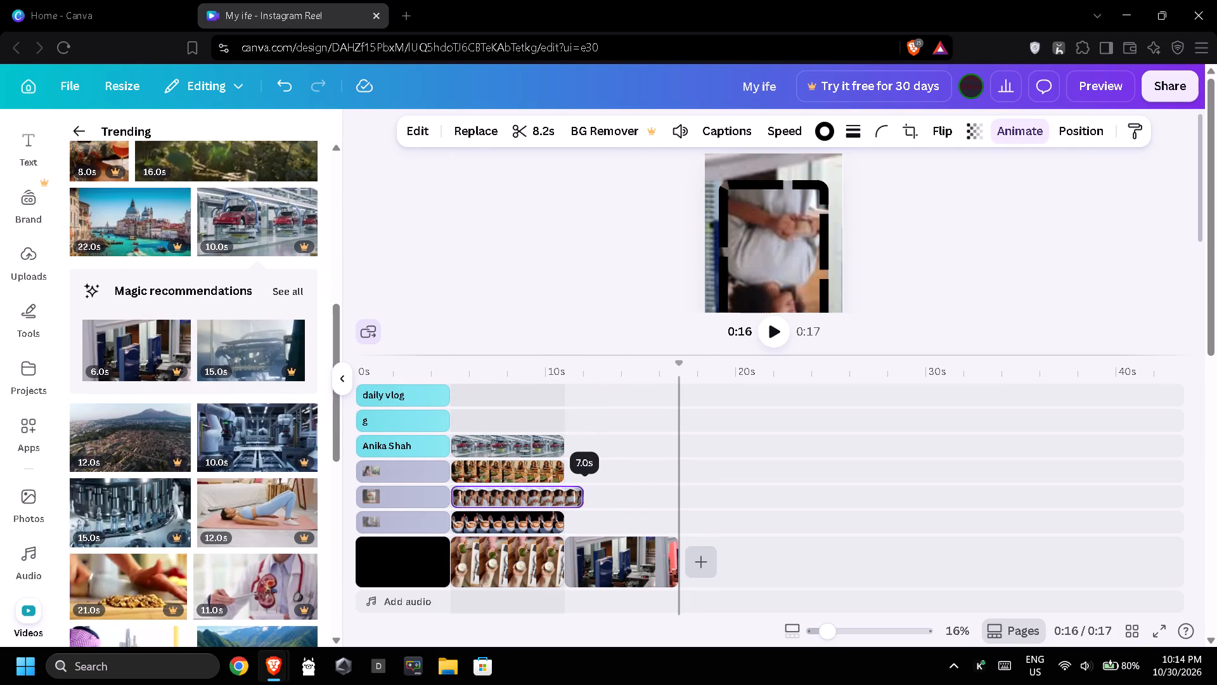
{"action": "left_click_drag", "start_coordinate": [576, 495], "coordinate": [563, 497]}
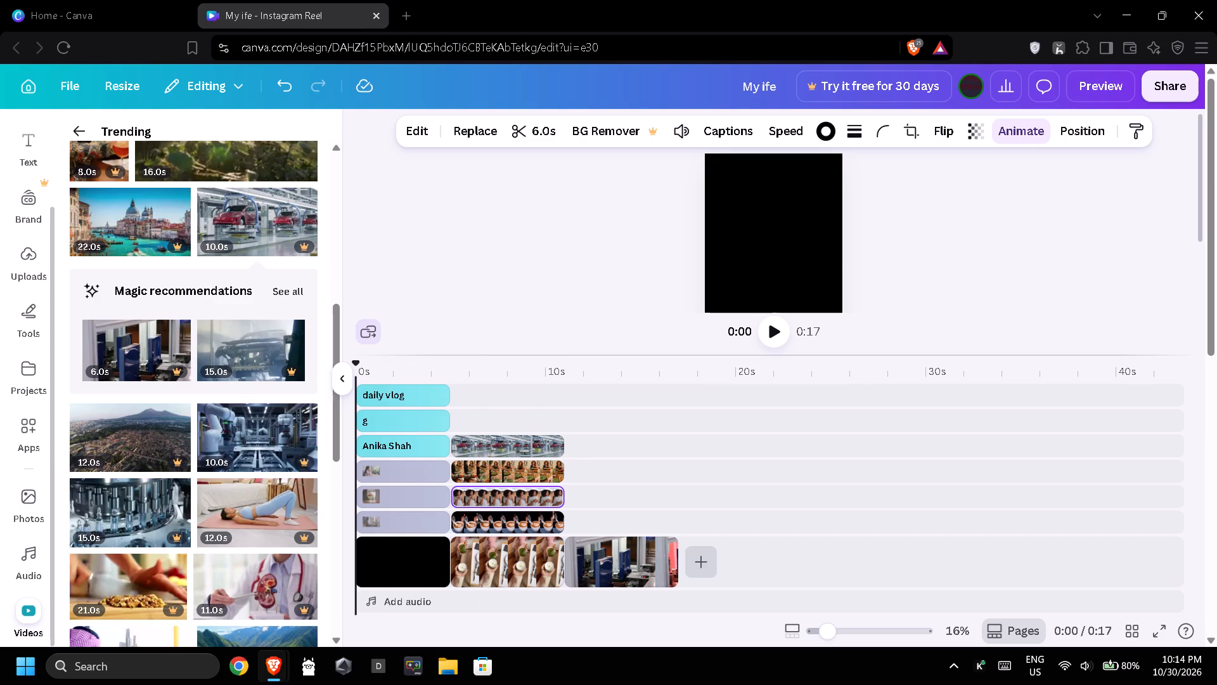
Layer the 12.0s clip of the seated couple on its own track below the grey-sweater woman's clip, overlapping the third page.
{"action": "left_click", "coordinate": [667, 561]}
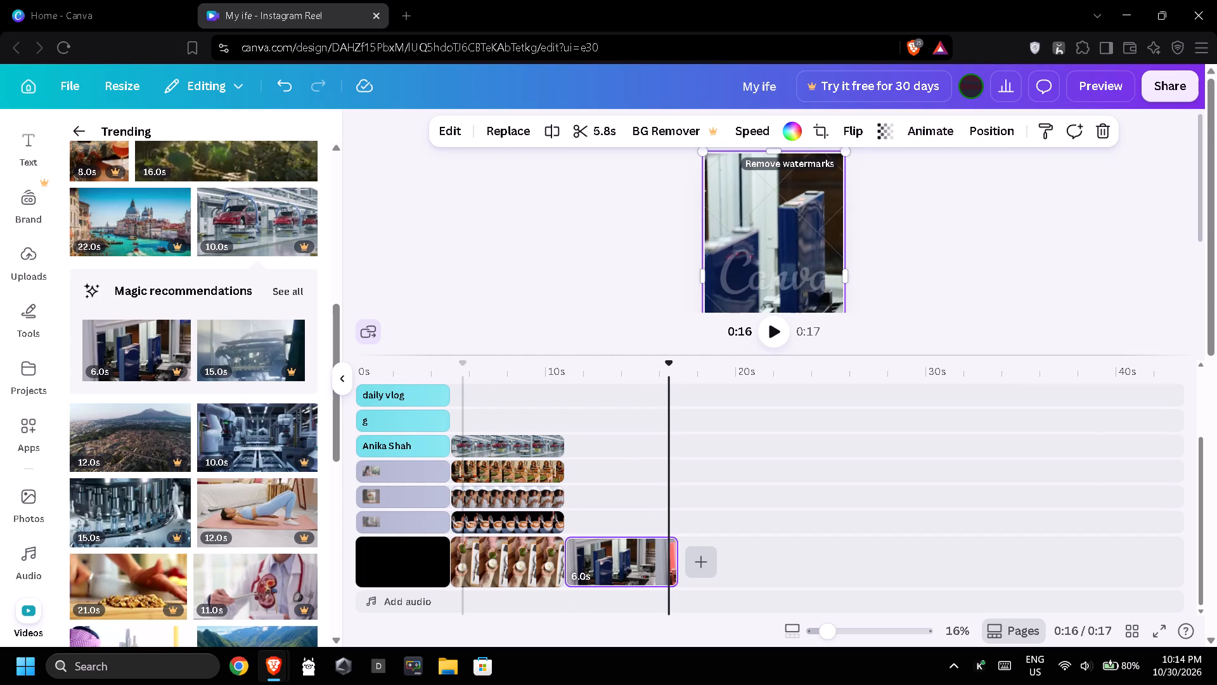
{"action": "scroll", "coordinate": [297, 522], "scroll_direction": "down", "scroll_amount": 2}
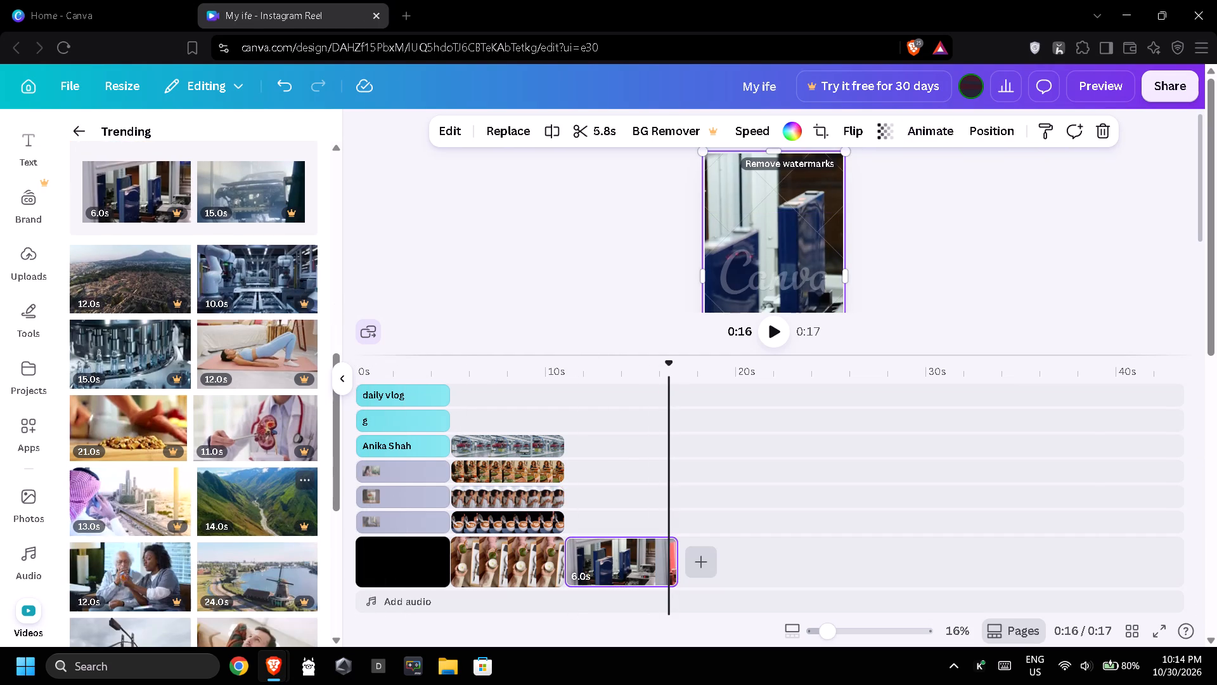
{"action": "scroll", "coordinate": [235, 512], "scroll_direction": "down", "scroll_amount": 1}
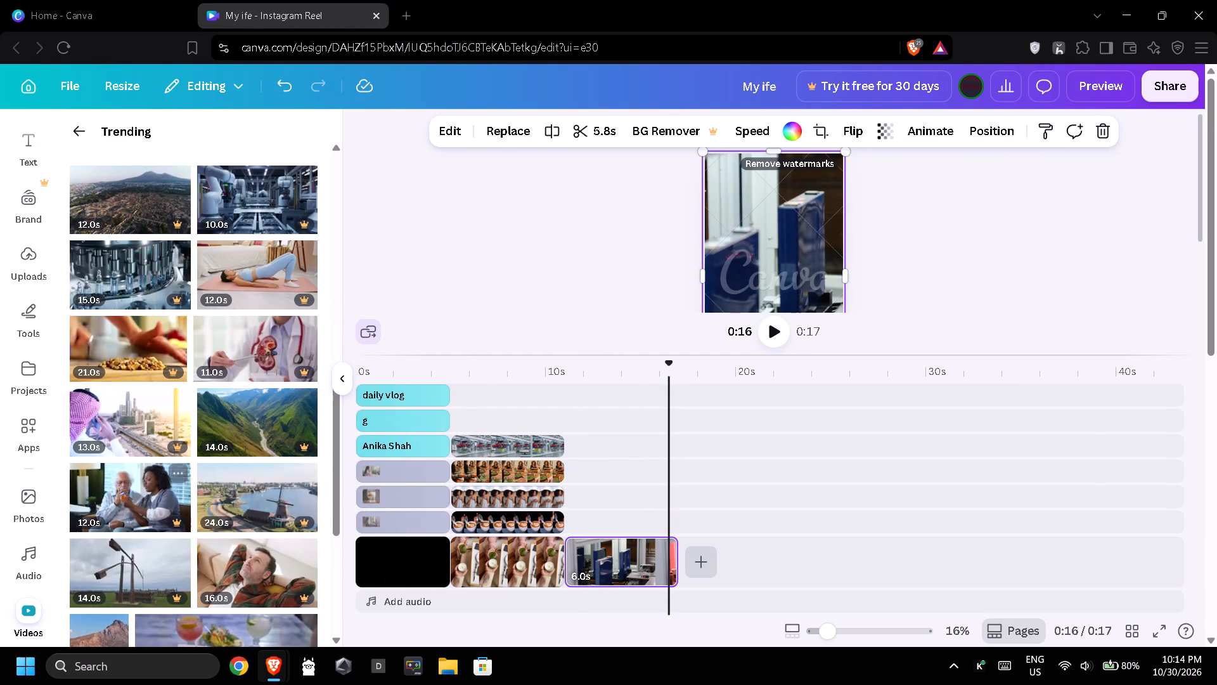
{"action": "left_click_drag", "start_coordinate": [109, 505], "coordinate": [569, 506]}
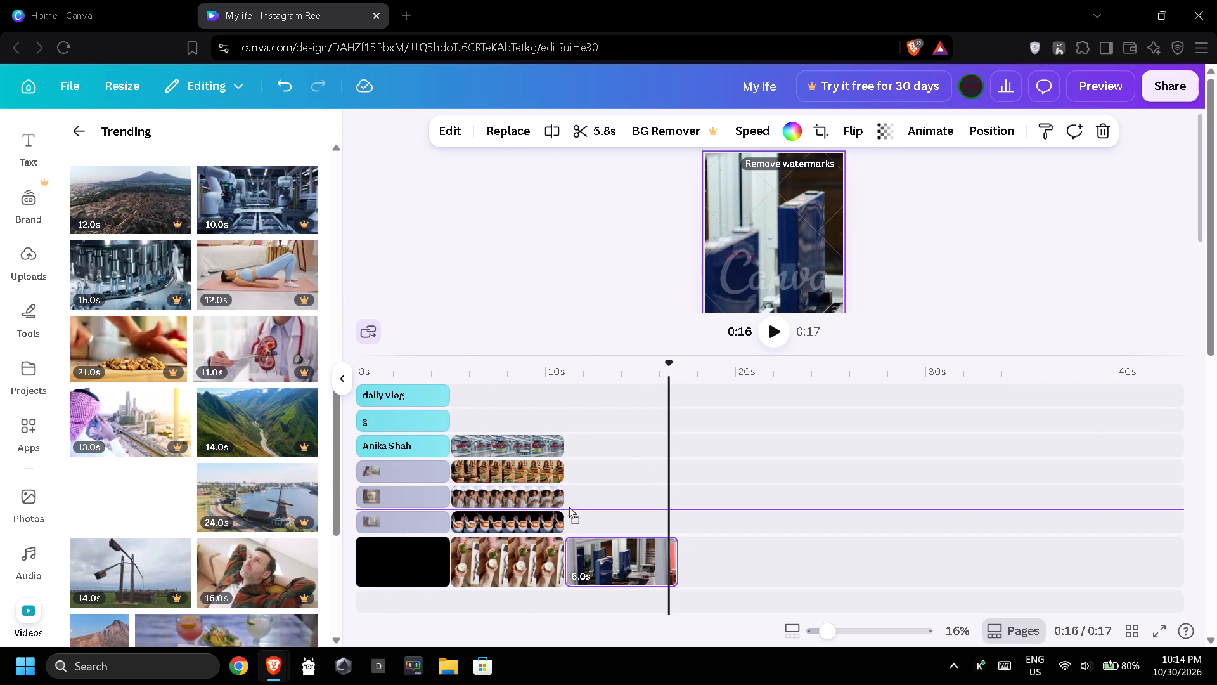
{"action": "left_click_drag", "start_coordinate": [569, 506], "coordinate": [569, 506]}
{"action": "left_click_drag", "start_coordinate": [571, 506], "coordinate": [584, 507]}
{"action": "left_click", "coordinate": [584, 507]}
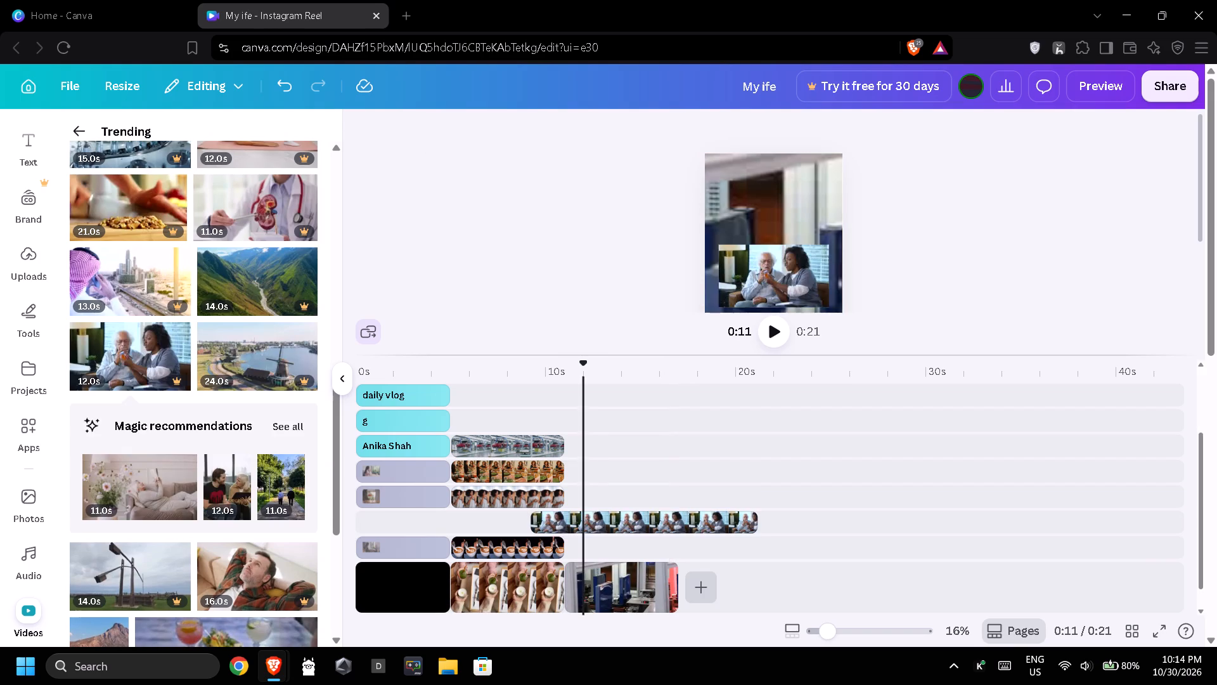
Move the seated couple's clip to the third page's start and trim its end to 6.0s, matching the page.
{"action": "left_click_drag", "start_coordinate": [590, 522], "coordinate": [622, 541]}
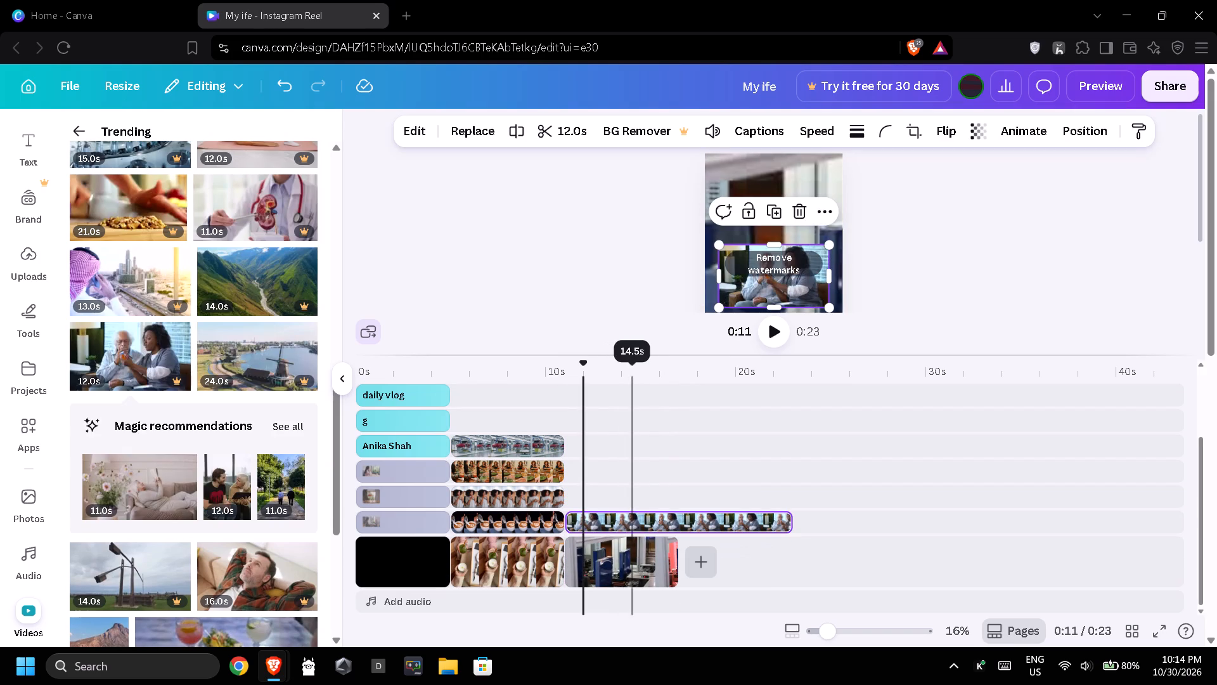
{"action": "left_click_drag", "start_coordinate": [787, 515], "coordinate": [693, 532]}
{"action": "left_click", "coordinate": [686, 532]}
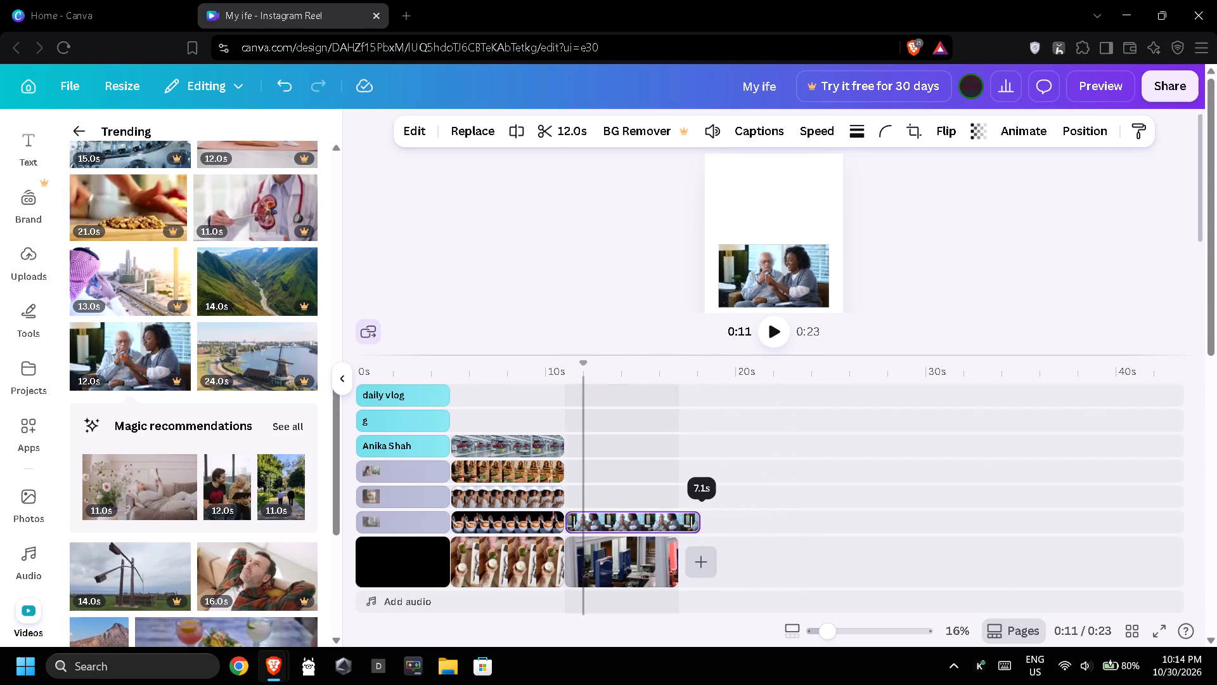
{"action": "left_click", "coordinate": [679, 533]}
{"action": "left_click", "coordinate": [677, 533]}
{"action": "left_click_drag", "start_coordinate": [691, 522], "coordinate": [678, 523]}
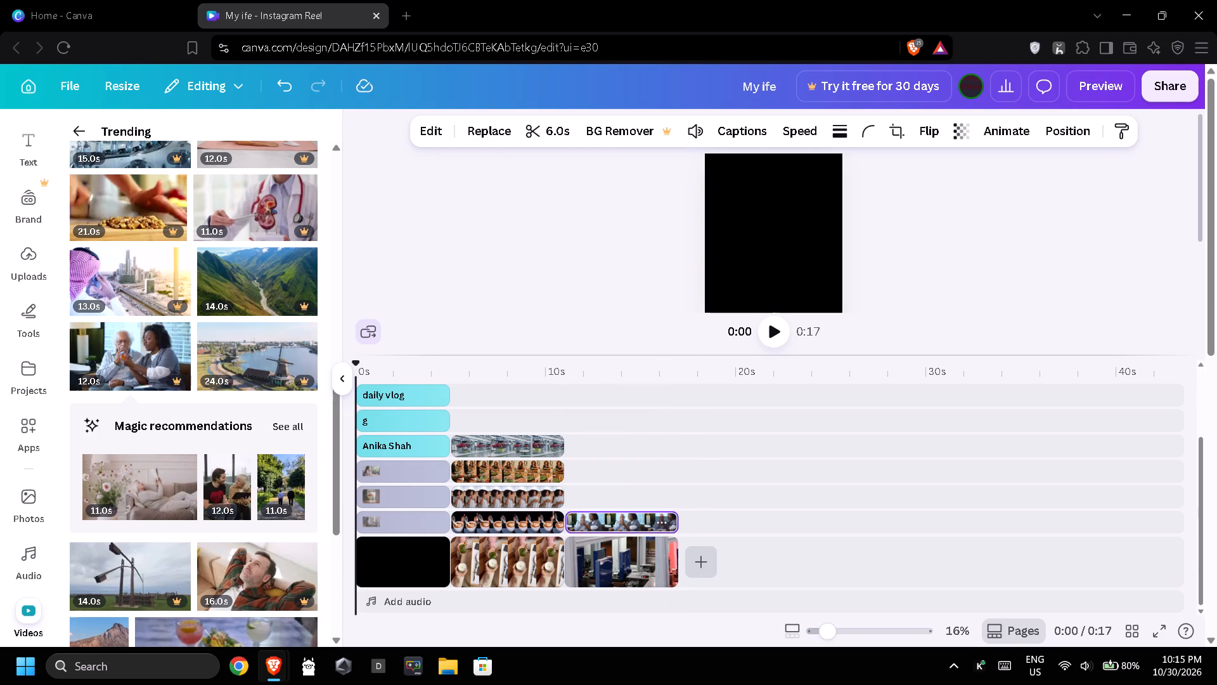
Layer the 12.0s recommended clip of the man and woman with a tablet above the seated couple's clip, trimmed to 6.0s over the third page.
{"action": "left_click_drag", "start_coordinate": [220, 495], "coordinate": [555, 465]}
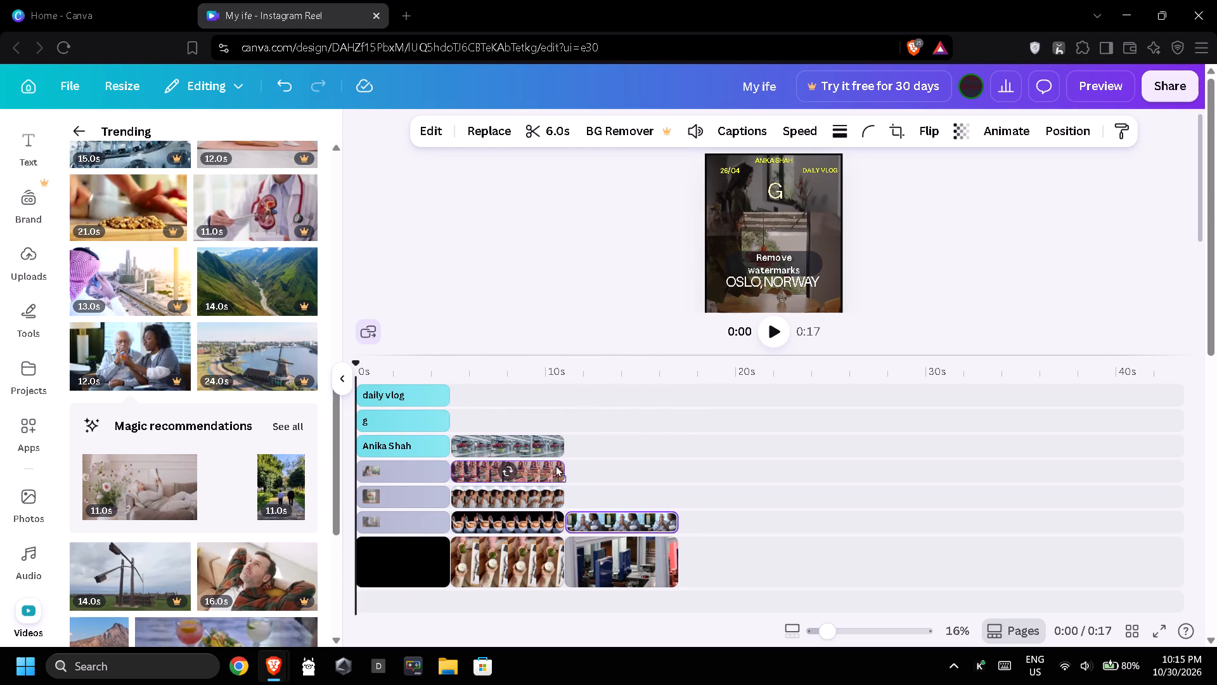
{"action": "left_click_drag", "start_coordinate": [555, 465], "coordinate": [591, 493]}
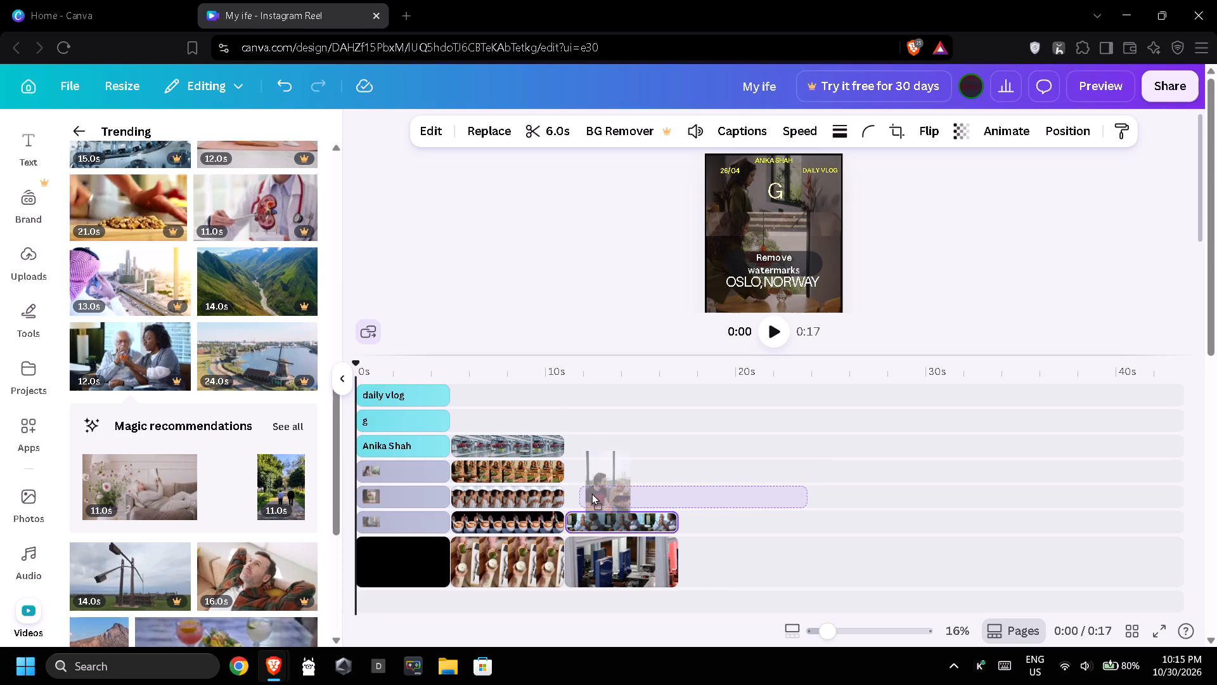
{"action": "left_click_drag", "start_coordinate": [591, 493], "coordinate": [586, 493]}
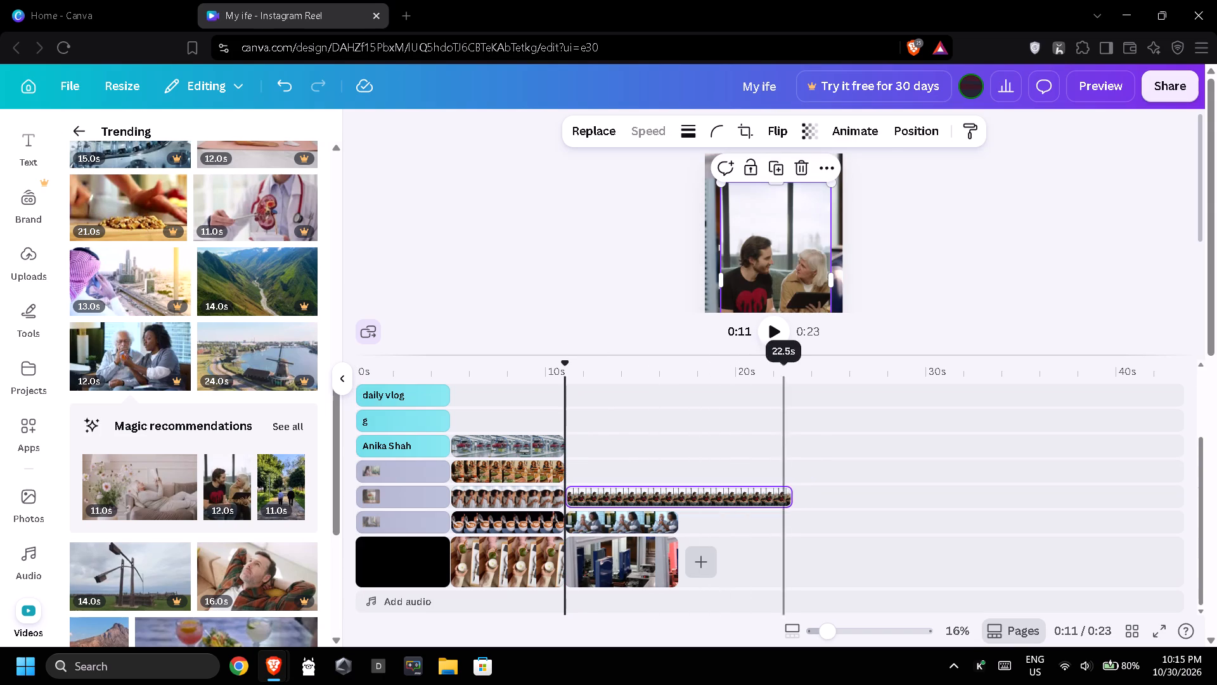
{"action": "left_click_drag", "start_coordinate": [782, 497], "coordinate": [720, 504]}
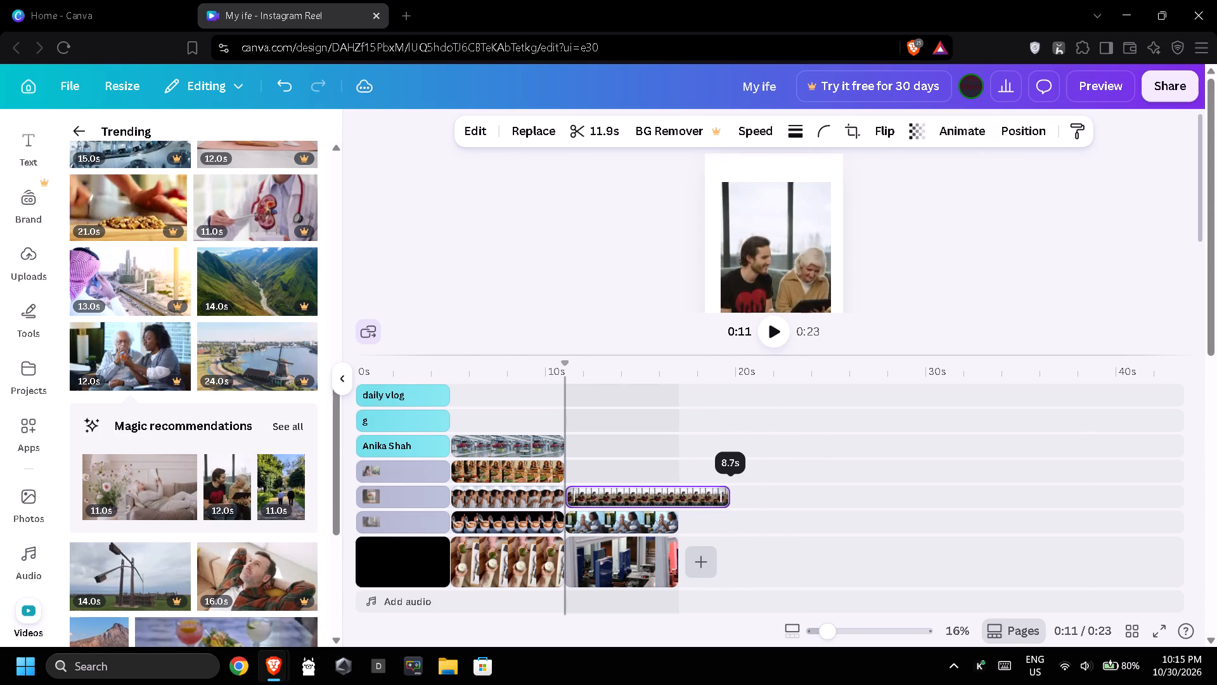
{"action": "left_click_drag", "start_coordinate": [720, 504], "coordinate": [674, 508]}
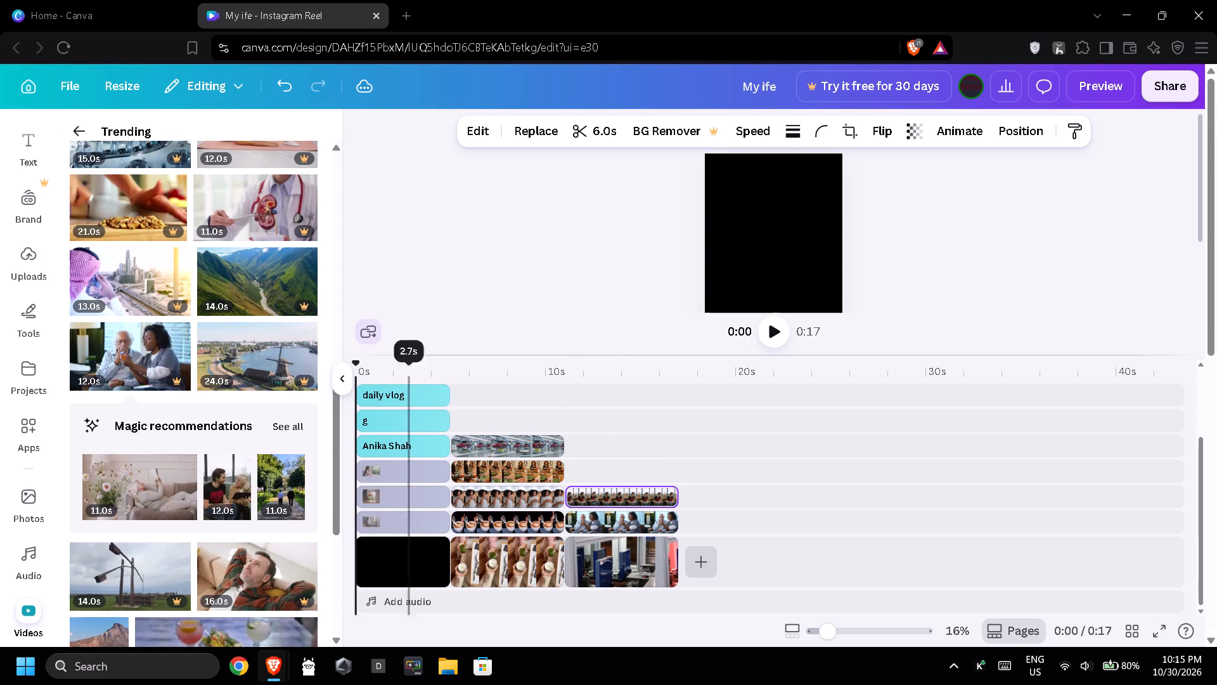
Shrink the tablet pair's clip on the third page and crop its lower part up to just below their chests.
{"action": "left_click", "coordinate": [601, 438]}
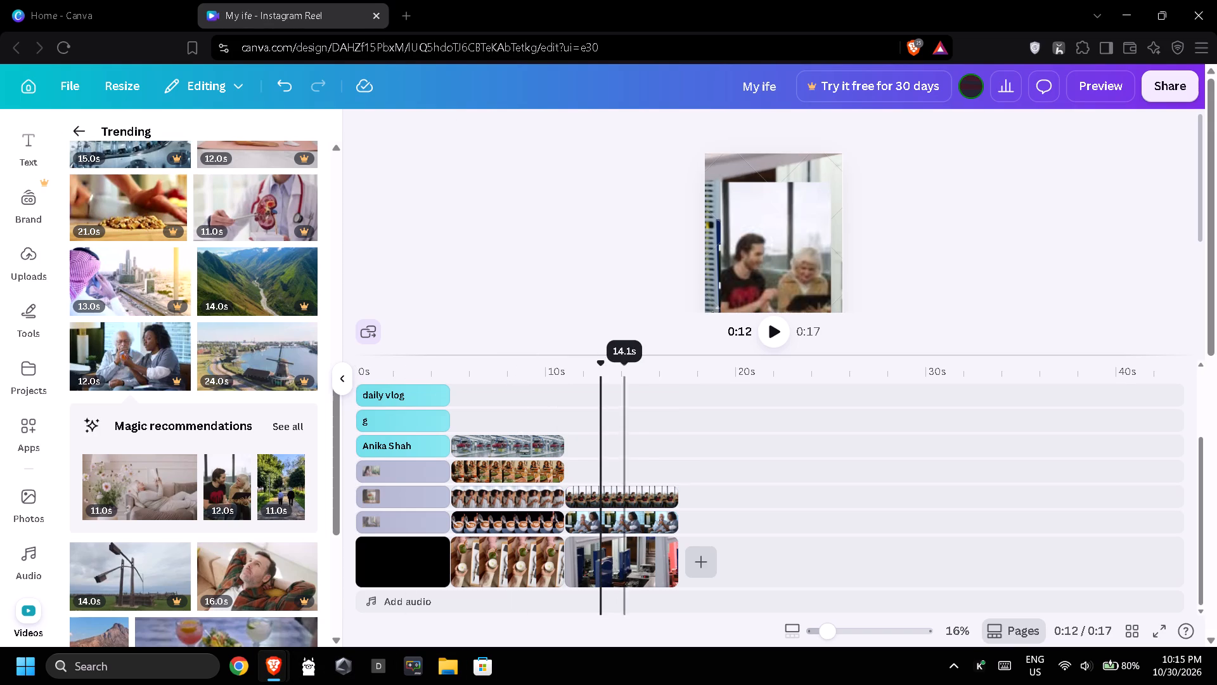
{"action": "left_click", "coordinate": [806, 223]}
{"action": "scroll", "coordinate": [804, 277], "scroll_direction": "down", "scroll_amount": 2}
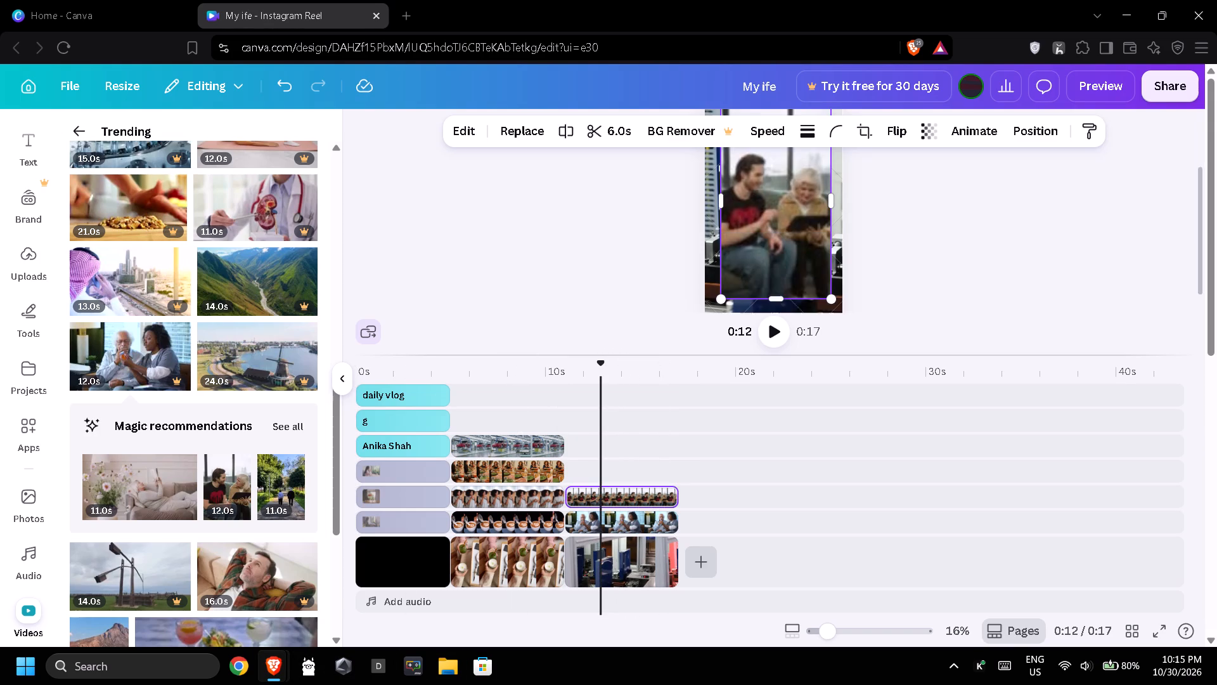
{"action": "left_click_drag", "start_coordinate": [831, 281], "coordinate": [778, 209]}
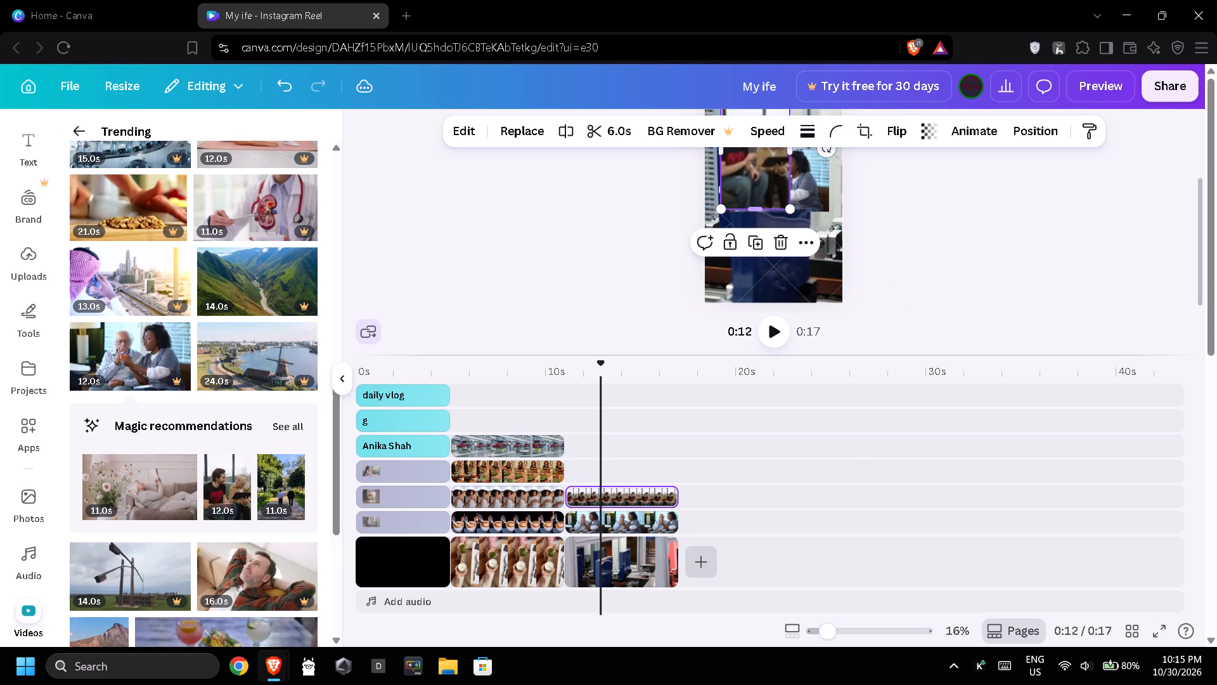
{"action": "scroll", "coordinate": [774, 242], "scroll_direction": "up", "scroll_amount": 1}
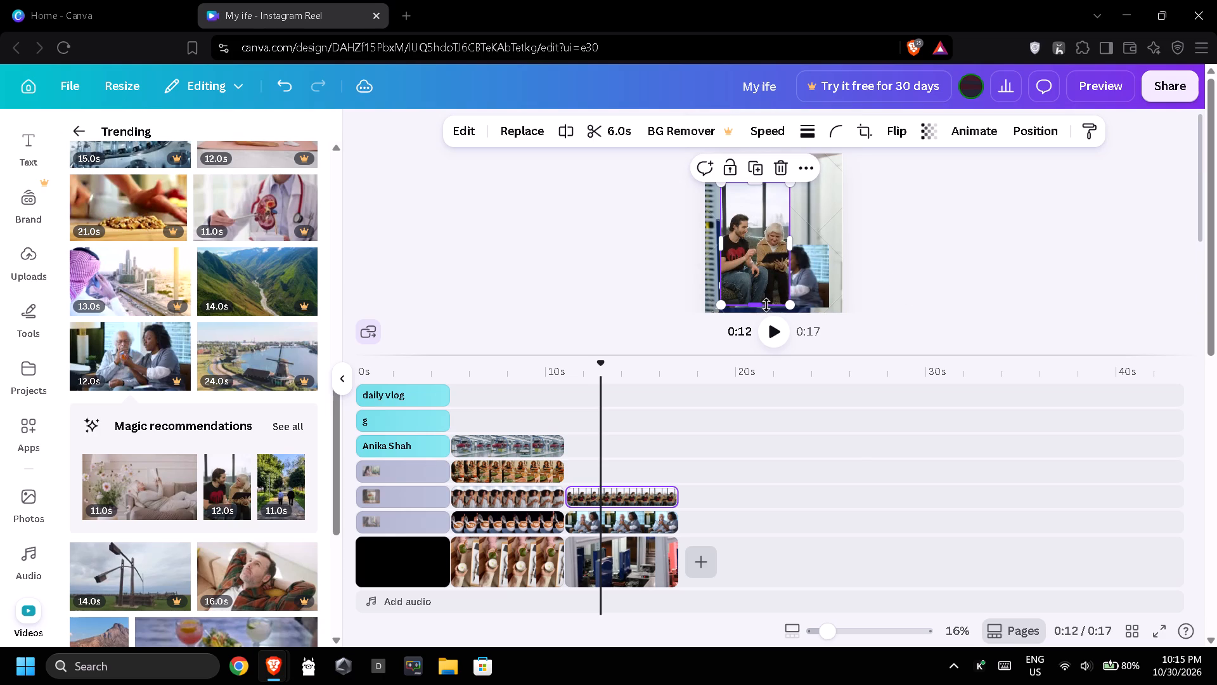
{"action": "left_click_drag", "start_coordinate": [766, 305], "coordinate": [766, 252]}
Scale down the seated couple's clip and place it in the bottom-right corner of the third page.
{"action": "scroll", "coordinate": [881, 252], "scroll_direction": "up", "scroll_amount": 1}
{"action": "left_click", "coordinate": [812, 270]}
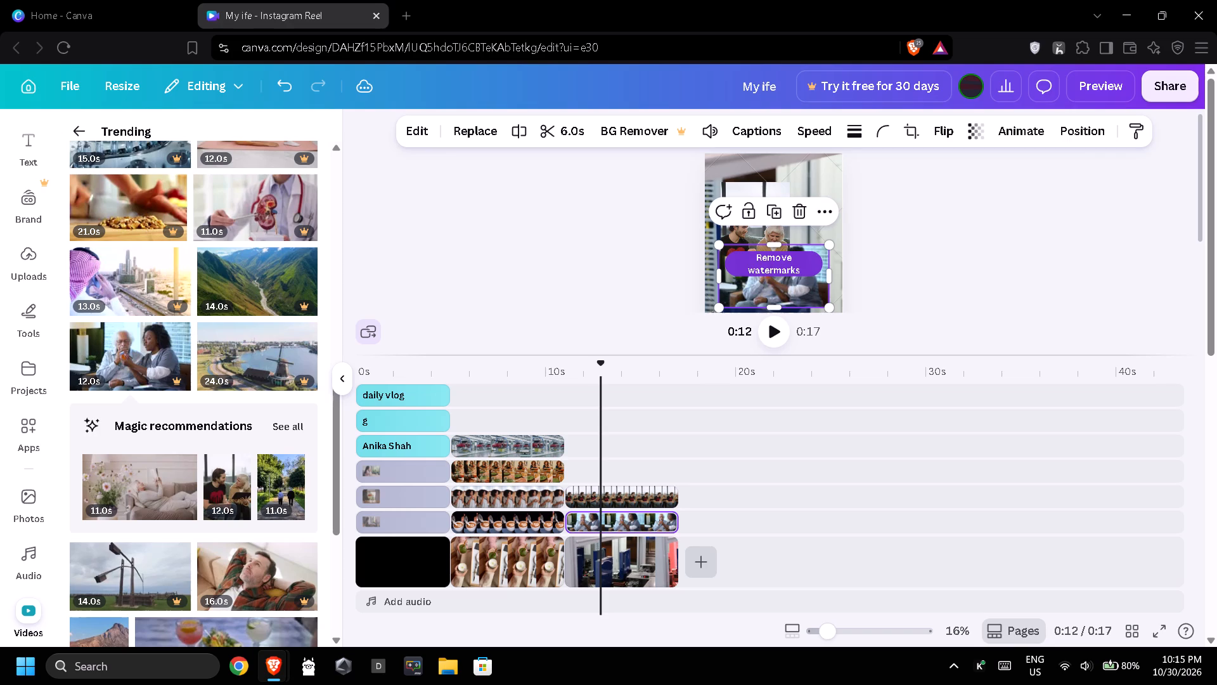
{"action": "left_click_drag", "start_coordinate": [771, 279], "coordinate": [777, 292]}
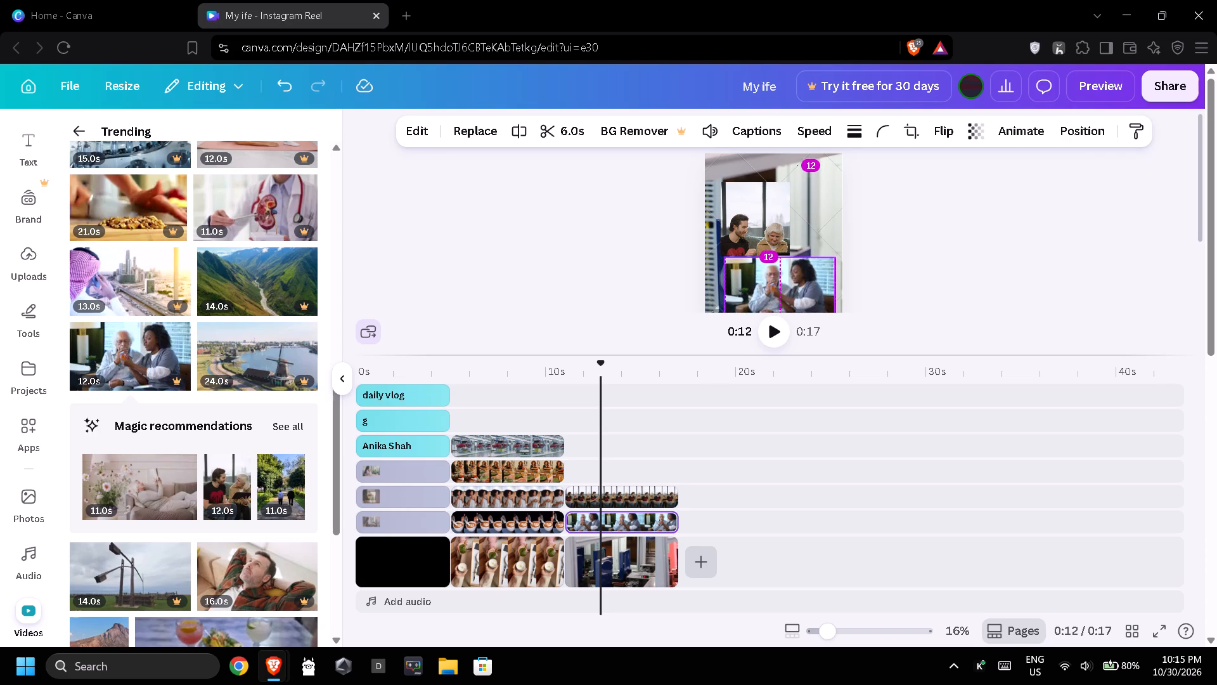
{"action": "left_click_drag", "start_coordinate": [777, 292], "coordinate": [782, 306]}
{"action": "left_click", "coordinate": [793, 320]}
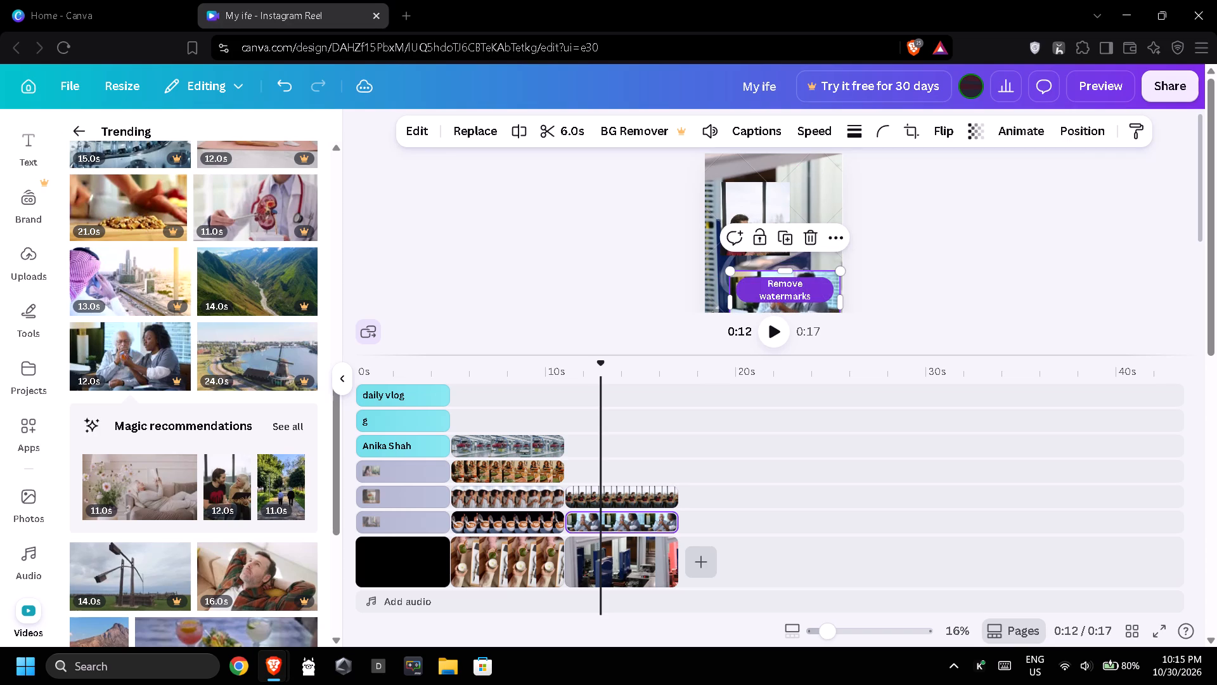
{"action": "left_click_drag", "start_coordinate": [731, 275], "coordinate": [749, 297]}
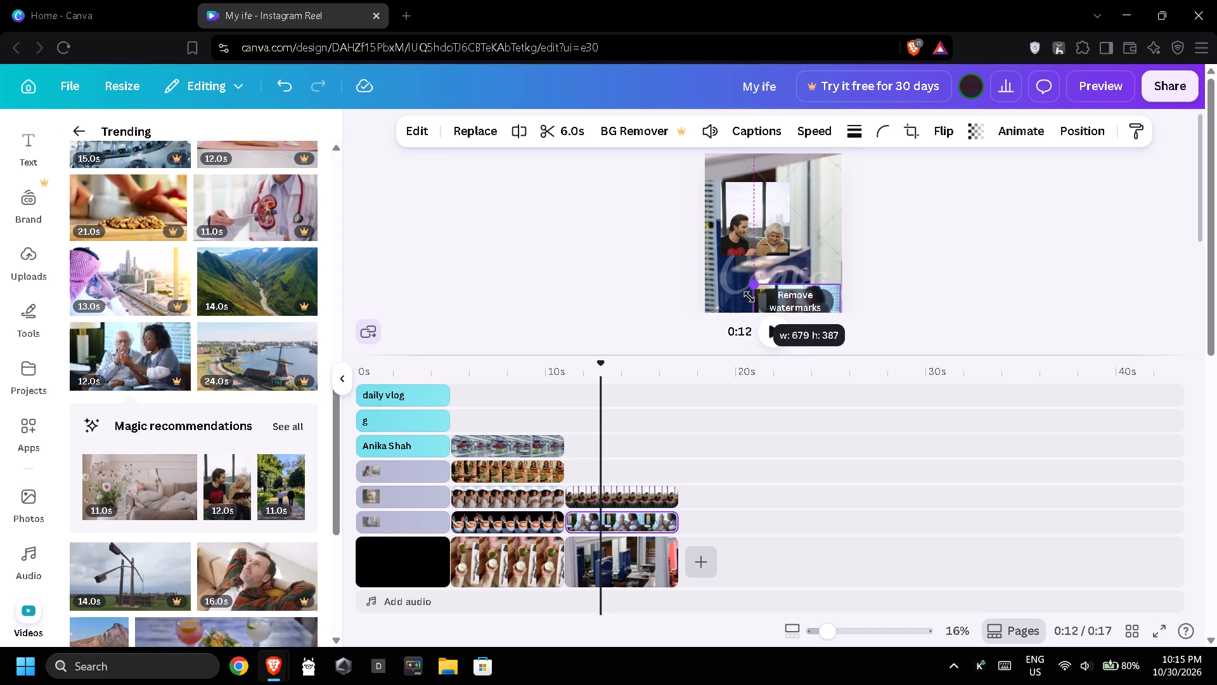
{"action": "left_click_drag", "start_coordinate": [749, 297], "coordinate": [754, 301]}
{"action": "scroll", "coordinate": [753, 250], "scroll_direction": "down", "scroll_amount": 2}
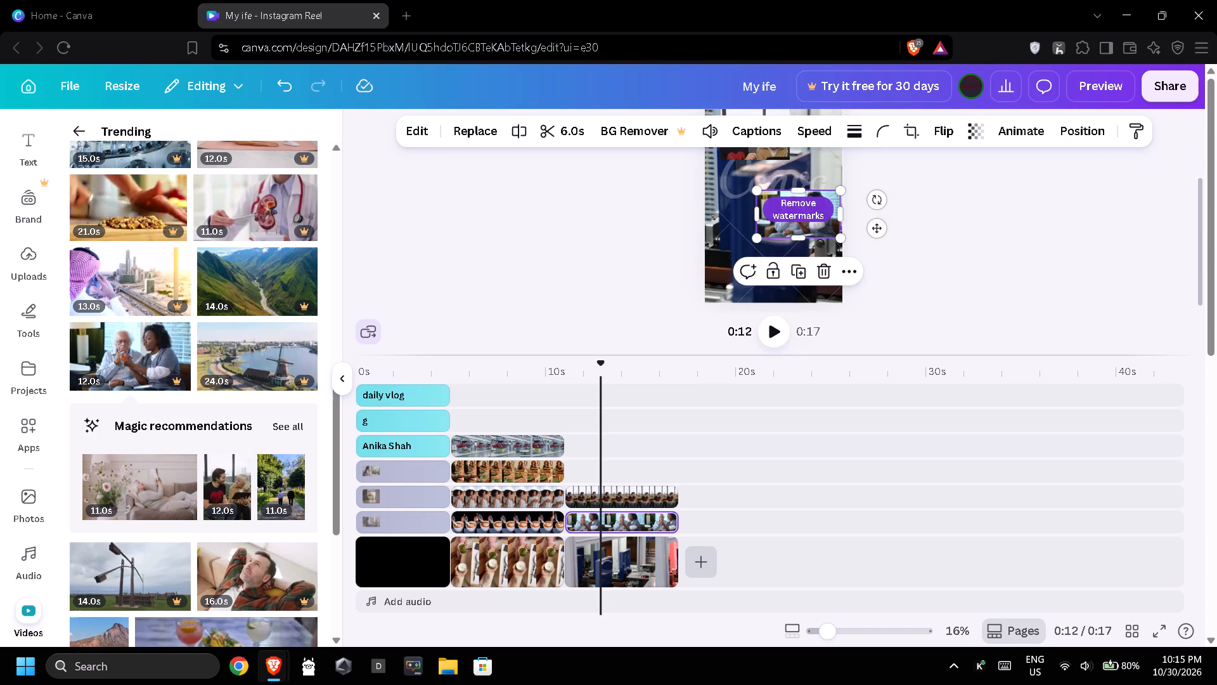
{"action": "left_click_drag", "start_coordinate": [815, 225], "coordinate": [813, 280]}
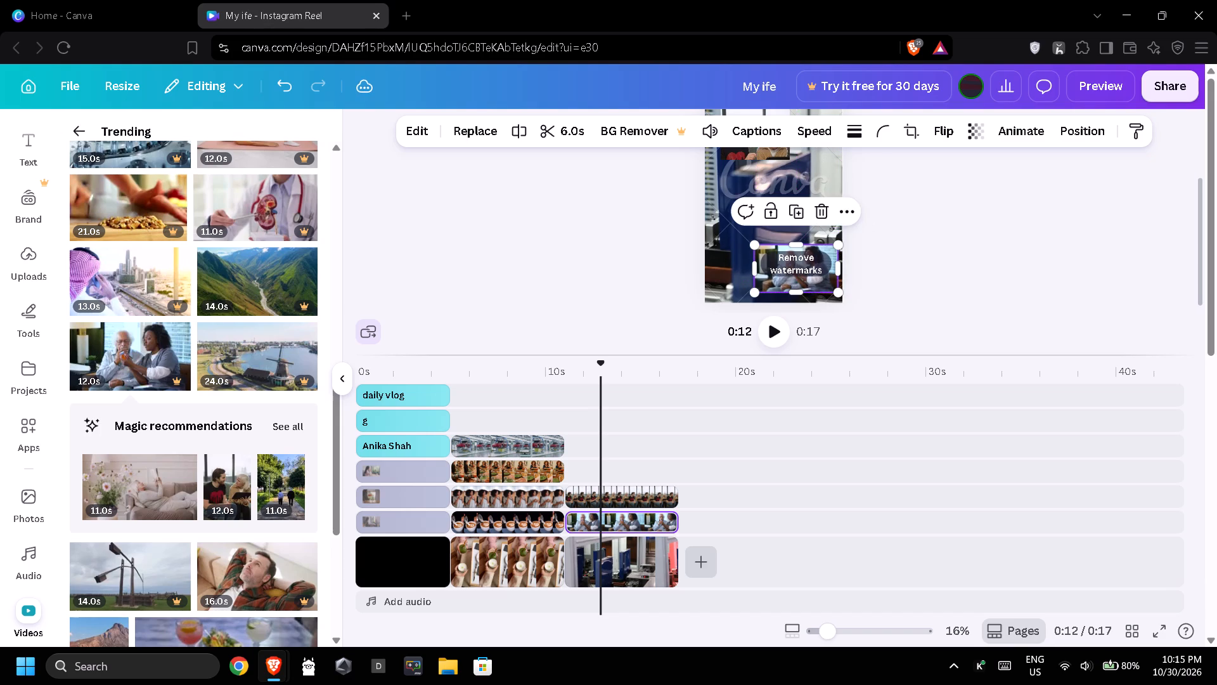
{"action": "scroll", "coordinate": [868, 217], "scroll_direction": "down", "scroll_amount": 1}
Move the cropped tablet pair's clip into the top-left corner of the third page.
{"action": "scroll", "coordinate": [621, 202], "scroll_direction": "up", "scroll_amount": 1}
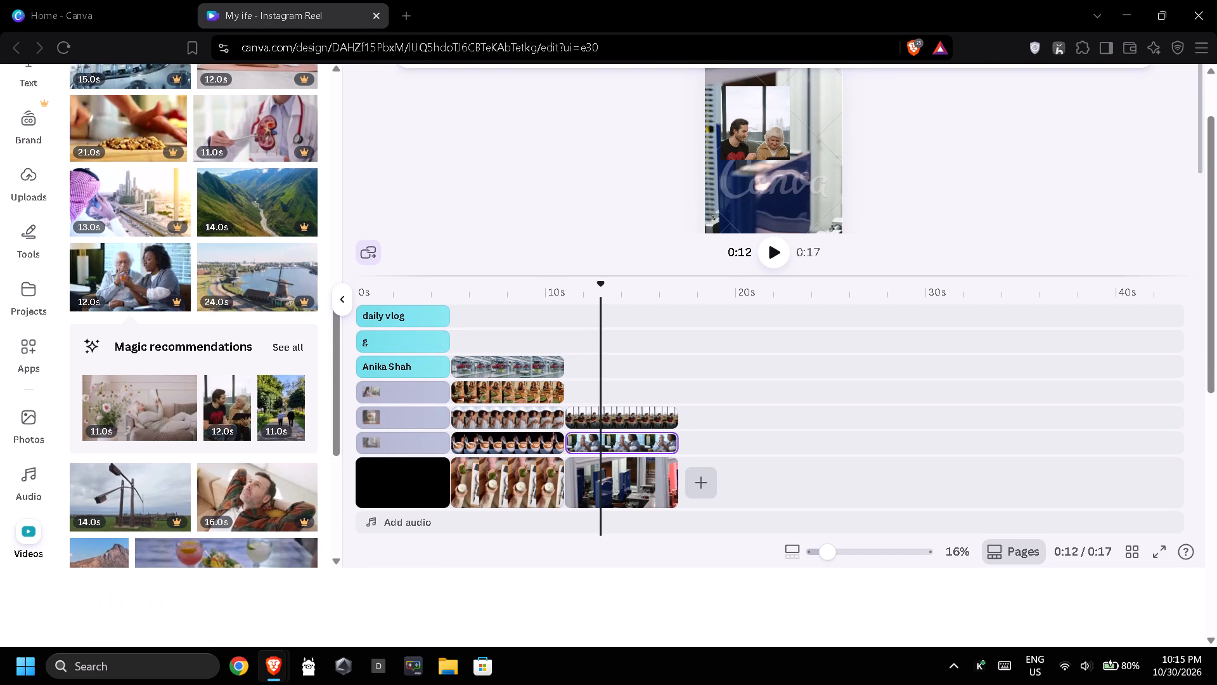
{"action": "scroll", "coordinate": [283, 333], "scroll_direction": "up", "scroll_amount": 2}
{"action": "scroll", "coordinate": [340, 356], "scroll_direction": "up", "scroll_amount": 1}
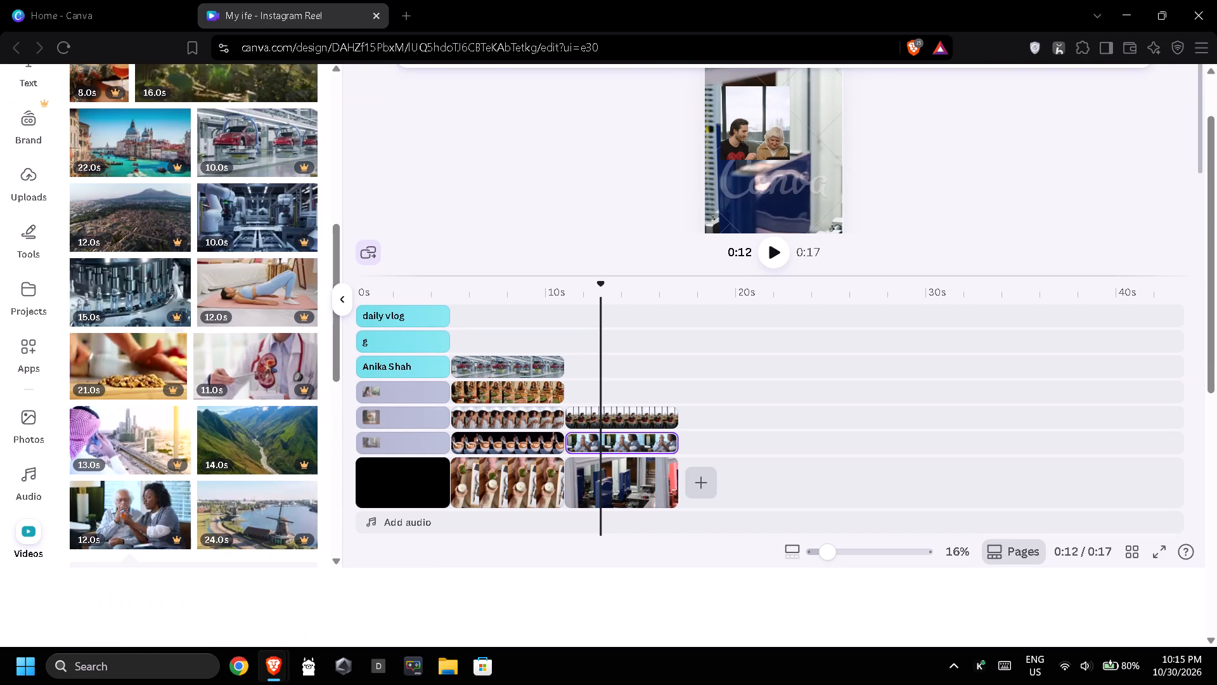
{"action": "scroll", "coordinate": [0, 407], "scroll_direction": "up", "scroll_amount": 2}
{"action": "scroll", "coordinate": [49, 597], "scroll_direction": "up", "scroll_amount": 1}
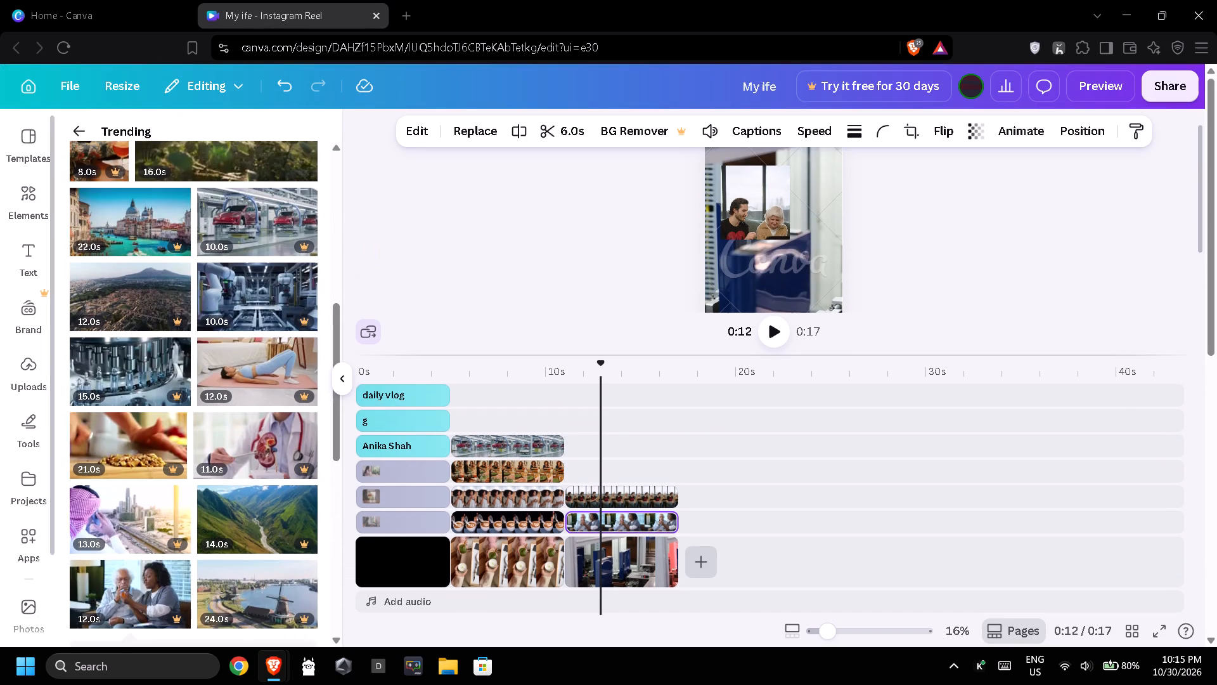
{"action": "scroll", "coordinate": [754, 251], "scroll_direction": "up", "scroll_amount": 1}
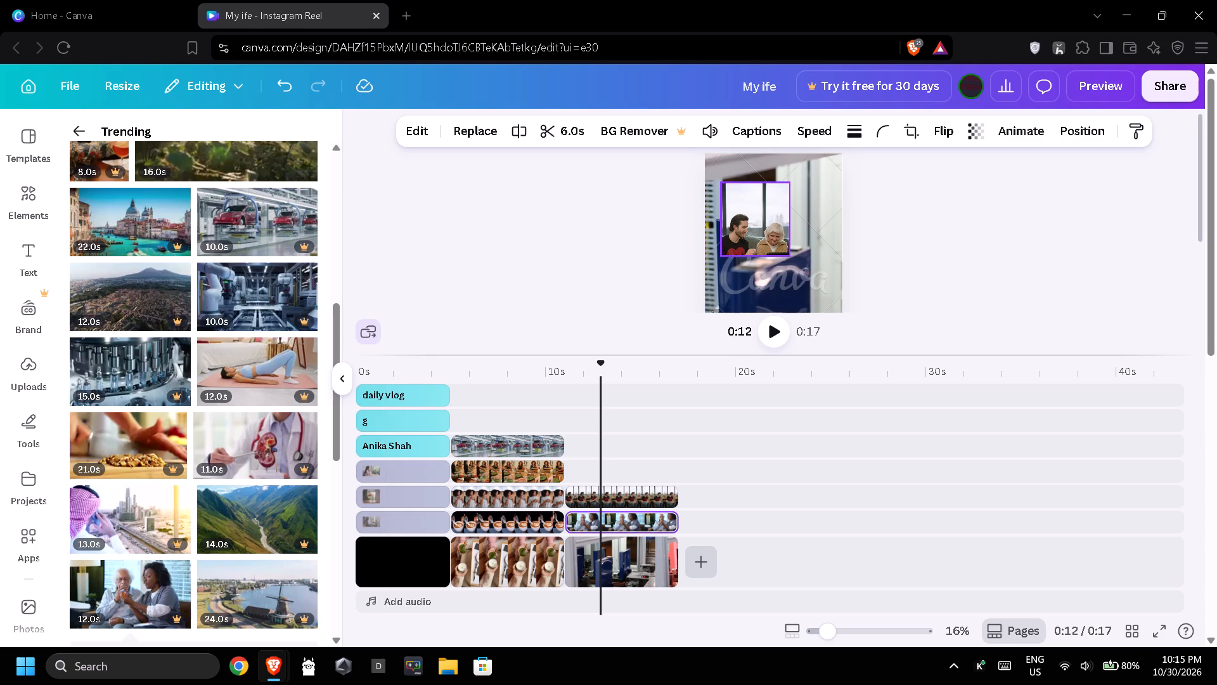
{"action": "scroll", "coordinate": [756, 251], "scroll_direction": "up", "scroll_amount": 1}
{"action": "left_click_drag", "start_coordinate": [757, 222], "coordinate": [747, 205]}
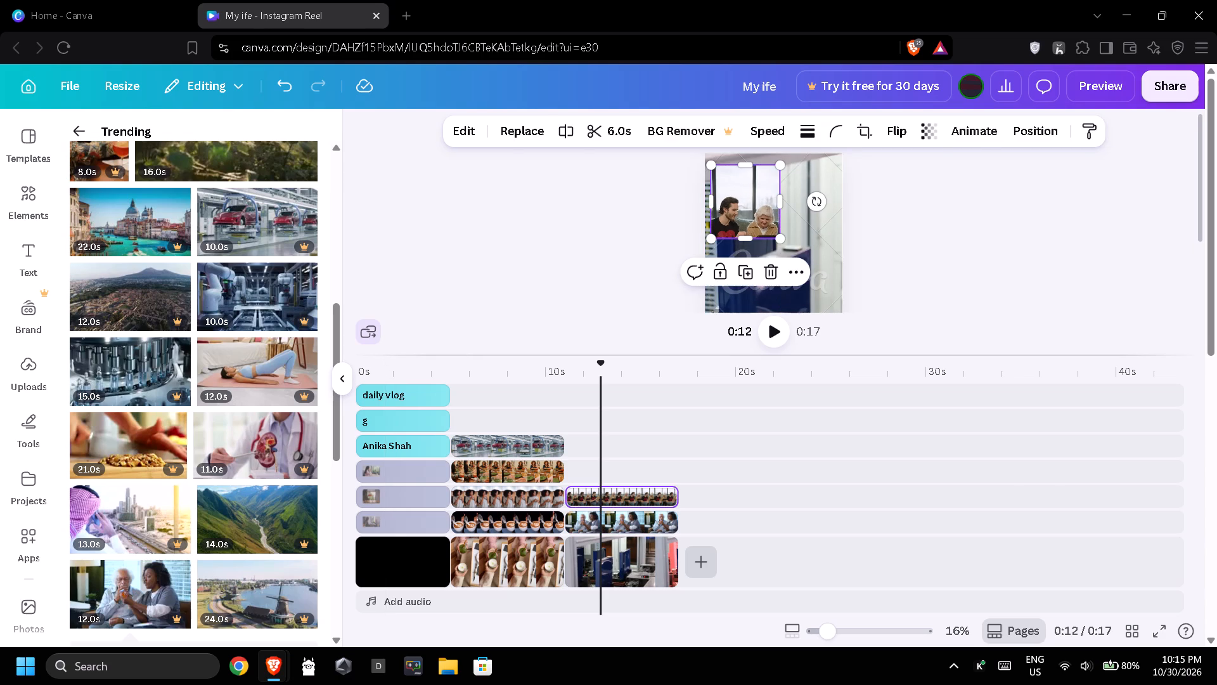
{"action": "left_click_drag", "start_coordinate": [744, 192], "coordinate": [741, 186]}
{"action": "left_click", "coordinate": [745, 186]}
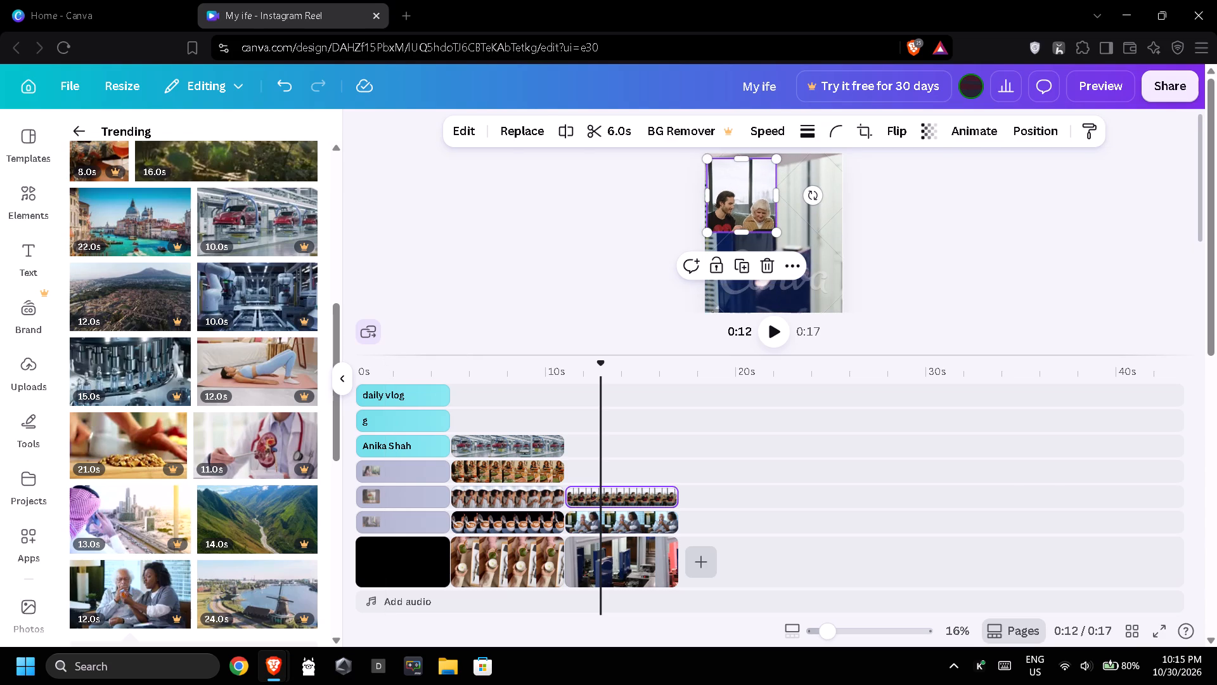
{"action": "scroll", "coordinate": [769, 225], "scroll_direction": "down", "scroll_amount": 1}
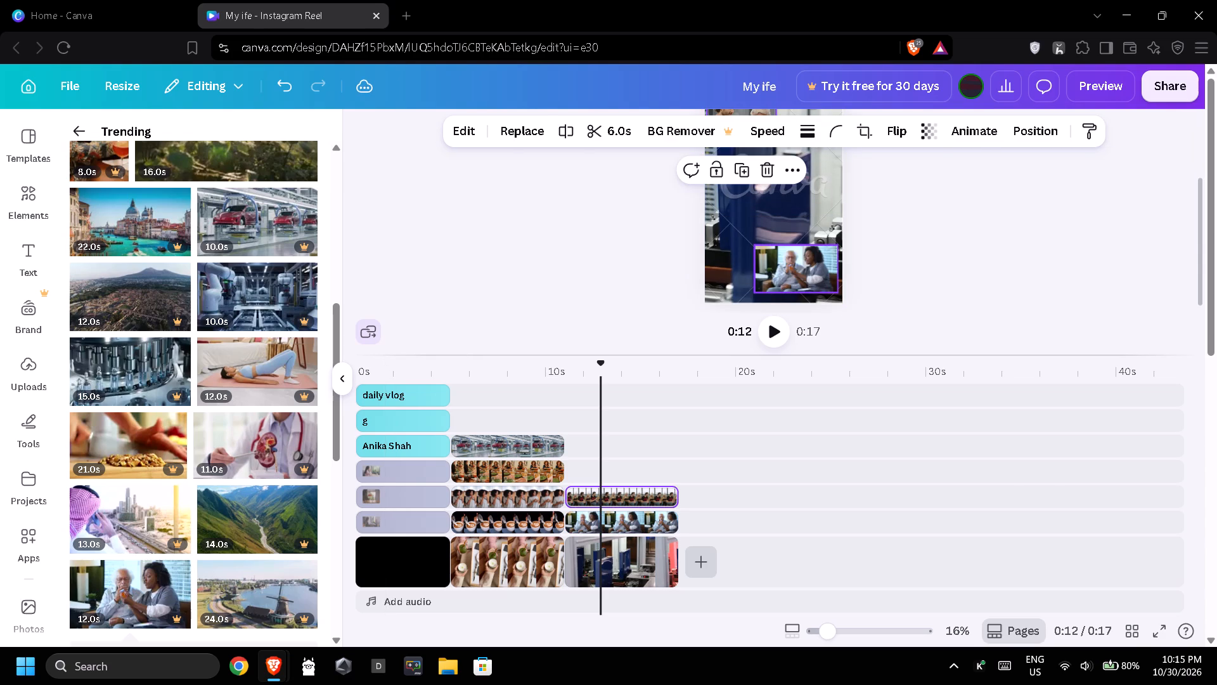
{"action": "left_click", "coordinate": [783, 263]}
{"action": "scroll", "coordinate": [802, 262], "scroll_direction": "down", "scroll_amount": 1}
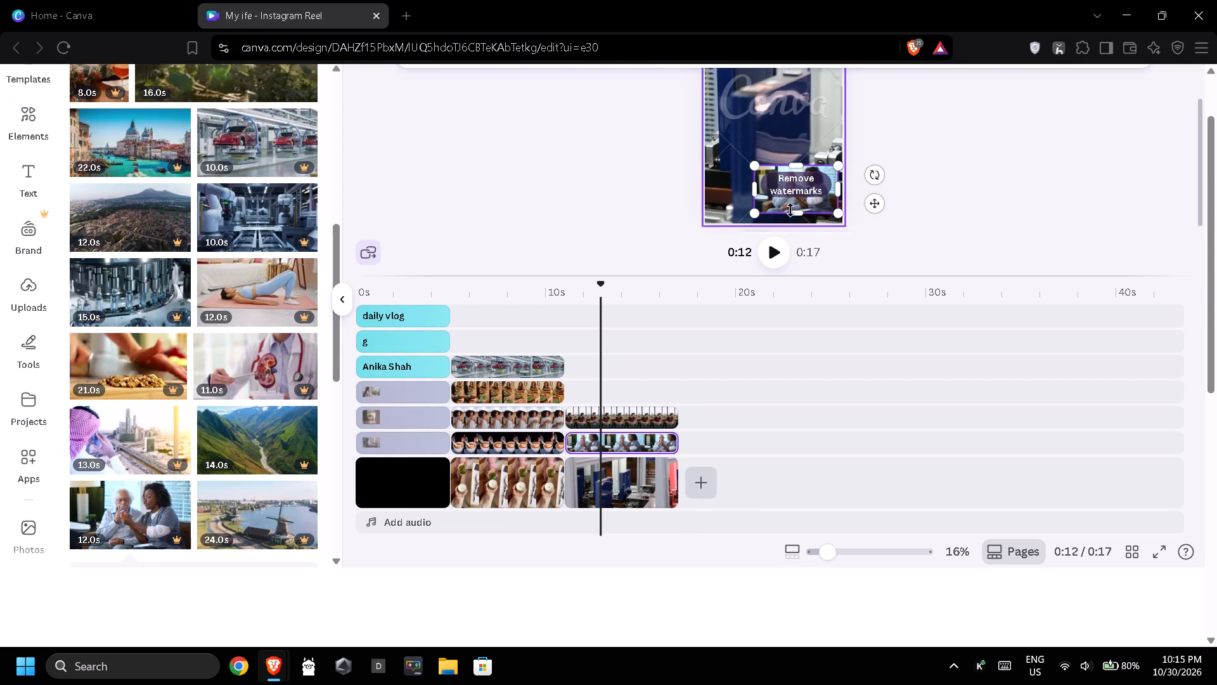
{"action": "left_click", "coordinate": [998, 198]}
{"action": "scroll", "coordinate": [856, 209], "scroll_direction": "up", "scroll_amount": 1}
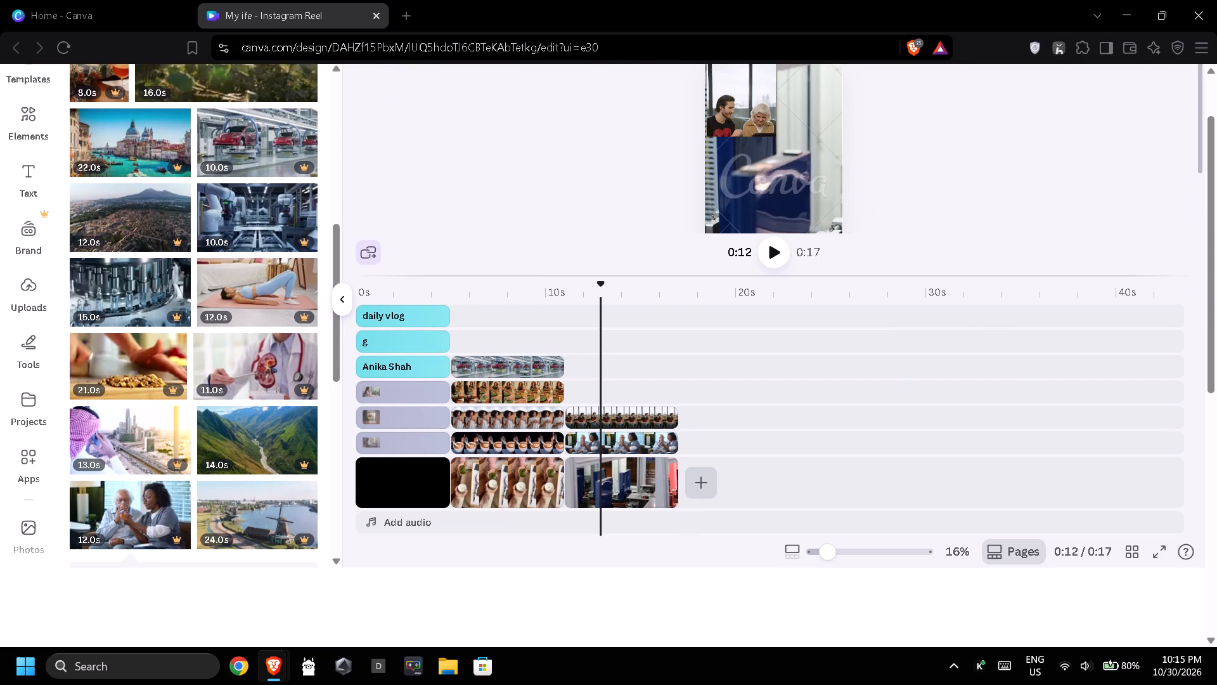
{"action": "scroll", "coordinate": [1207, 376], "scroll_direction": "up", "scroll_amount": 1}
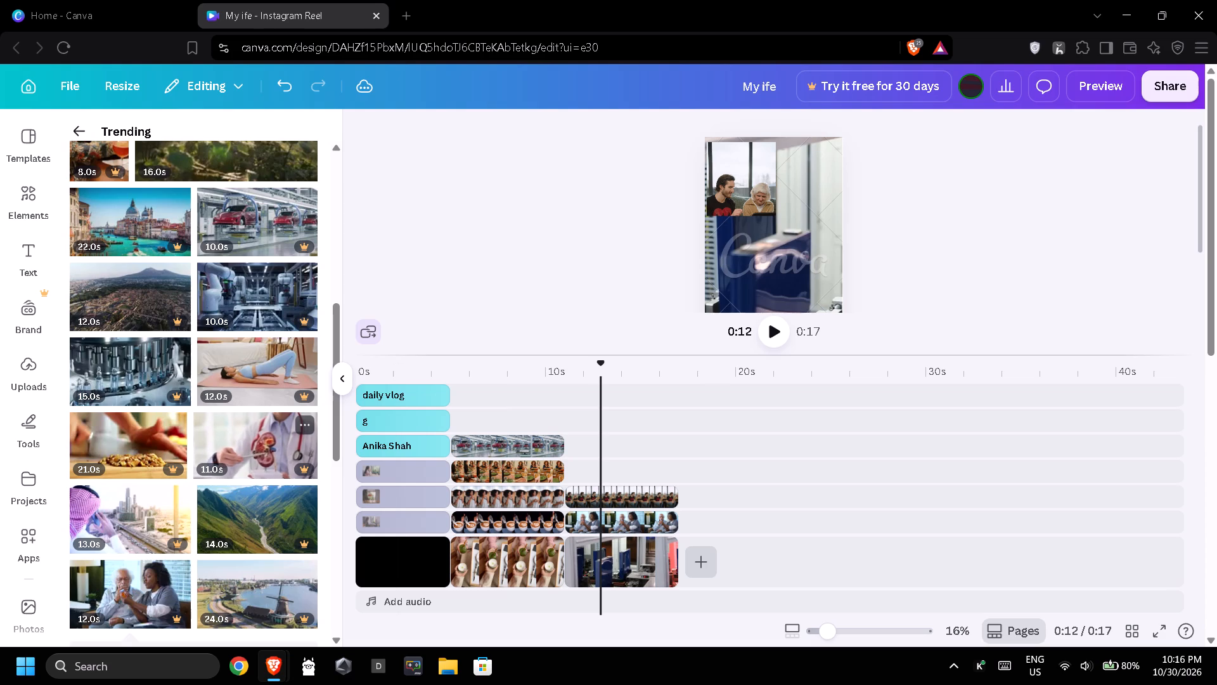
Layer the 8.0s trending clip of the artery on the track above the tablet pair's clip, starting at the third page's start.
{"action": "scroll", "coordinate": [299, 461], "scroll_direction": "down", "scroll_amount": 2}
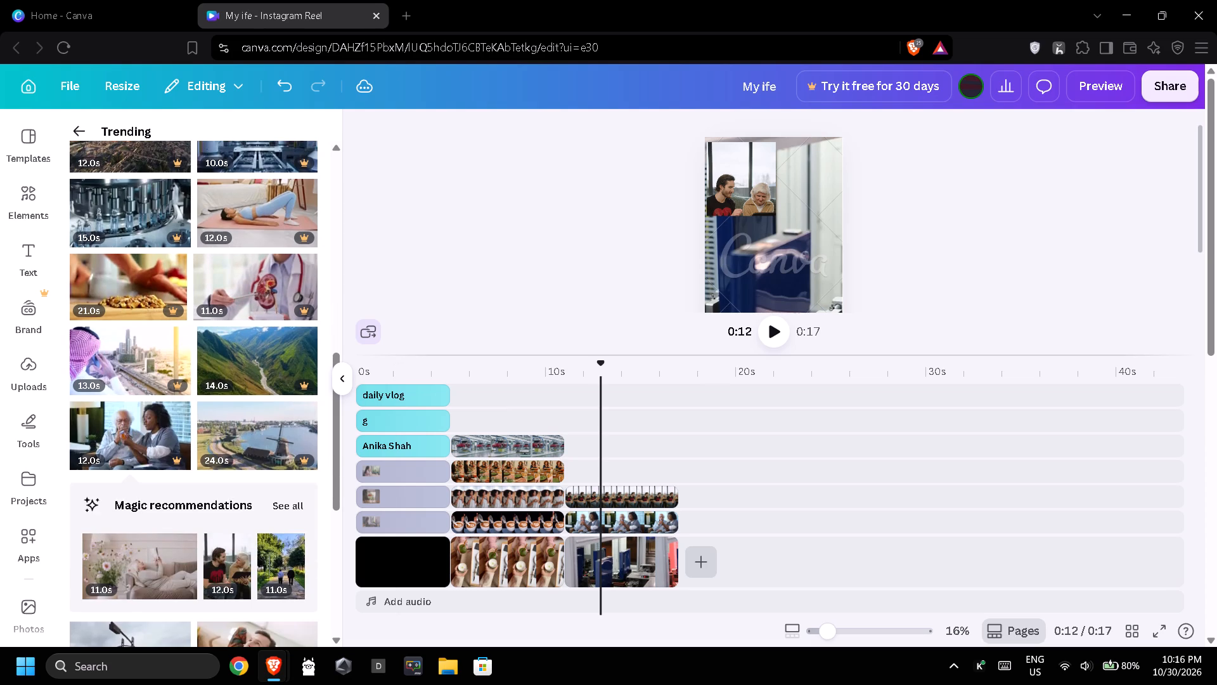
{"action": "scroll", "coordinate": [89, 575], "scroll_direction": "down", "scroll_amount": 1}
{"action": "scroll", "coordinate": [149, 504], "scroll_direction": "down", "scroll_amount": 2}
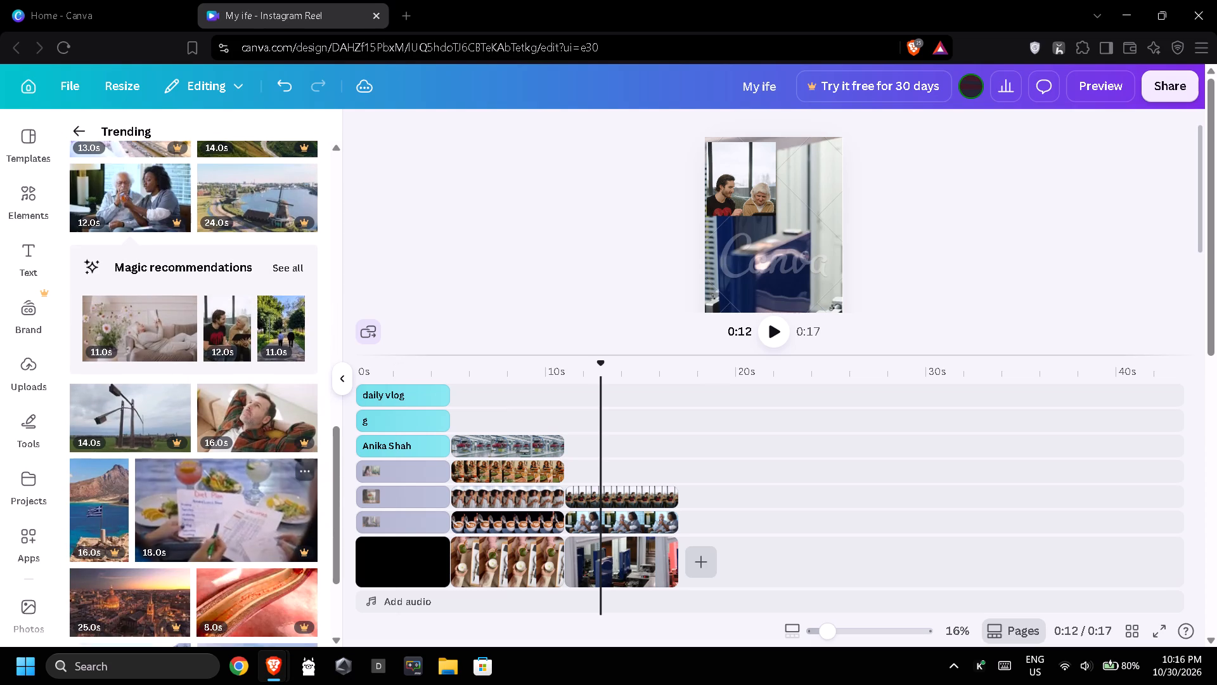
{"action": "scroll", "coordinate": [131, 533], "scroll_direction": "down", "scroll_amount": 1}
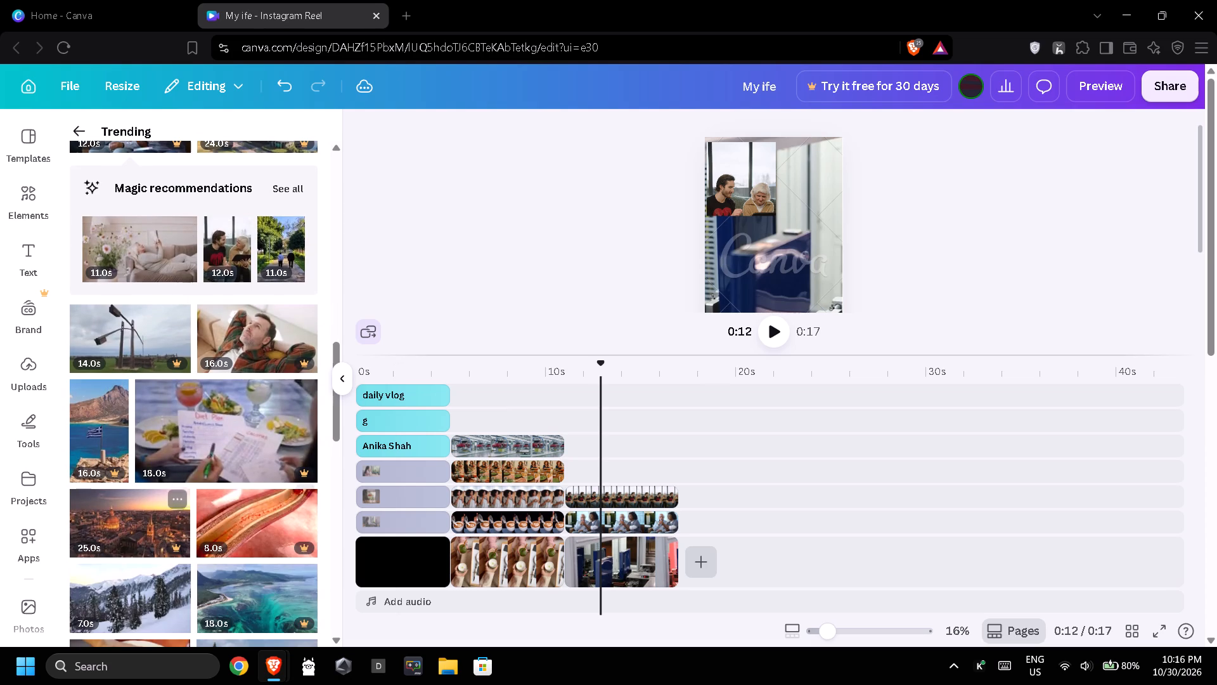
{"action": "left_click_drag", "start_coordinate": [236, 521], "coordinate": [574, 465]}
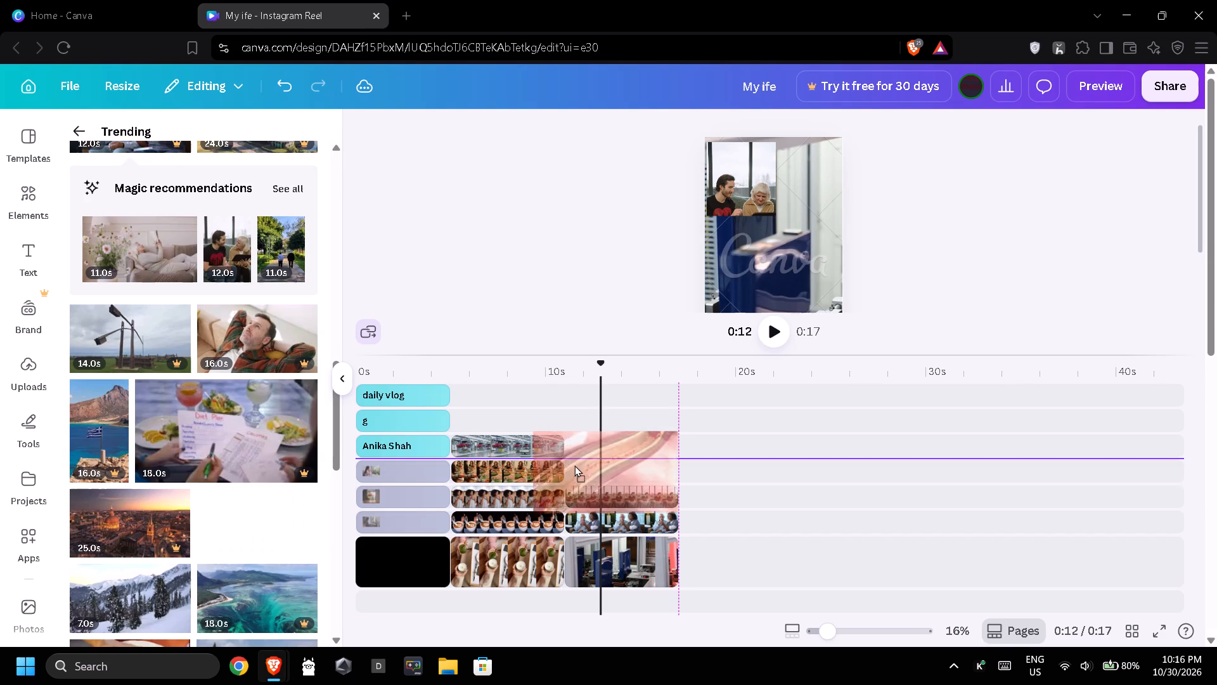
{"action": "left_click_drag", "start_coordinate": [574, 465], "coordinate": [575, 474]}
{"action": "left_click", "coordinate": [598, 468]}
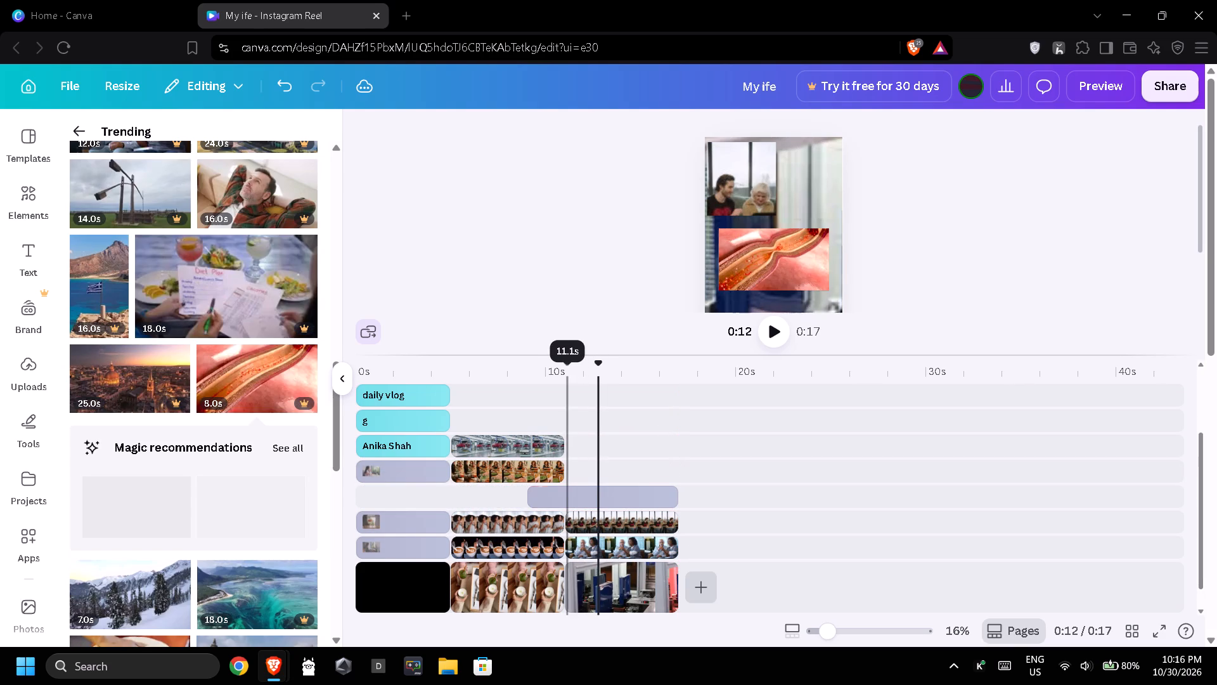
{"action": "left_click_drag", "start_coordinate": [565, 497], "coordinate": [618, 469]}
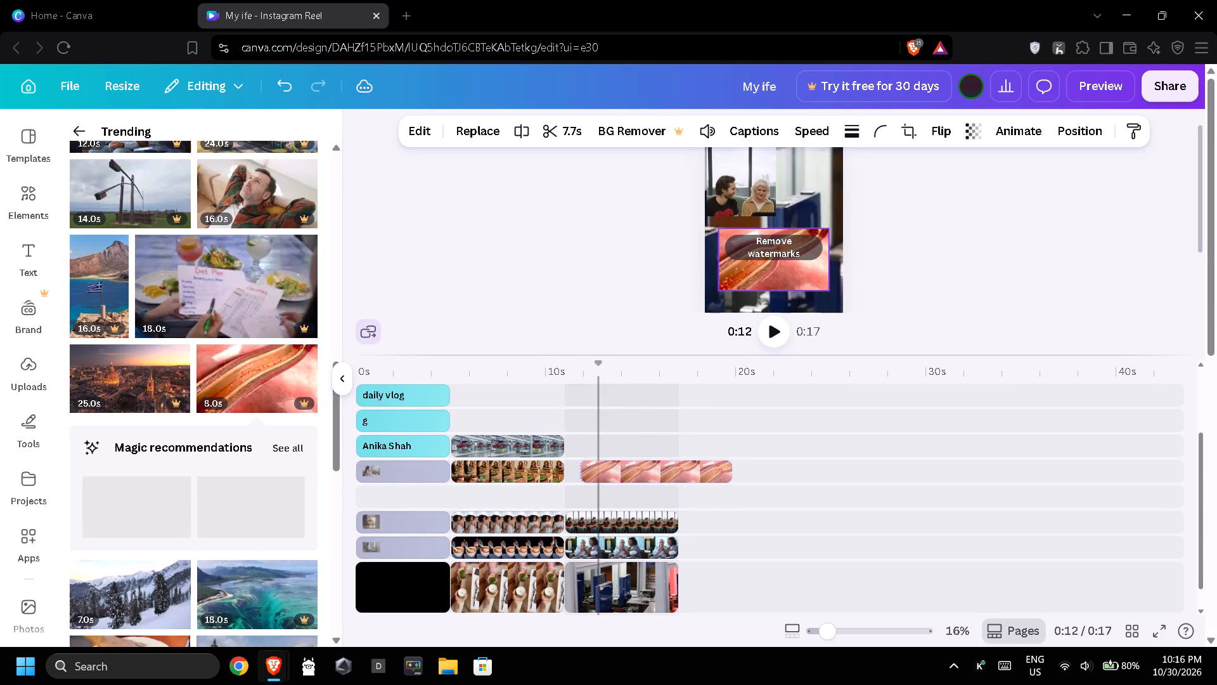
{"action": "left_click_drag", "start_coordinate": [618, 469], "coordinate": [610, 469]}
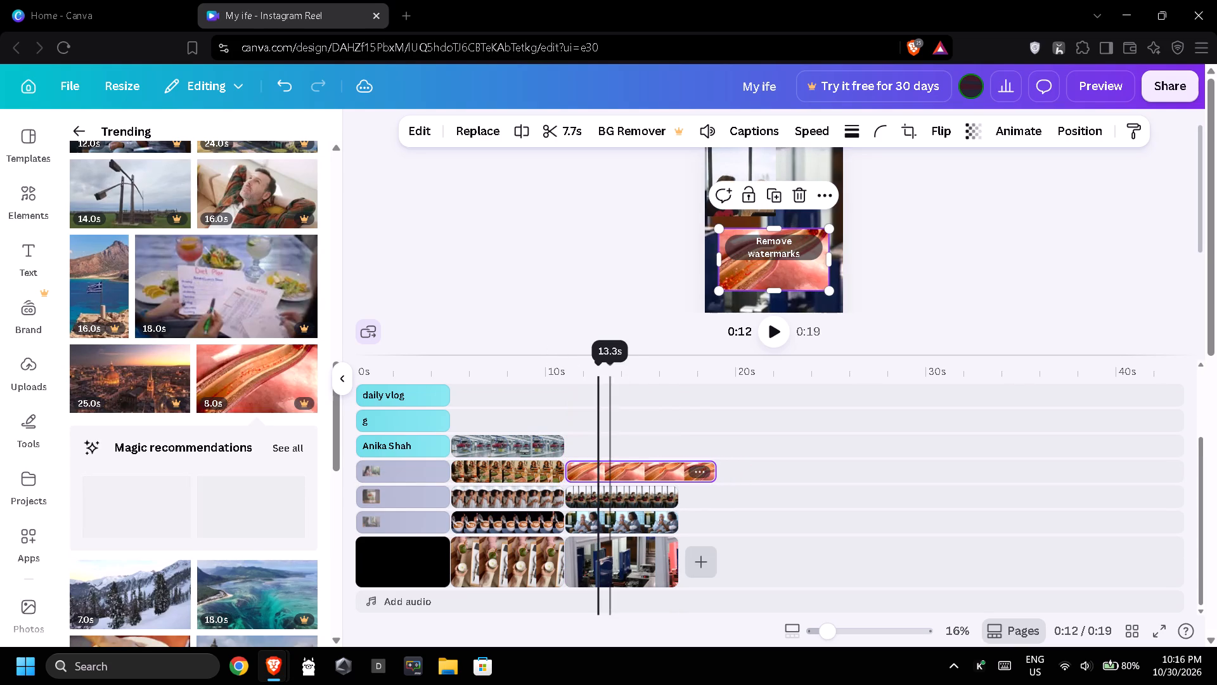
Trim the end of the artery clip to 6.0s so it finishes together with the third page.
{"action": "left_click_drag", "start_coordinate": [714, 474], "coordinate": [675, 468]}
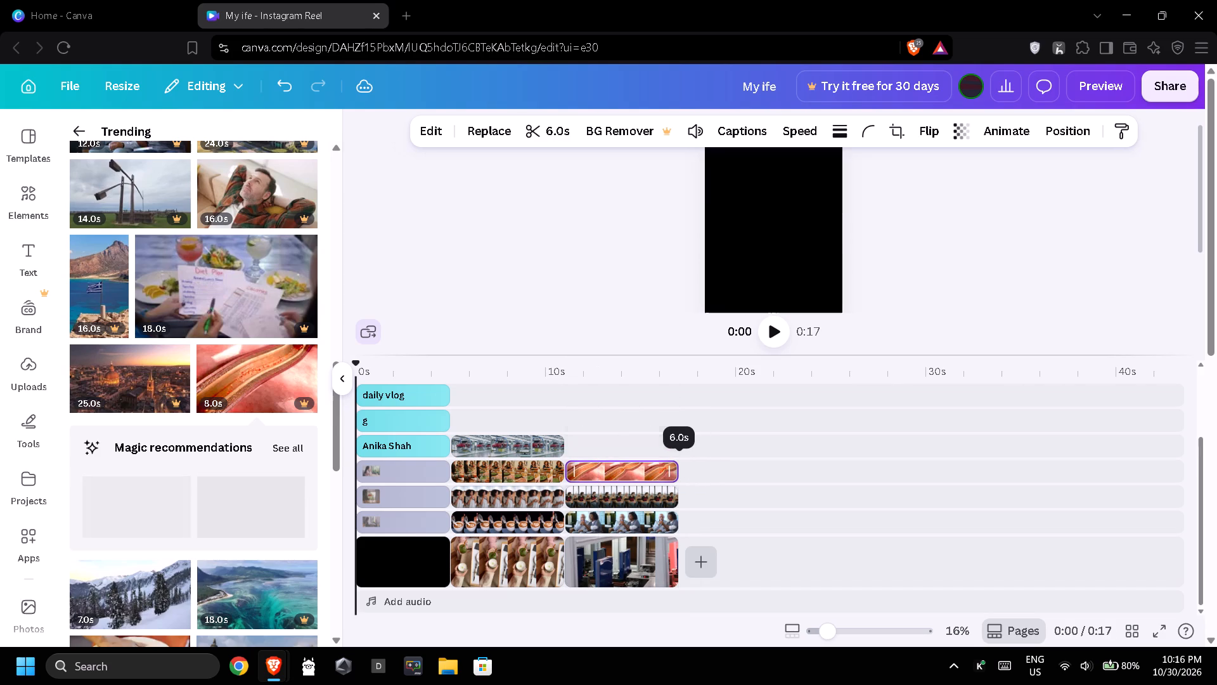
{"action": "left_click", "coordinate": [705, 474]}
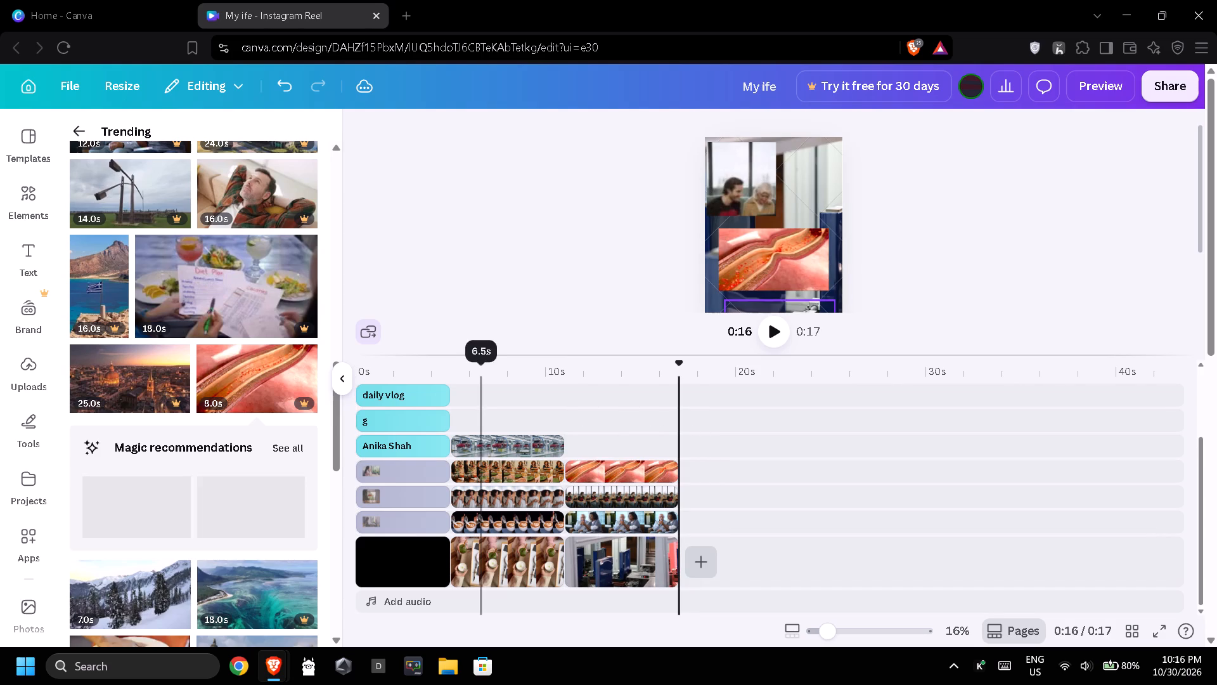
Open a new browser tab.
{"action": "scroll", "coordinate": [221, 484], "scroll_direction": "down", "scroll_amount": 1}
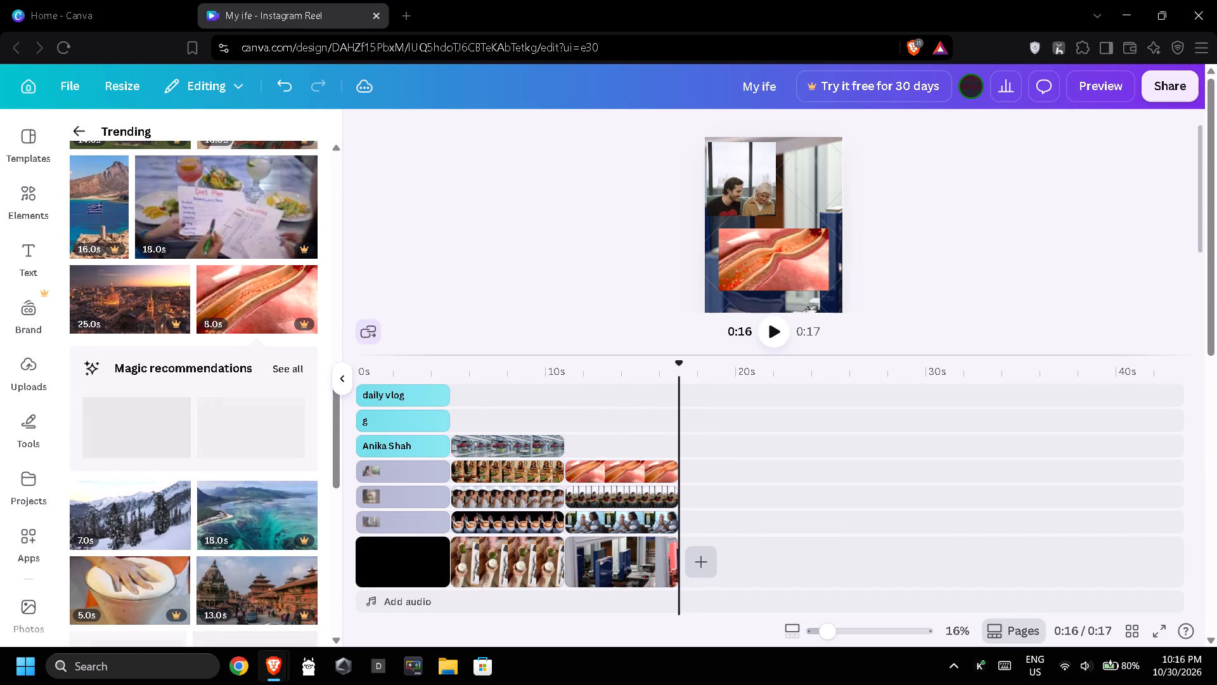
{"action": "left_click", "coordinate": [412, 25]}
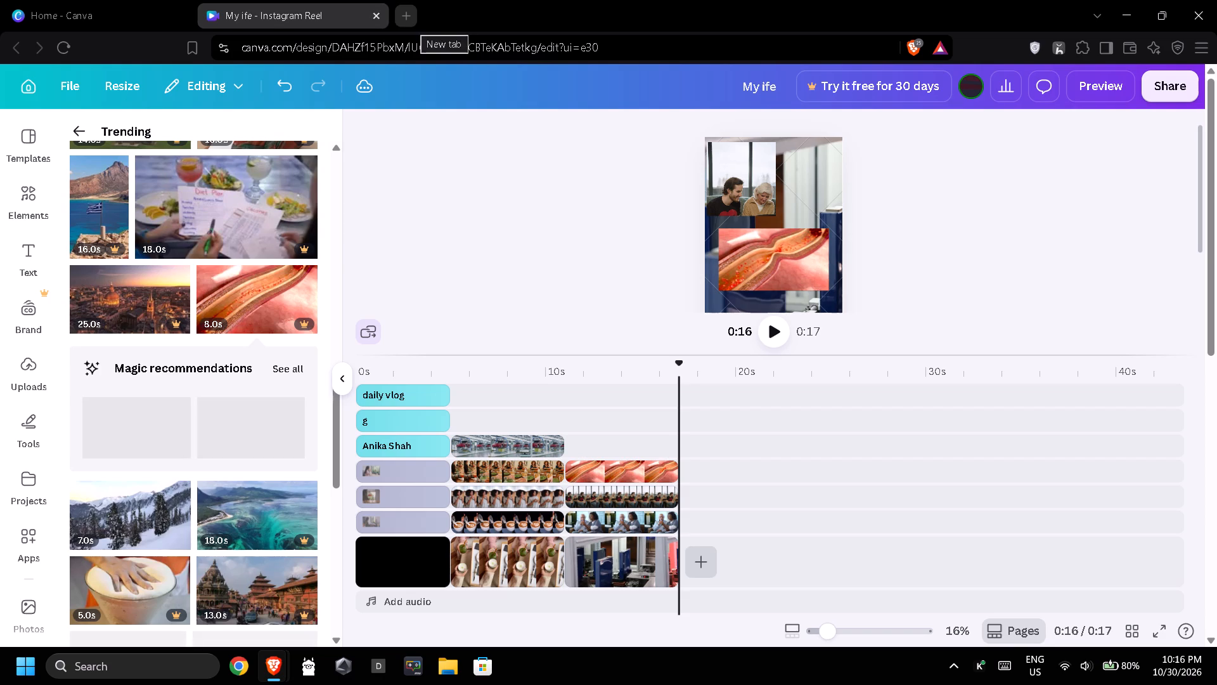
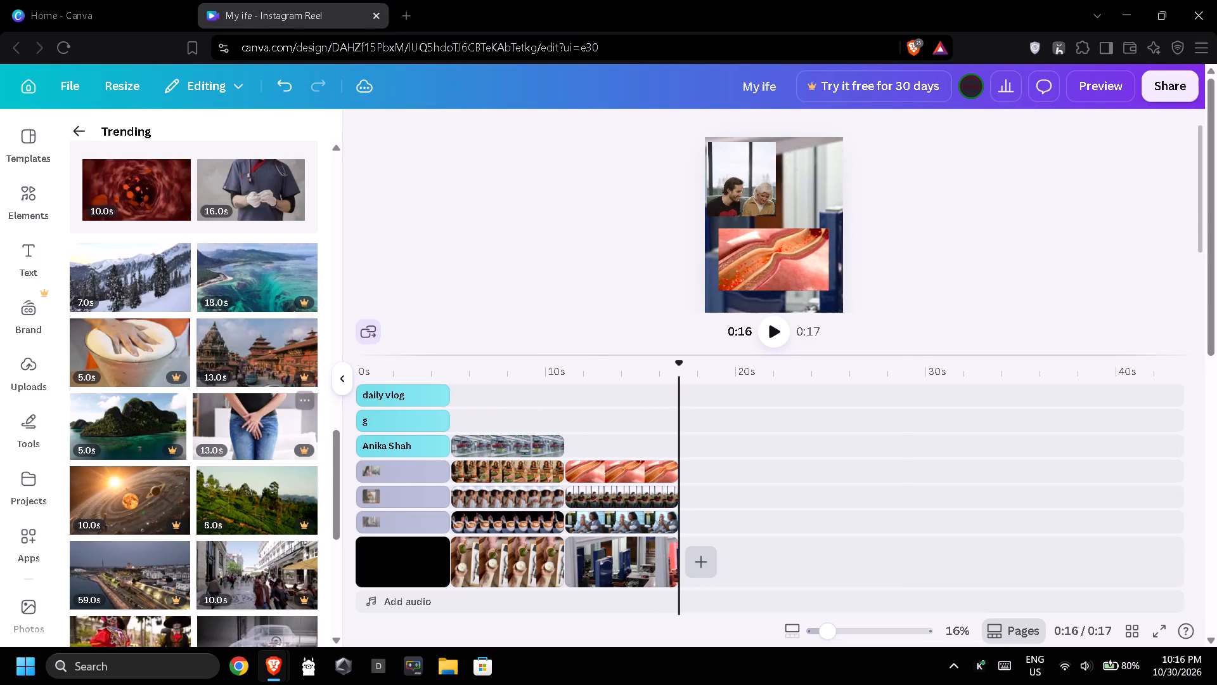
Layer the 8.0s trending clip of the green hillside above the artery clip and trim it to 6.0s, ending with the third page.
{"action": "left_click_drag", "start_coordinate": [250, 506], "coordinate": [596, 453]}
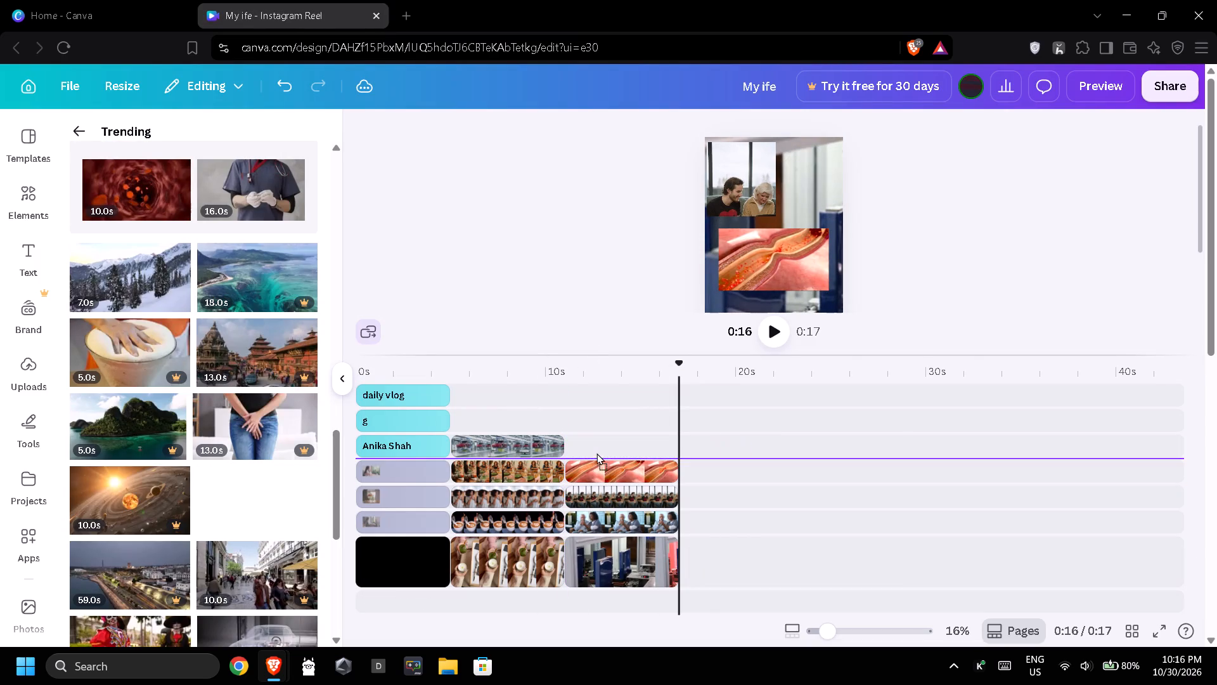
{"action": "left_click_drag", "start_coordinate": [596, 453], "coordinate": [615, 447]}
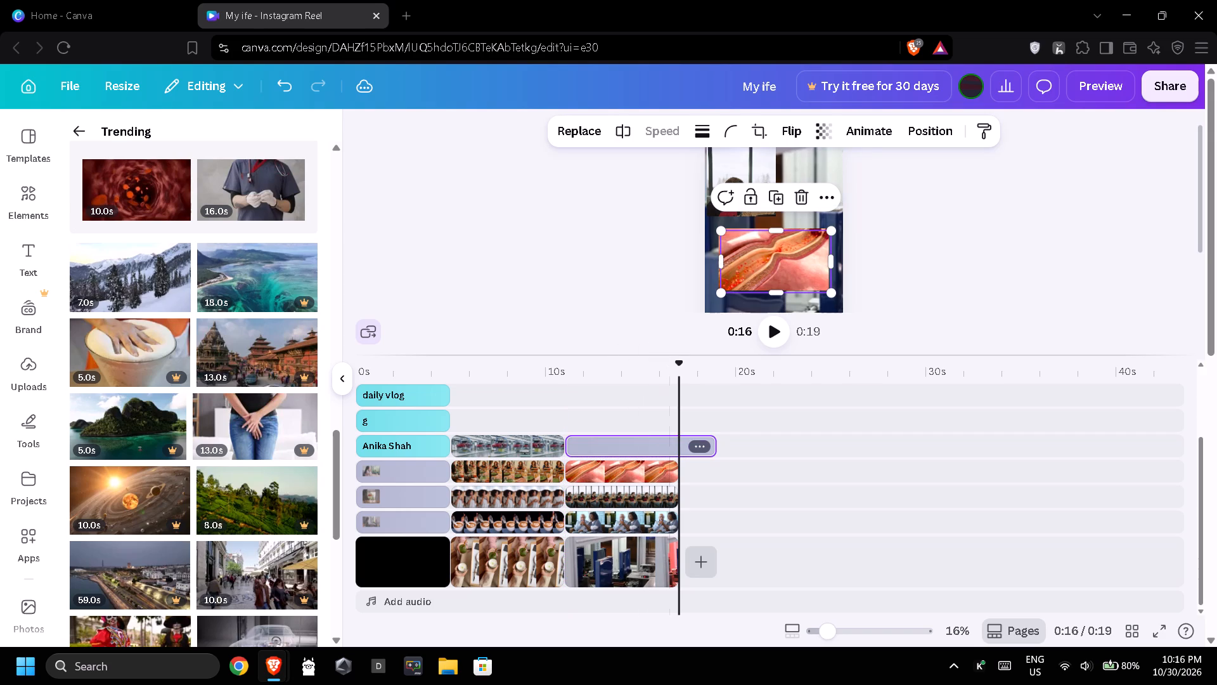
{"action": "left_click_drag", "start_coordinate": [712, 446], "coordinate": [703, 445]}
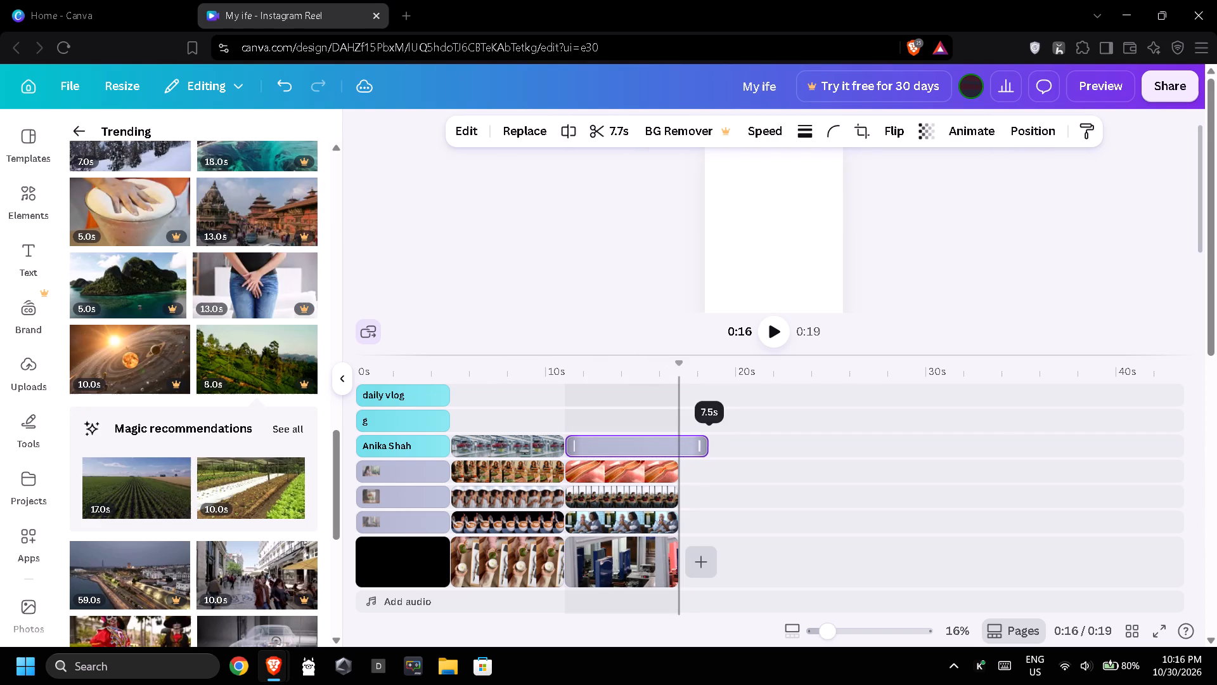
{"action": "left_click_drag", "start_coordinate": [703, 445], "coordinate": [678, 447]}
{"action": "left_click", "coordinate": [759, 448]}
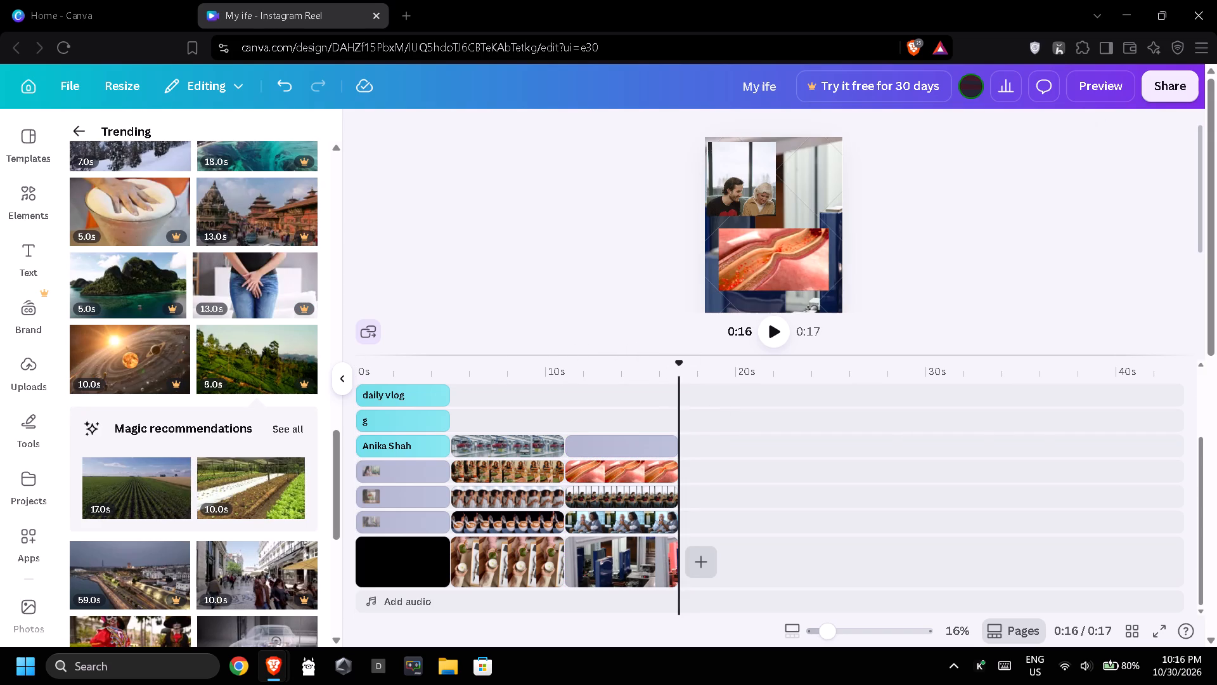
Select the green hillside clip layered on the third page.
{"action": "left_click", "coordinate": [621, 445]}
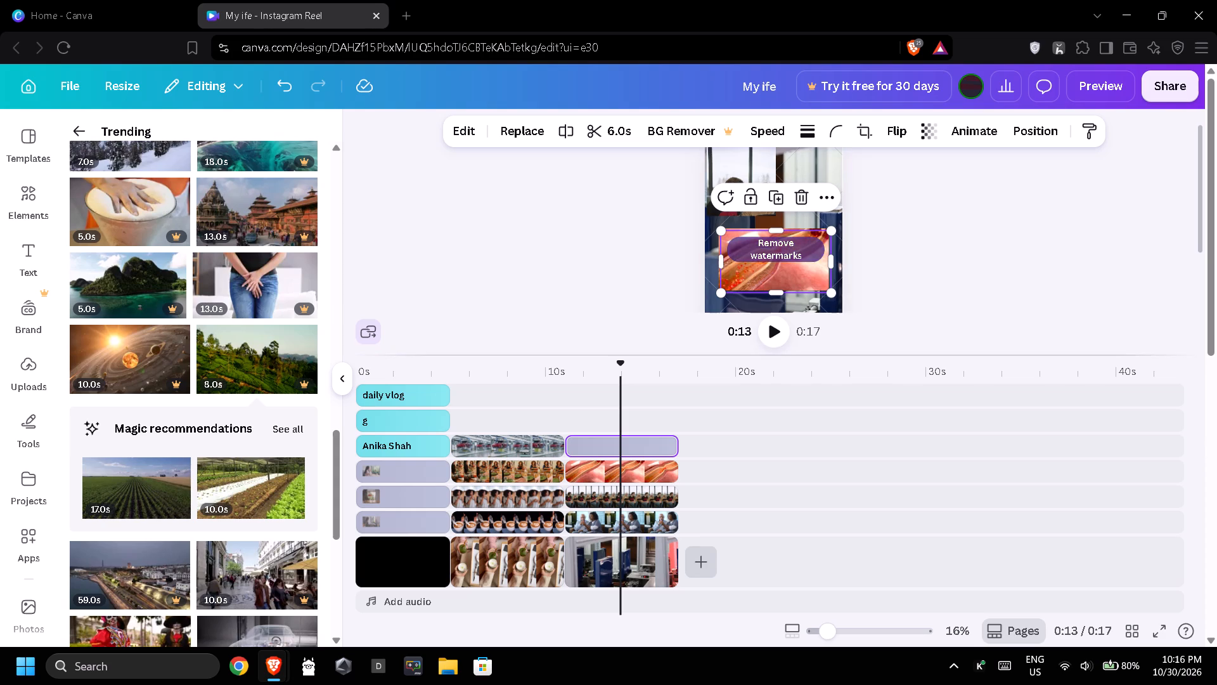
Move the green plantation clip up to the top edge of the third page.
{"action": "left_click_drag", "start_coordinate": [764, 264], "coordinate": [774, 263]}
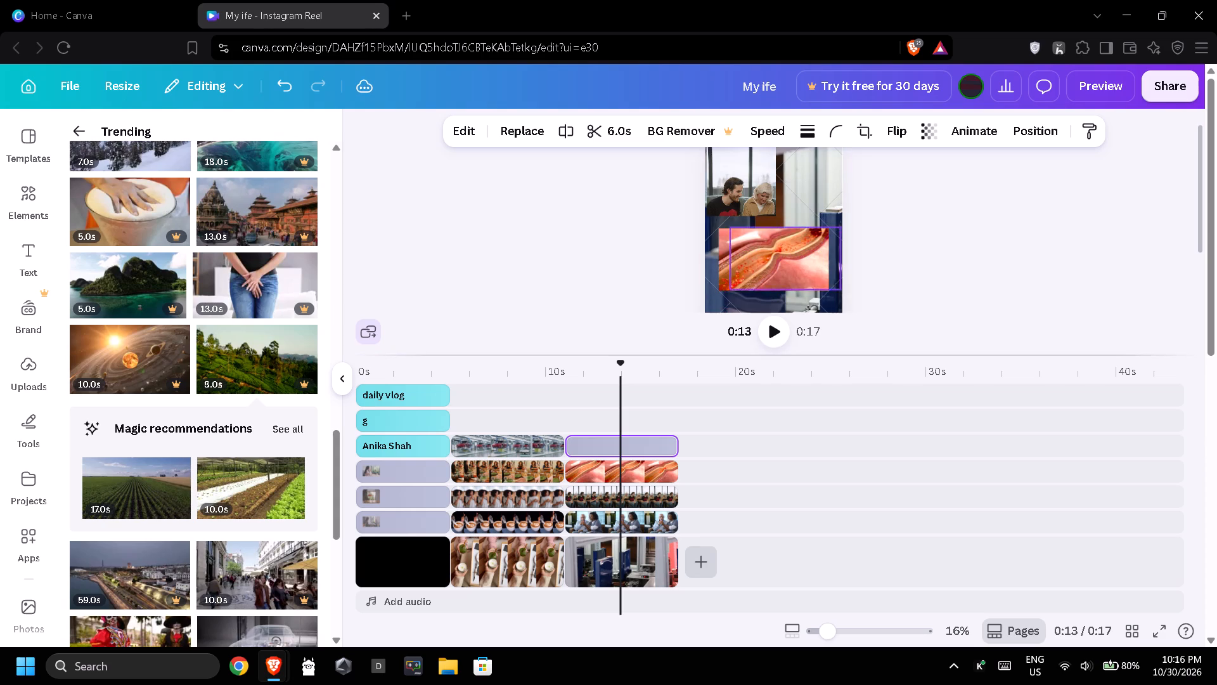
{"action": "left_click_drag", "start_coordinate": [774, 263], "coordinate": [773, 235]}
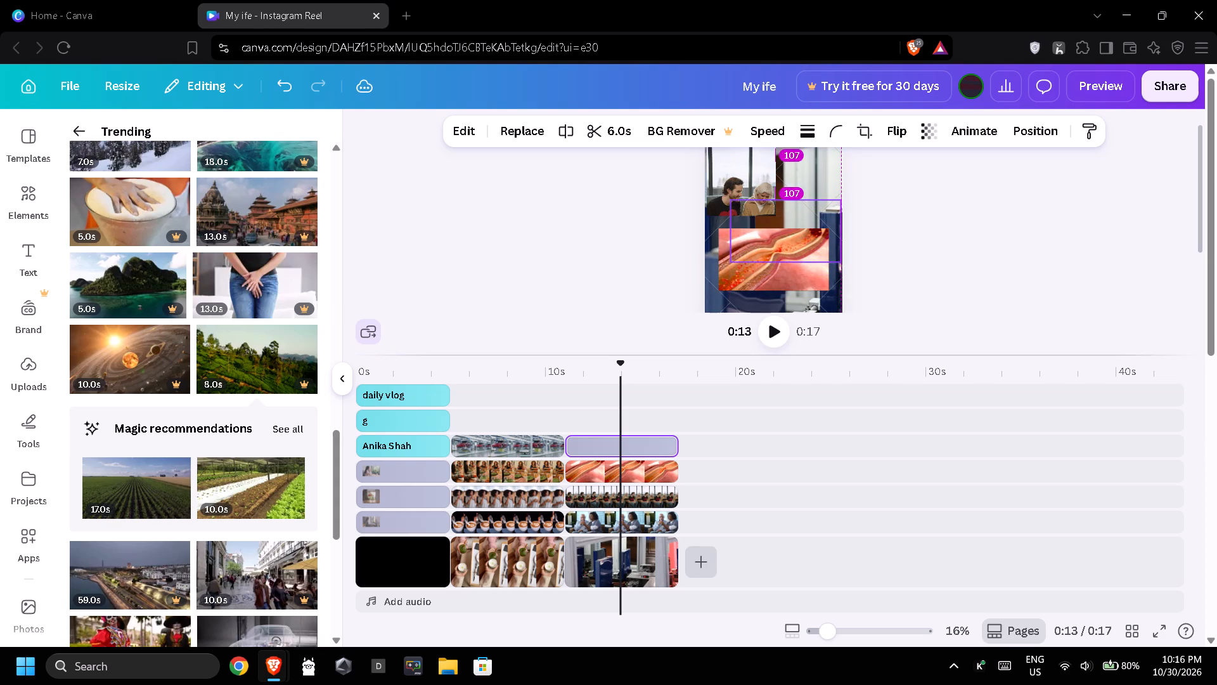
{"action": "left_click_drag", "start_coordinate": [773, 235], "coordinate": [772, 234]}
{"action": "left_click_drag", "start_coordinate": [772, 235], "coordinate": [767, 145]}
Enlarge the page preview area by lowering the divider above the timeline.
{"action": "scroll", "coordinate": [778, 261], "scroll_direction": "up", "scroll_amount": 3}
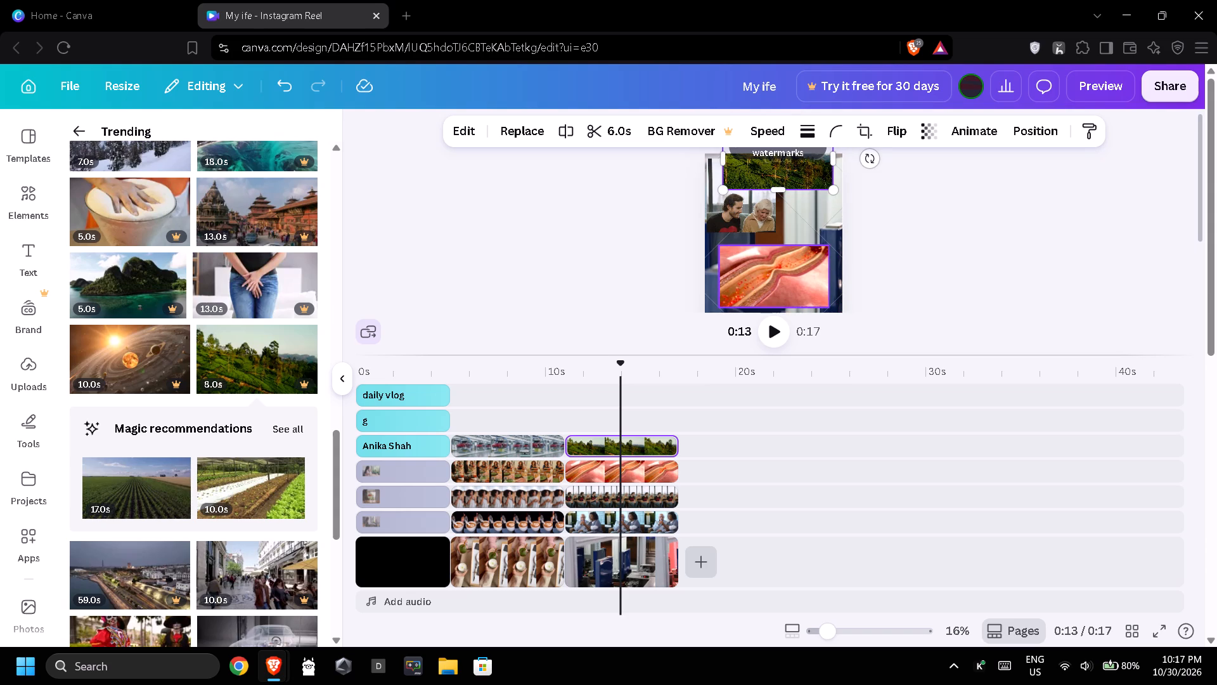
{"action": "scroll", "coordinate": [759, 230], "scroll_direction": "up", "scroll_amount": 1}
{"action": "scroll", "coordinate": [759, 230], "scroll_direction": "down", "scroll_amount": 4}
{"action": "scroll", "coordinate": [759, 230], "scroll_direction": "up", "scroll_amount": 3}
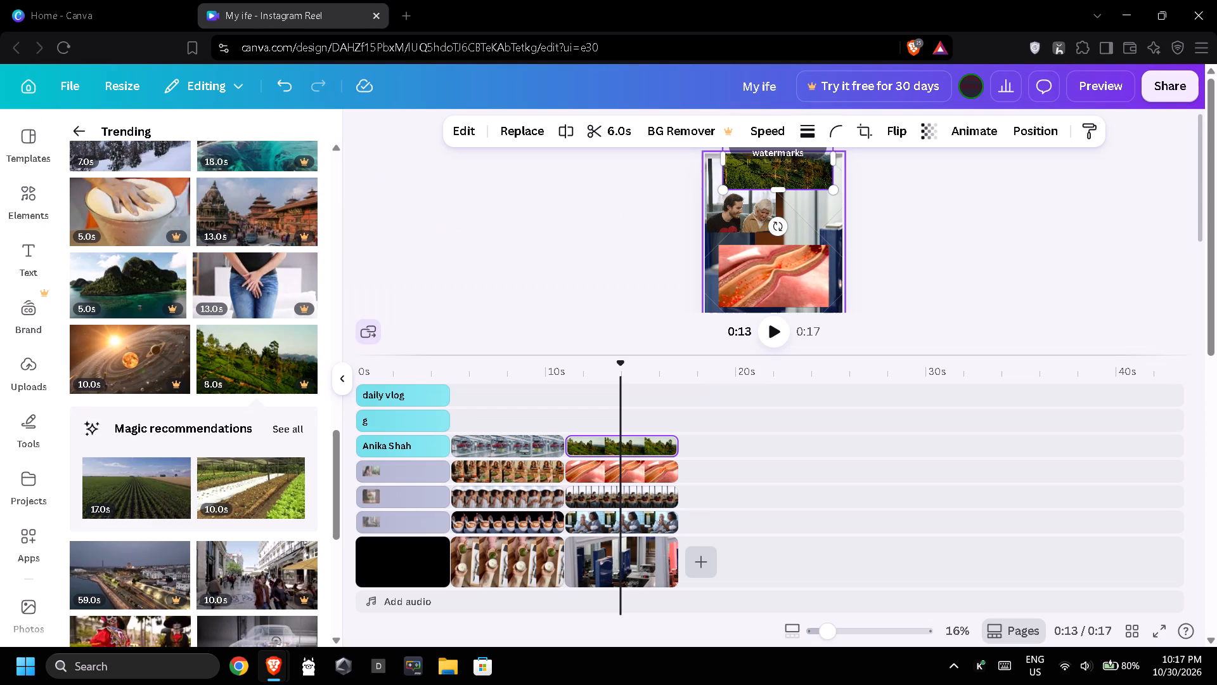
{"action": "scroll", "coordinate": [759, 230], "scroll_direction": "up", "scroll_amount": 2}
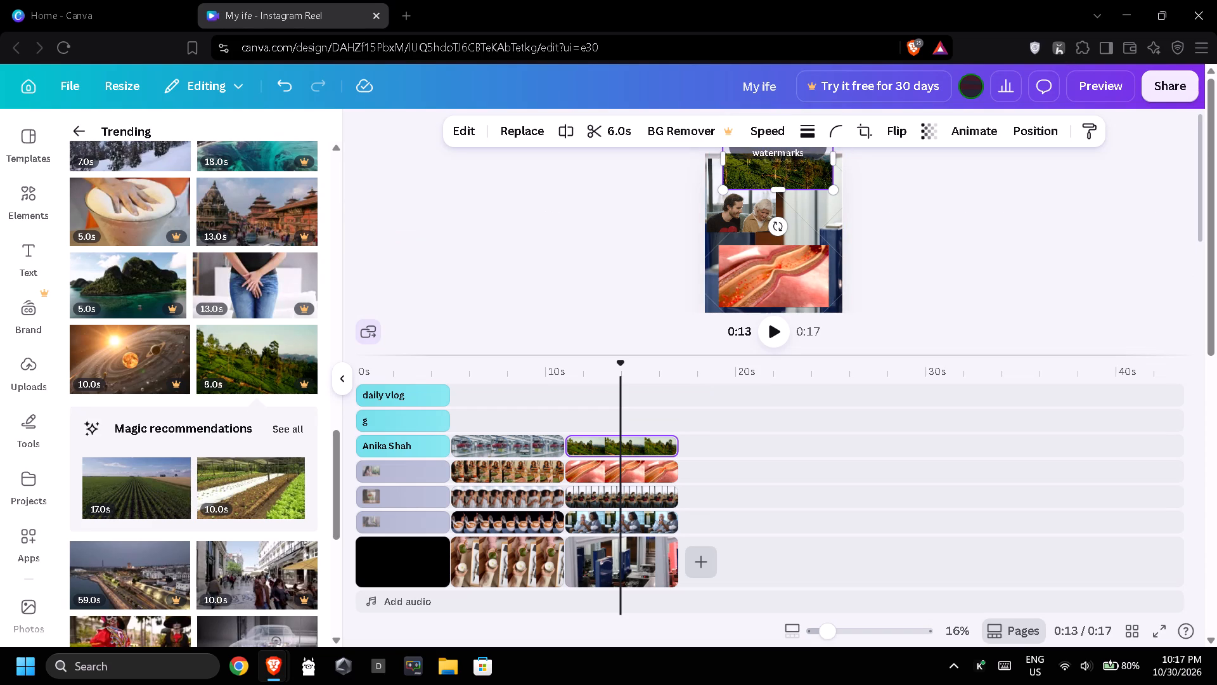
{"action": "left_click_drag", "start_coordinate": [744, 356], "coordinate": [749, 413]}
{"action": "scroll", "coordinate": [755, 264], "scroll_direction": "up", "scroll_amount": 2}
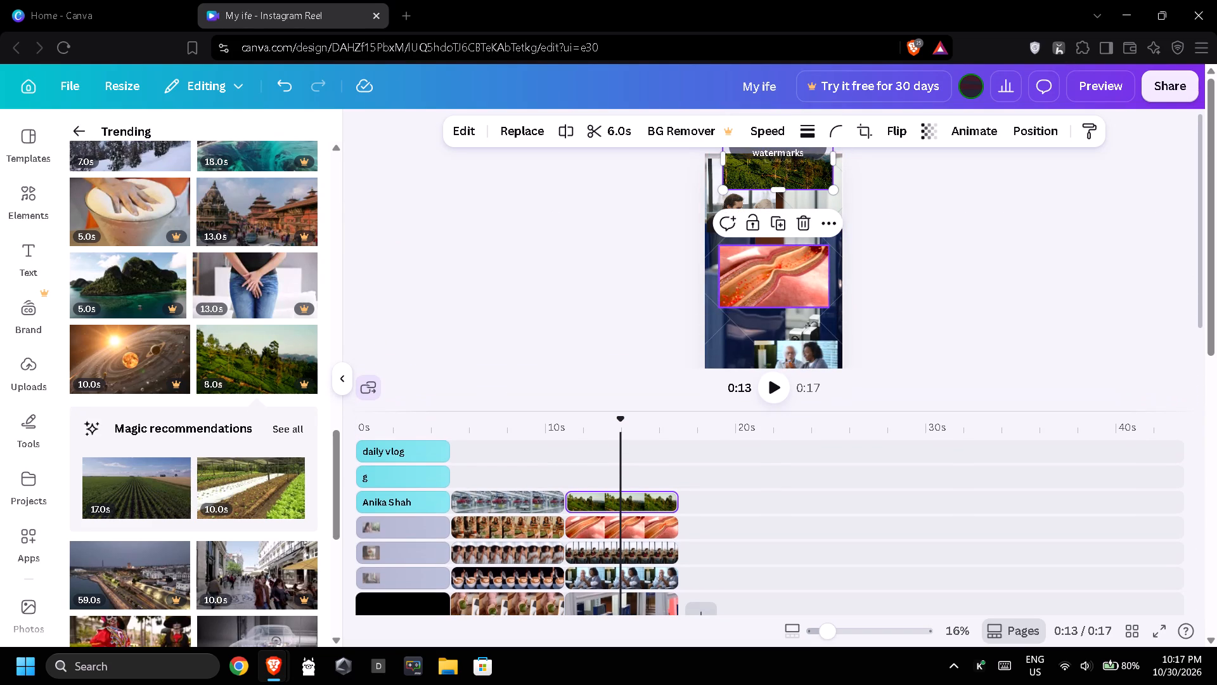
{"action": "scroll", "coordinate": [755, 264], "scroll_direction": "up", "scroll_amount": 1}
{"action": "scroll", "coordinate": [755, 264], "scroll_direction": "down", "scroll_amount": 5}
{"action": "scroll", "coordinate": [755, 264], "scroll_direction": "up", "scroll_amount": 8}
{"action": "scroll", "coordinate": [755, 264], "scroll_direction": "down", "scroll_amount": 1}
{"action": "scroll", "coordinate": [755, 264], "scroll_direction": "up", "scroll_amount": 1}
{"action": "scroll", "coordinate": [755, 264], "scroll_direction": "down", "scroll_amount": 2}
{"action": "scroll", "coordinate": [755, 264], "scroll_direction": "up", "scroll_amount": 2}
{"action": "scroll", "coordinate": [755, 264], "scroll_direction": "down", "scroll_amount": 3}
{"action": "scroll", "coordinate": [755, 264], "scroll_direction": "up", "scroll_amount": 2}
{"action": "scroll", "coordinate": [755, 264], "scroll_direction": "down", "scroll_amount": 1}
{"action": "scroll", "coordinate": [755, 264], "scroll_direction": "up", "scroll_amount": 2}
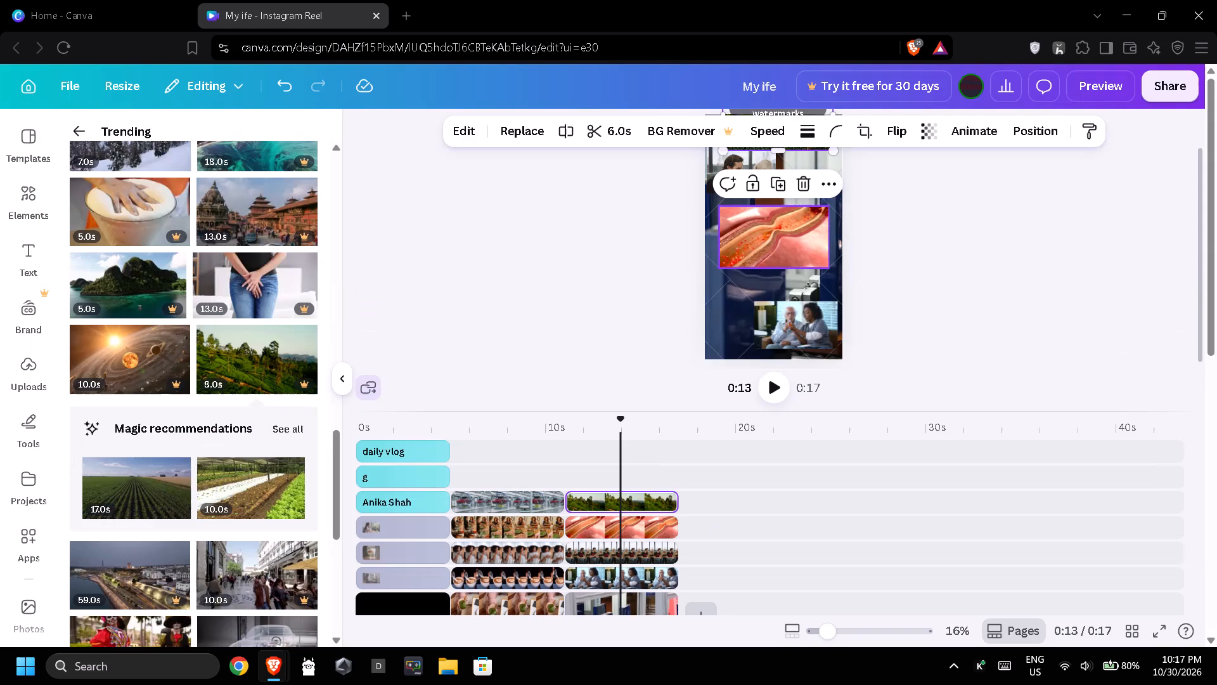
Scale down the artery clip and place it against the third page's right edge, above the seated couple's clip.
{"action": "left_click_drag", "start_coordinate": [761, 268], "coordinate": [782, 233]}
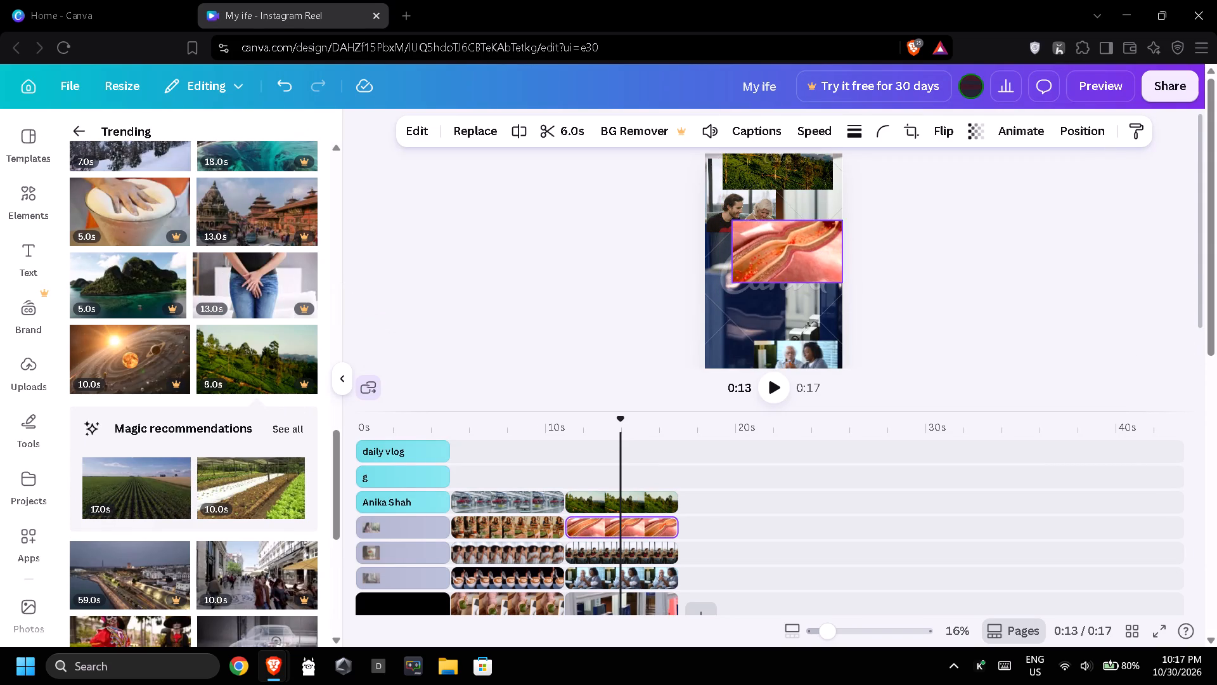
{"action": "left_click_drag", "start_coordinate": [782, 233], "coordinate": [761, 265]}
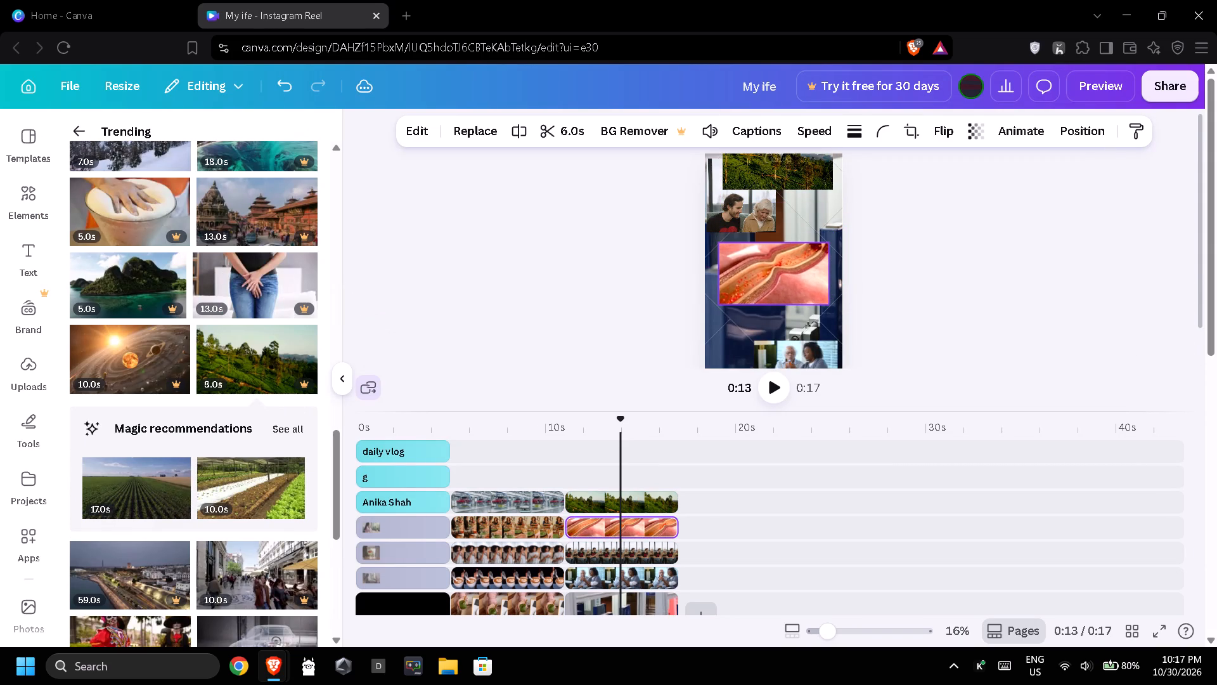
{"action": "left_click_drag", "start_coordinate": [761, 265], "coordinate": [763, 294]}
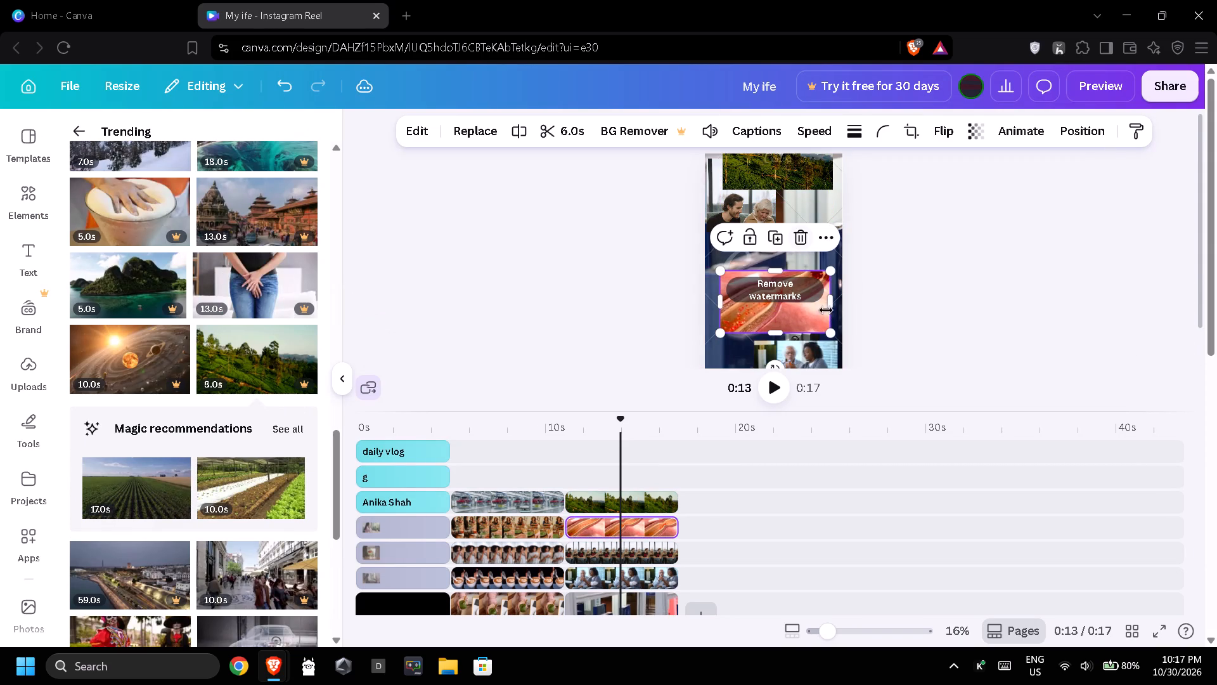
{"action": "left_click_drag", "start_coordinate": [833, 337], "coordinate": [793, 306]}
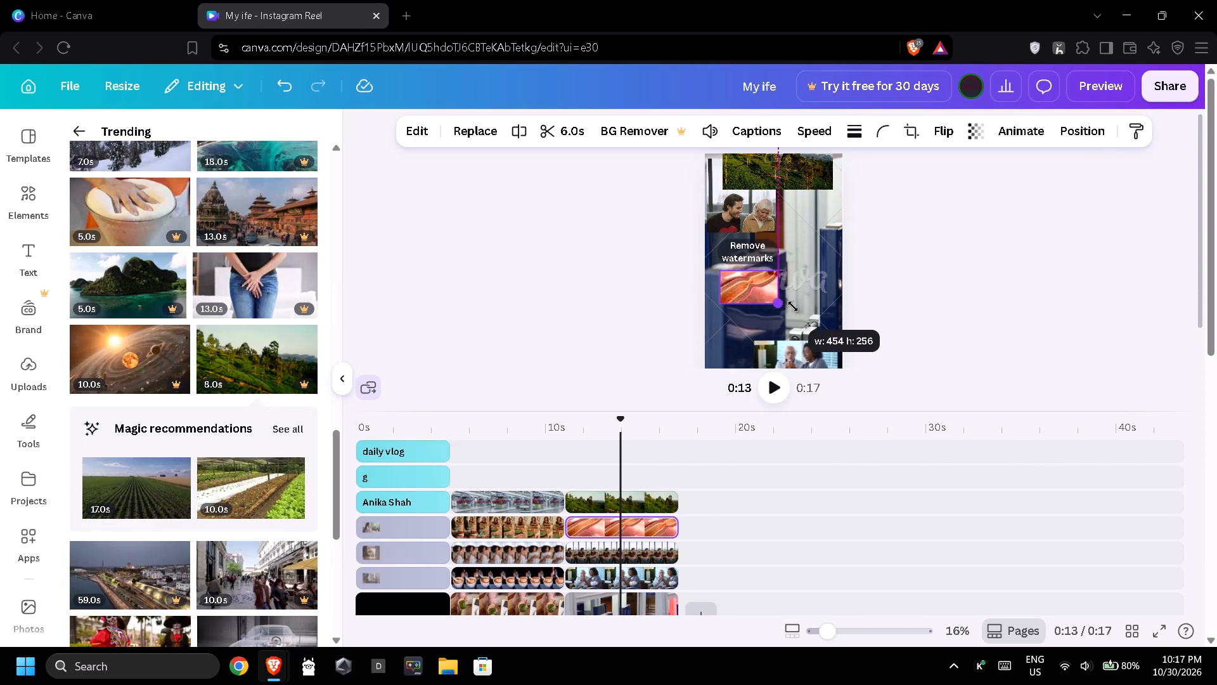
{"action": "left_click_drag", "start_coordinate": [793, 306], "coordinate": [797, 308]}
{"action": "left_click_drag", "start_coordinate": [752, 290], "coordinate": [856, 270]}
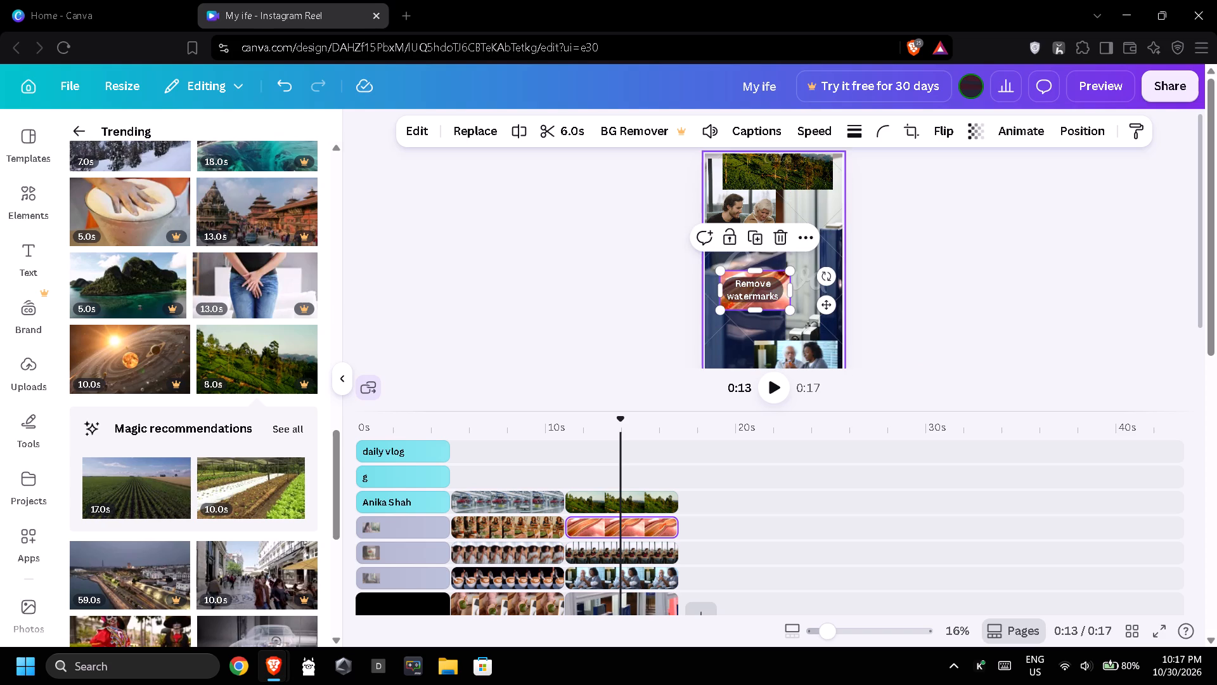
{"action": "left_click", "coordinate": [868, 271]}
{"action": "left_click_drag", "start_coordinate": [723, 296], "coordinate": [763, 296]}
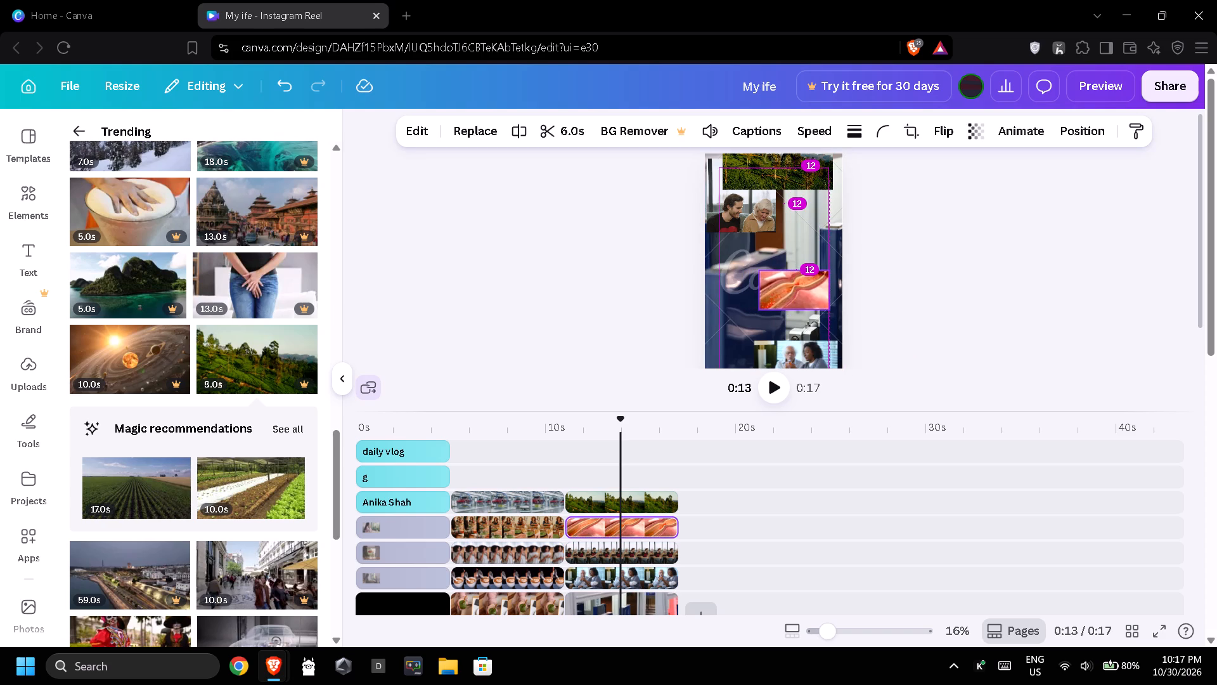
{"action": "left_click_drag", "start_coordinate": [763, 296], "coordinate": [773, 300]}
{"action": "left_click", "coordinate": [970, 277]}
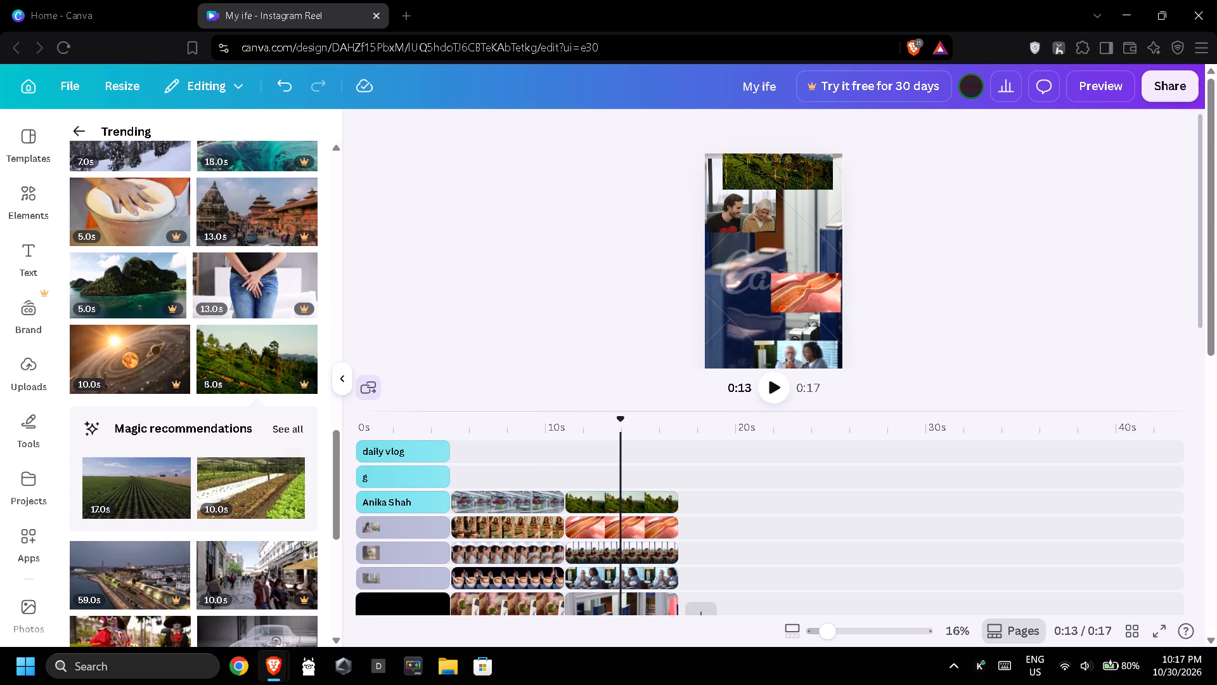
Layer the 7.0s trending street clip on the track above the plantation clip and trim it to span exactly the third page.
{"action": "scroll", "coordinate": [195, 491], "scroll_direction": "down", "scroll_amount": 3}
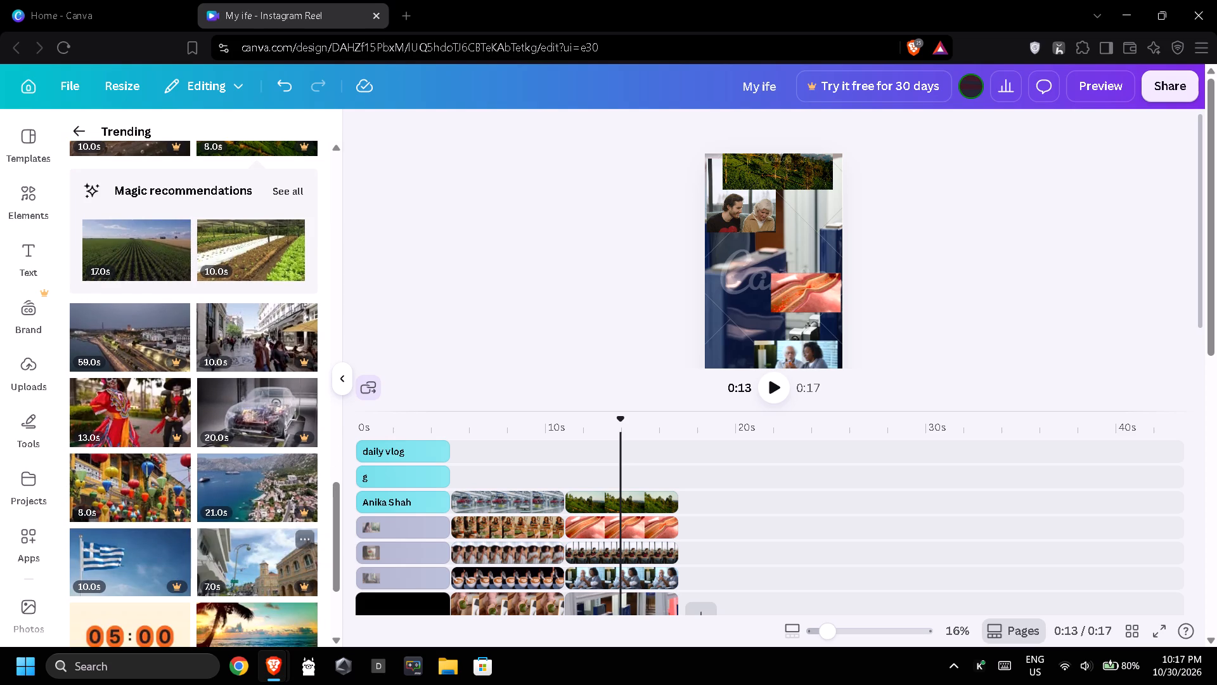
{"action": "left_click_drag", "start_coordinate": [231, 549], "coordinate": [581, 459]}
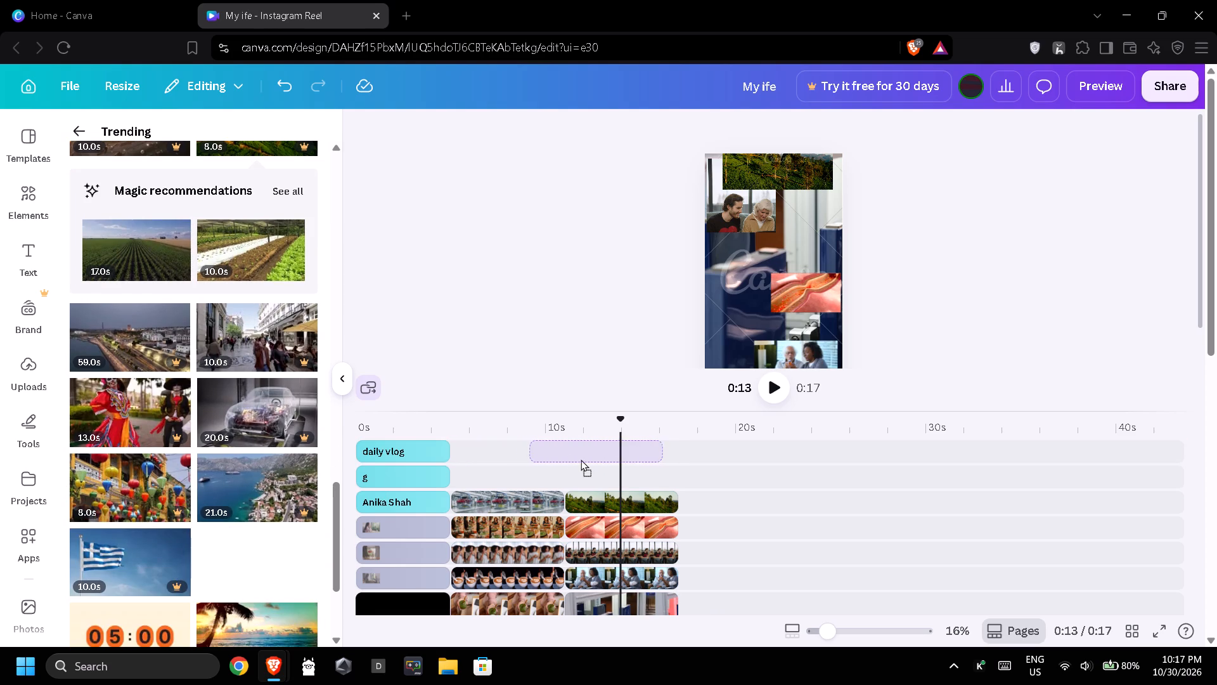
{"action": "left_click_drag", "start_coordinate": [581, 459], "coordinate": [600, 473]}
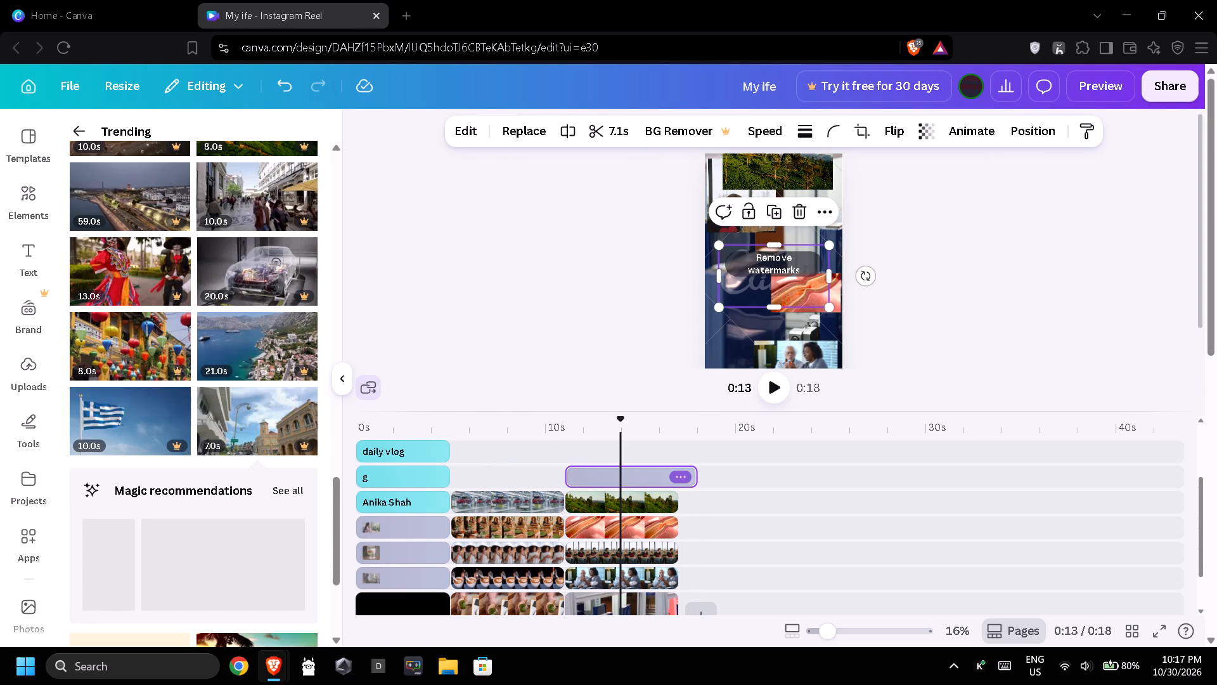
{"action": "left_click_drag", "start_coordinate": [694, 478], "coordinate": [683, 478]}
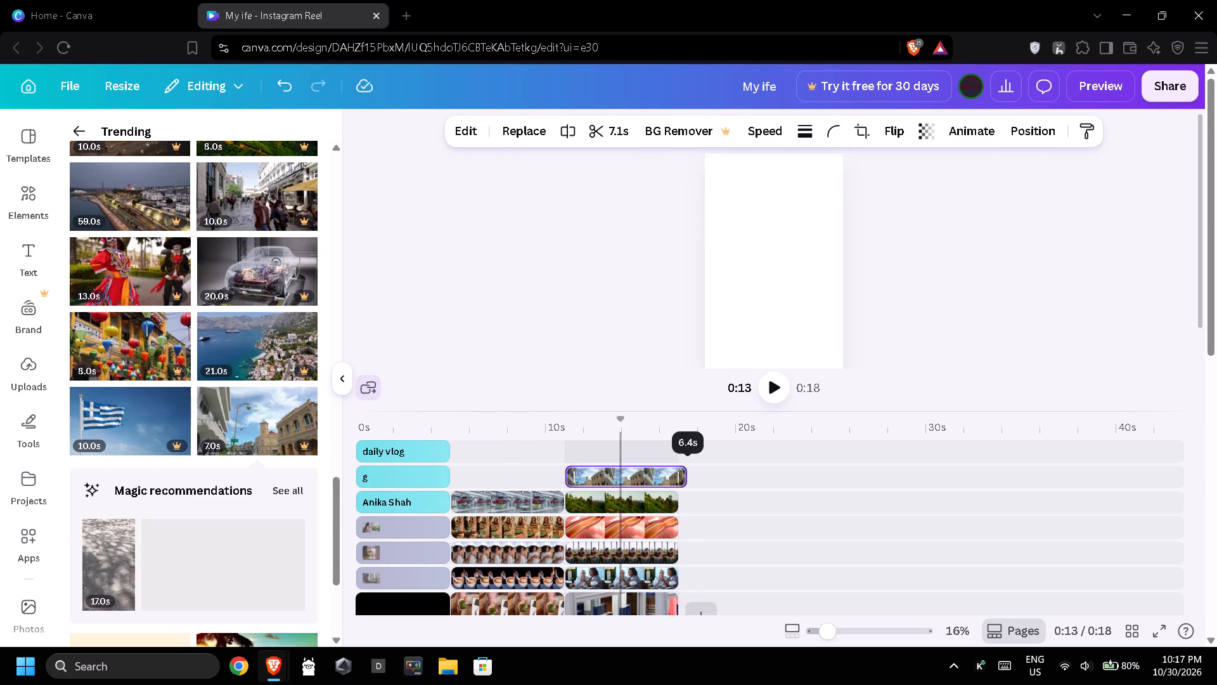
{"action": "left_click_drag", "start_coordinate": [683, 478], "coordinate": [681, 478]}
Layer the 6.0s trending palm beach clip on the second page, on the track directly above that page's topmost clip.
{"action": "left_click", "coordinate": [487, 481]}
{"action": "scroll", "coordinate": [191, 540], "scroll_direction": "down", "scroll_amount": 2}
{"action": "left_click_drag", "start_coordinate": [246, 571], "coordinate": [313, 496]}
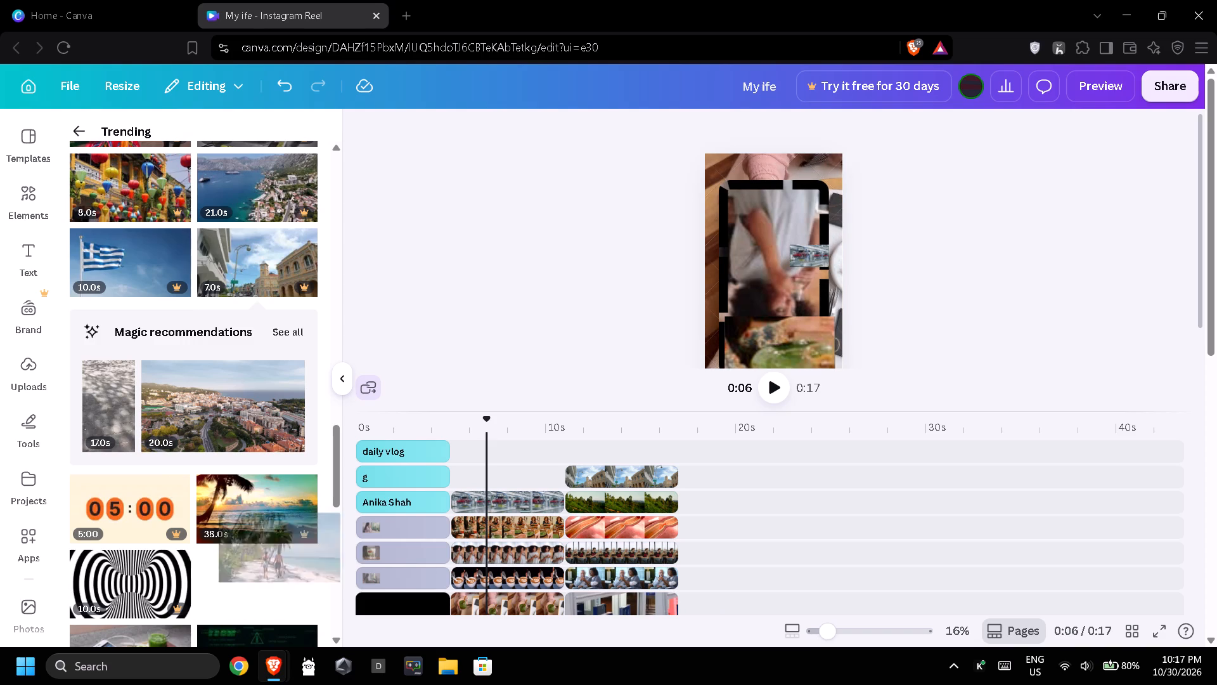
{"action": "left_click_drag", "start_coordinate": [313, 496], "coordinate": [487, 472]}
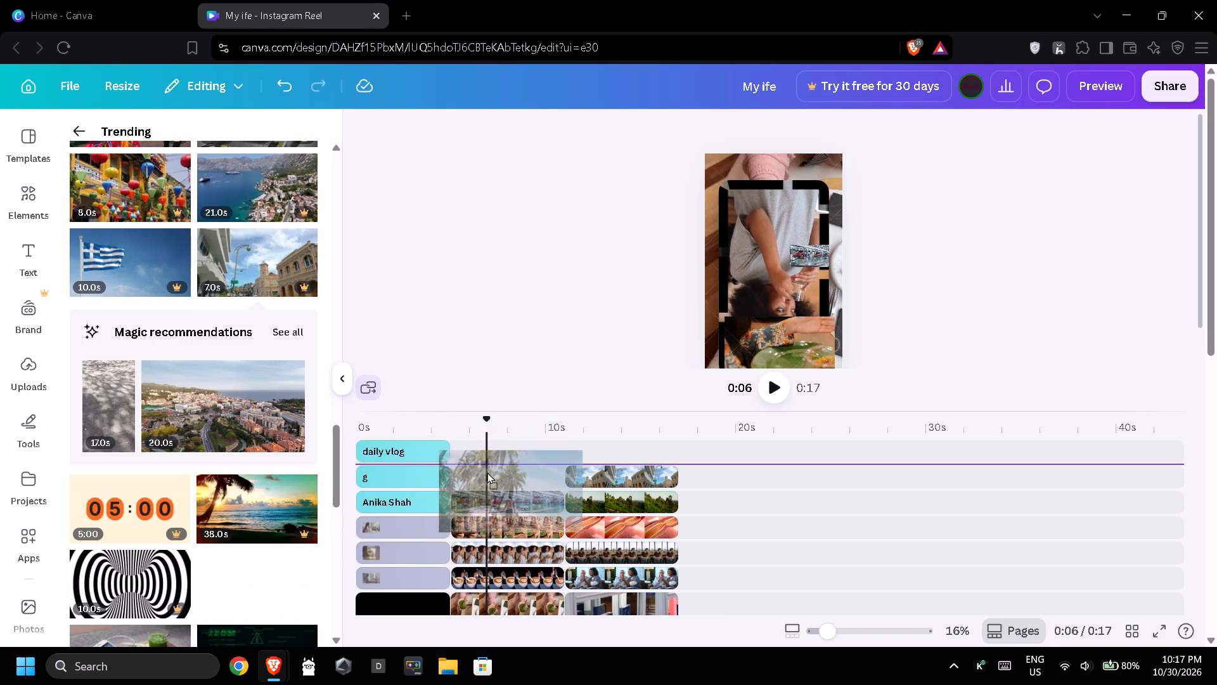
{"action": "left_click_drag", "start_coordinate": [487, 472], "coordinate": [503, 443]}
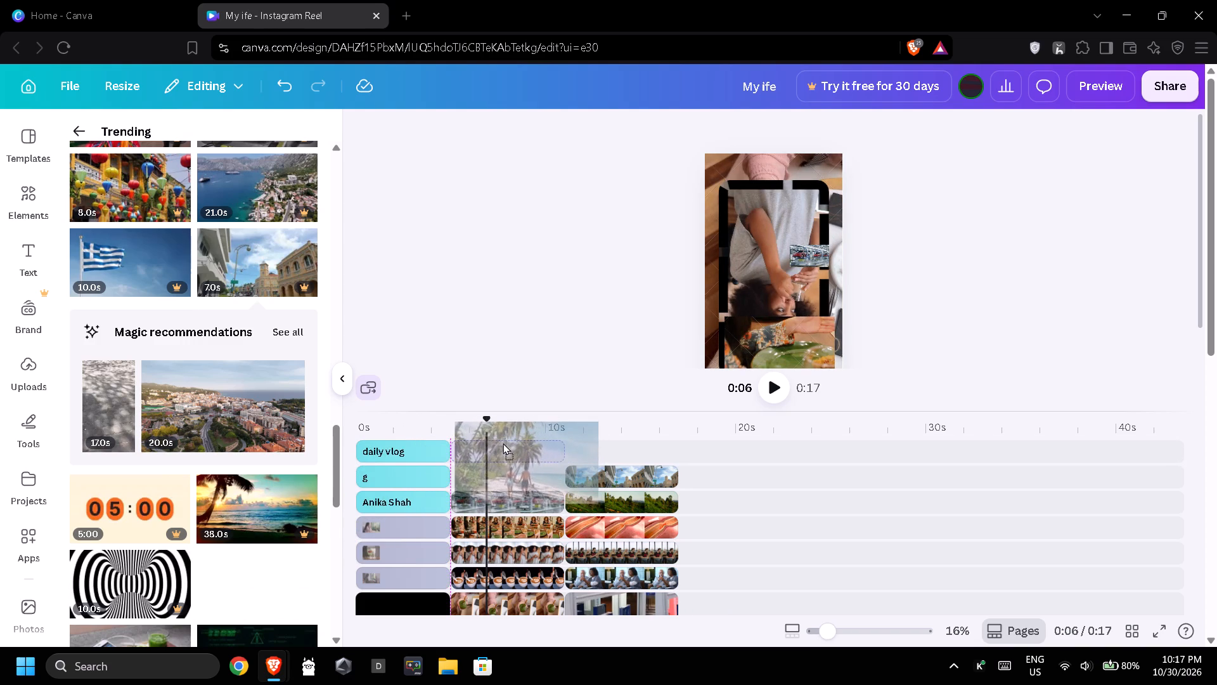
{"action": "left_click_drag", "start_coordinate": [503, 443], "coordinate": [504, 441]}
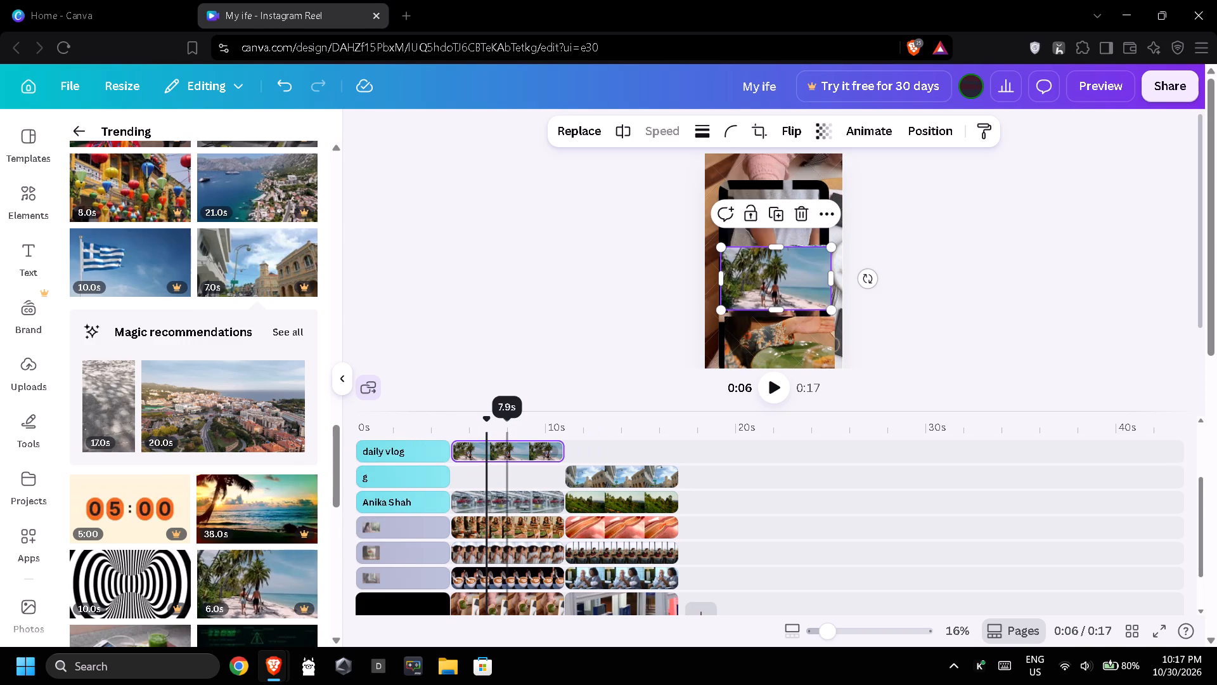
{"action": "left_click_drag", "start_coordinate": [527, 447], "coordinate": [527, 466]}
Give the second page's palm beach clip a long-dashed outline and rounded corners.
{"action": "left_click", "coordinate": [555, 426]}
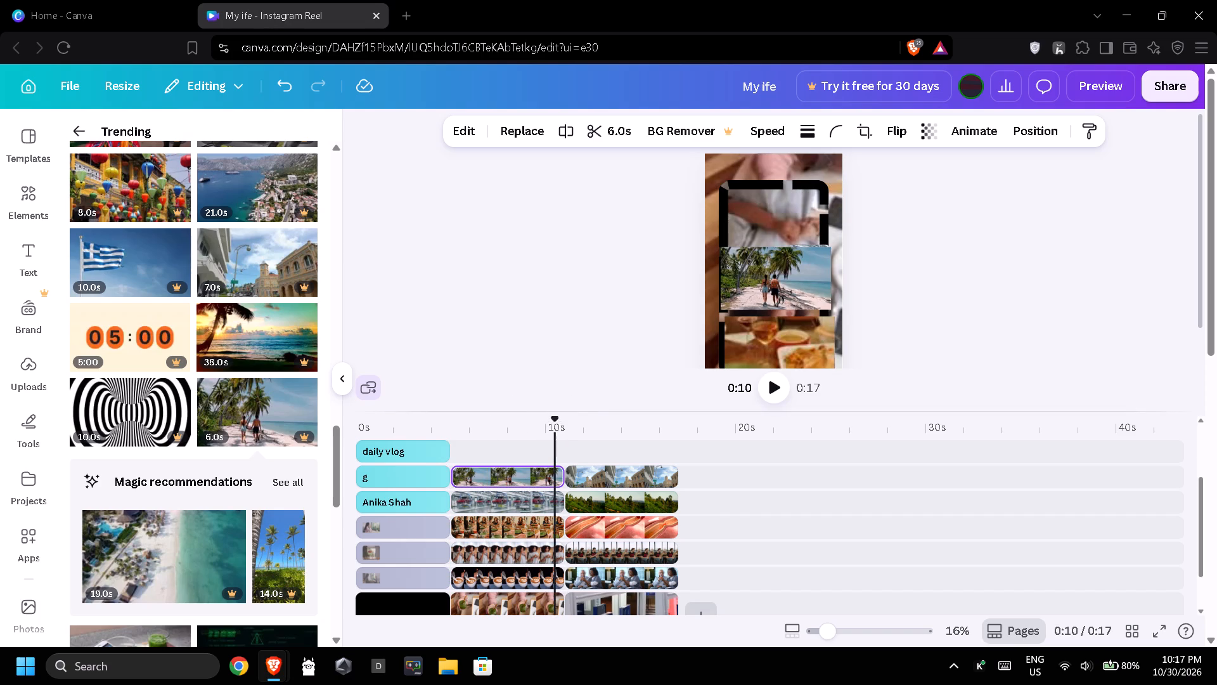
{"action": "left_click", "coordinate": [527, 476]}
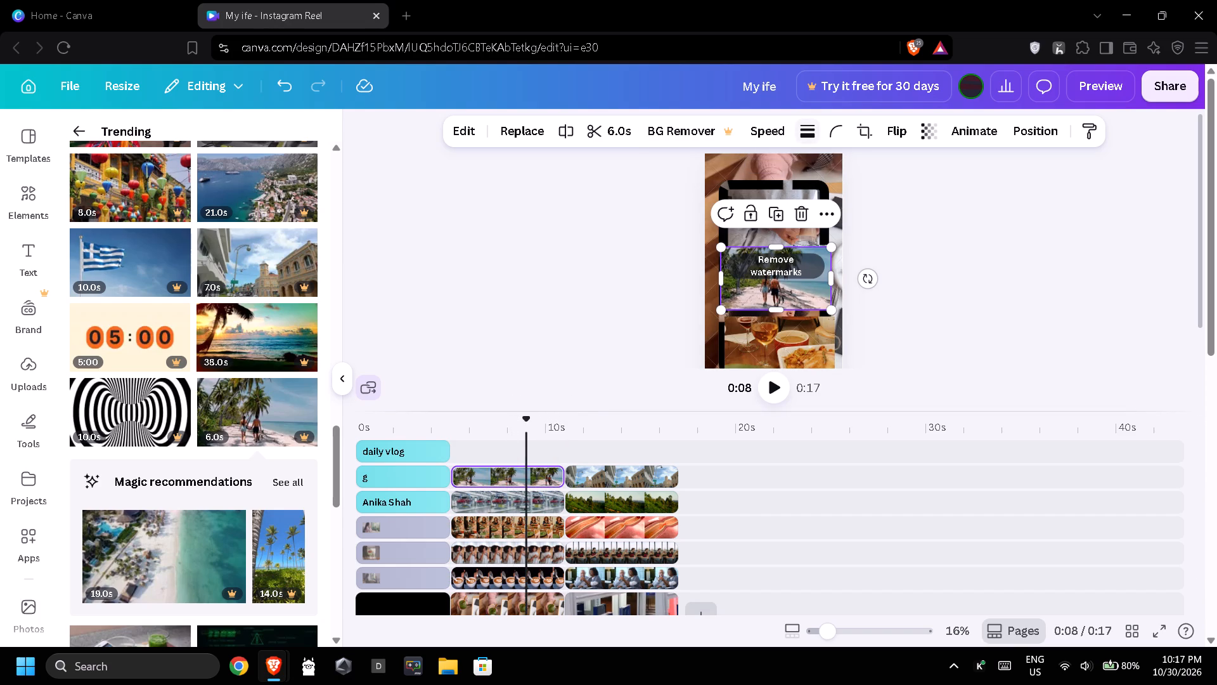
{"action": "left_click", "coordinate": [813, 133]}
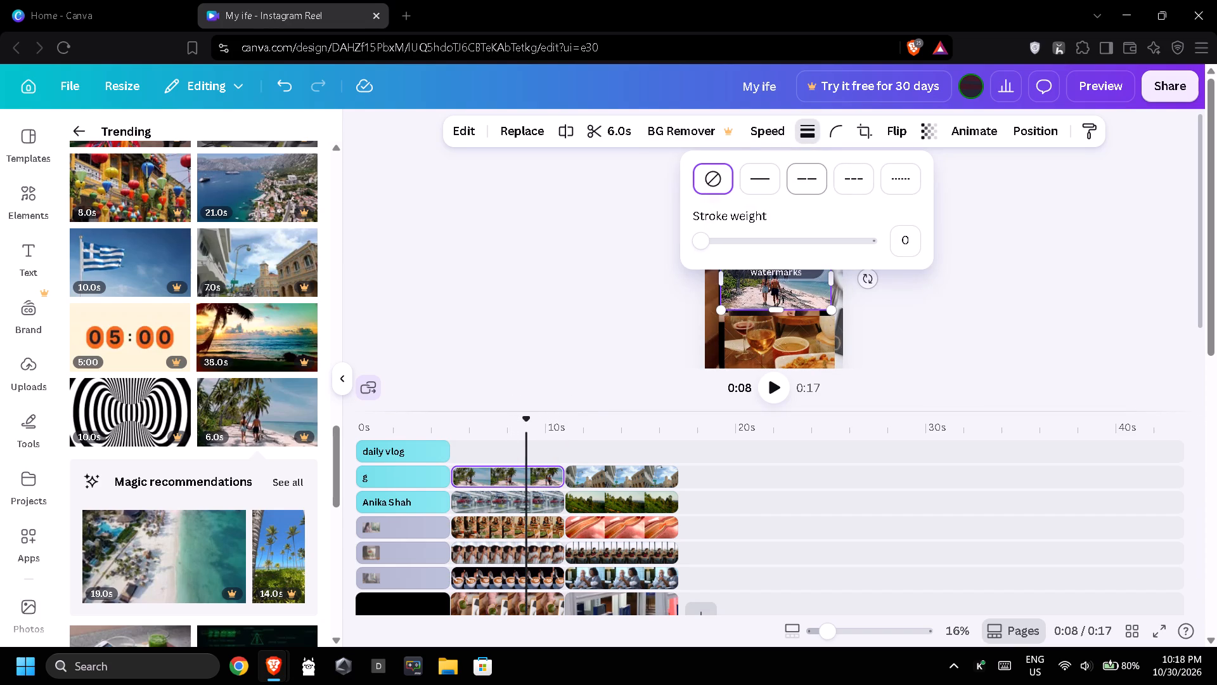
{"action": "left_click", "coordinate": [799, 183]}
{"action": "left_click", "coordinate": [842, 127]}
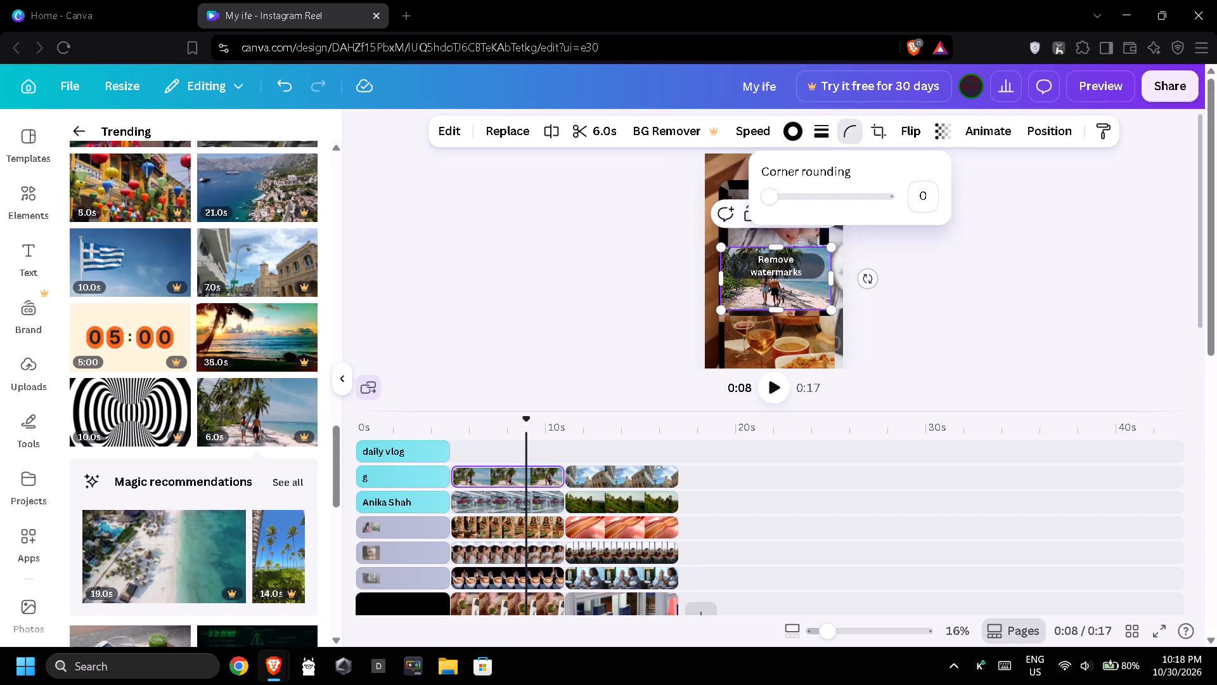
{"action": "left_click", "coordinate": [821, 199]}
Flip the palm beach clip vertically and set its transparency to 47.
{"action": "left_click", "coordinate": [911, 136]}
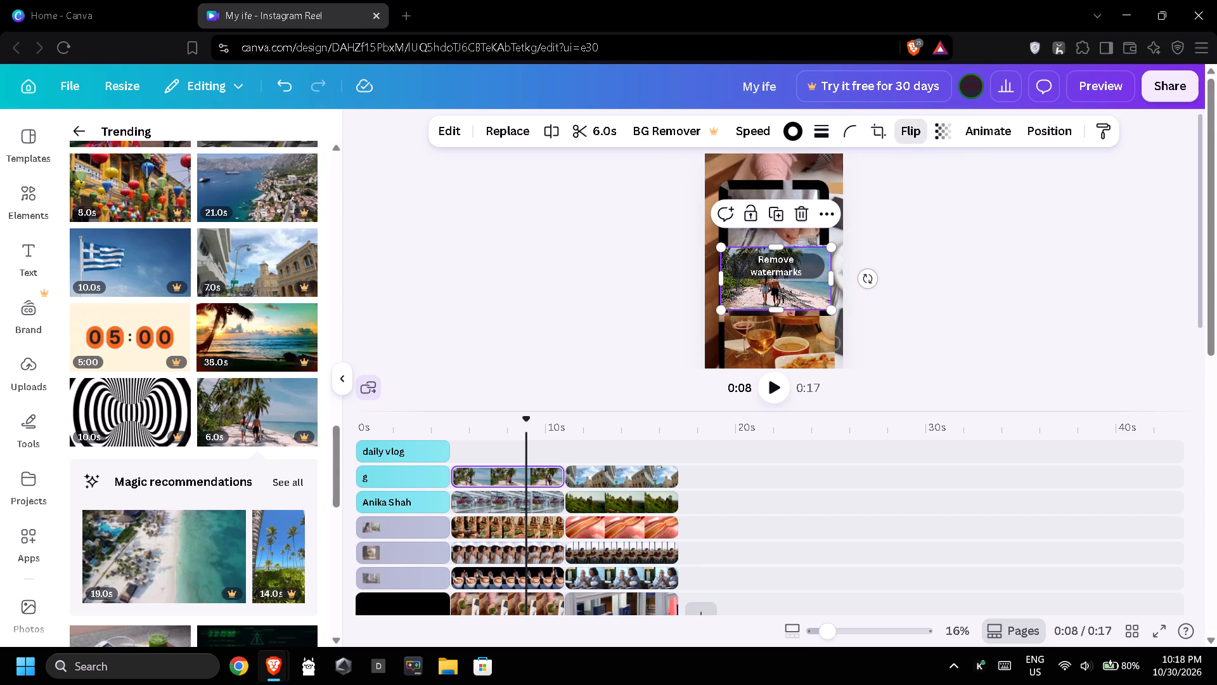
{"action": "left_click", "coordinate": [911, 203]}
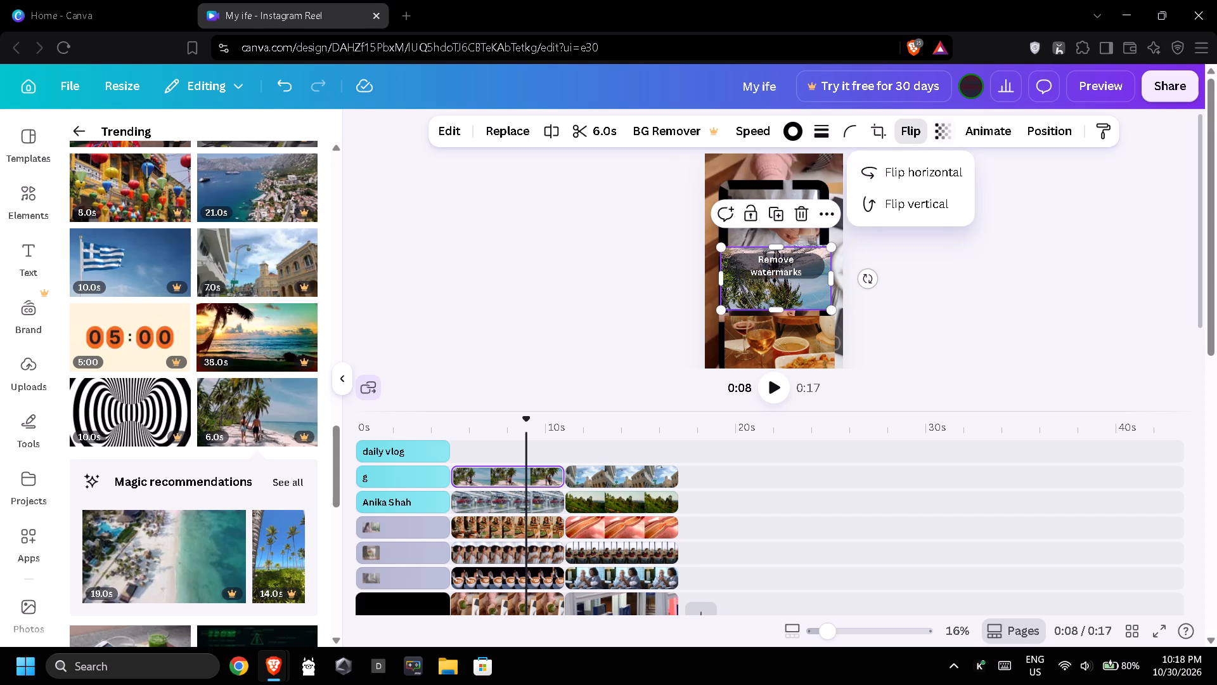
{"action": "left_click", "coordinate": [937, 138]}
{"action": "left_click", "coordinate": [918, 192]}
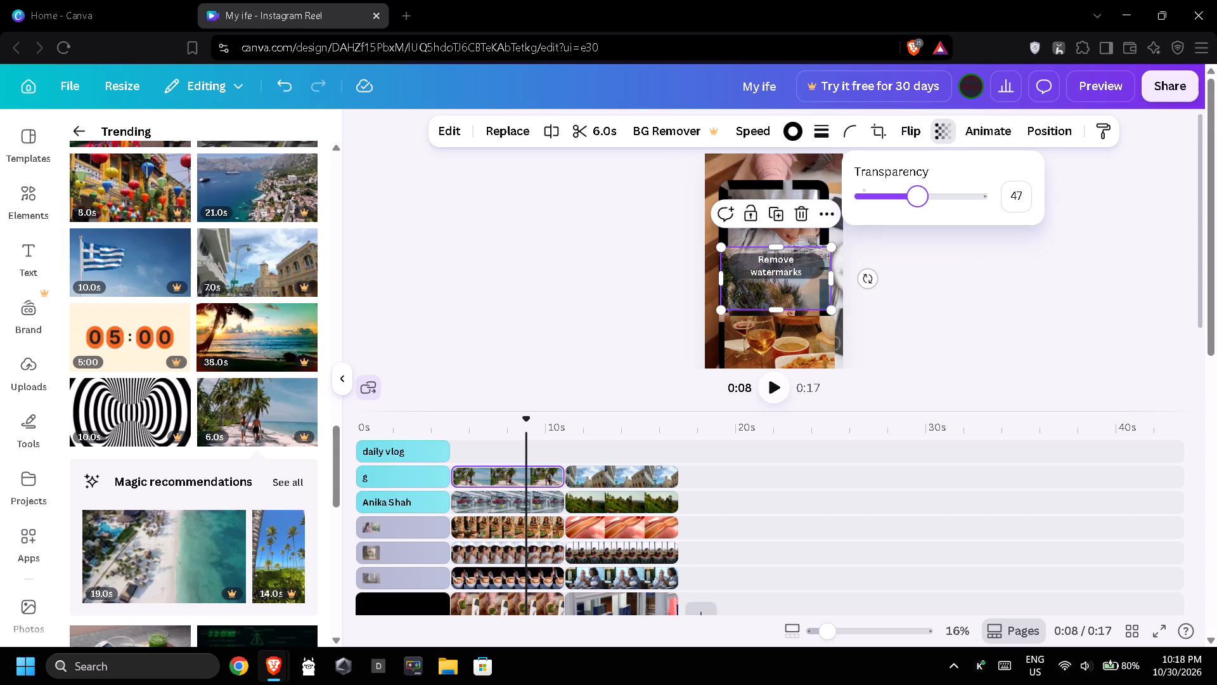
Set the corner rounding of the third page's artery clip to 78.
{"action": "left_click", "coordinate": [608, 481]}
{"action": "left_click", "coordinate": [626, 517]}
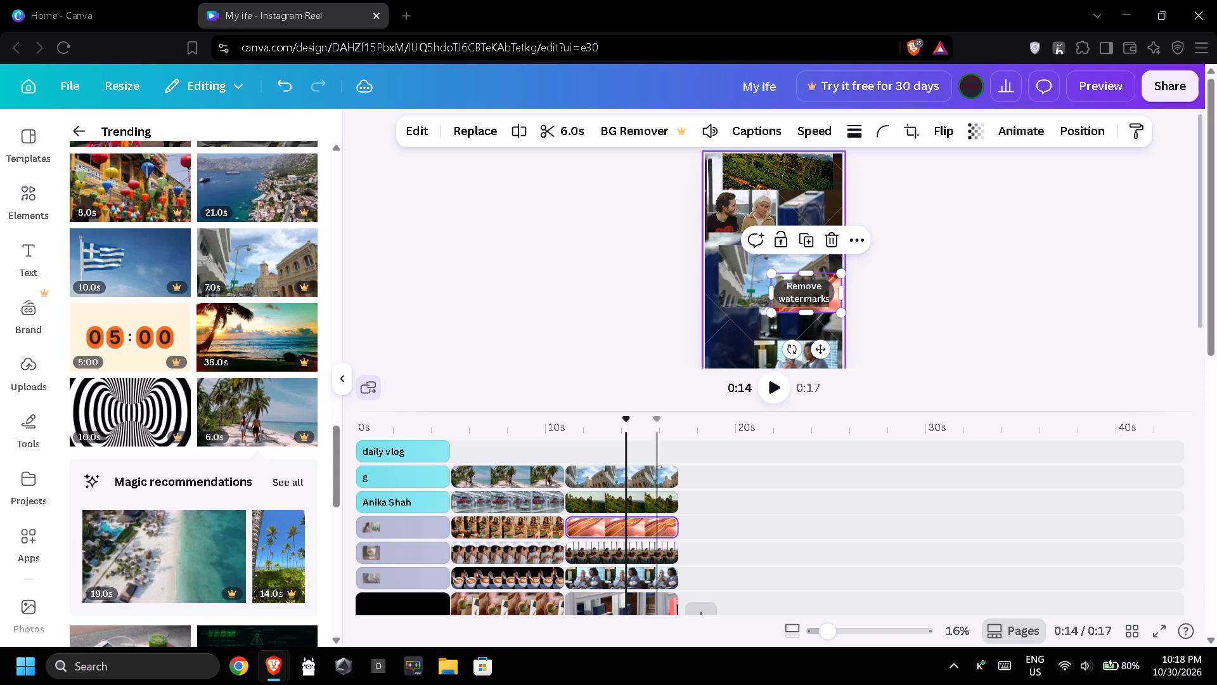
{"action": "left_click", "coordinate": [877, 132]}
{"action": "left_click", "coordinate": [875, 193]}
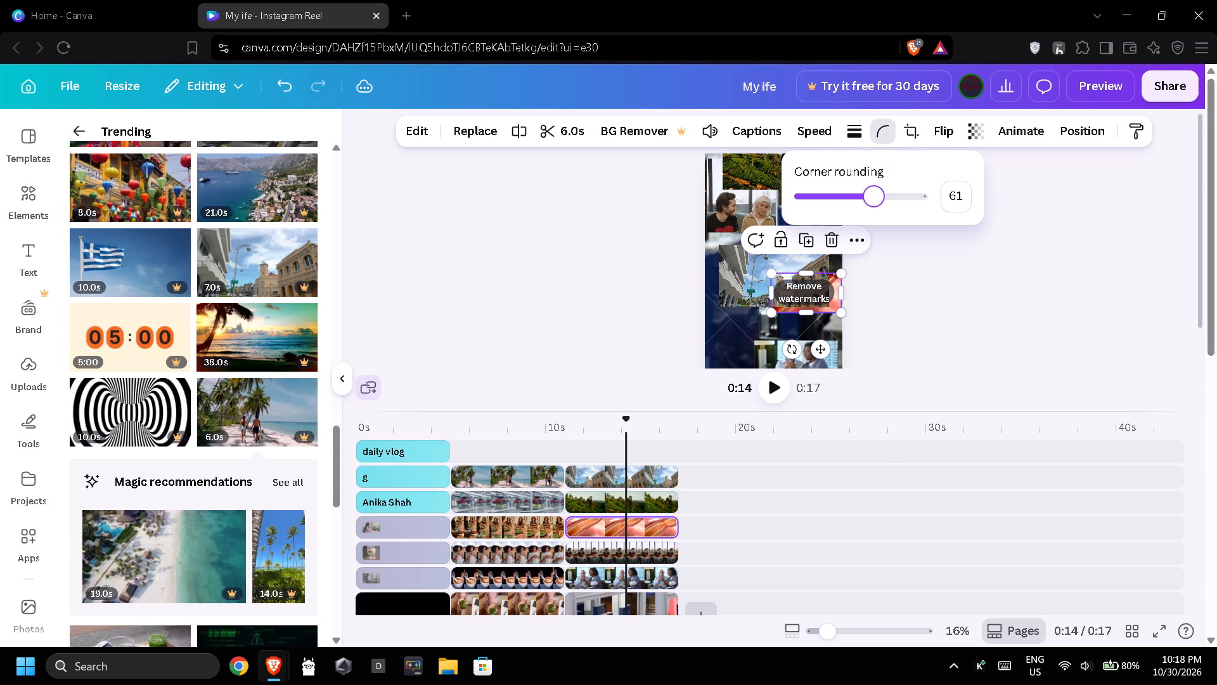
{"action": "left_click", "coordinate": [894, 197]}
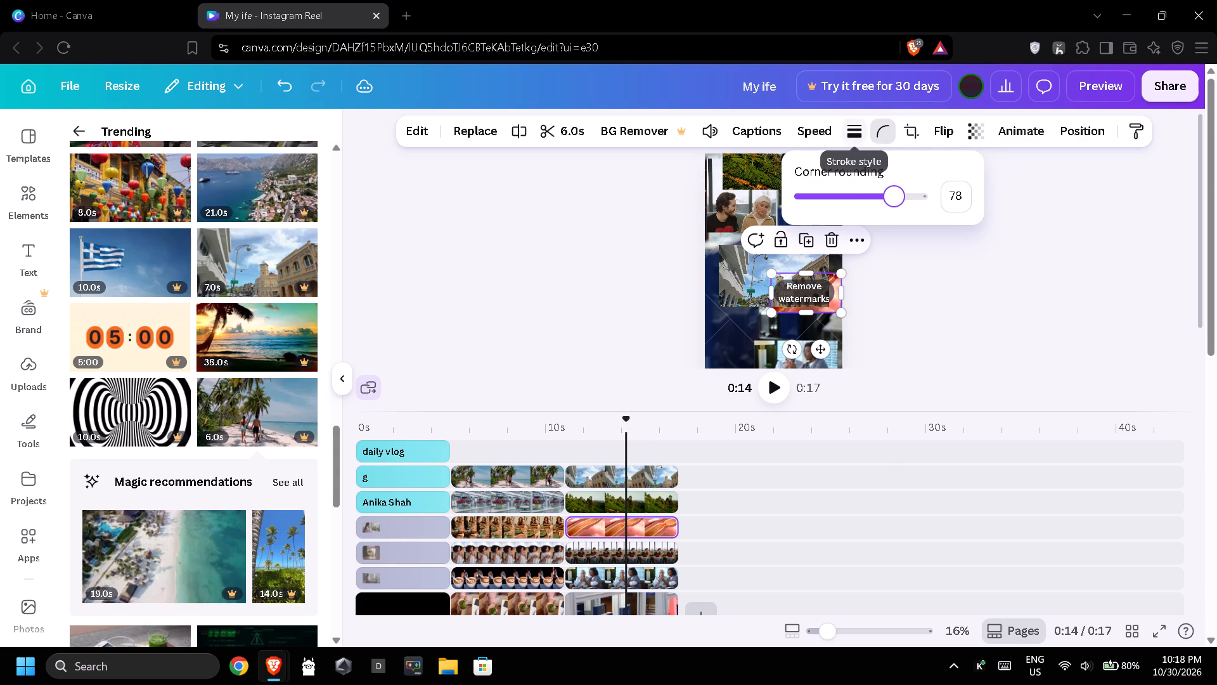
Add a solid outline with a stroke weight of 85 to the artery clip.
{"action": "left_click", "coordinate": [851, 138]}
{"action": "left_click", "coordinate": [860, 240]}
{"action": "left_click", "coordinate": [885, 241]}
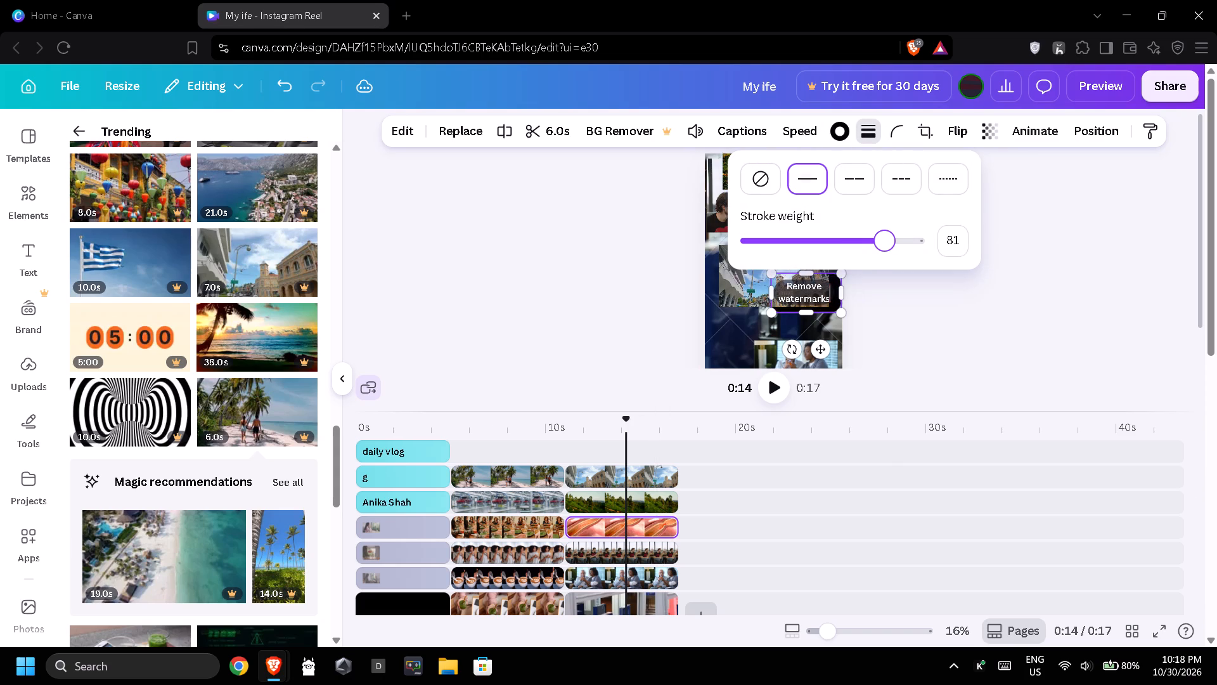
{"action": "double_click", "coordinate": [890, 238]}
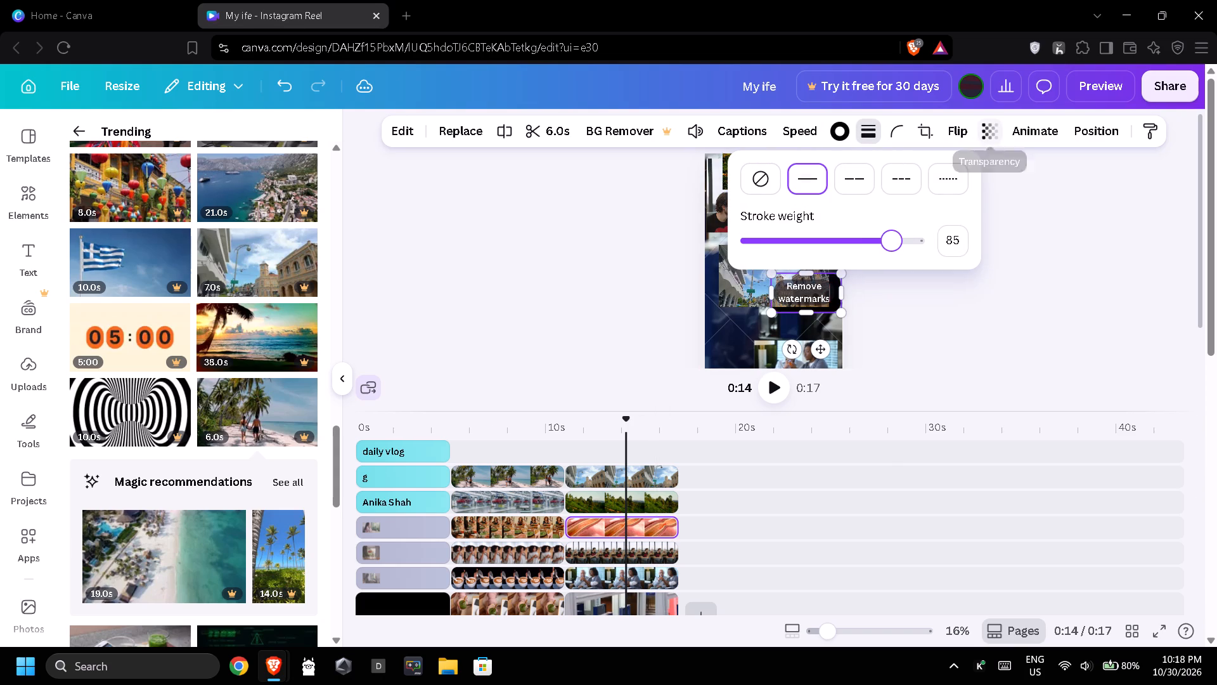
Set the artery clip's transparency to 58.
{"action": "left_click", "coordinate": [995, 133]}
{"action": "left_click", "coordinate": [963, 198]}
{"action": "double_click", "coordinate": [977, 196]}
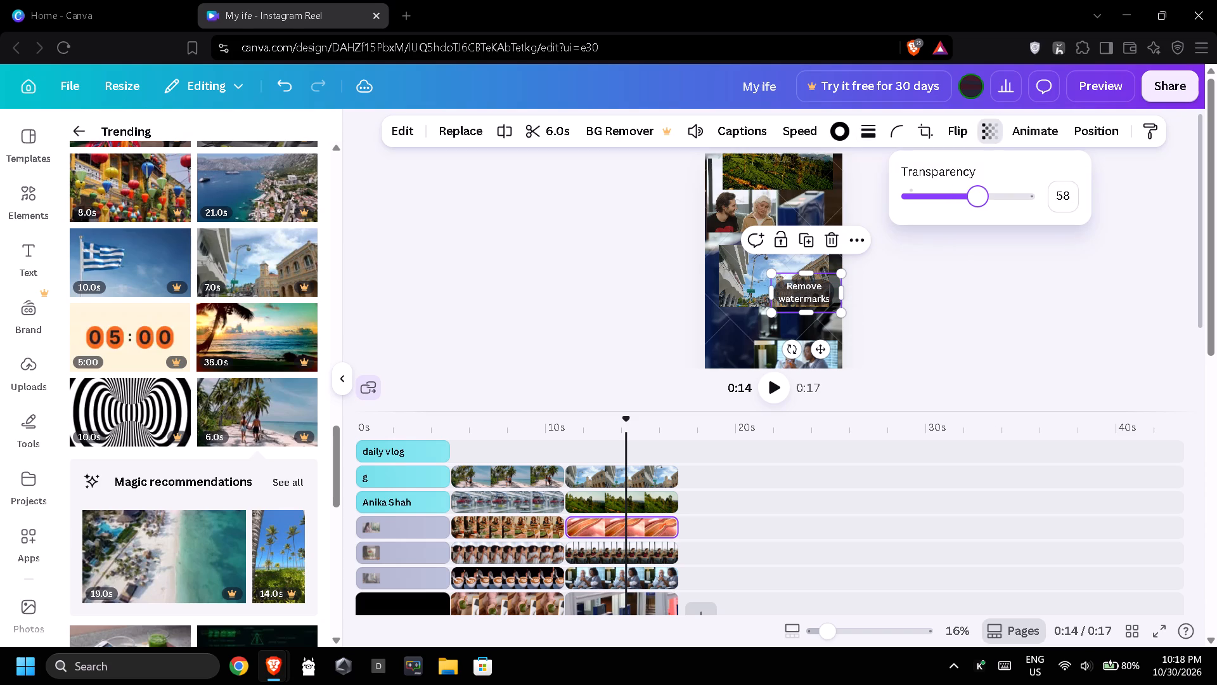
Set the corner rounding of the second page's narrow portrait clip, on its lowest overlay layer, to 67.
{"action": "left_click", "coordinate": [823, 485]}
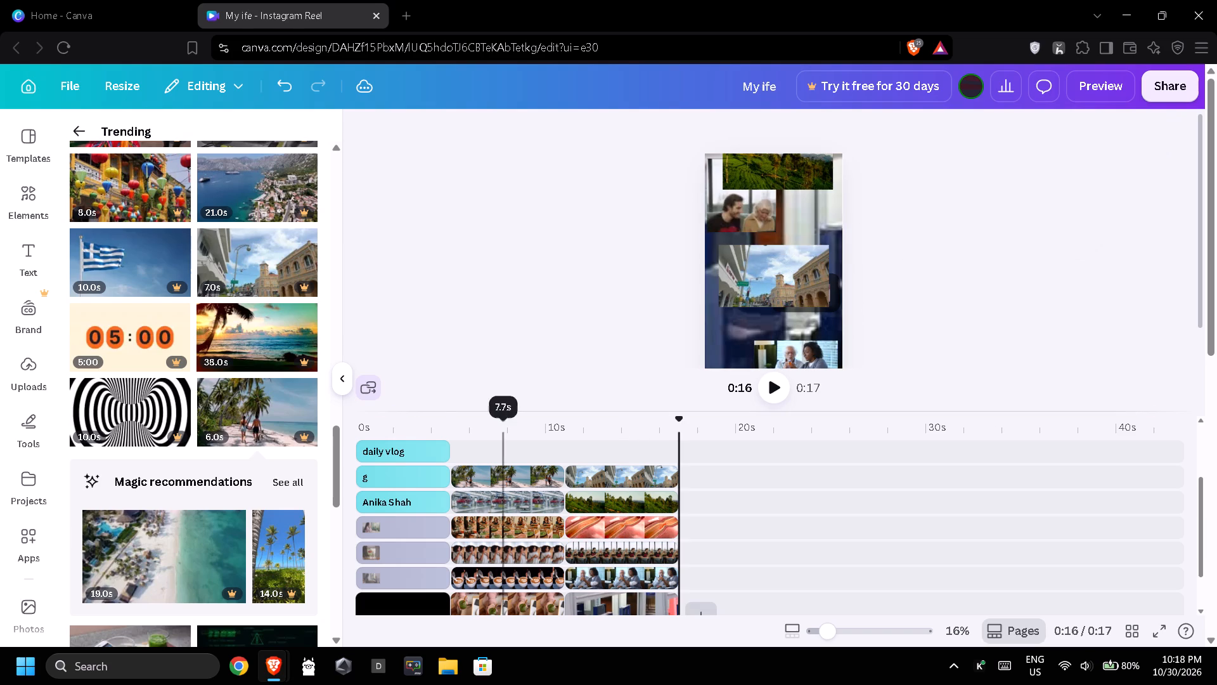
{"action": "left_click", "coordinate": [401, 535]}
{"action": "left_click", "coordinate": [524, 507]}
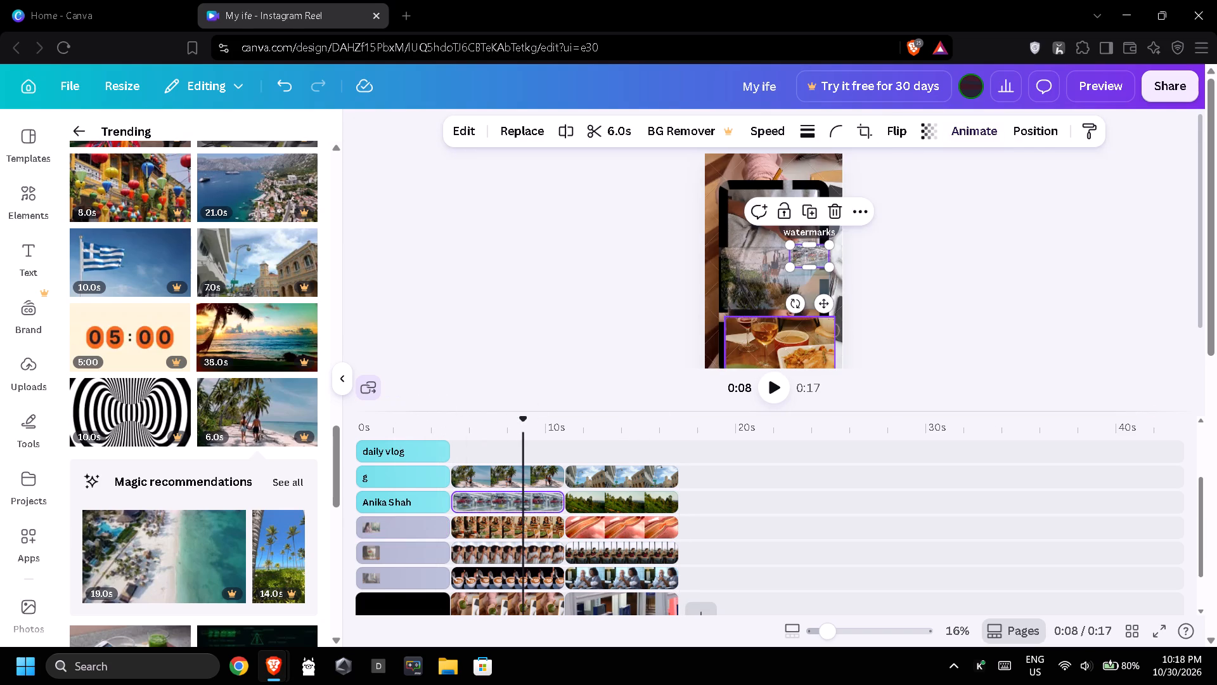
{"action": "left_click", "coordinate": [519, 532]}
{"action": "left_click", "coordinate": [627, 554]}
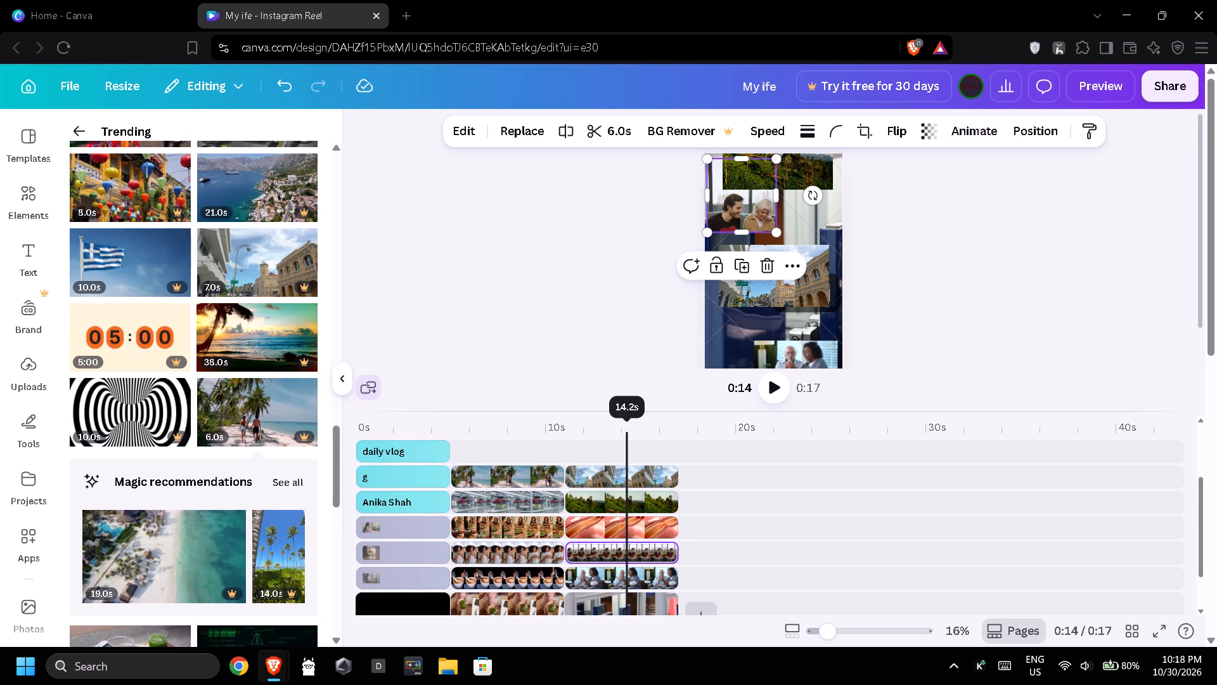
{"action": "left_click", "coordinate": [528, 566]}
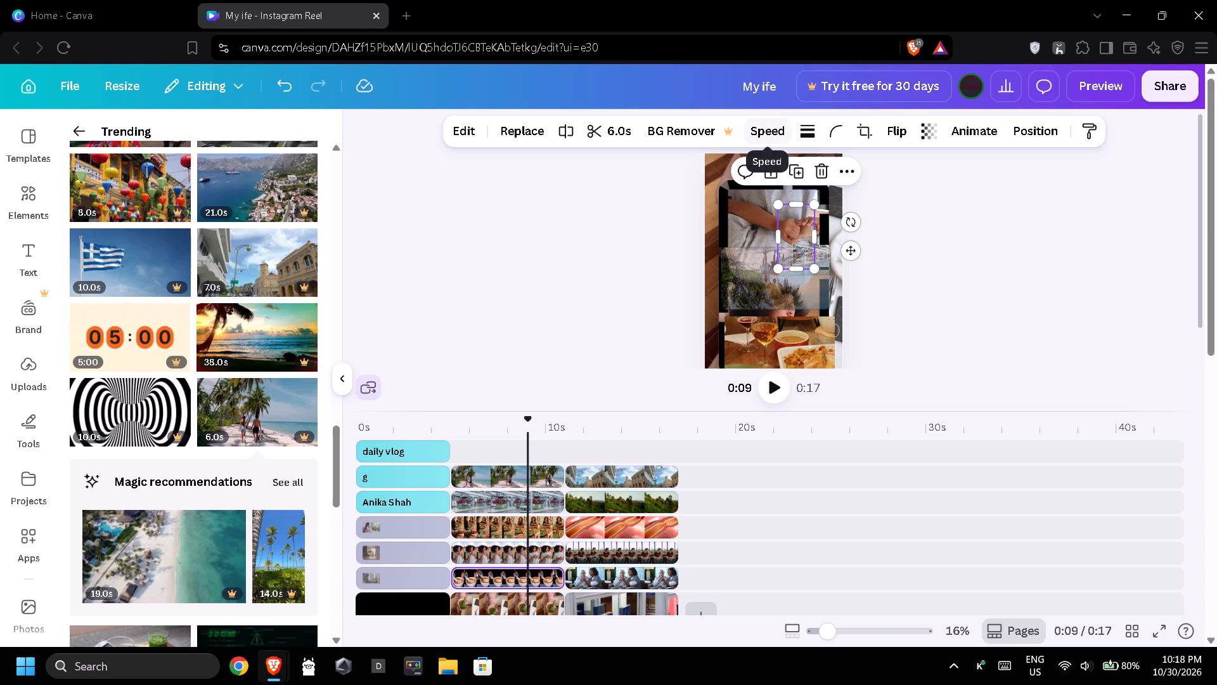
{"action": "left_click", "coordinate": [847, 131]}
{"action": "left_click", "coordinate": [834, 197]}
{"action": "left_click", "coordinate": [629, 302]}
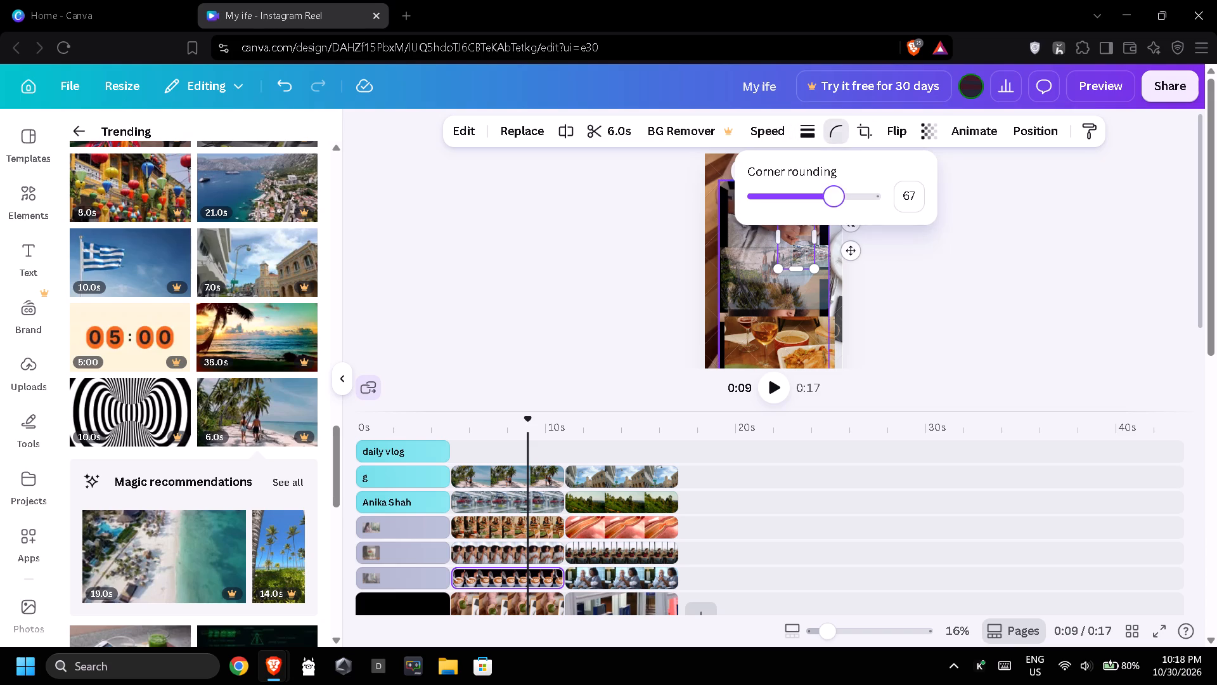
Set the corner rounding of the second page's food clip to 55.
{"action": "left_click", "coordinate": [754, 342]}
{"action": "scroll", "coordinate": [747, 325], "scroll_direction": "down", "scroll_amount": 1}
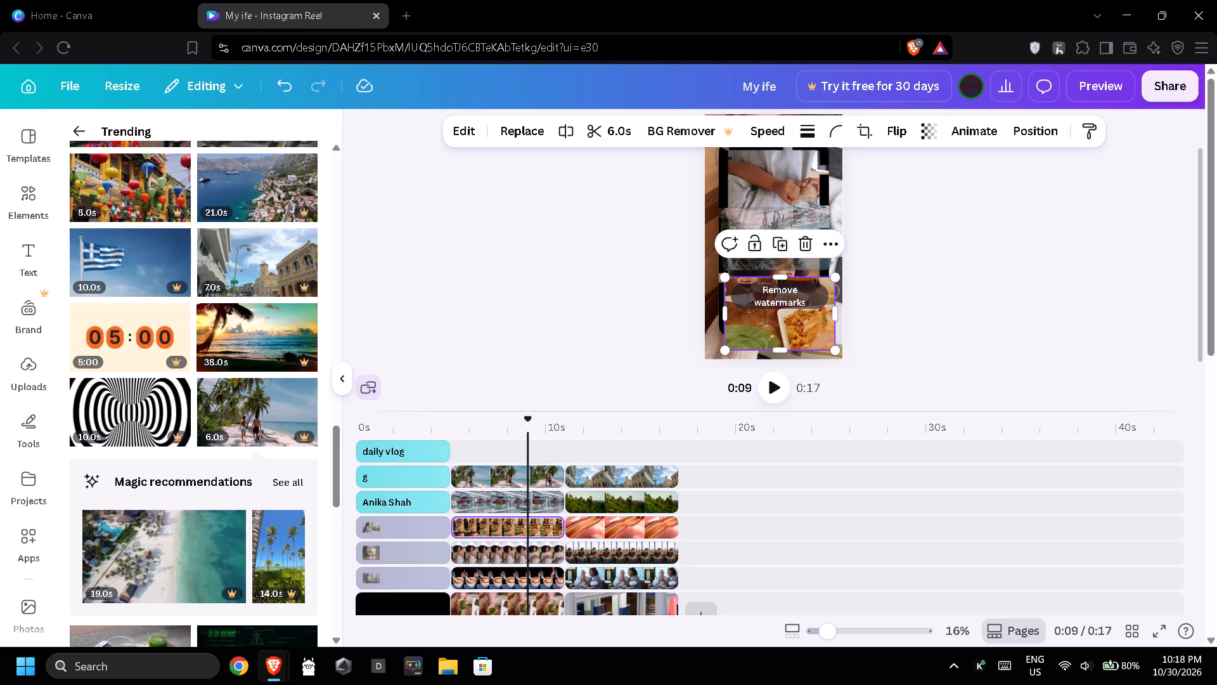
{"action": "left_click", "coordinate": [761, 319]}
{"action": "left_click", "coordinate": [788, 329]}
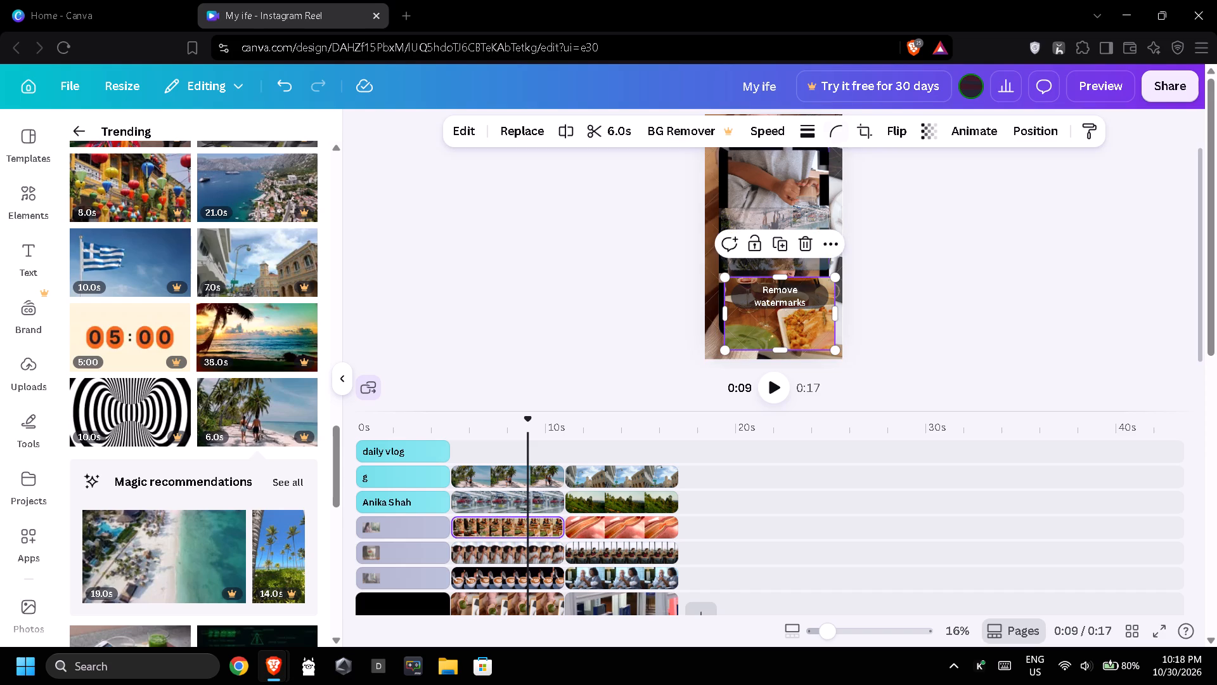
{"action": "left_click", "coordinate": [835, 130]}
{"action": "left_click", "coordinate": [820, 201]}
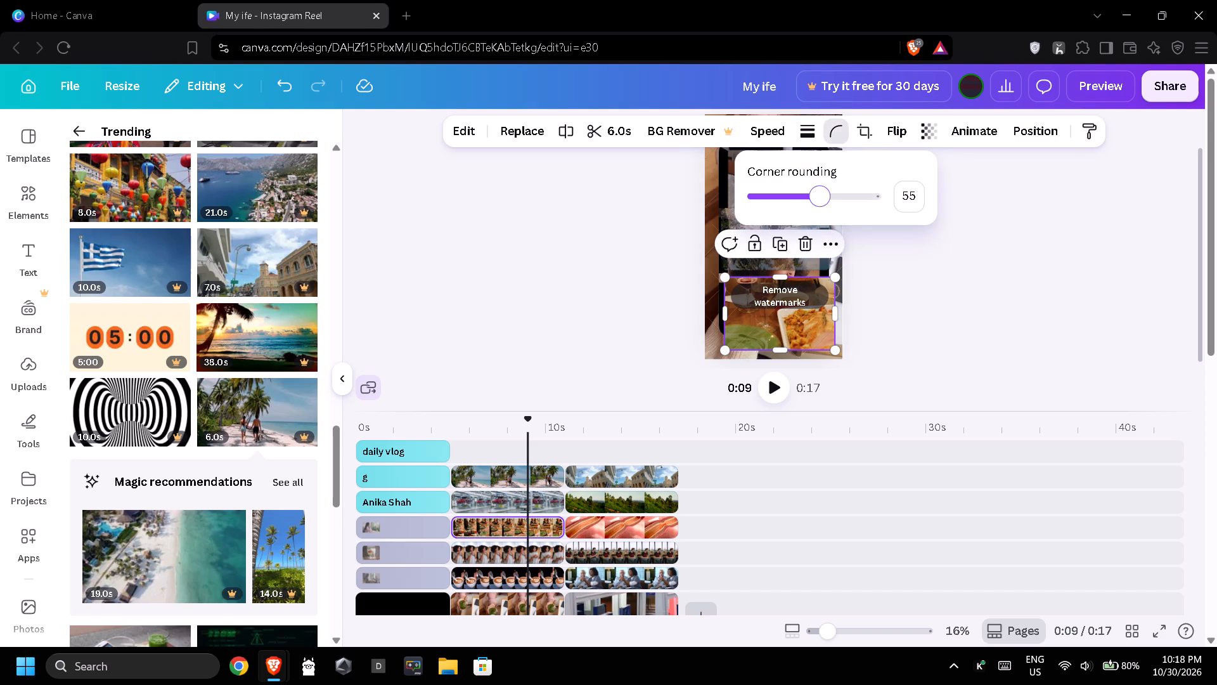
{"action": "left_click", "coordinate": [944, 309]}
Flip the second page's food clip vertically.
{"action": "left_click", "coordinate": [896, 131]}
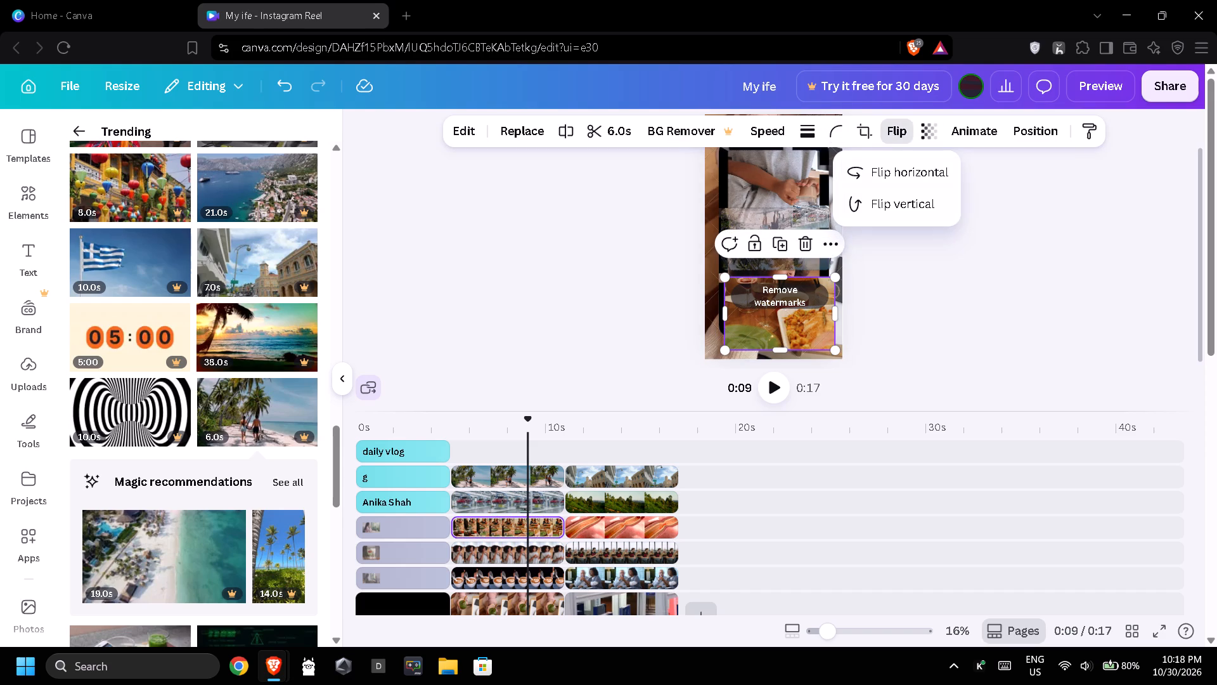
{"action": "left_click", "coordinate": [864, 215]}
{"action": "left_click", "coordinate": [917, 269]}
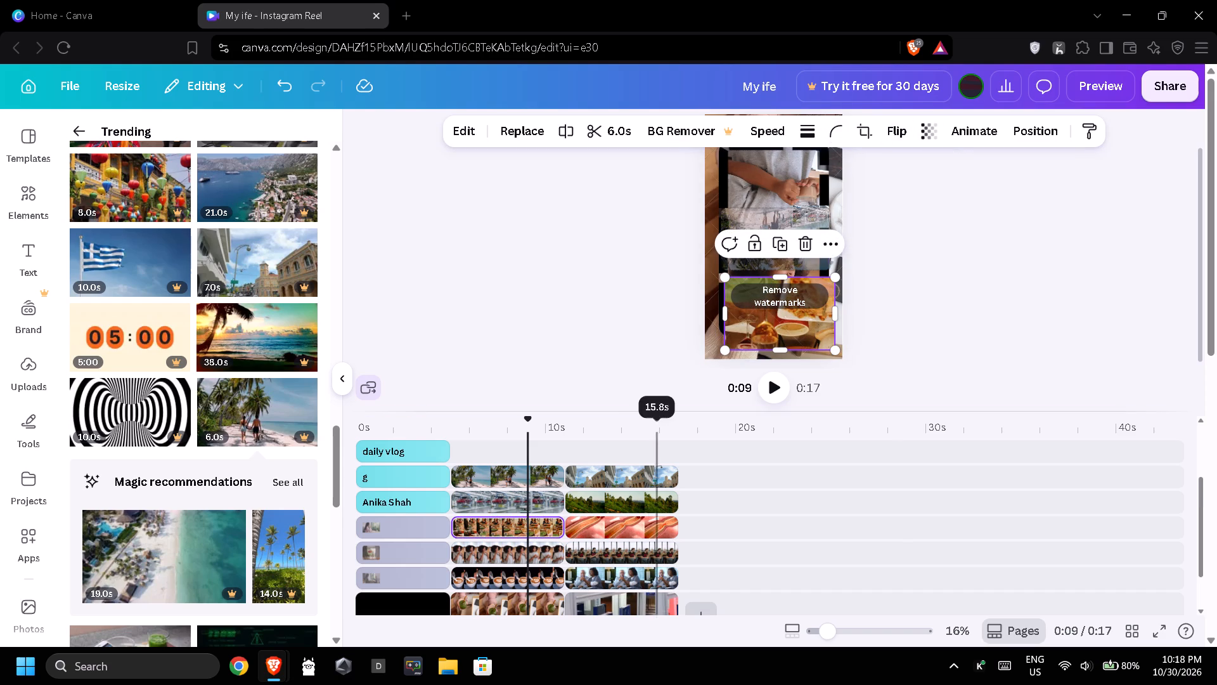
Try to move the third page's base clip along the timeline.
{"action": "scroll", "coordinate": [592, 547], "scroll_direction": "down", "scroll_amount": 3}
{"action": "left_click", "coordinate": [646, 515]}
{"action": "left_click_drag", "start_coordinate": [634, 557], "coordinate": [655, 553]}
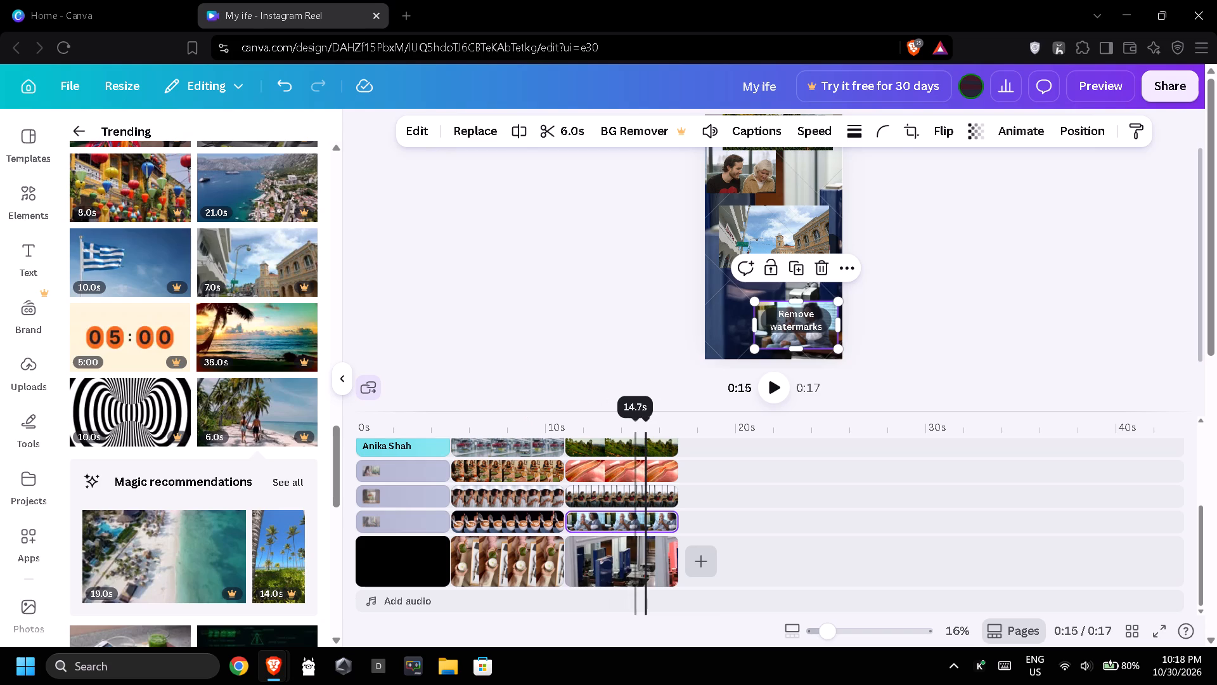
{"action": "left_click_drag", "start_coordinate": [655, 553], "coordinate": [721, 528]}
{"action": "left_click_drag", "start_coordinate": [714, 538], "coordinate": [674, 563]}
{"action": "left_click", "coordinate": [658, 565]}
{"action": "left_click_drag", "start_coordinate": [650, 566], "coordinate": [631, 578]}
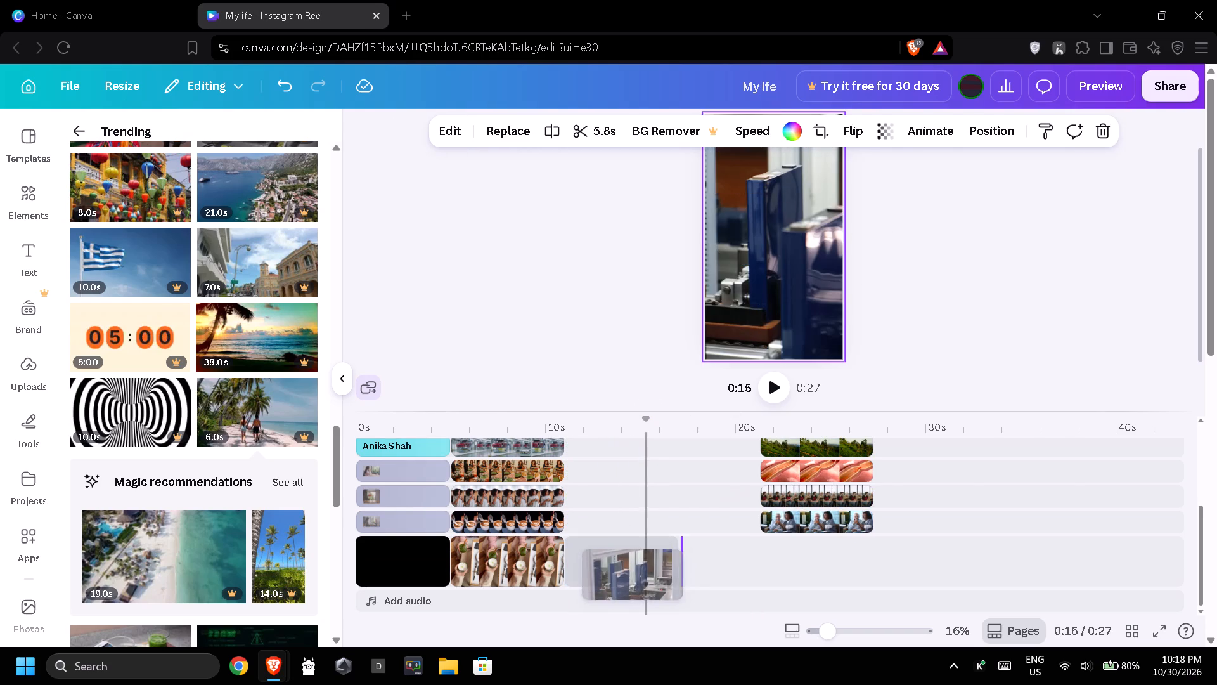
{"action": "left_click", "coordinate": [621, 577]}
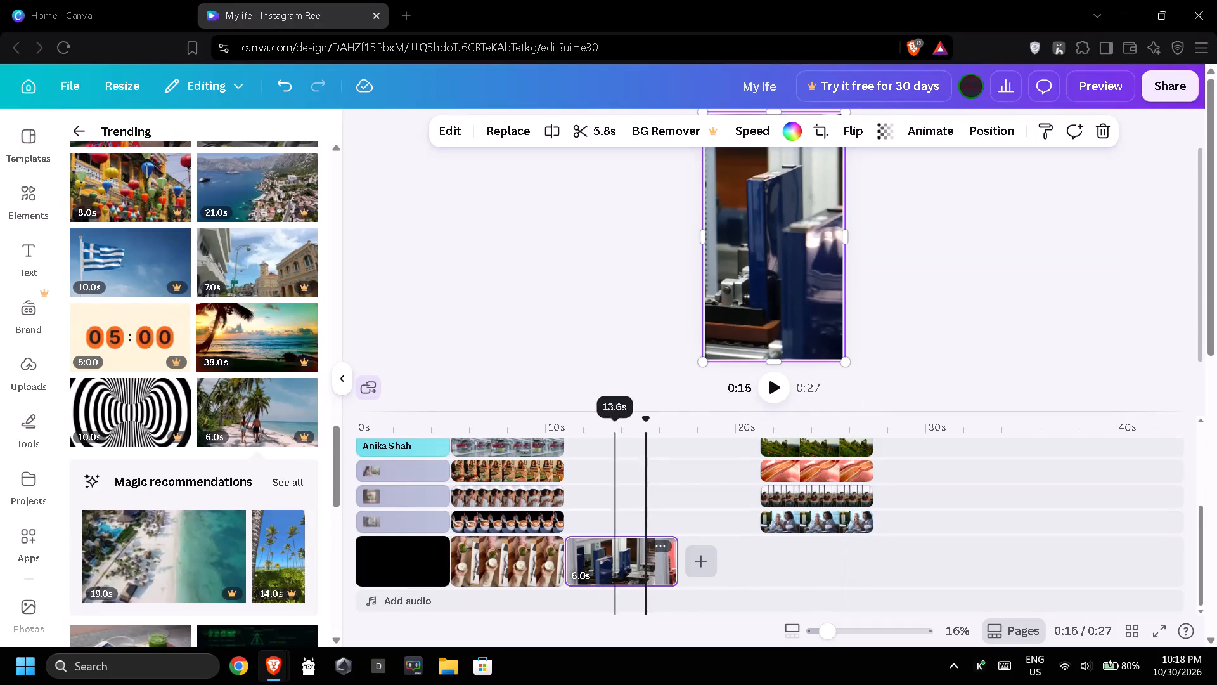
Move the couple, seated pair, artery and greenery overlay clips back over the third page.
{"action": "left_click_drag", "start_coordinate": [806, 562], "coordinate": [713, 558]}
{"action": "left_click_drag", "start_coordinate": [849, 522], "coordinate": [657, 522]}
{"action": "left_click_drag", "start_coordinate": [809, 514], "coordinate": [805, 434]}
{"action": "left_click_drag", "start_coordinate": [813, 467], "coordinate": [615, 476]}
Move the town street clip from its overlay track to the base track as the fourth page.
{"action": "scroll", "coordinate": [672, 484], "scroll_direction": "up", "scroll_amount": 1}
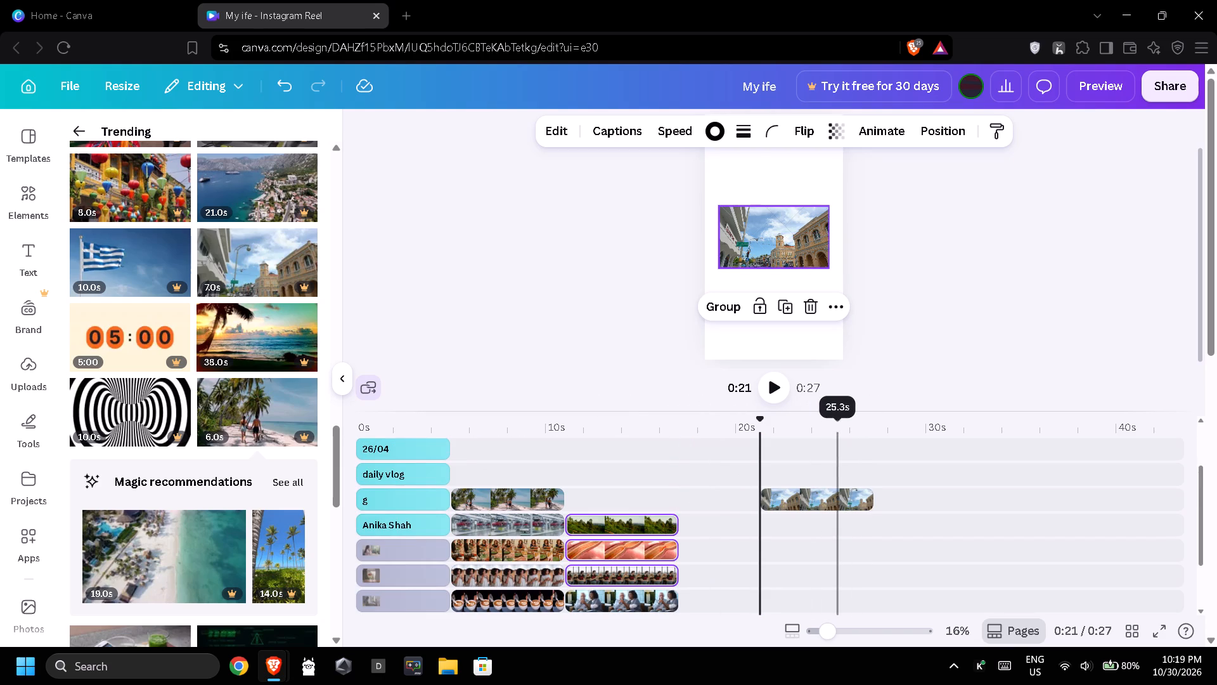
{"action": "left_click_drag", "start_coordinate": [835, 504], "coordinate": [731, 511]}
{"action": "left_click_drag", "start_coordinate": [760, 547], "coordinate": [742, 579]}
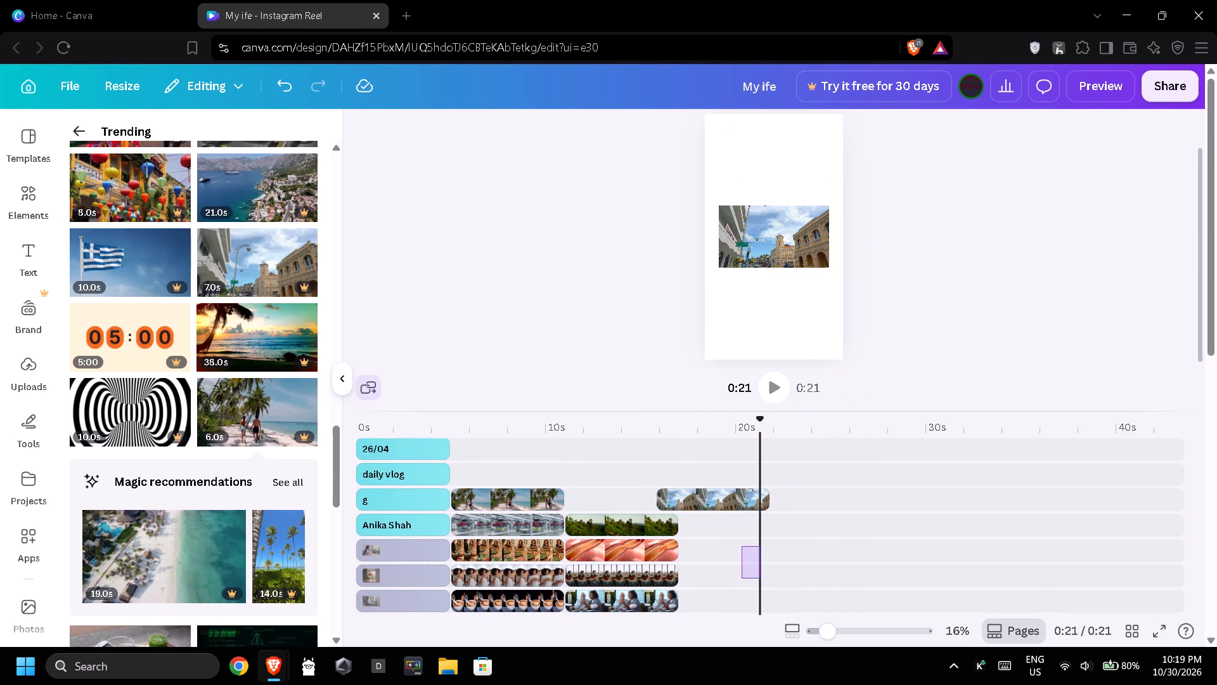
{"action": "left_click_drag", "start_coordinate": [703, 497], "coordinate": [719, 599]}
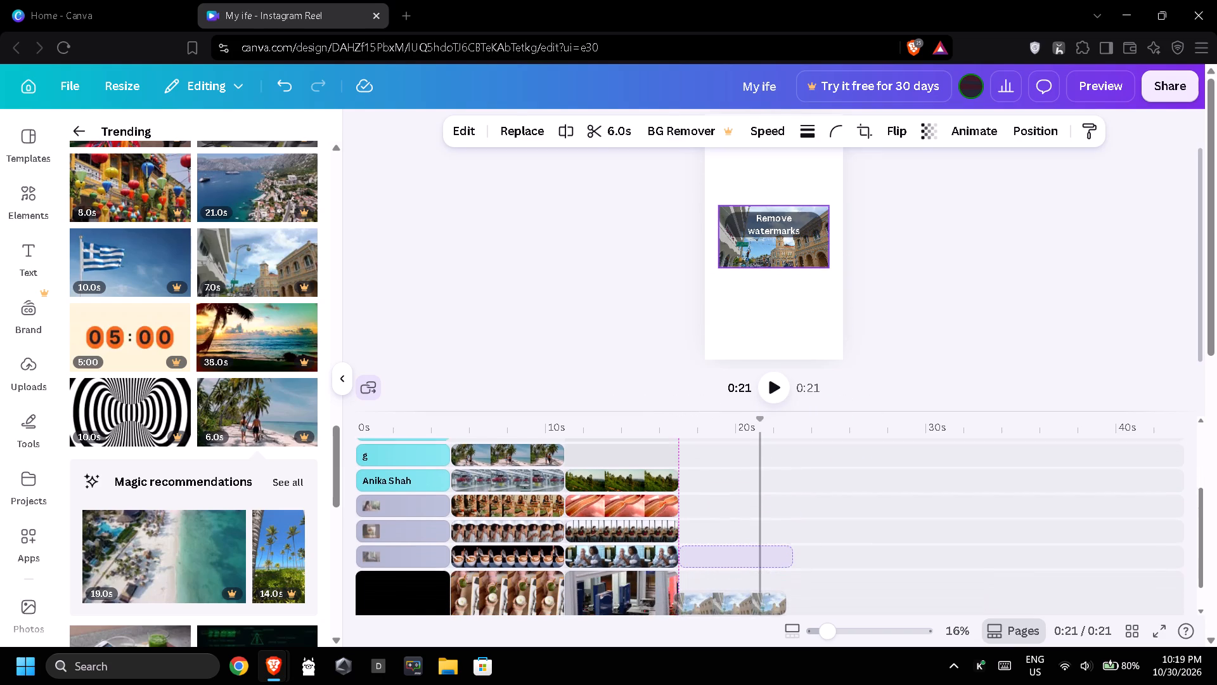
{"action": "left_click_drag", "start_coordinate": [719, 599], "coordinate": [716, 590]}
{"action": "left_click", "coordinate": [718, 582]}
{"action": "left_click_drag", "start_coordinate": [724, 577], "coordinate": [730, 573]}
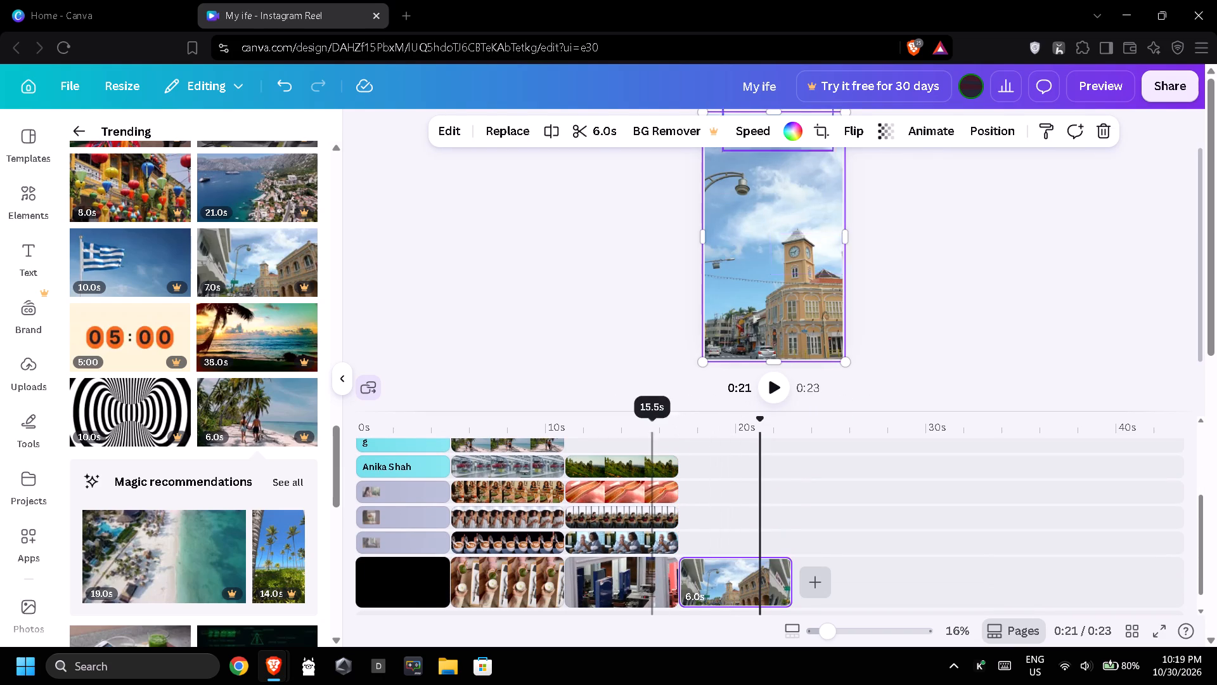
Add the 10-second close-up face clip from the trending stock videos as the fifth page on the base track.
{"action": "scroll", "coordinate": [512, 471], "scroll_direction": "up", "scroll_amount": 1}
{"action": "scroll", "coordinate": [172, 429], "scroll_direction": "down", "scroll_amount": 4}
{"action": "left_click_drag", "start_coordinate": [238, 443], "coordinate": [314, 439]}
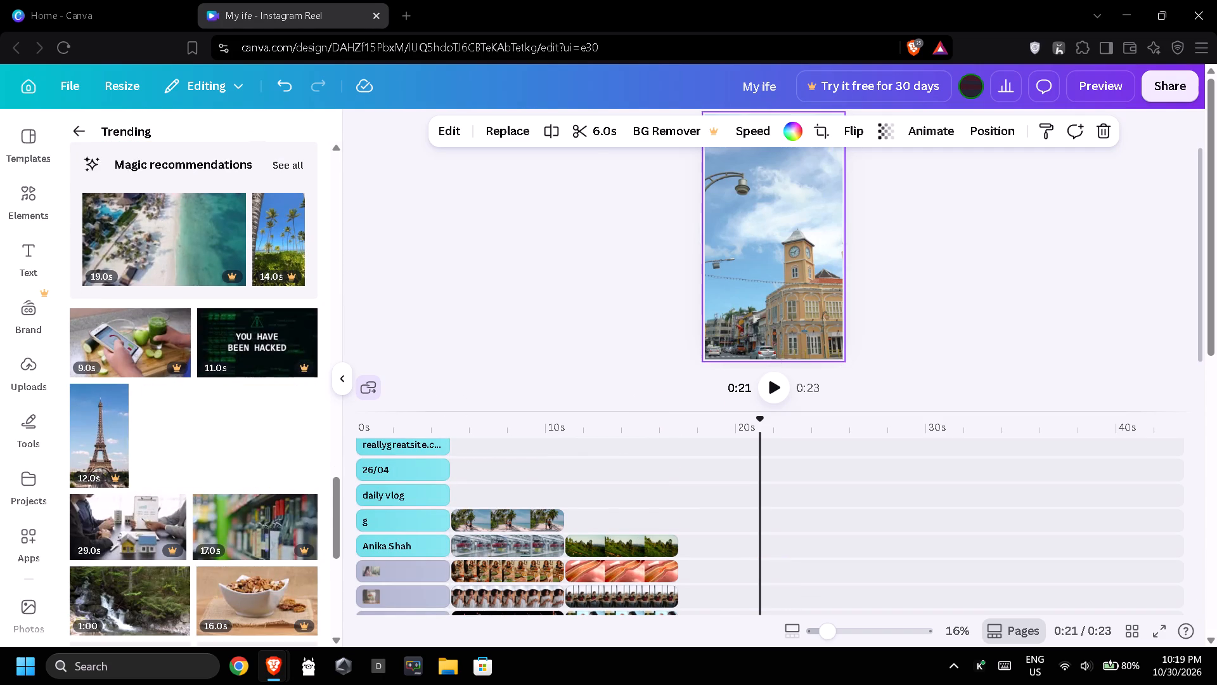
{"action": "left_click_drag", "start_coordinate": [314, 439], "coordinate": [733, 575]}
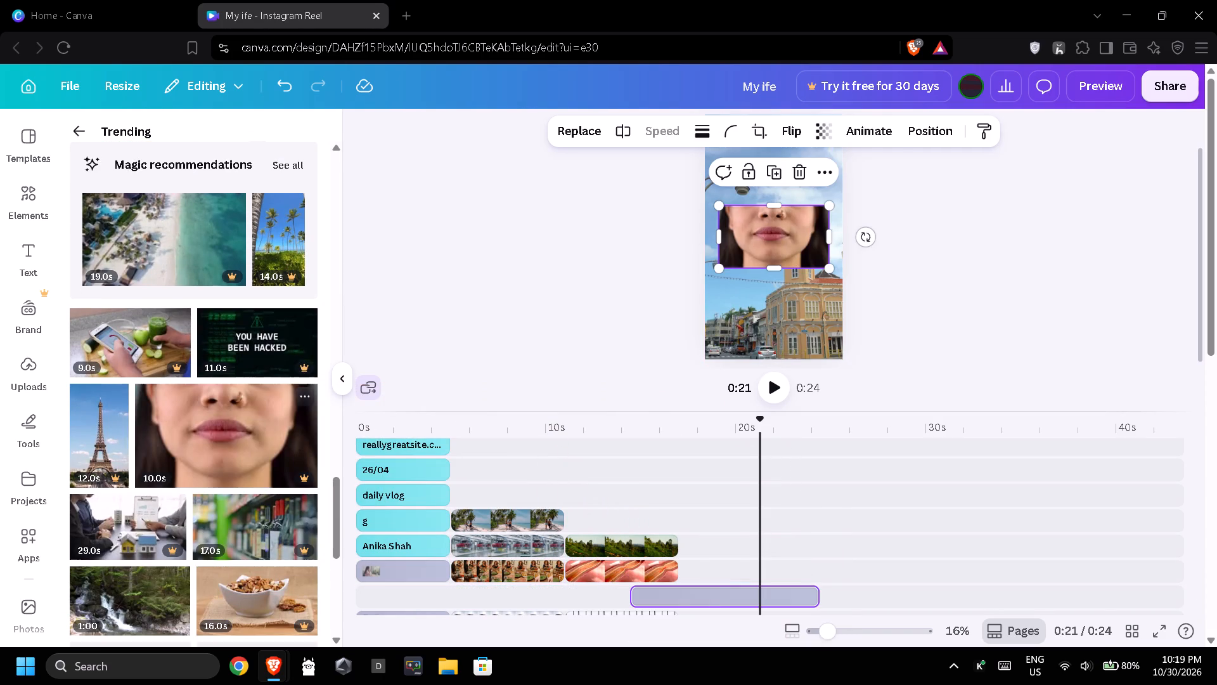
{"action": "left_click_drag", "start_coordinate": [714, 593], "coordinate": [775, 563]}
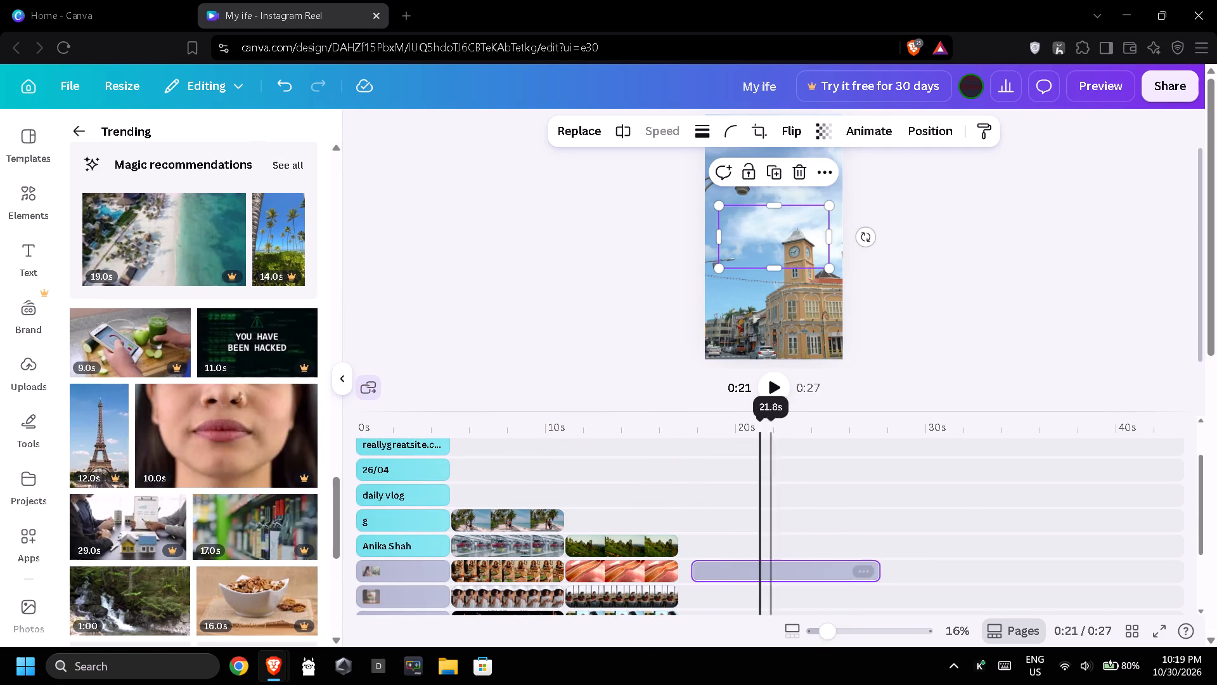
{"action": "scroll", "coordinate": [730, 551], "scroll_direction": "down", "scroll_amount": 2}
{"action": "left_click_drag", "start_coordinate": [754, 472], "coordinate": [835, 551]}
{"action": "left_click", "coordinate": [883, 559]}
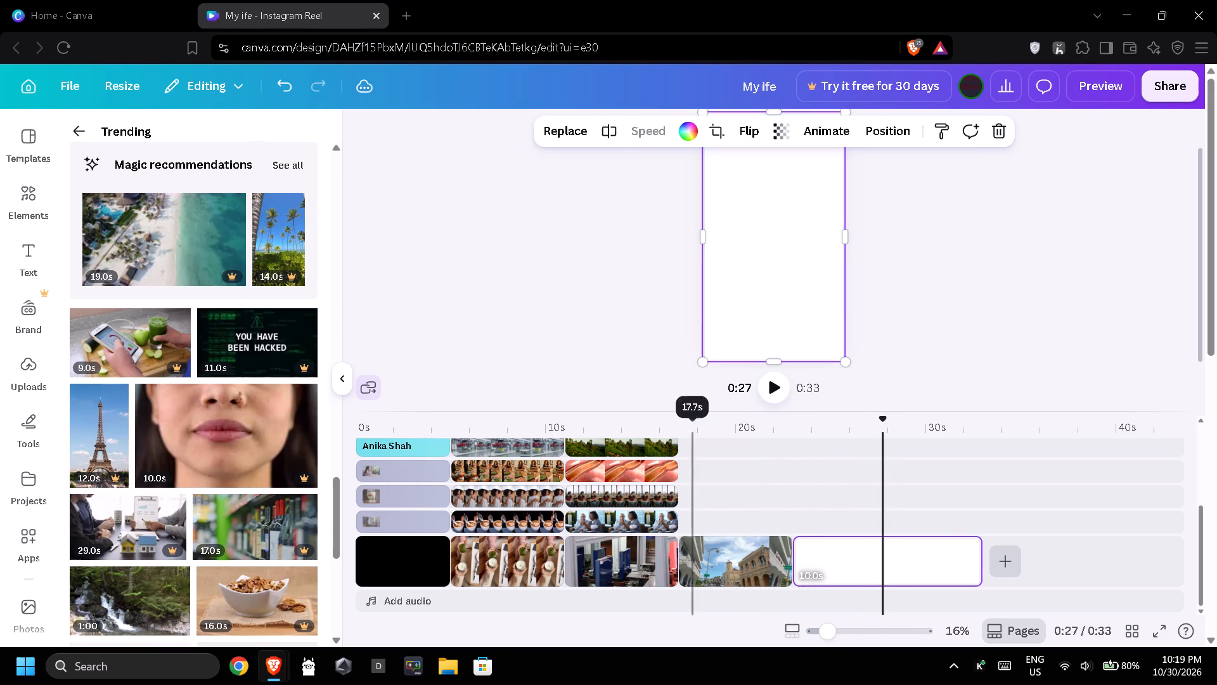
{"action": "left_click", "coordinate": [745, 273]}
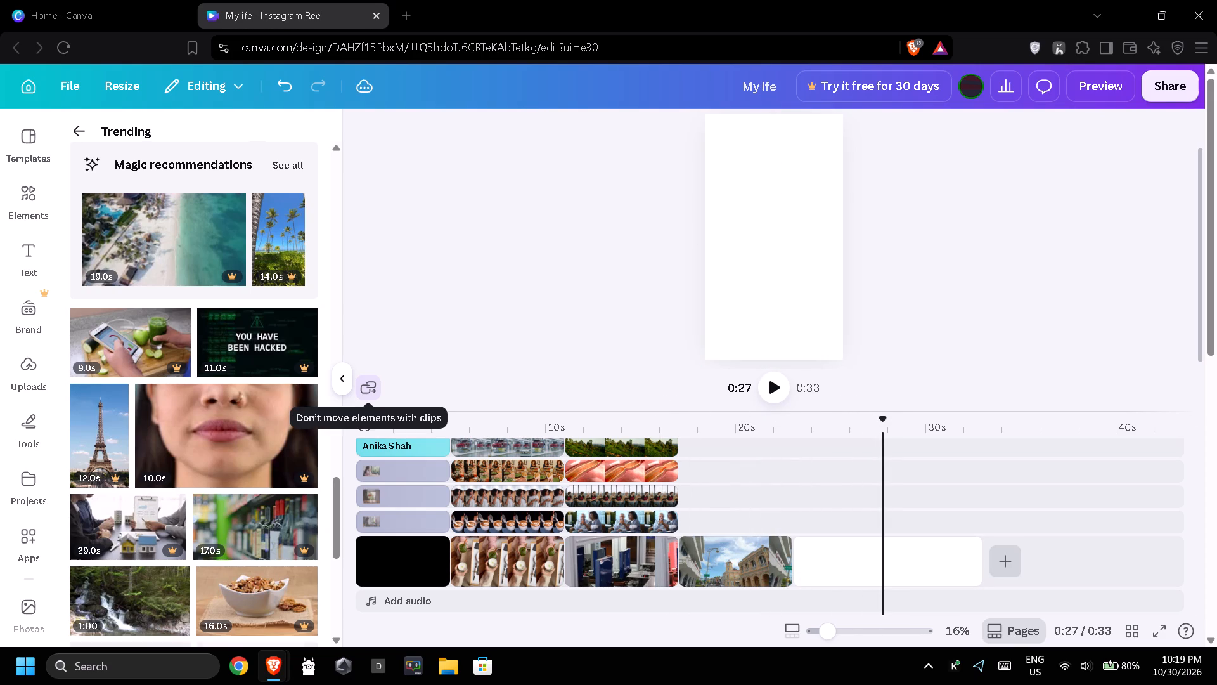
Place the 5-second dental smile clip from the recommendations over the fourth page on the lowest overlay track.
{"action": "scroll", "coordinate": [216, 484], "scroll_direction": "down", "scroll_amount": 1}
{"action": "left_click_drag", "start_coordinate": [222, 440], "coordinate": [251, 471]}
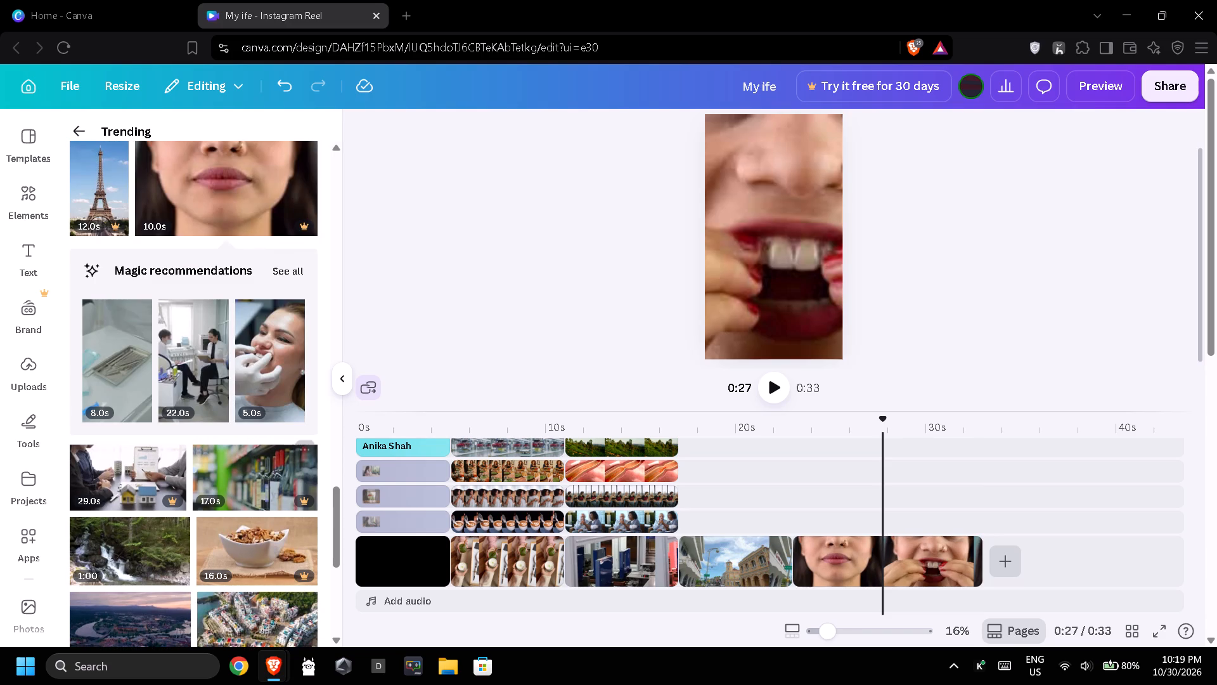
{"action": "left_click_drag", "start_coordinate": [251, 471], "coordinate": [740, 521]}
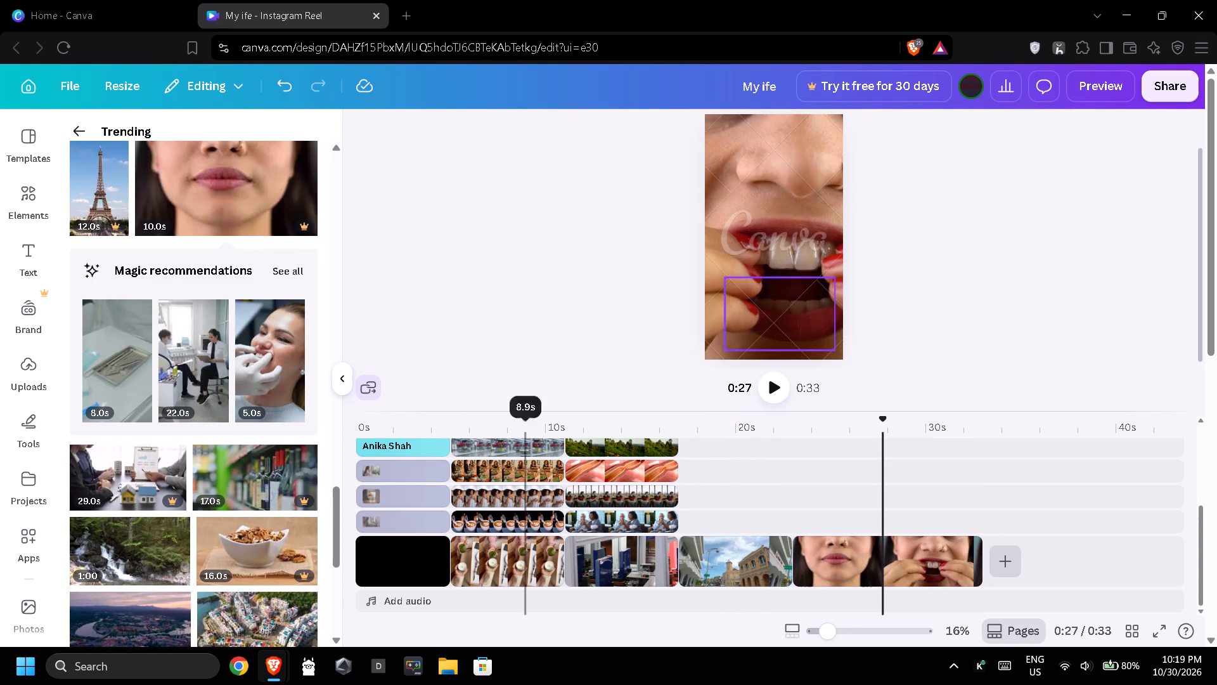
{"action": "left_click_drag", "start_coordinate": [247, 375], "coordinate": [678, 512]}
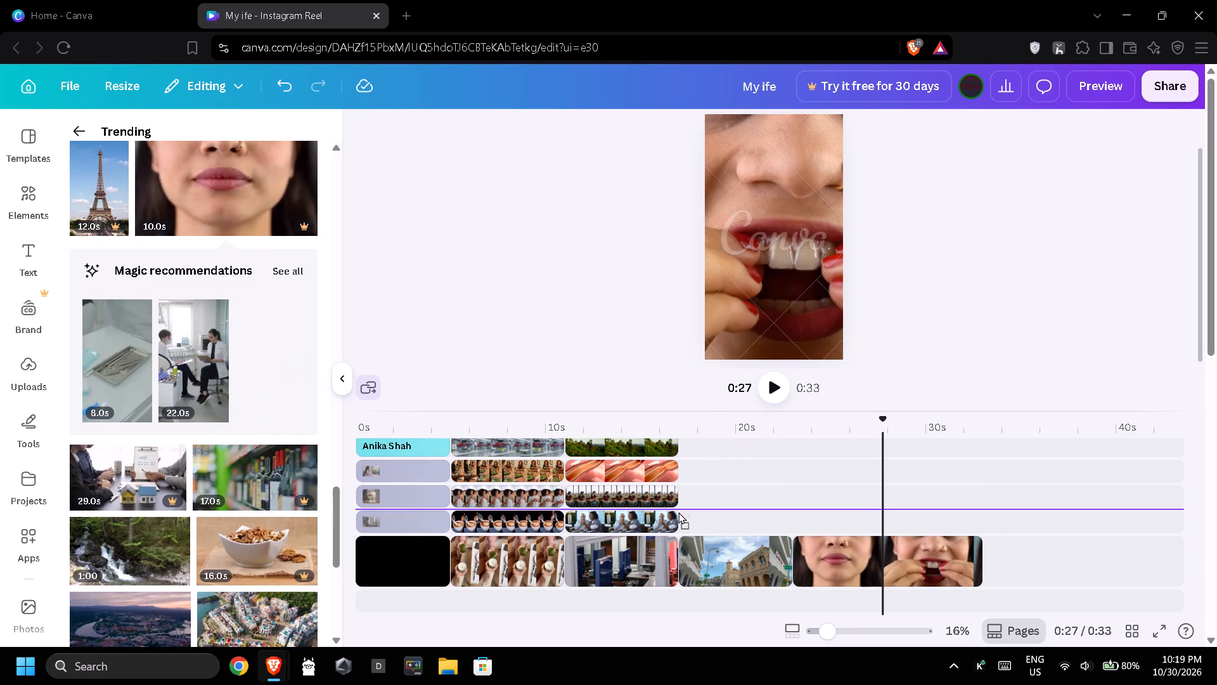
{"action": "left_click_drag", "start_coordinate": [678, 512], "coordinate": [686, 516]}
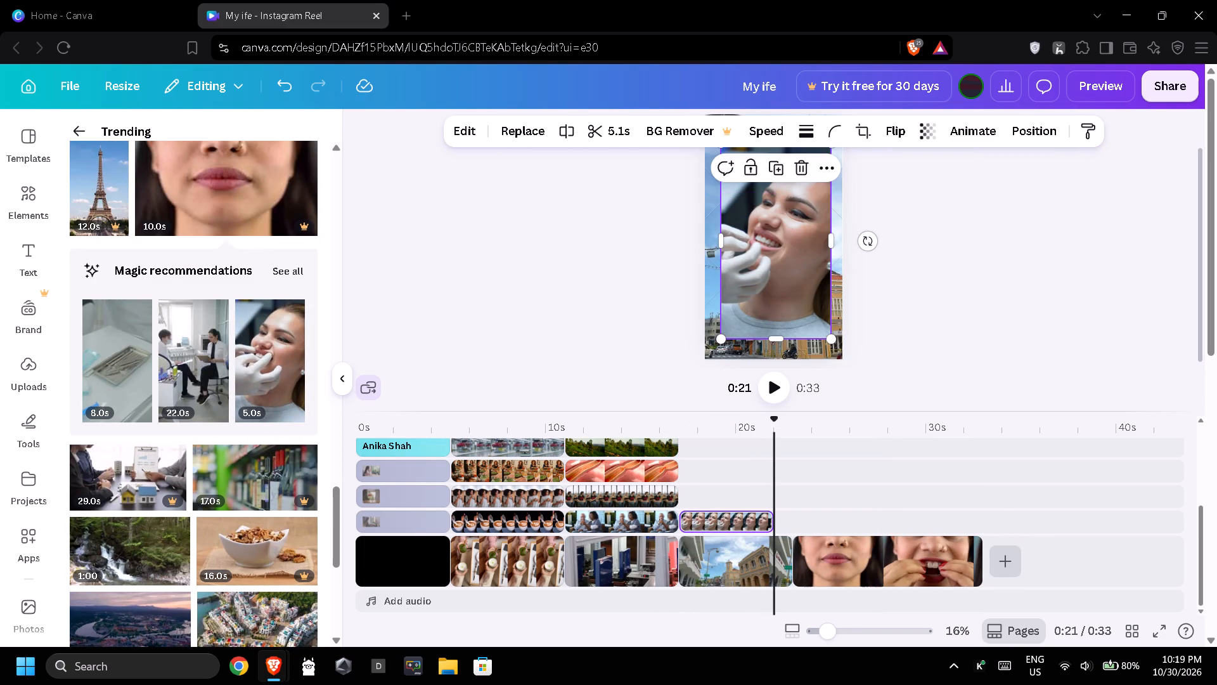
Layer the 22-second dental office clip above the smile clip from the fourth page's start and trim it to 16 seconds.
{"action": "left_click_drag", "start_coordinate": [190, 370], "coordinate": [737, 483]}
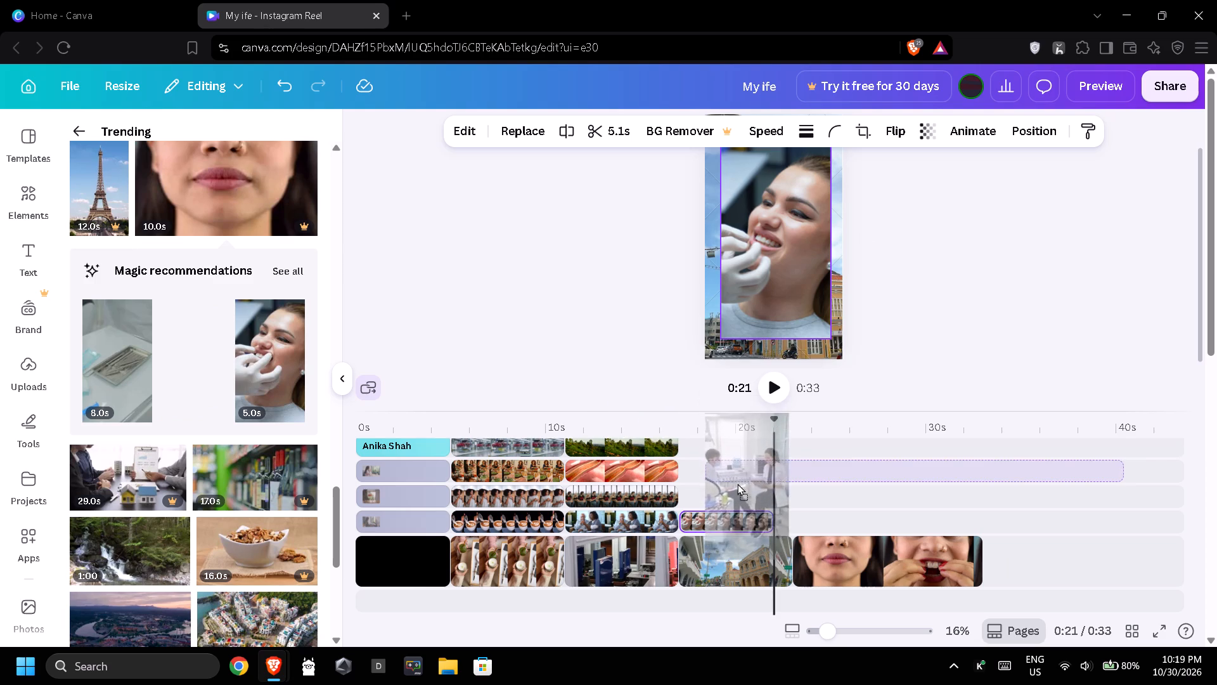
{"action": "left_click_drag", "start_coordinate": [737, 483], "coordinate": [716, 494]}
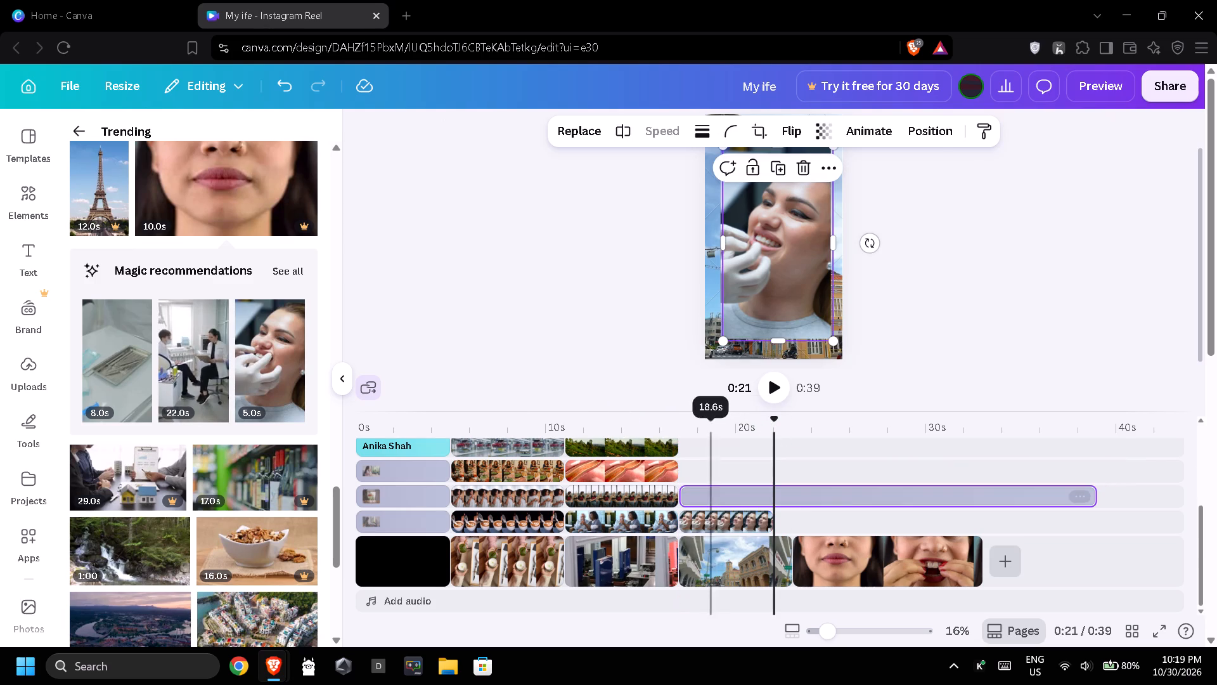
{"action": "left_click_drag", "start_coordinate": [1093, 495], "coordinate": [986, 503]}
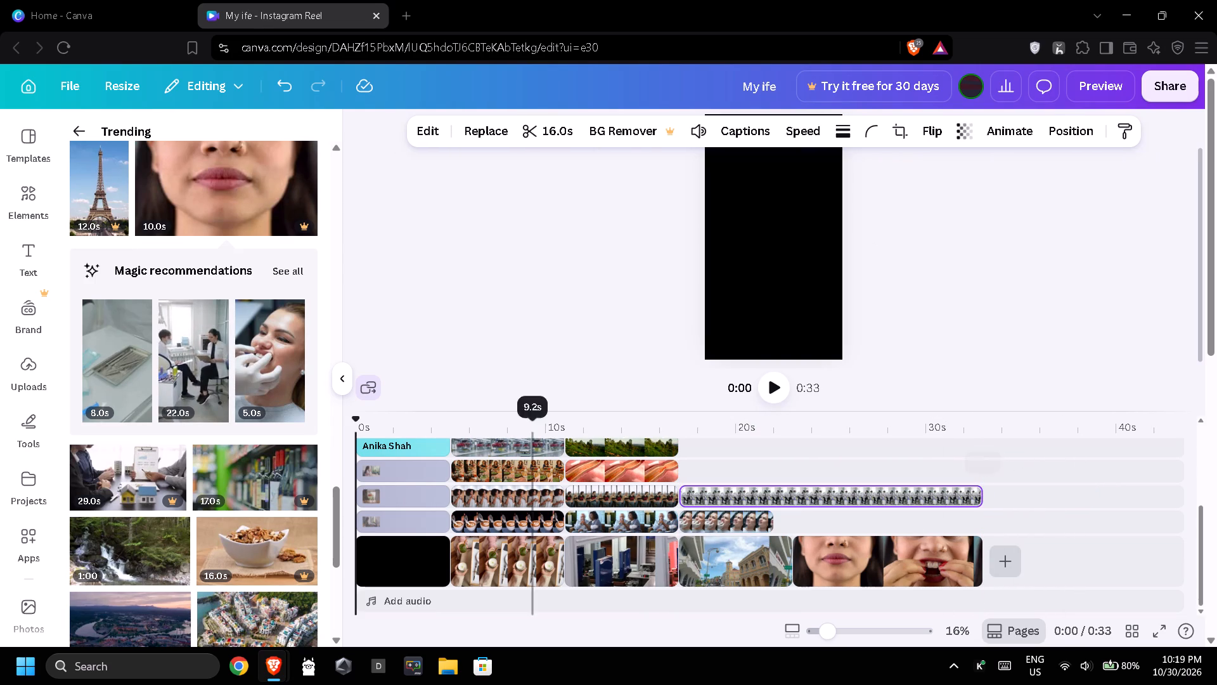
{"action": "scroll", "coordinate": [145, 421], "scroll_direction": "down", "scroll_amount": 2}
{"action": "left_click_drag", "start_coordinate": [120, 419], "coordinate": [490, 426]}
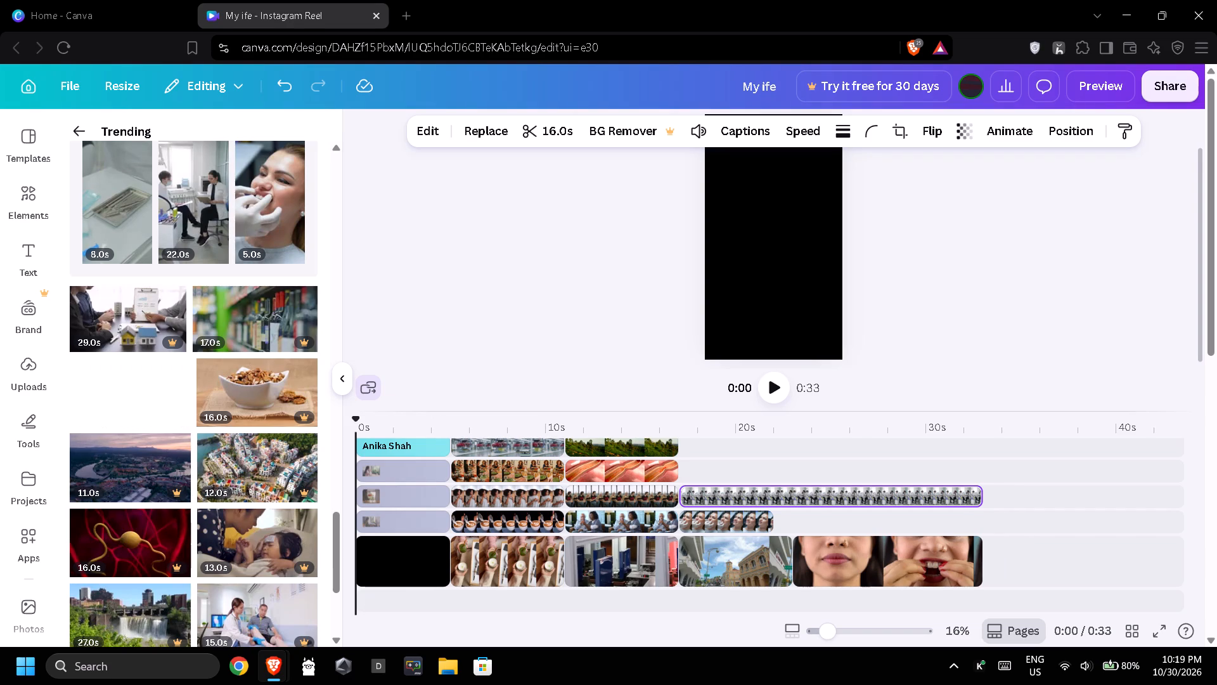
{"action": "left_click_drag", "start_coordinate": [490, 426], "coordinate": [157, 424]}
Layer the 12-second aerial town clip above the dental office clip, starting at the beginning of the fourth page.
{"action": "left_click_drag", "start_coordinate": [230, 468], "coordinate": [329, 462]}
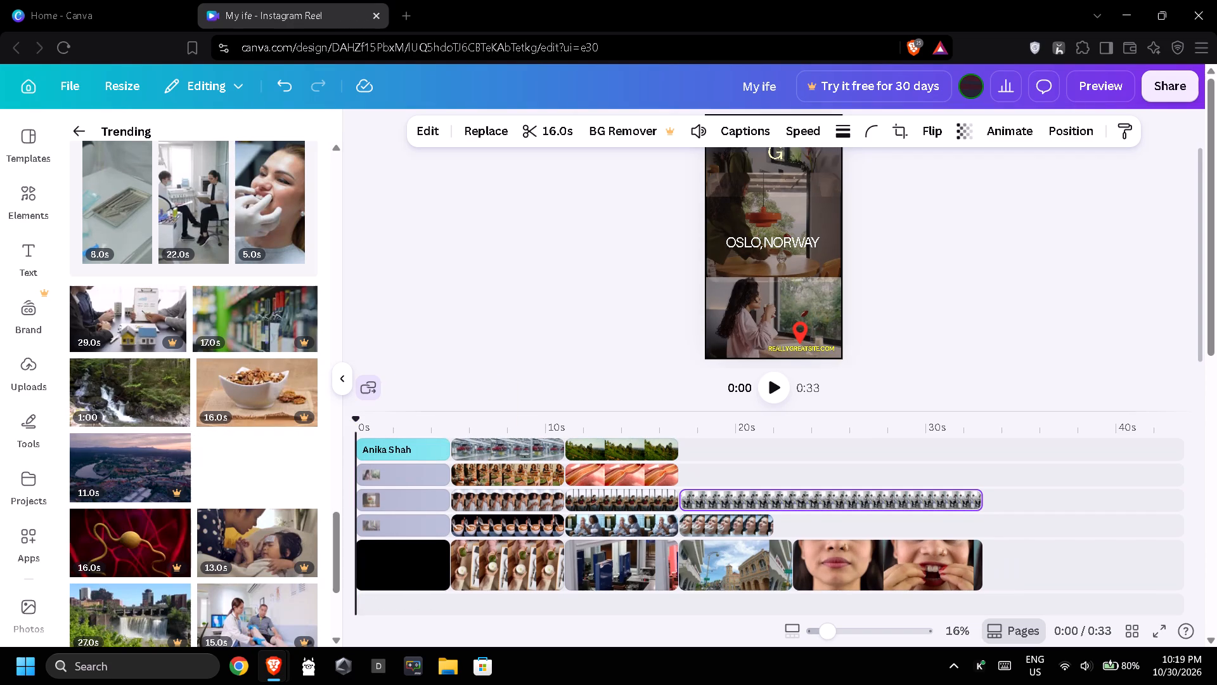
{"action": "left_click_drag", "start_coordinate": [329, 462], "coordinate": [721, 464]}
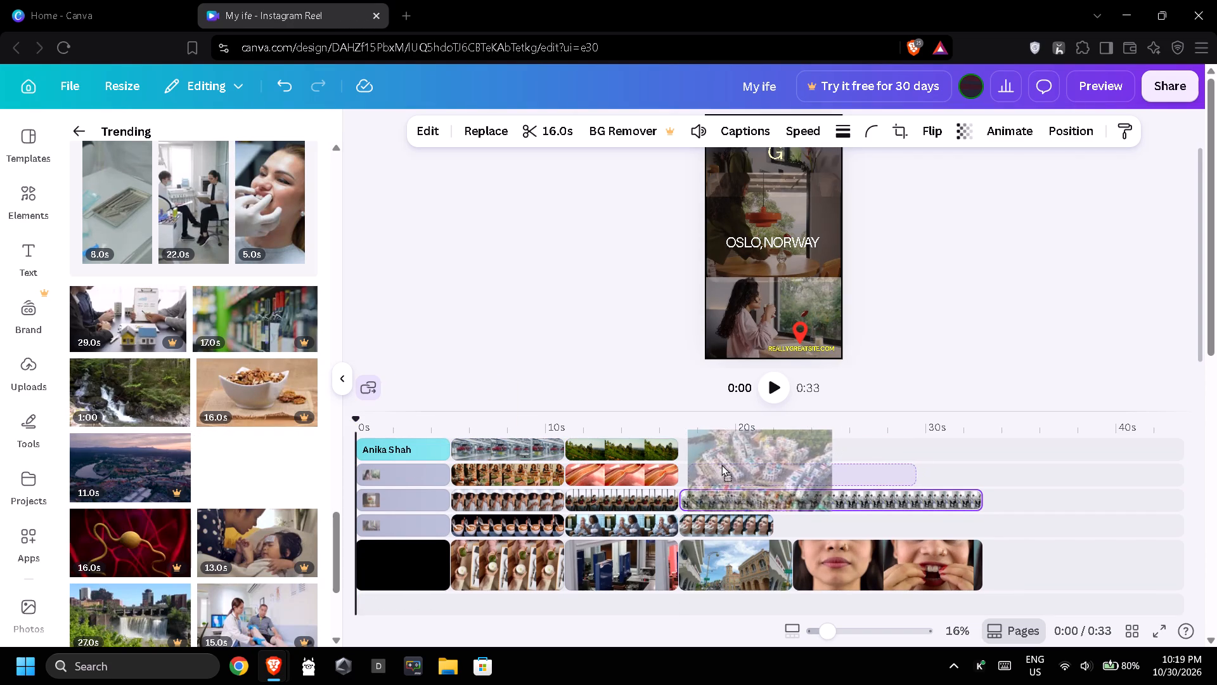
{"action": "left_click_drag", "start_coordinate": [721, 464], "coordinate": [718, 464]}
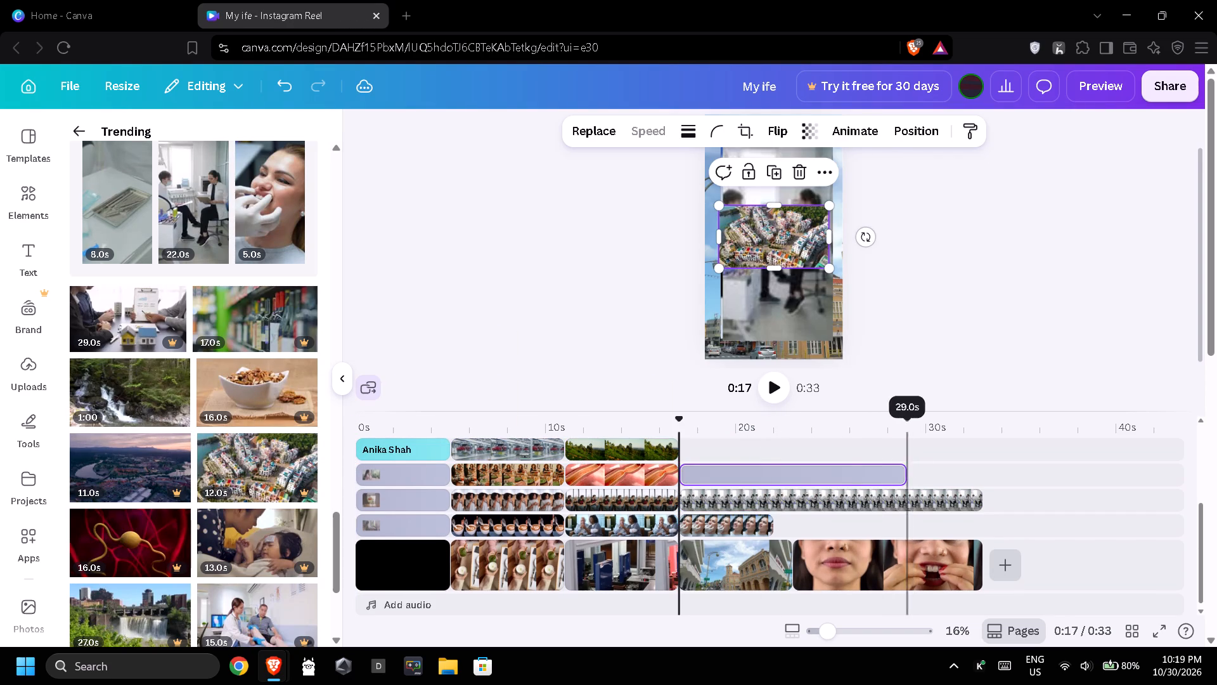
{"action": "left_click_drag", "start_coordinate": [905, 473], "coordinate": [954, 475]}
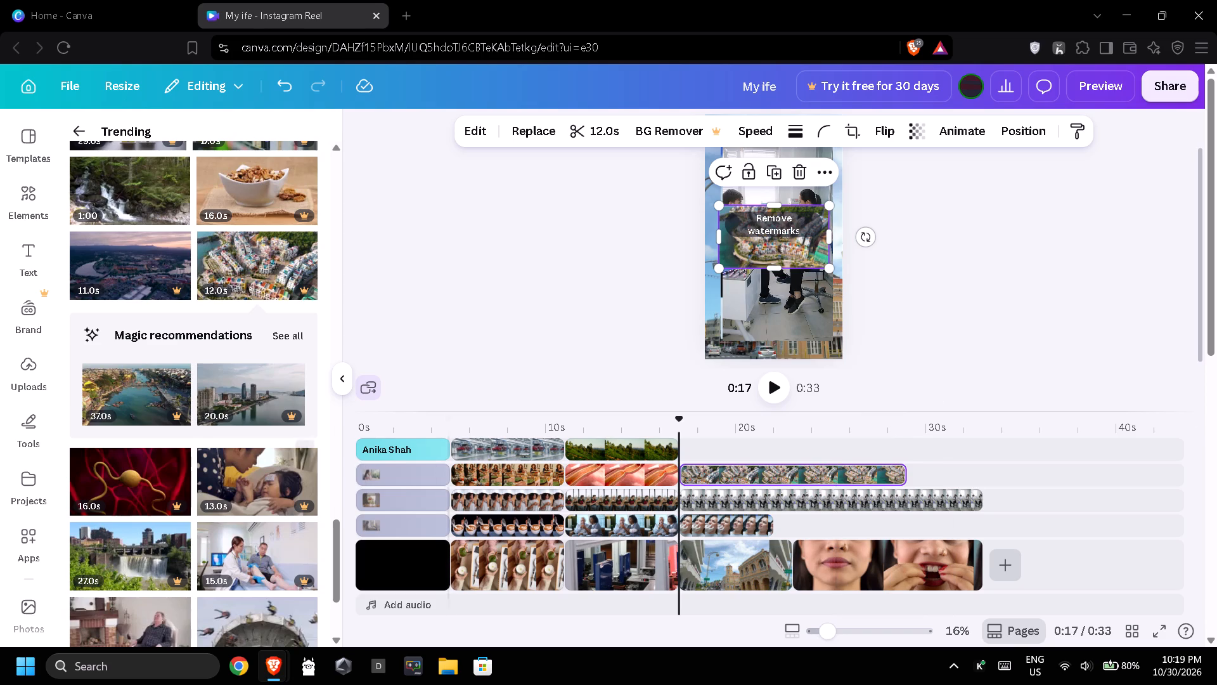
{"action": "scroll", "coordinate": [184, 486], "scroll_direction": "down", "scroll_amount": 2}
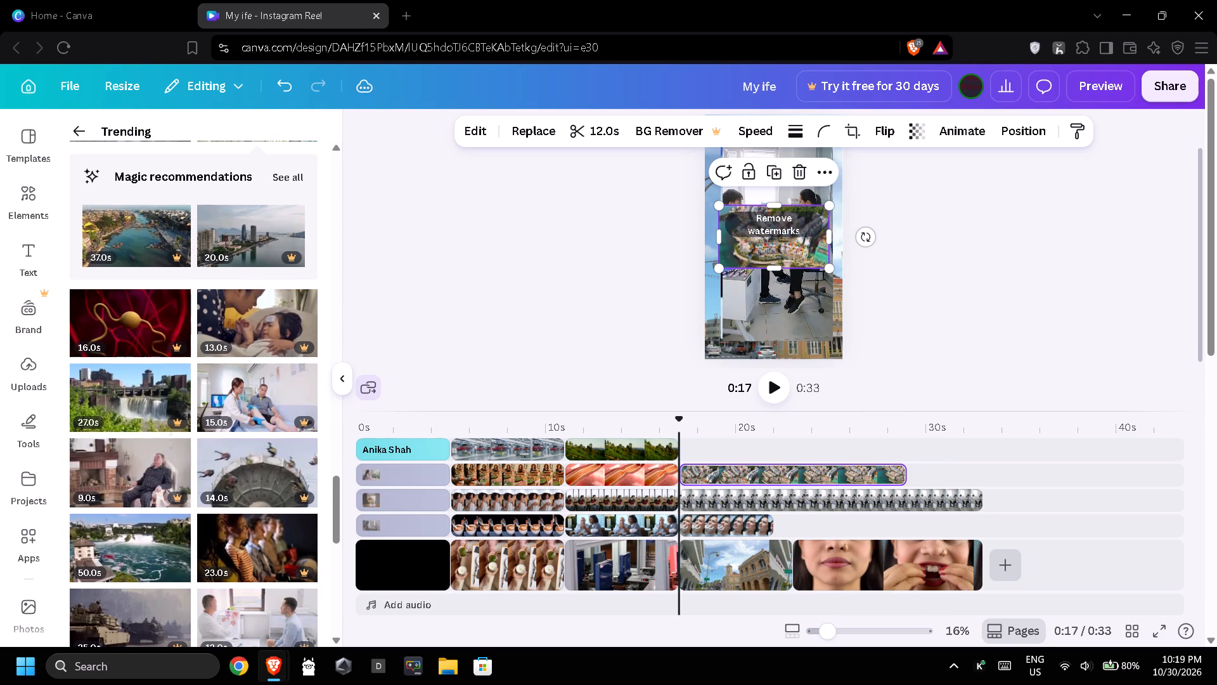
Layer the 9-second clip of the seated man above the aerial town clip, starting at the beginning of the fourth page.
{"action": "left_click_drag", "start_coordinate": [131, 493], "coordinate": [748, 498]}
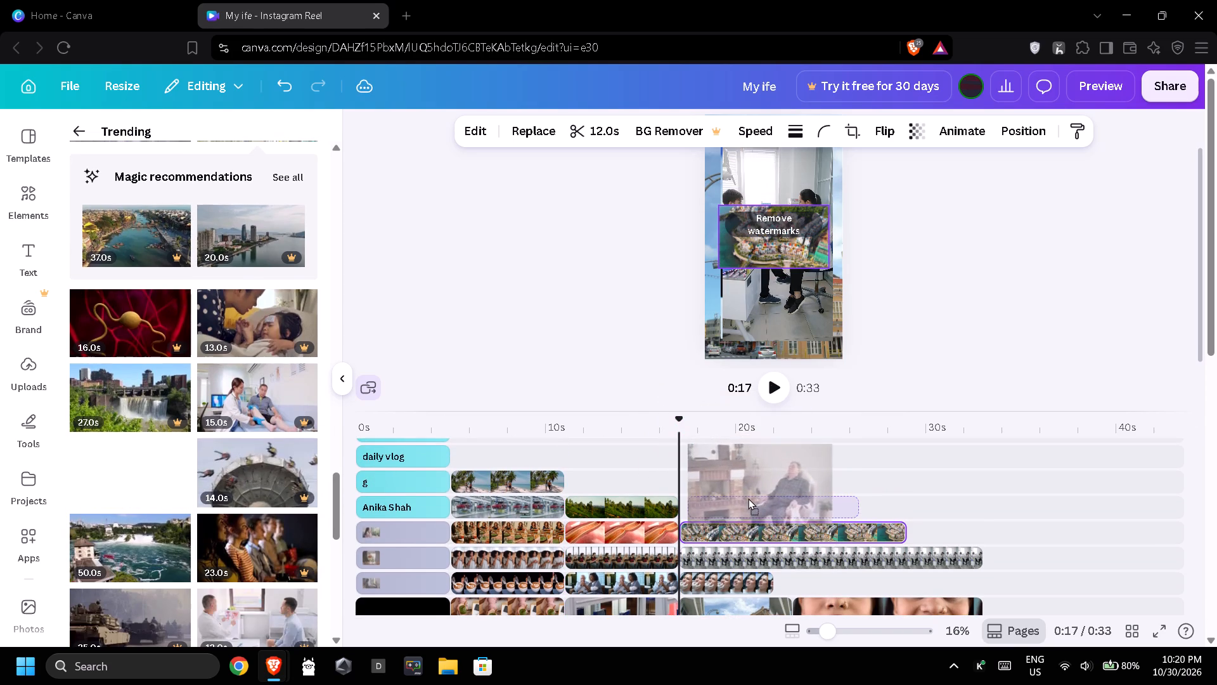
{"action": "left_click_drag", "start_coordinate": [748, 498], "coordinate": [738, 499]}
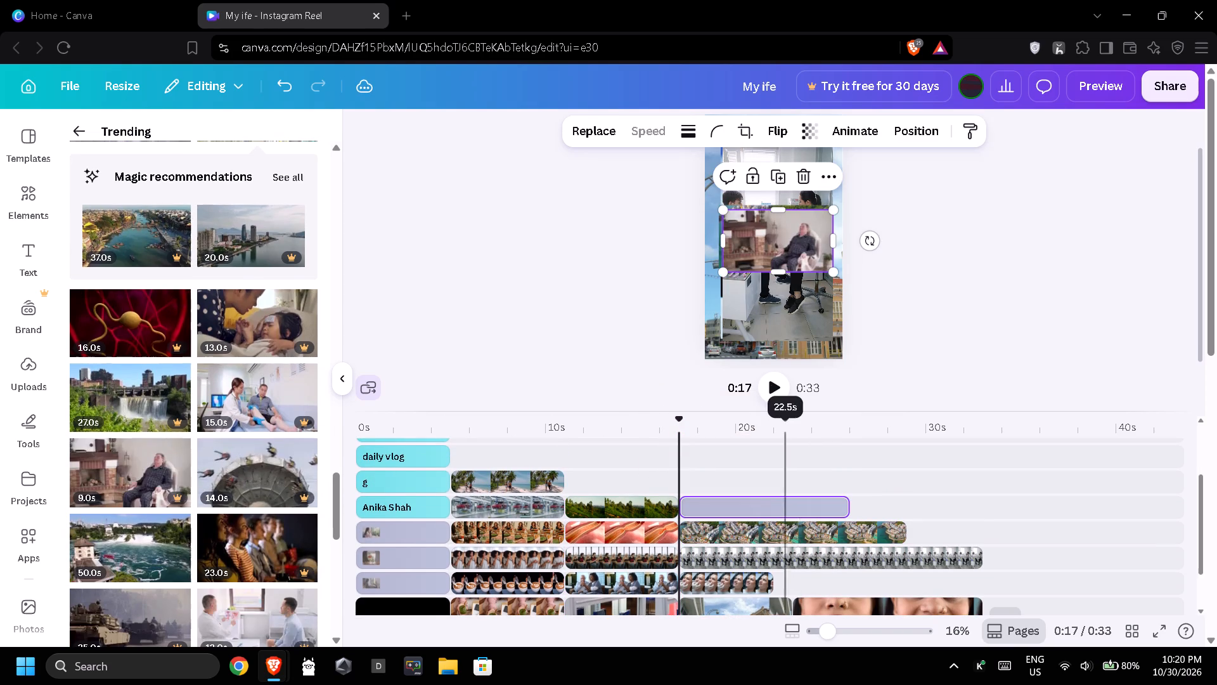
Place the 59-second fireplace clip from the recommendations on the overlay track above the seated man clip, starting at the third page.
{"action": "scroll", "coordinate": [174, 369], "scroll_direction": "down", "scroll_amount": 1}
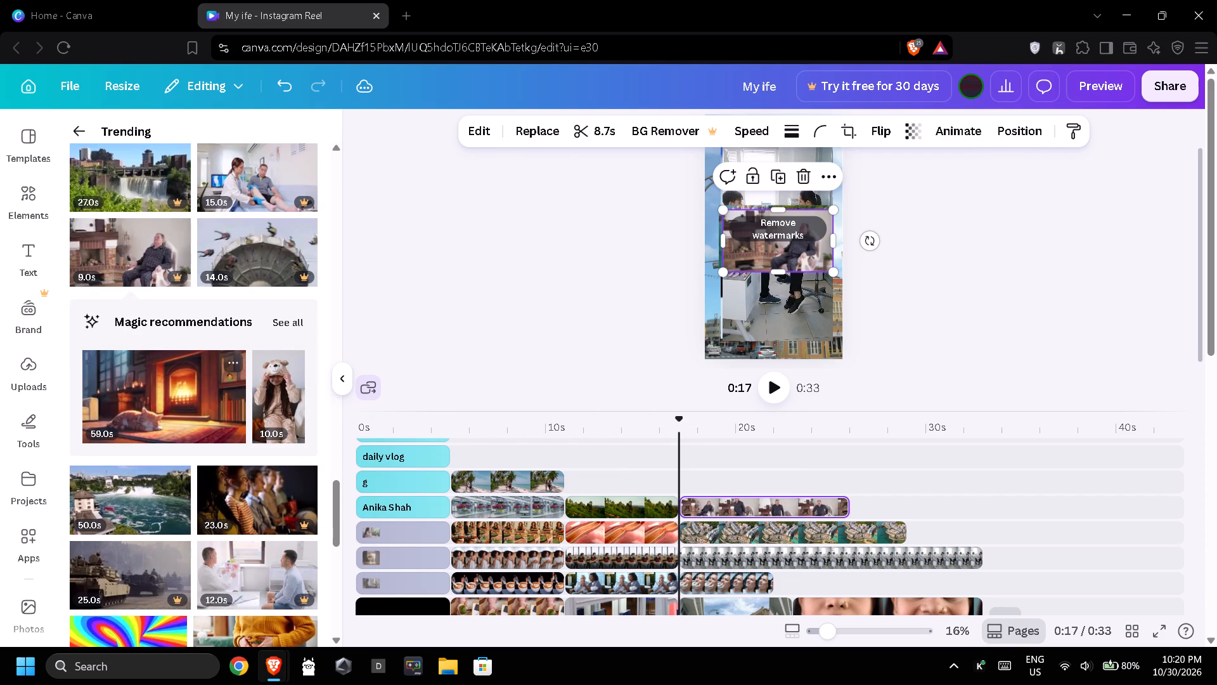
{"action": "left_click_drag", "start_coordinate": [153, 384], "coordinate": [652, 453]}
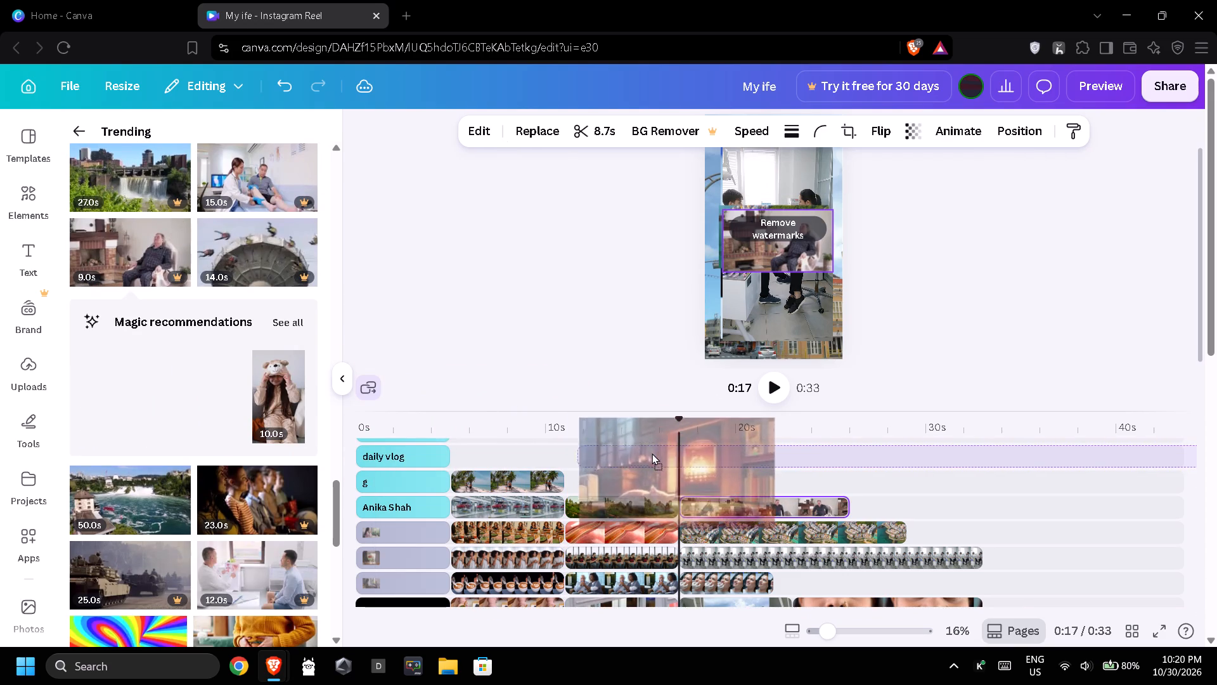
{"action": "left_click_drag", "start_coordinate": [652, 453], "coordinate": [635, 475]}
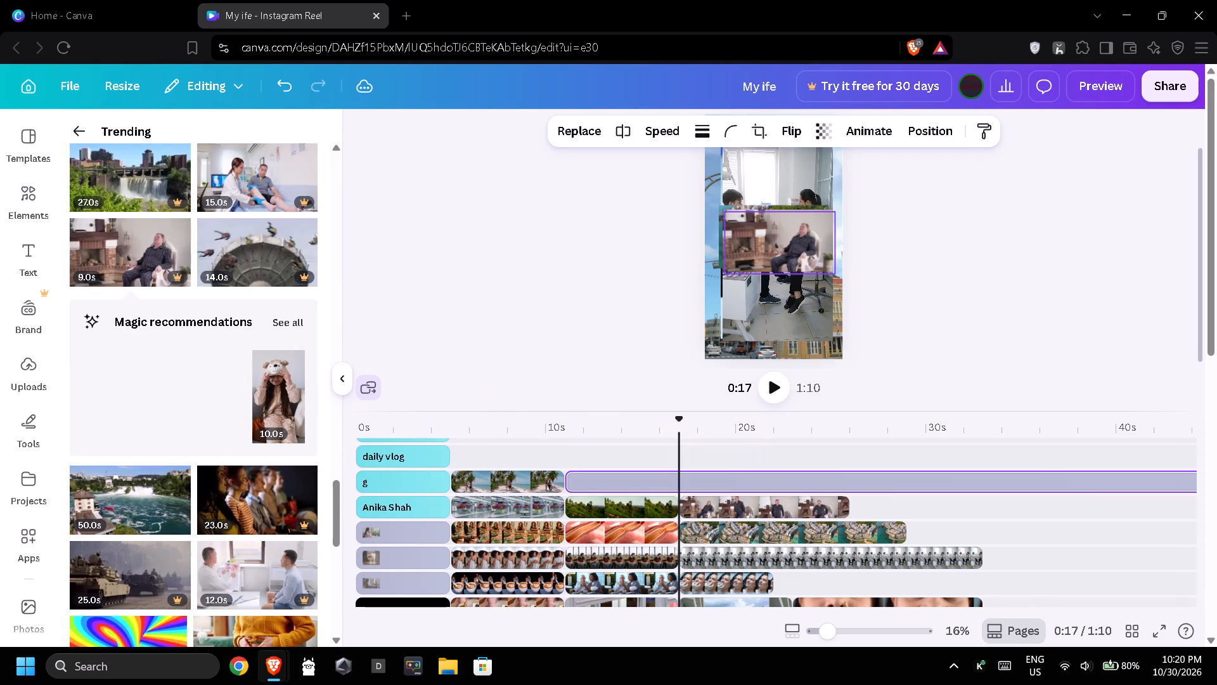
Split the fireplace clip at the end of the fifth page, delete the excess, and align its end at about 33 seconds.
{"action": "left_click", "coordinate": [986, 478]}
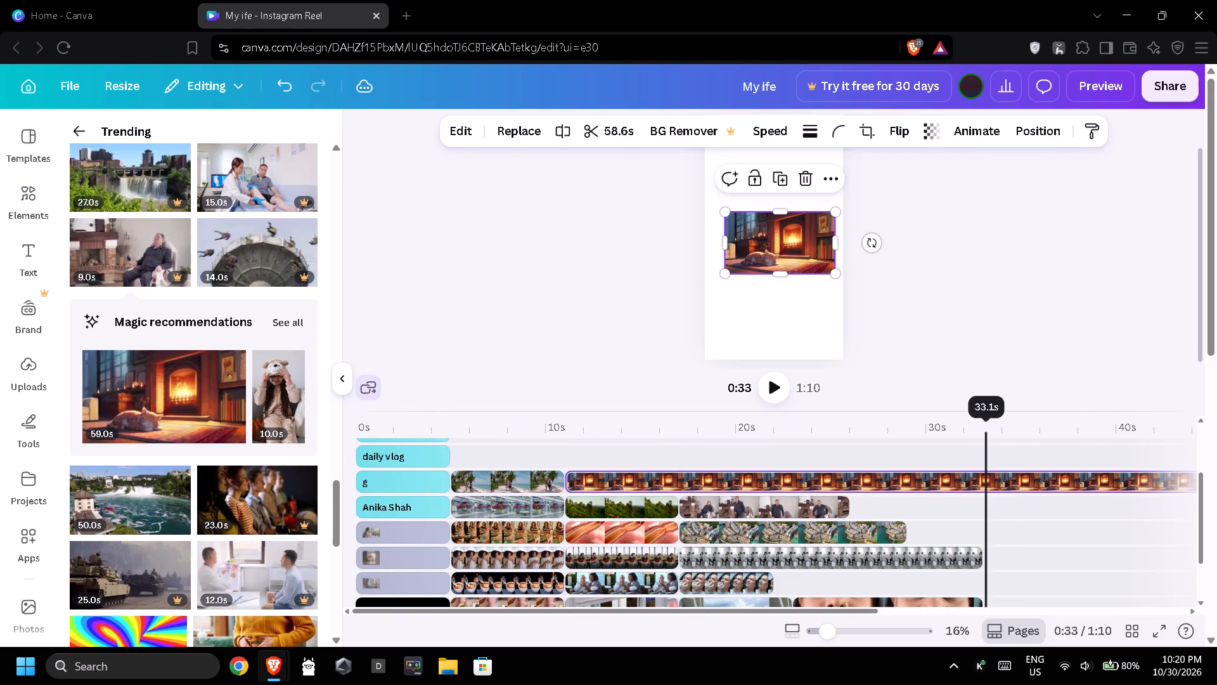
{"action": "left_click", "coordinate": [558, 134]}
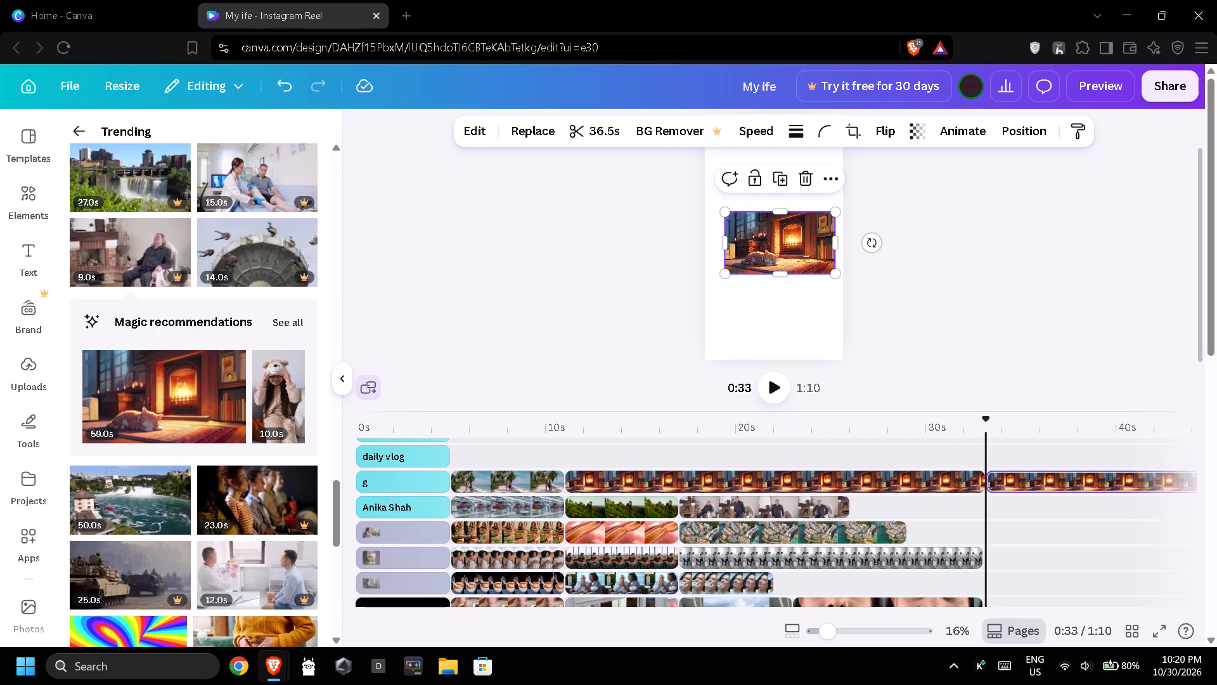
{"action": "left_click", "coordinate": [1081, 476]}
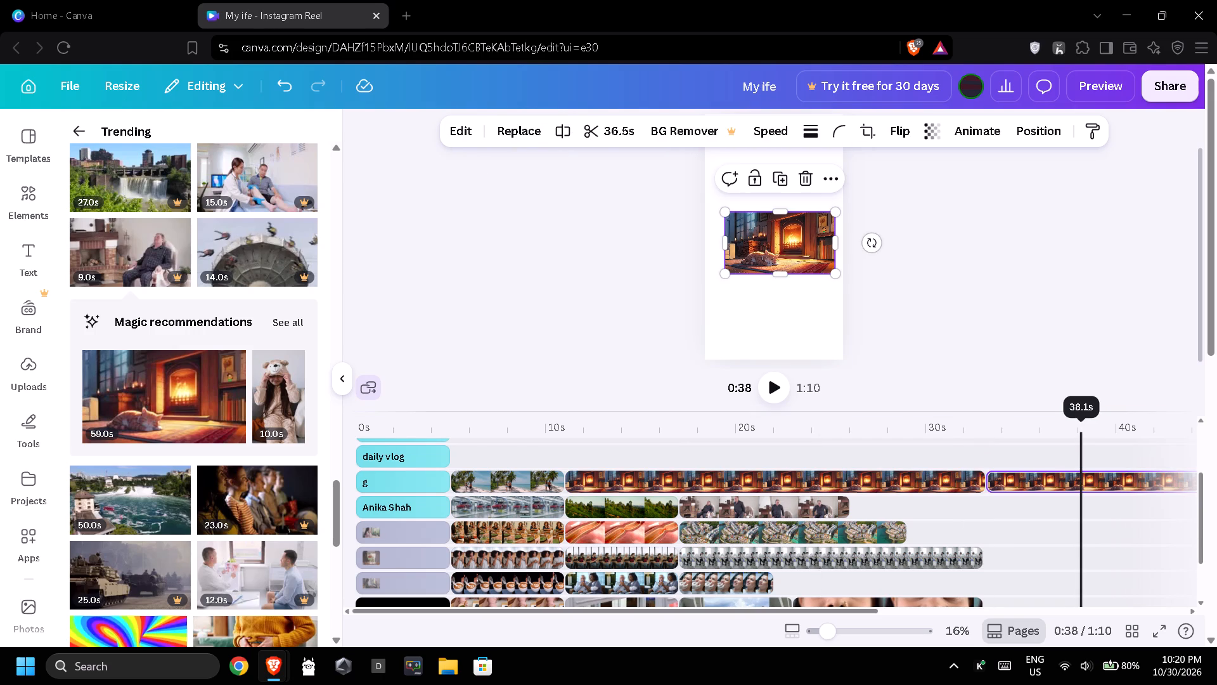
{"action": "left_click", "coordinate": [808, 182]}
{"action": "left_click", "coordinate": [865, 486]}
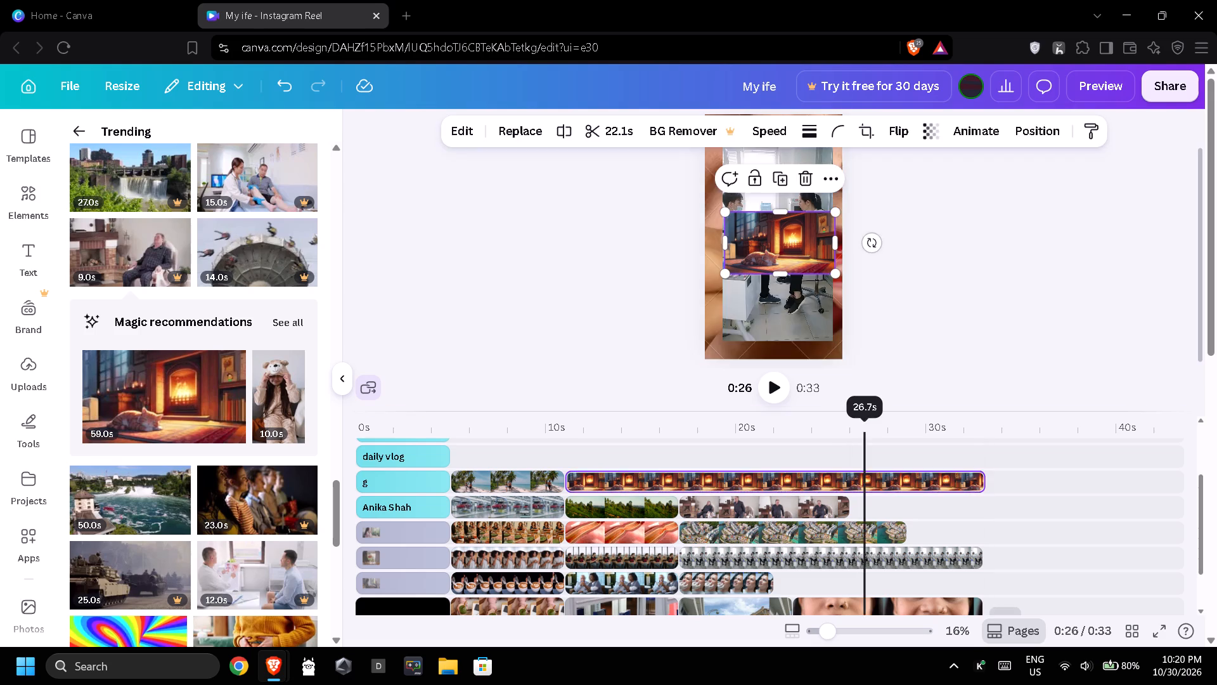
{"action": "left_click", "coordinate": [985, 478]}
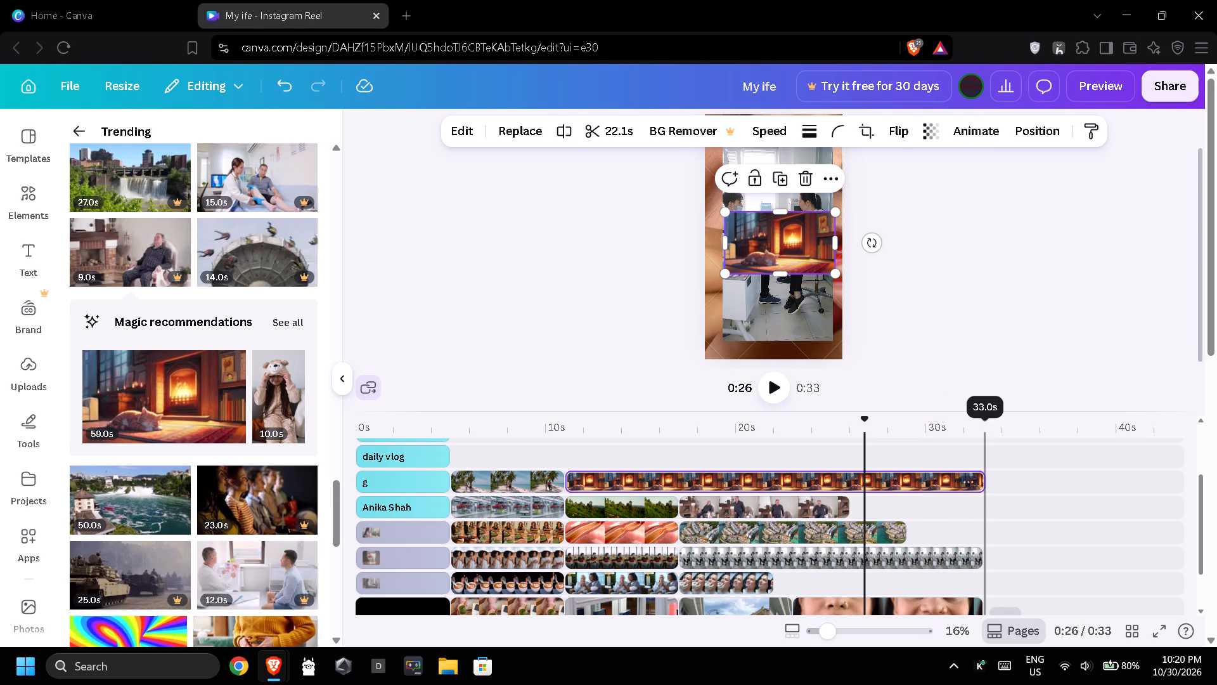
{"action": "left_click_drag", "start_coordinate": [984, 478], "coordinate": [976, 478]}
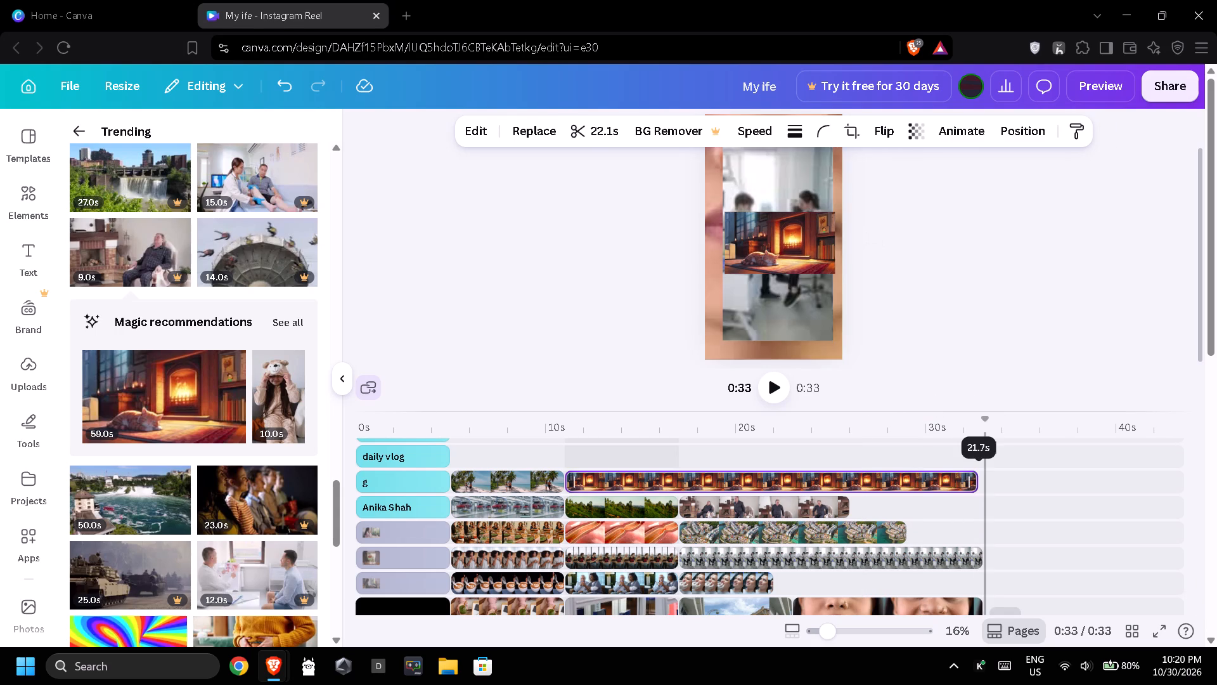
{"action": "left_click_drag", "start_coordinate": [976, 478], "coordinate": [984, 490]}
{"action": "left_click", "coordinate": [1011, 495]}
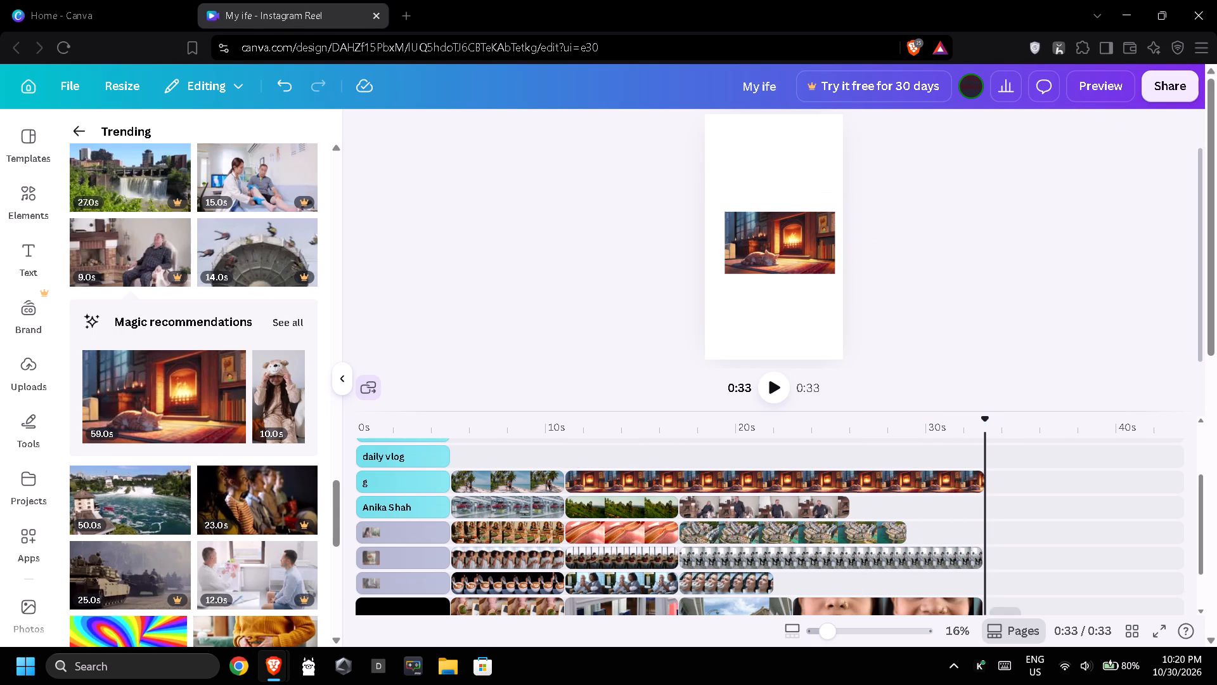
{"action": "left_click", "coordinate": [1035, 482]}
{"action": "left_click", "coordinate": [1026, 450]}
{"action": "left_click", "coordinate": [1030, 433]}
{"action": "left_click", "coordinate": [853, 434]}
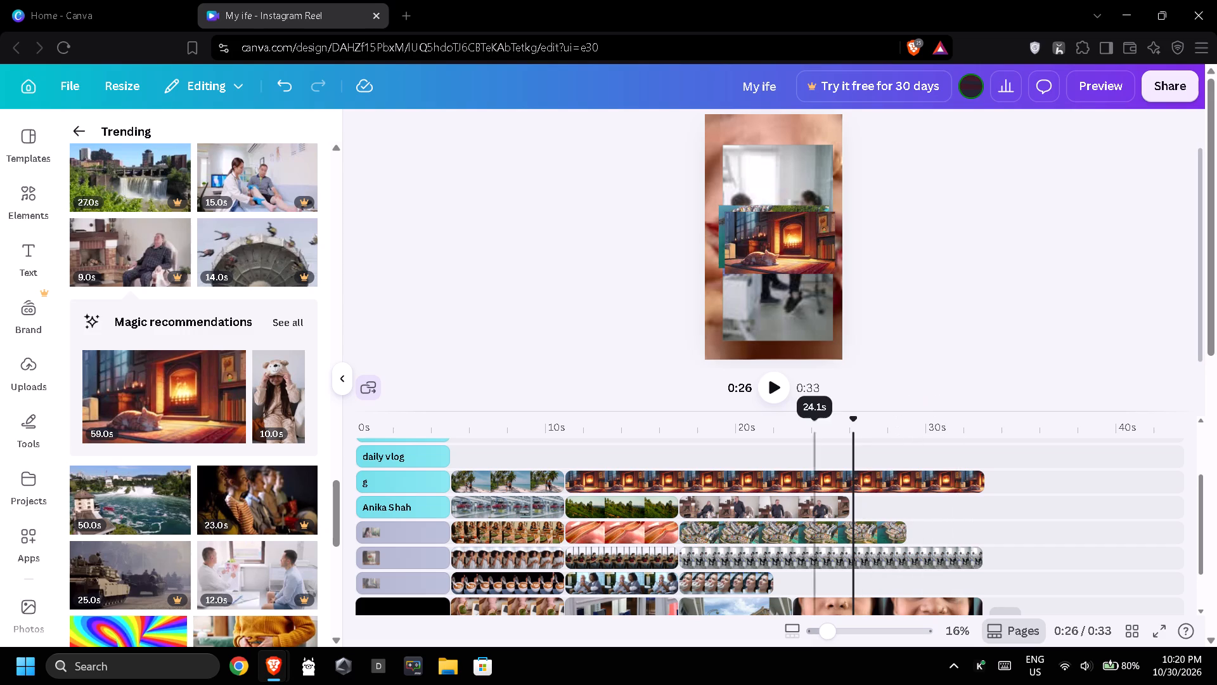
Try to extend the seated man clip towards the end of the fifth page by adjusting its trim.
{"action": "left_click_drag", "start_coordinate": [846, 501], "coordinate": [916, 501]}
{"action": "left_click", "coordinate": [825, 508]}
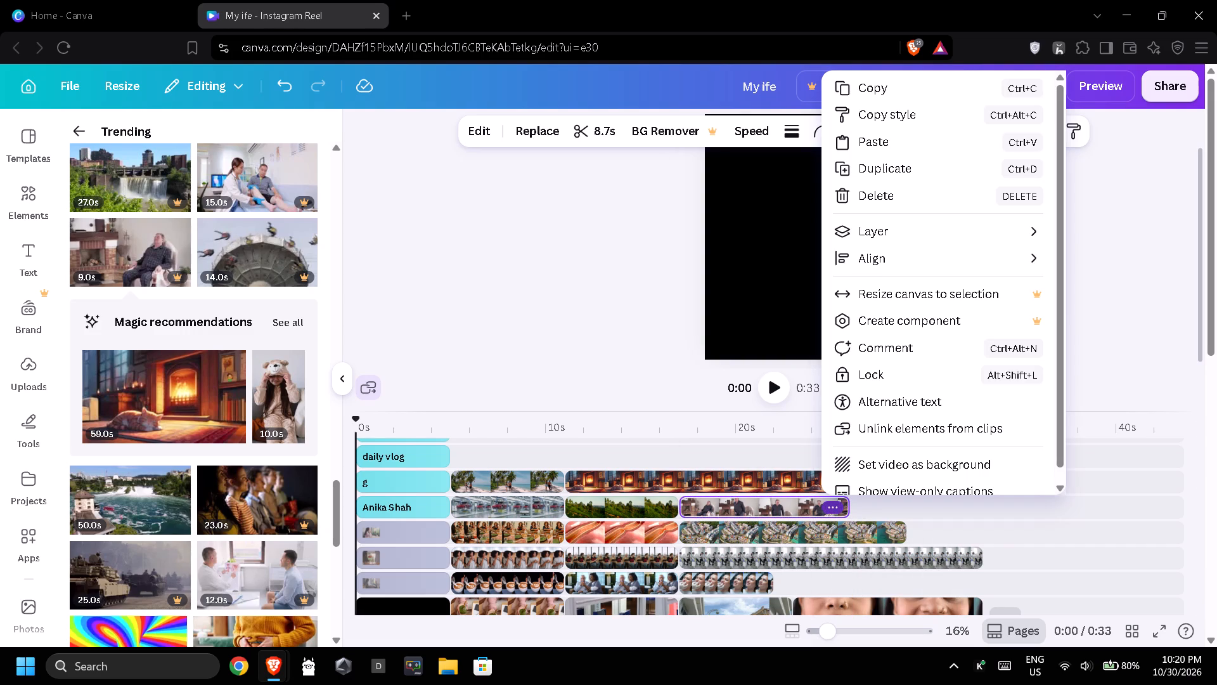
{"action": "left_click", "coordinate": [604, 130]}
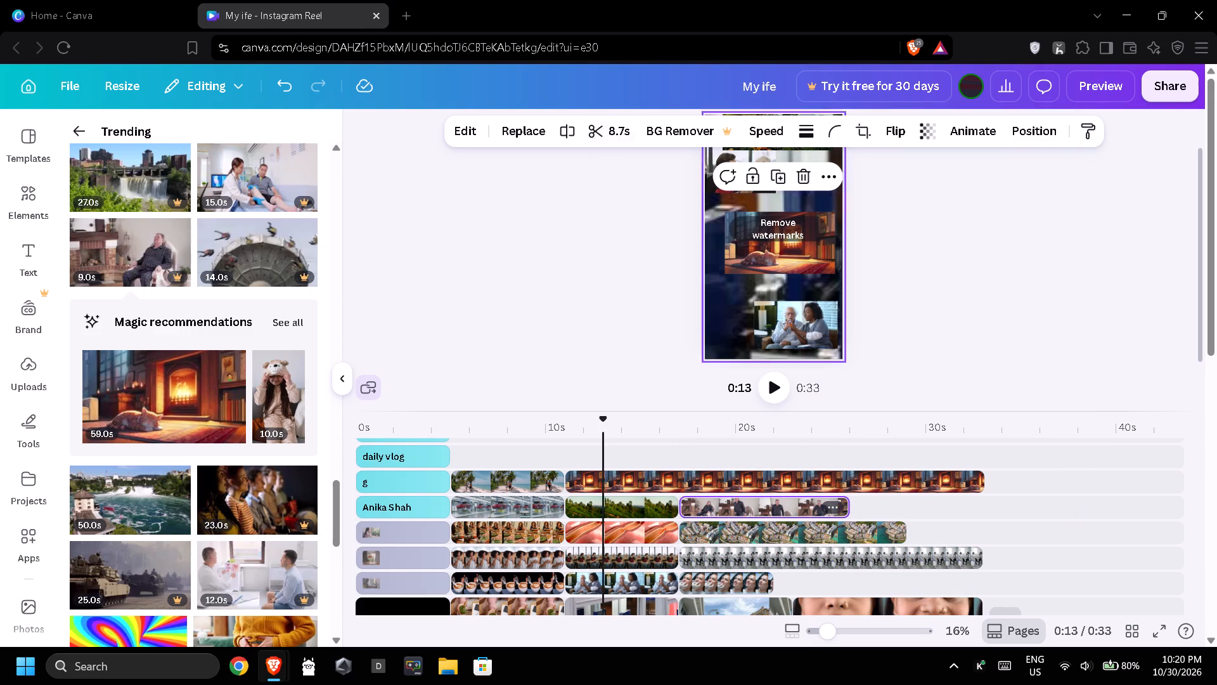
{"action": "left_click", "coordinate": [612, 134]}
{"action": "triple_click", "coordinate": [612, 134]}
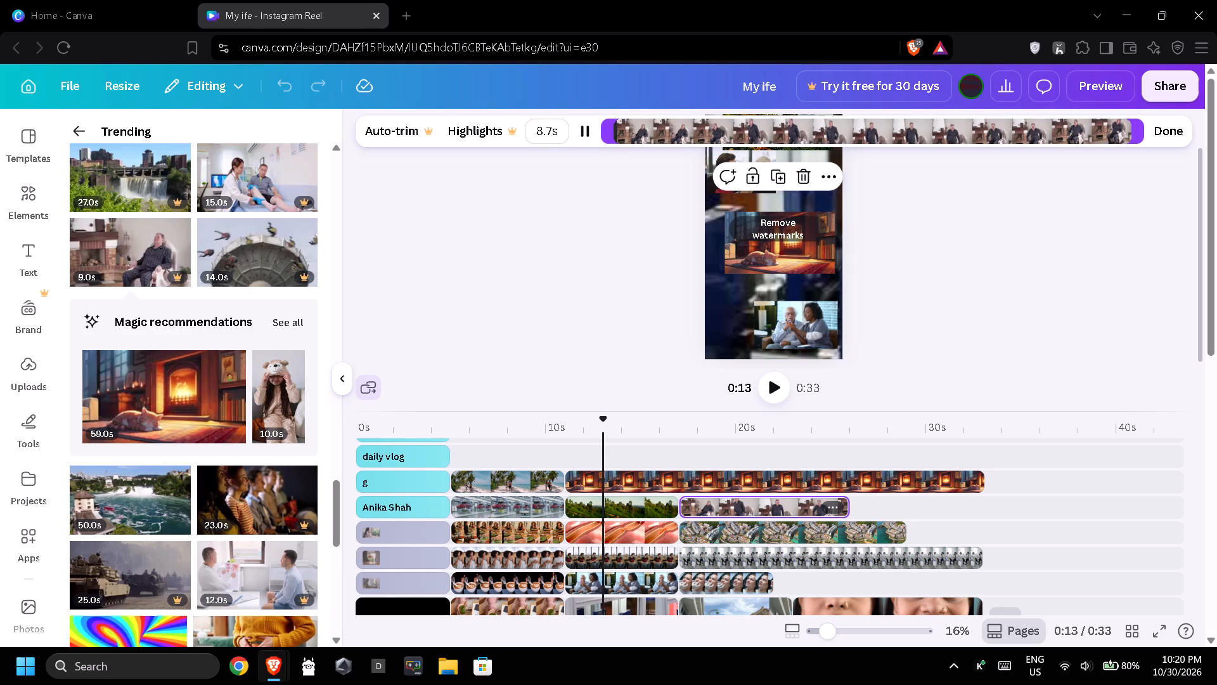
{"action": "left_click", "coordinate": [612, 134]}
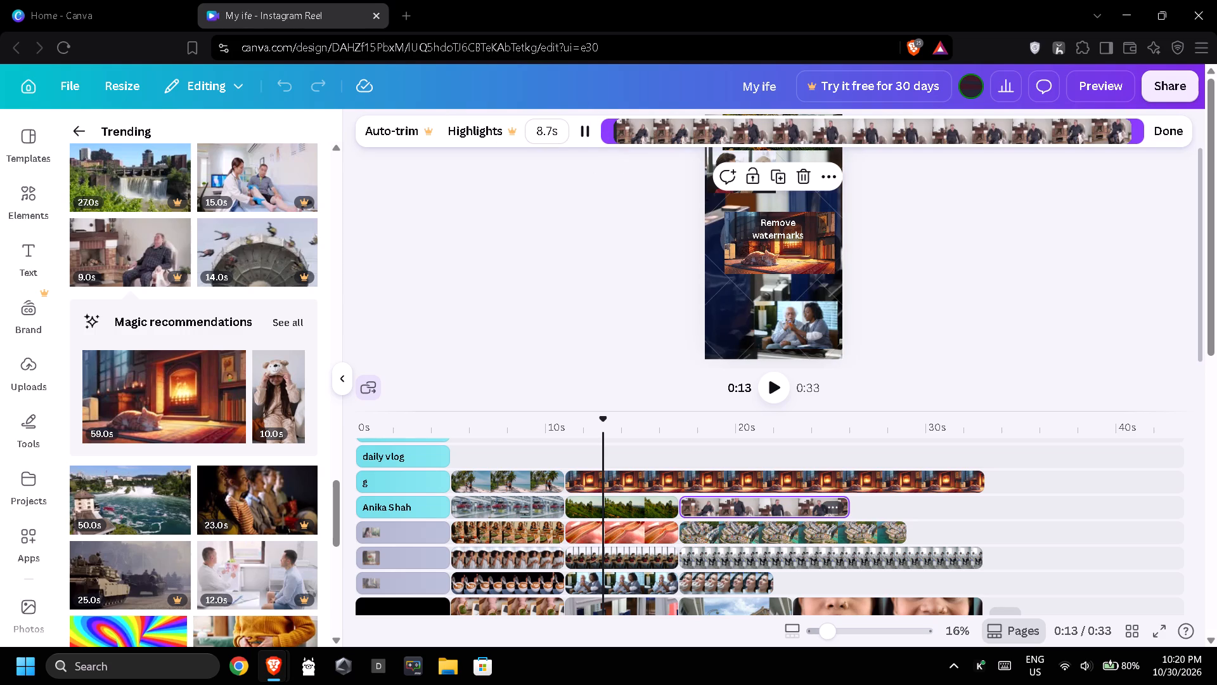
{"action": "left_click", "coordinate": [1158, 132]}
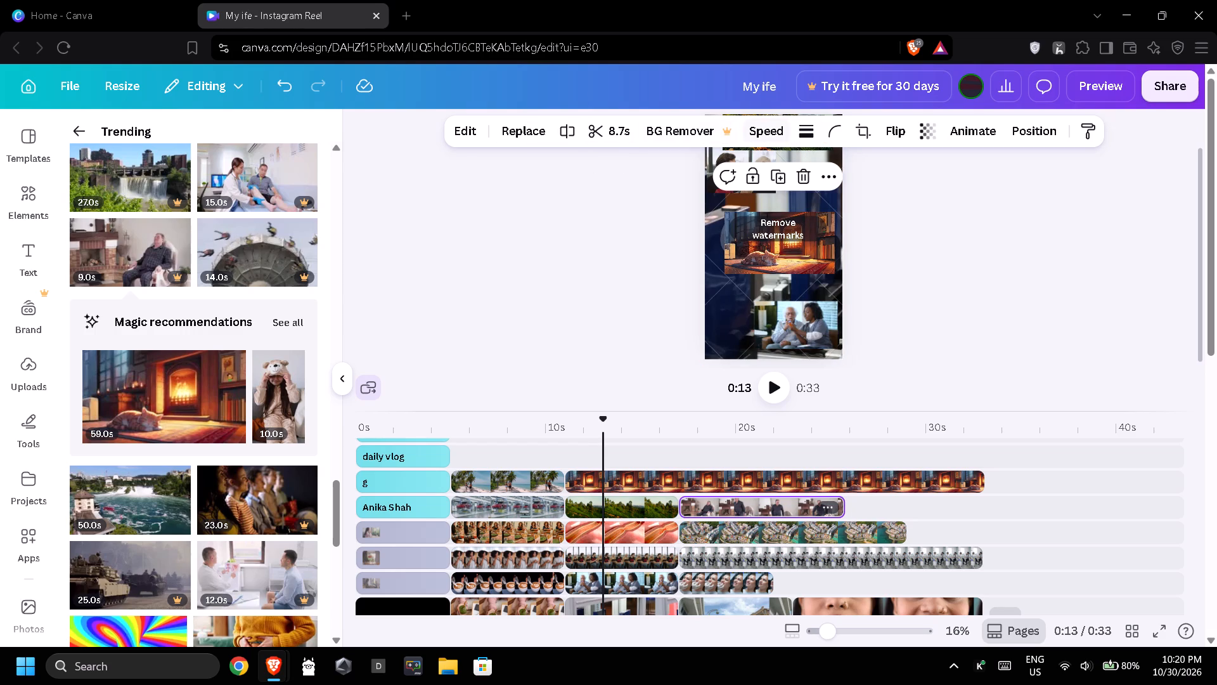
Slow the seated man clip to 0.5 speed and trim it to 16 seconds so it ends with the fifth page.
{"action": "left_click", "coordinate": [757, 130]}
{"action": "left_click", "coordinate": [752, 202]}
{"action": "left_click", "coordinate": [768, 202]}
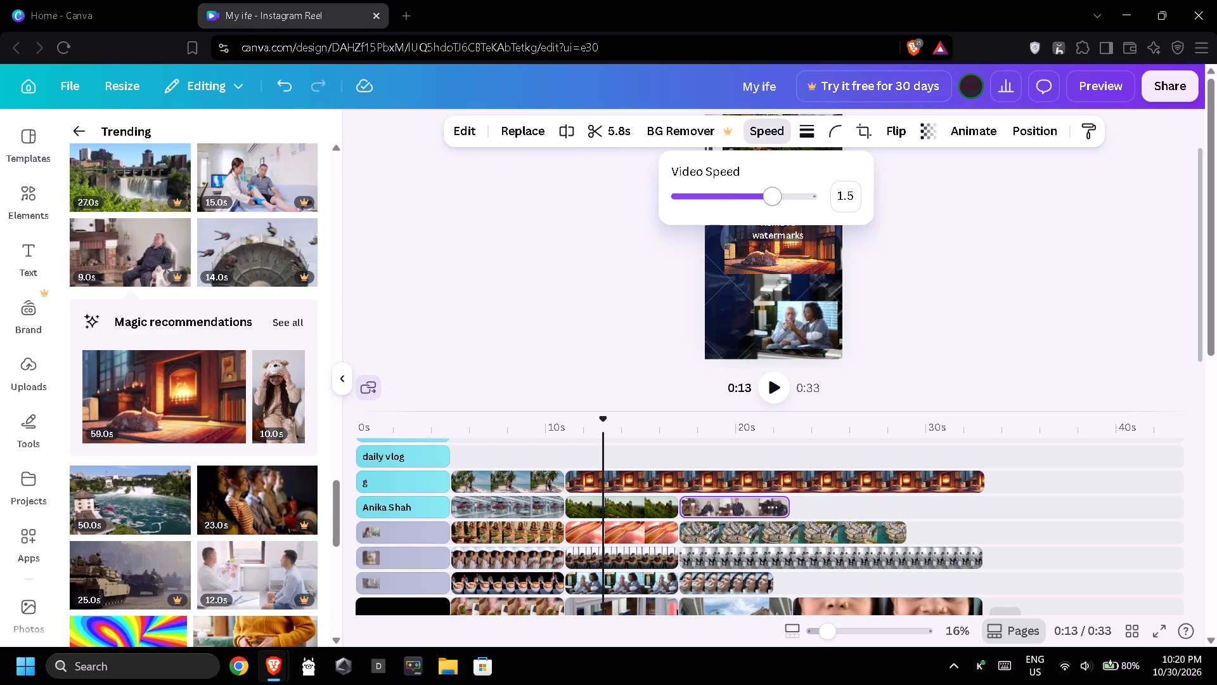
{"action": "left_click", "coordinate": [724, 208]}
{"action": "left_click", "coordinate": [698, 204]}
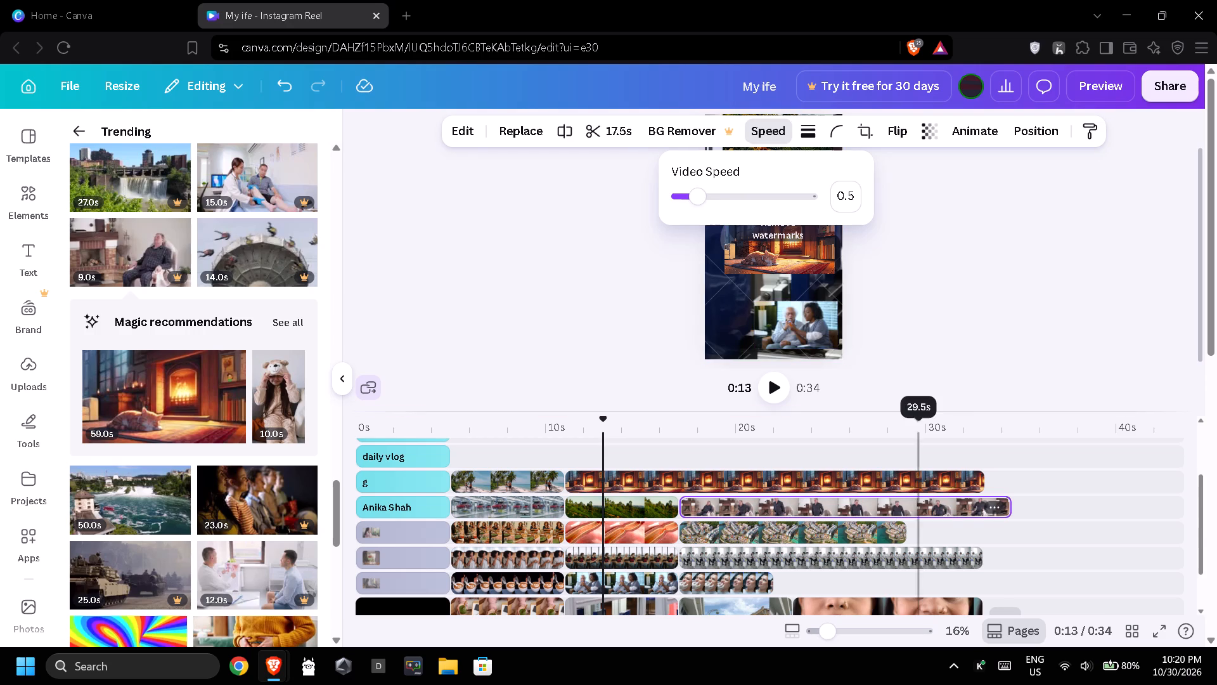
{"action": "left_click_drag", "start_coordinate": [1008, 505], "coordinate": [995, 505]}
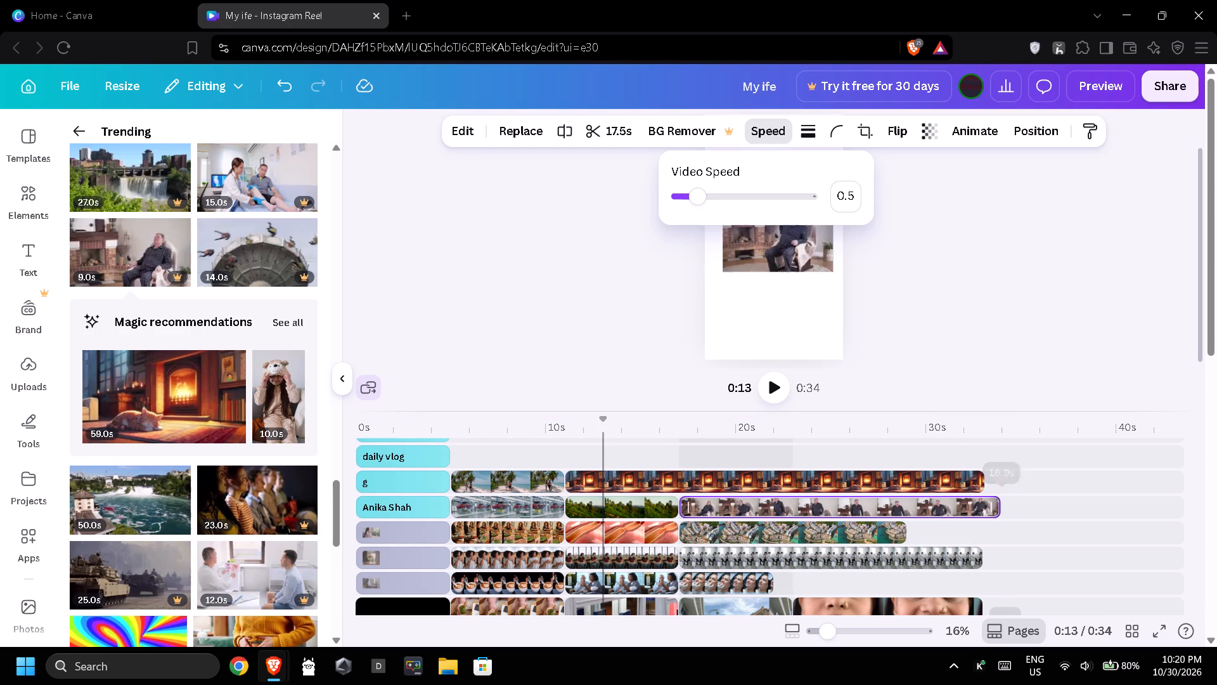
{"action": "left_click_drag", "start_coordinate": [995, 505], "coordinate": [985, 508]}
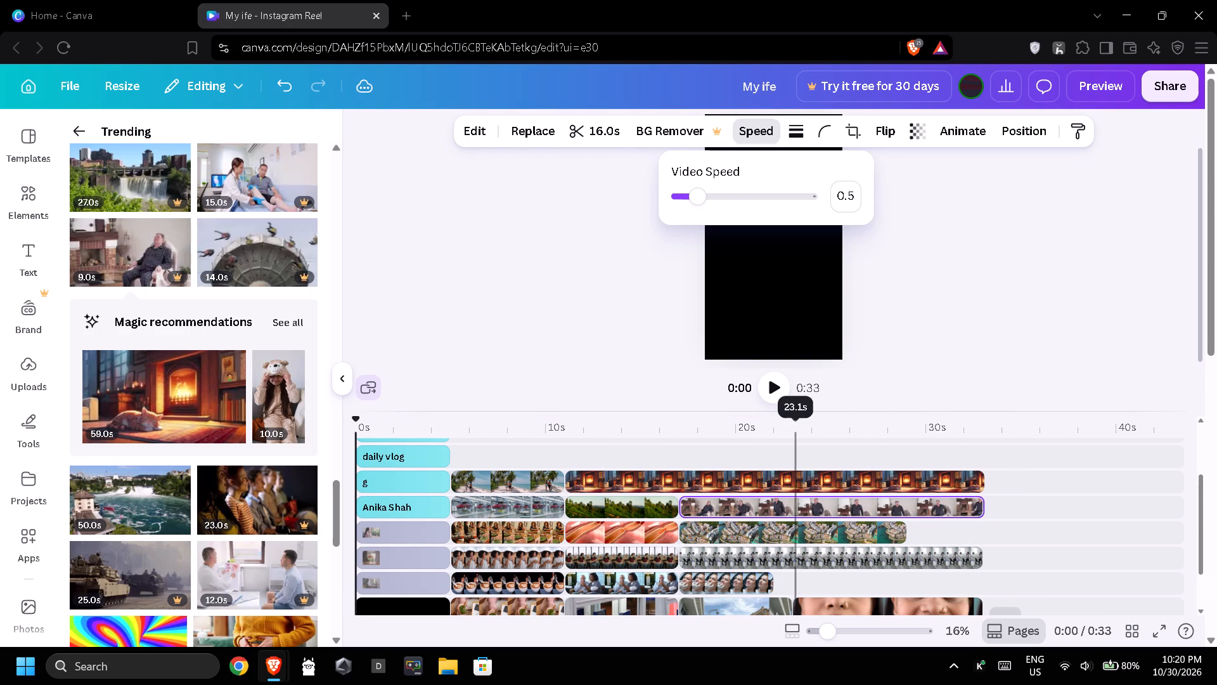
Slow the aerial town clip to 0.5 speed and trim it to end with the fifth page at about 33 seconds.
{"action": "left_click", "coordinate": [792, 531]}
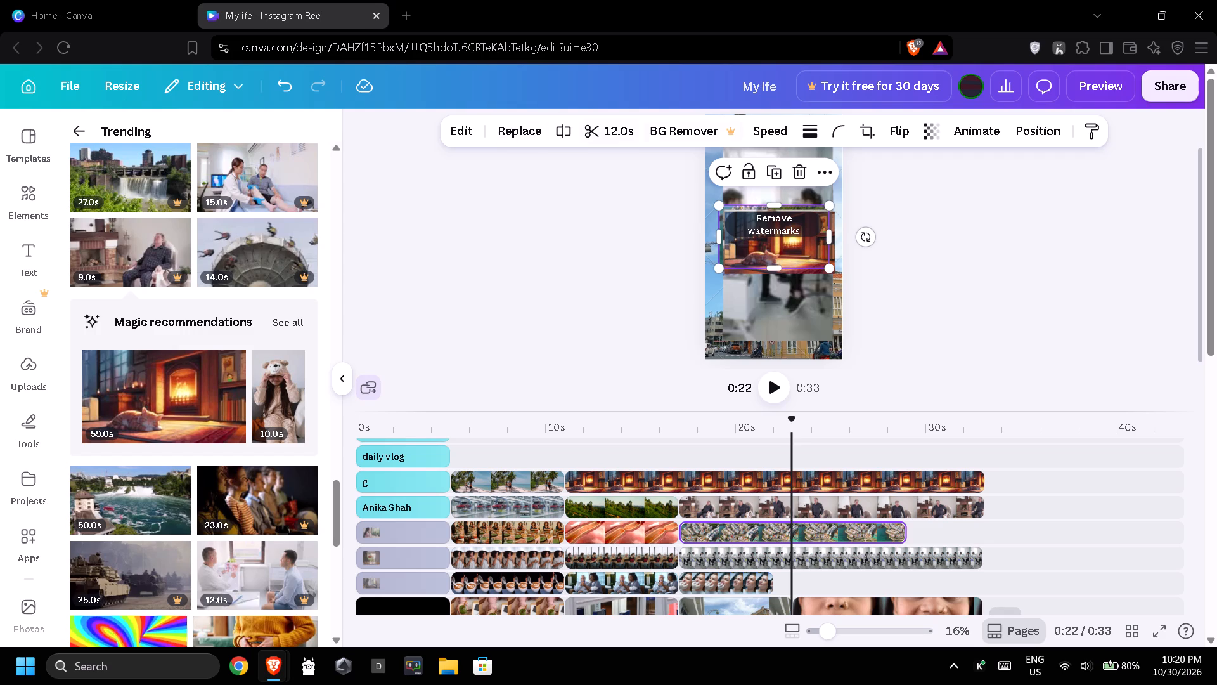
{"action": "left_click", "coordinate": [757, 132]}
{"action": "left_click", "coordinate": [721, 197]}
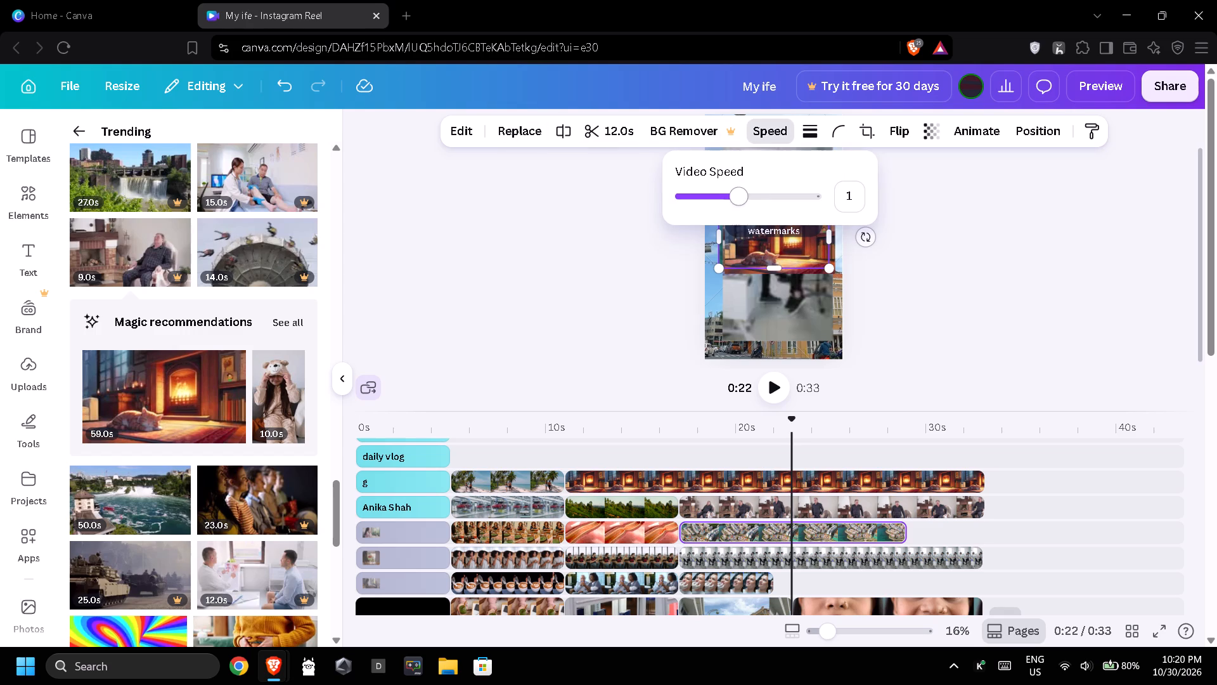
{"action": "left_click", "coordinate": [721, 197]}
{"action": "left_click", "coordinate": [720, 197]}
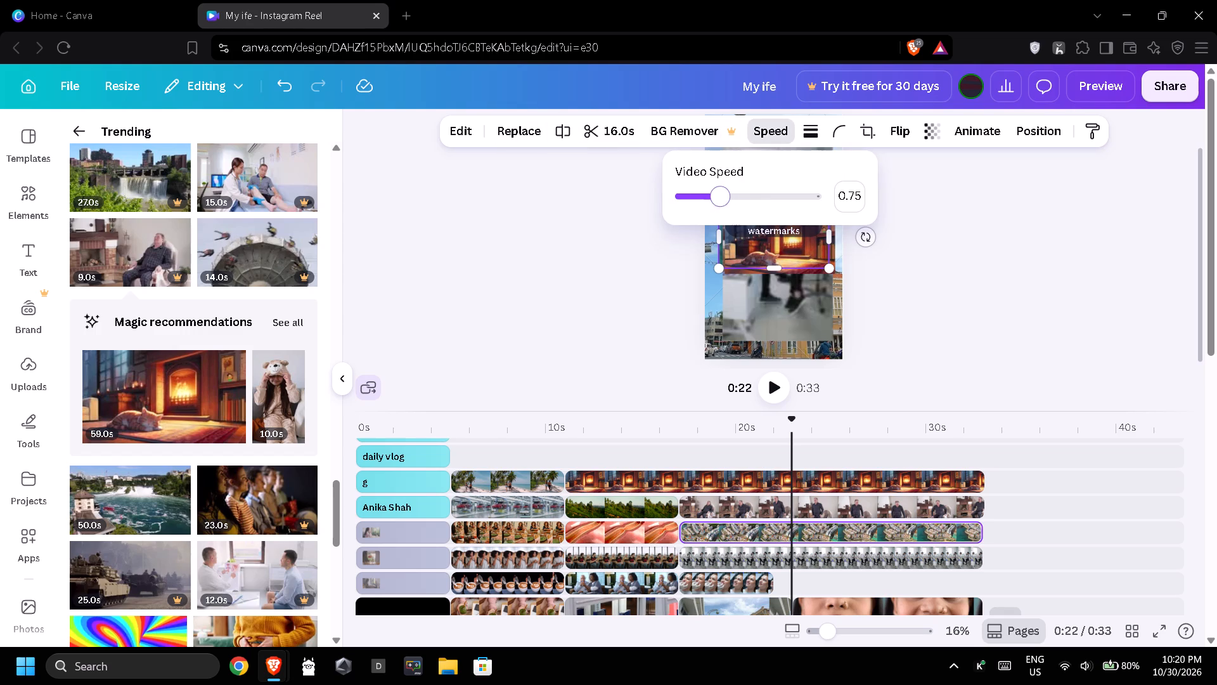
{"action": "left_click", "coordinate": [714, 197]}
{"action": "left_click", "coordinate": [706, 197]}
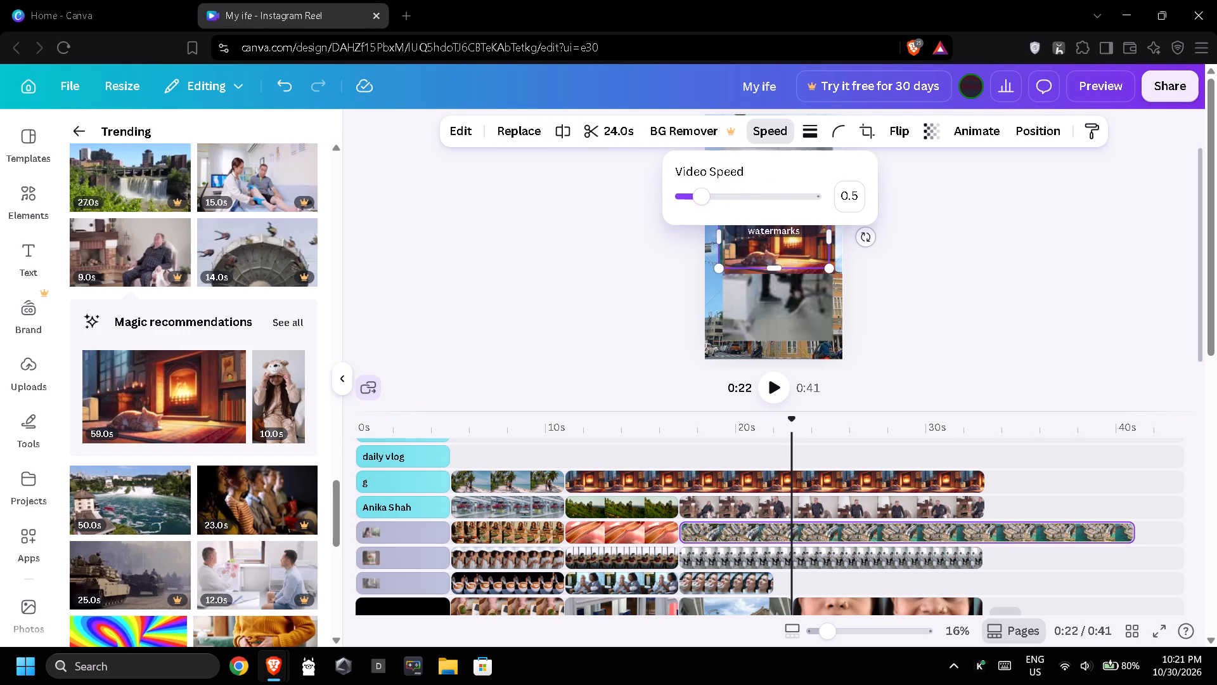
{"action": "left_click_drag", "start_coordinate": [1132, 530], "coordinate": [1093, 533]}
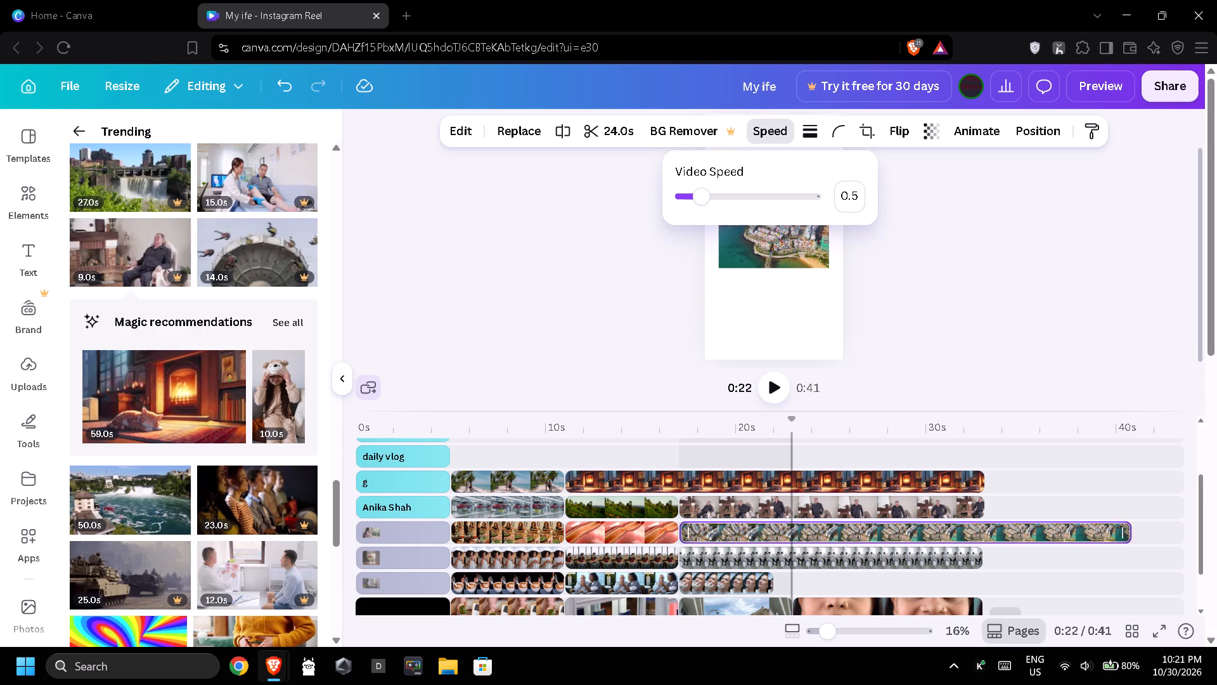
{"action": "left_click_drag", "start_coordinate": [1093, 533], "coordinate": [989, 541]}
Place the 12-second harbour town clip right after the dental smile clip on the lowest overlay track and trim it to the fifth page's end.
{"action": "left_click", "coordinate": [923, 559]}
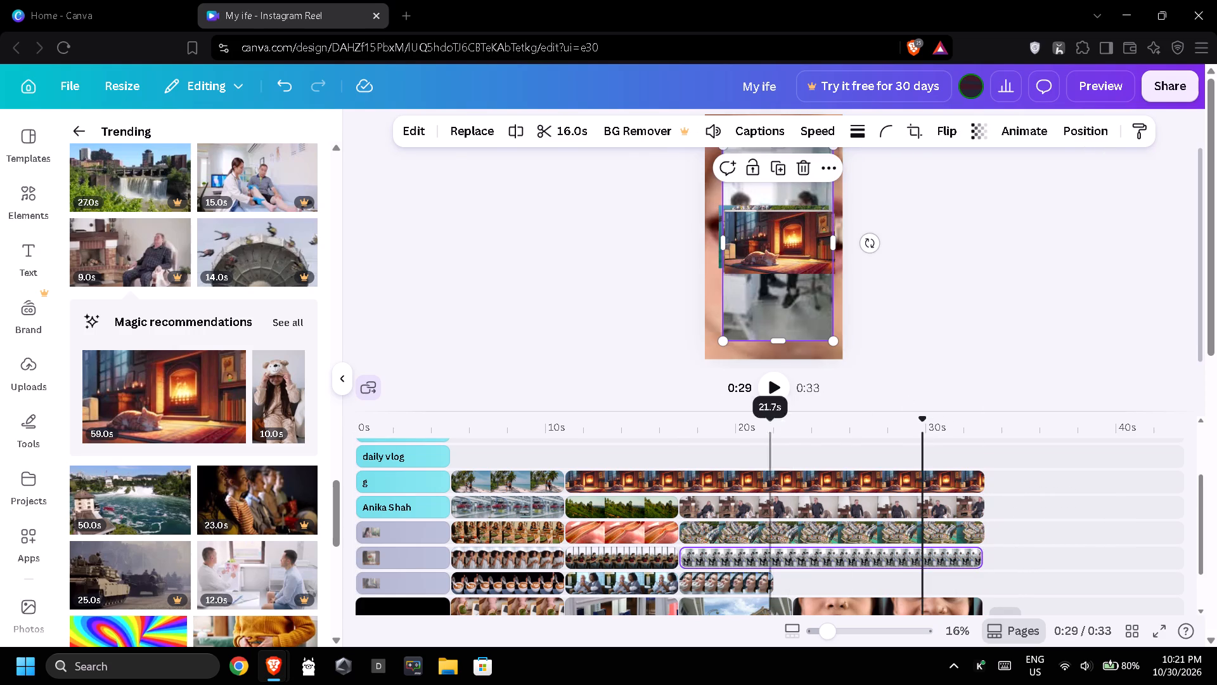
{"action": "left_click", "coordinate": [678, 580]}
{"action": "left_click", "coordinate": [716, 580]}
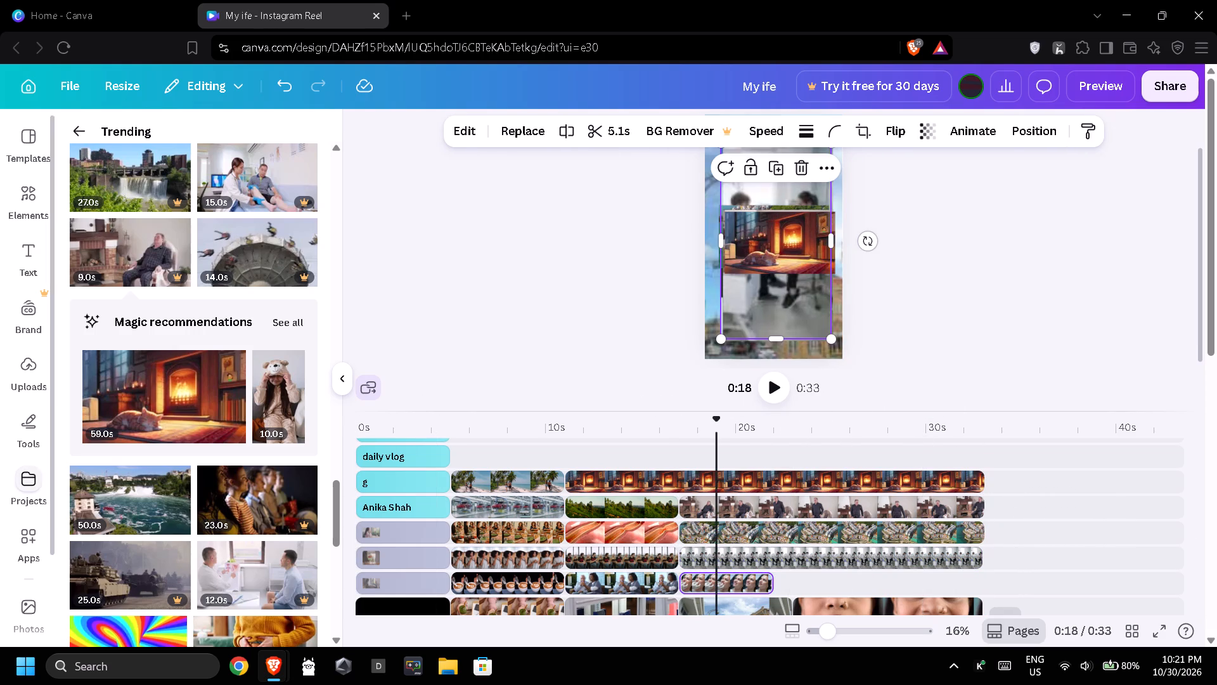
{"action": "scroll", "coordinate": [74, 450], "scroll_direction": "down", "scroll_amount": 5}
{"action": "left_click_drag", "start_coordinate": [217, 410], "coordinate": [676, 460]}
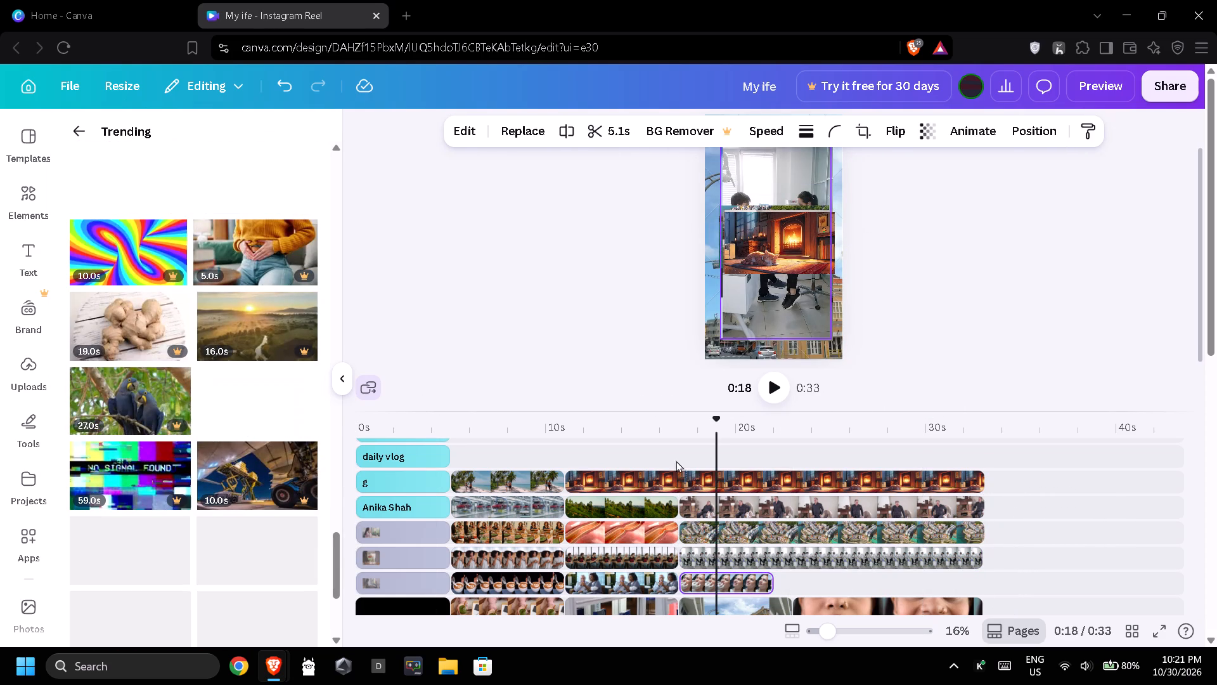
{"action": "left_click_drag", "start_coordinate": [676, 460], "coordinate": [805, 575]}
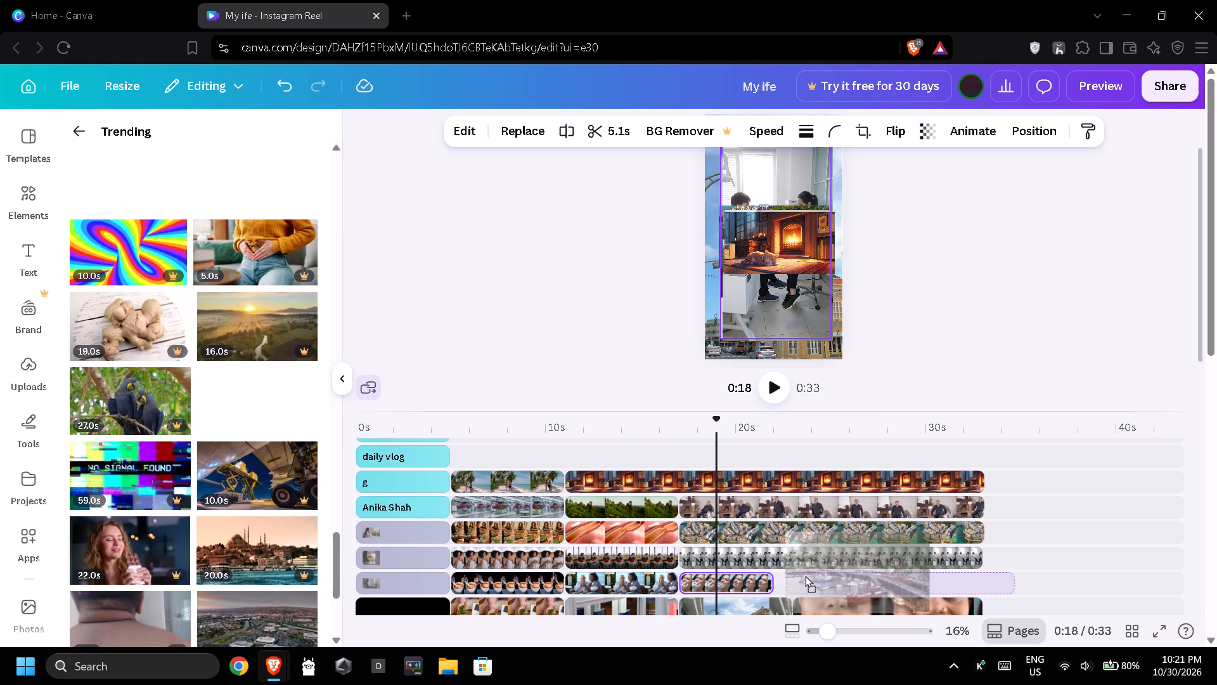
{"action": "left_click_drag", "start_coordinate": [805, 575], "coordinate": [797, 577]}
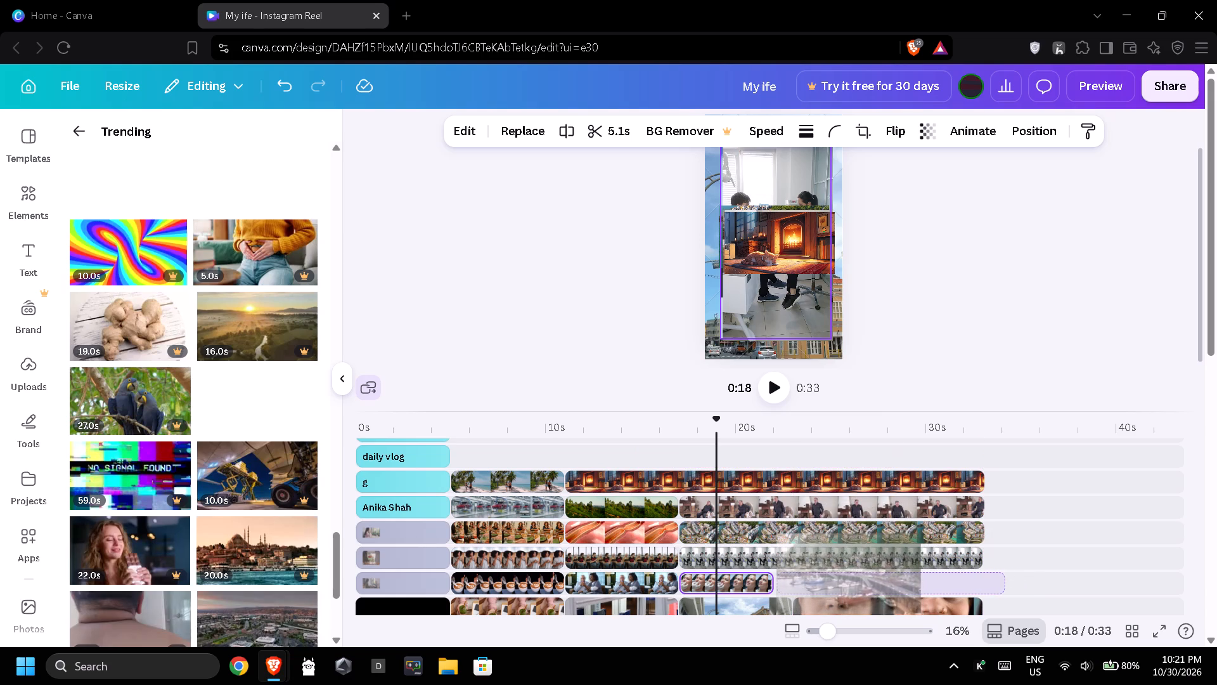
{"action": "left_click", "coordinate": [846, 578]}
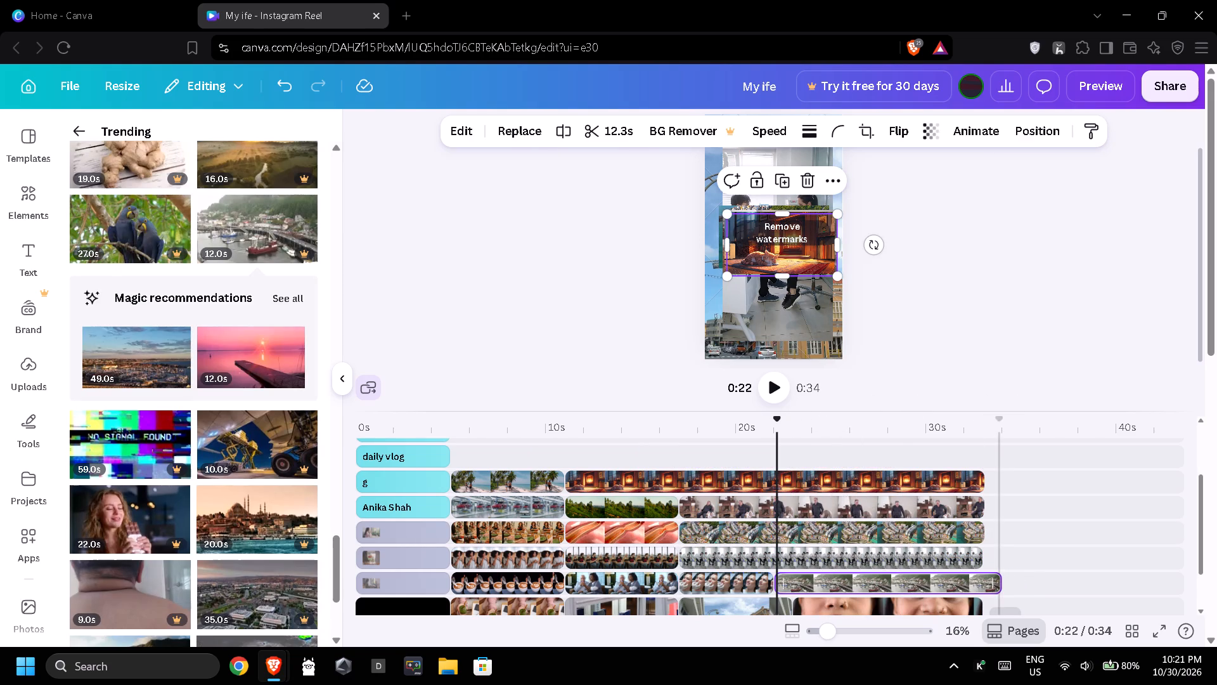
{"action": "left_click_drag", "start_coordinate": [998, 584], "coordinate": [986, 584]}
{"action": "left_click", "coordinate": [1056, 568]}
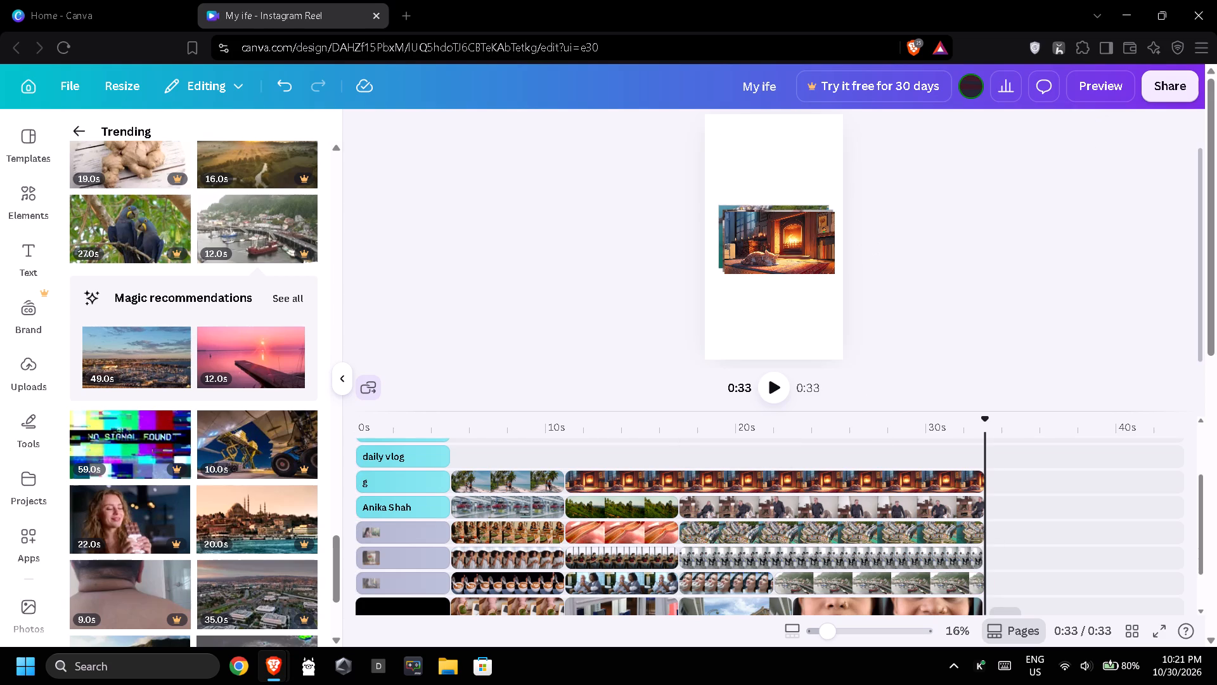
Play the reel from about 19 seconds to the end and check the frames around 13 and 17 seconds.
{"action": "left_click", "coordinate": [685, 381]}
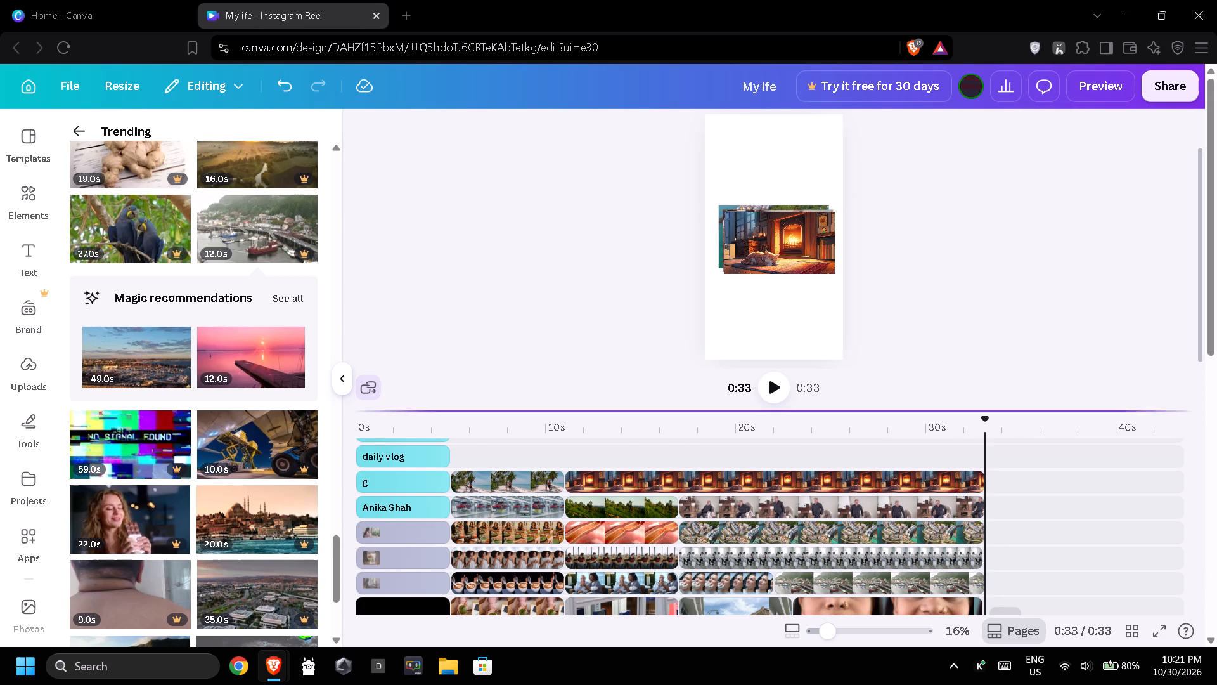
{"action": "left_click", "coordinate": [729, 460]}
{"action": "left_click", "coordinate": [756, 401]}
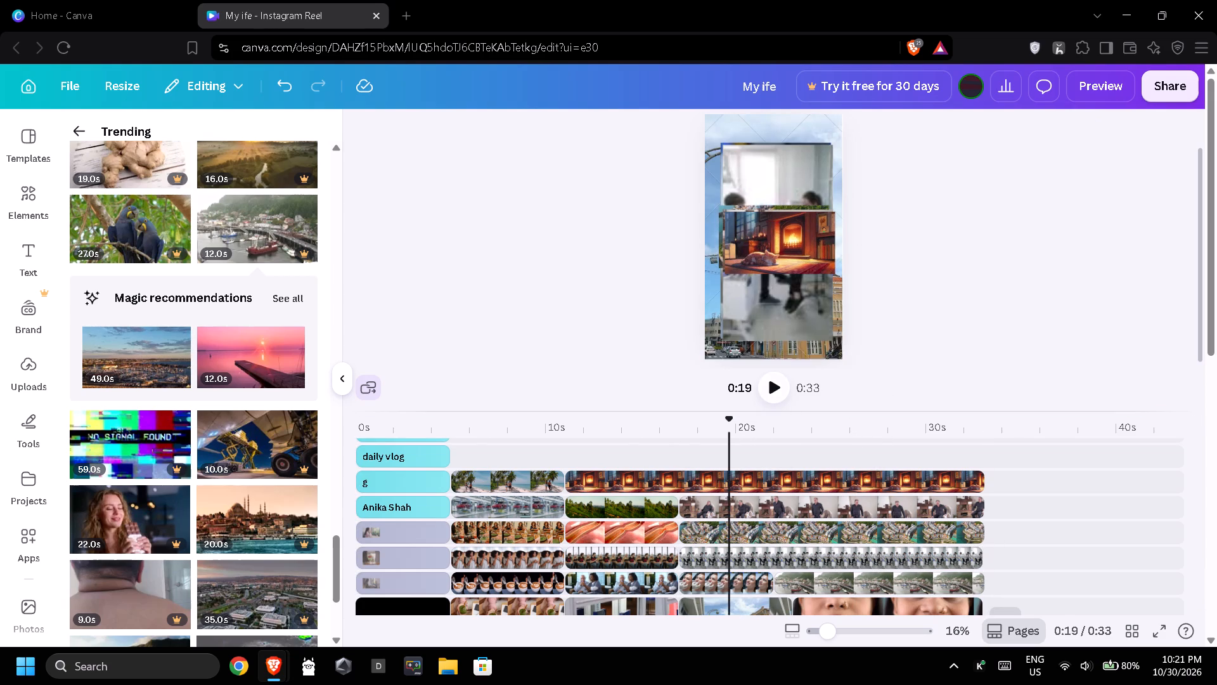
{"action": "left_click", "coordinate": [765, 391]}
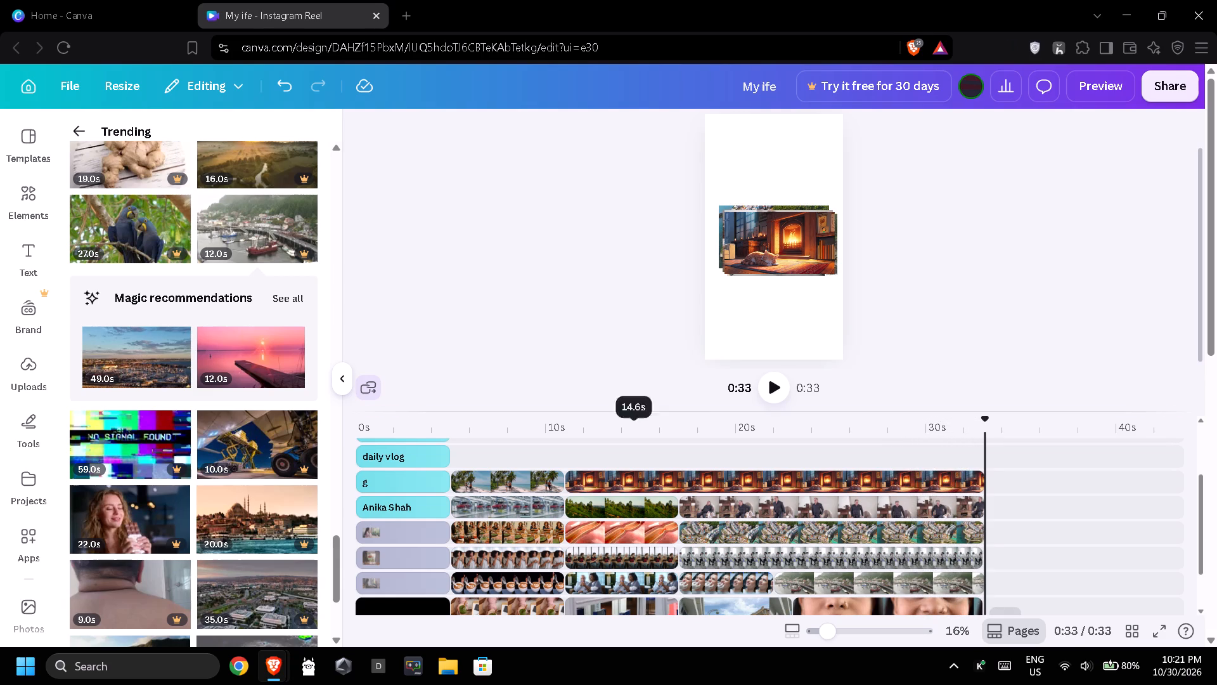
{"action": "left_click", "coordinate": [641, 452]}
{"action": "left_click", "coordinate": [602, 436]}
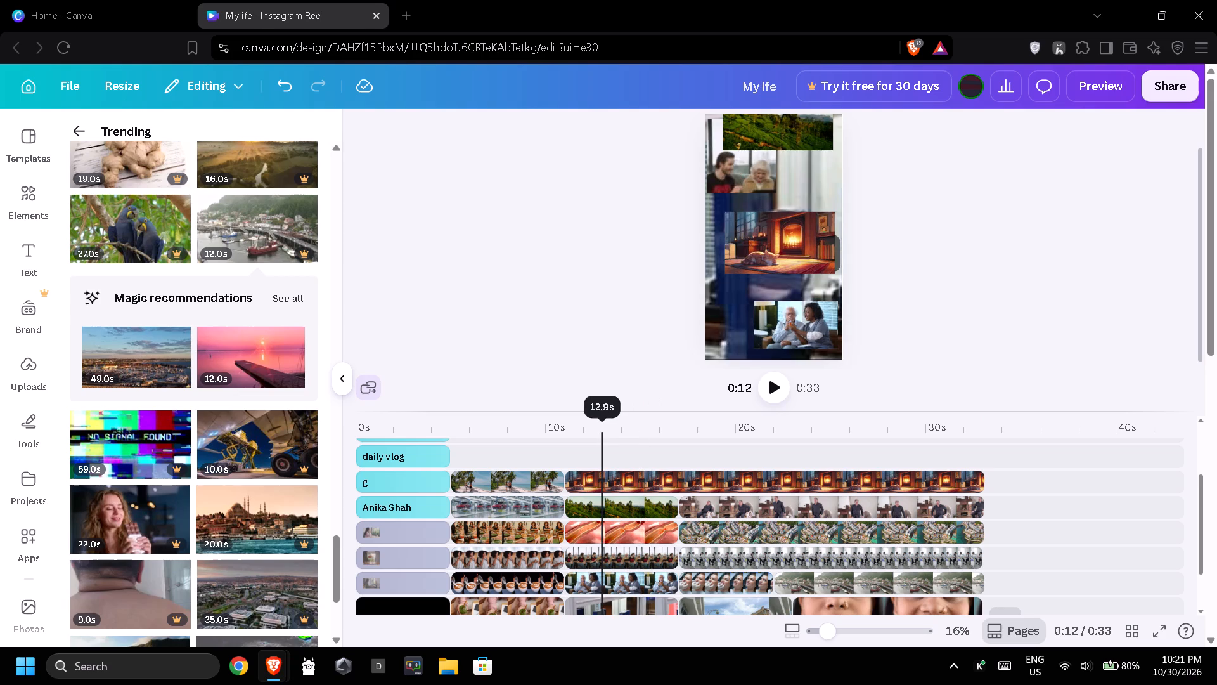
{"action": "left_click", "coordinate": [686, 428]}
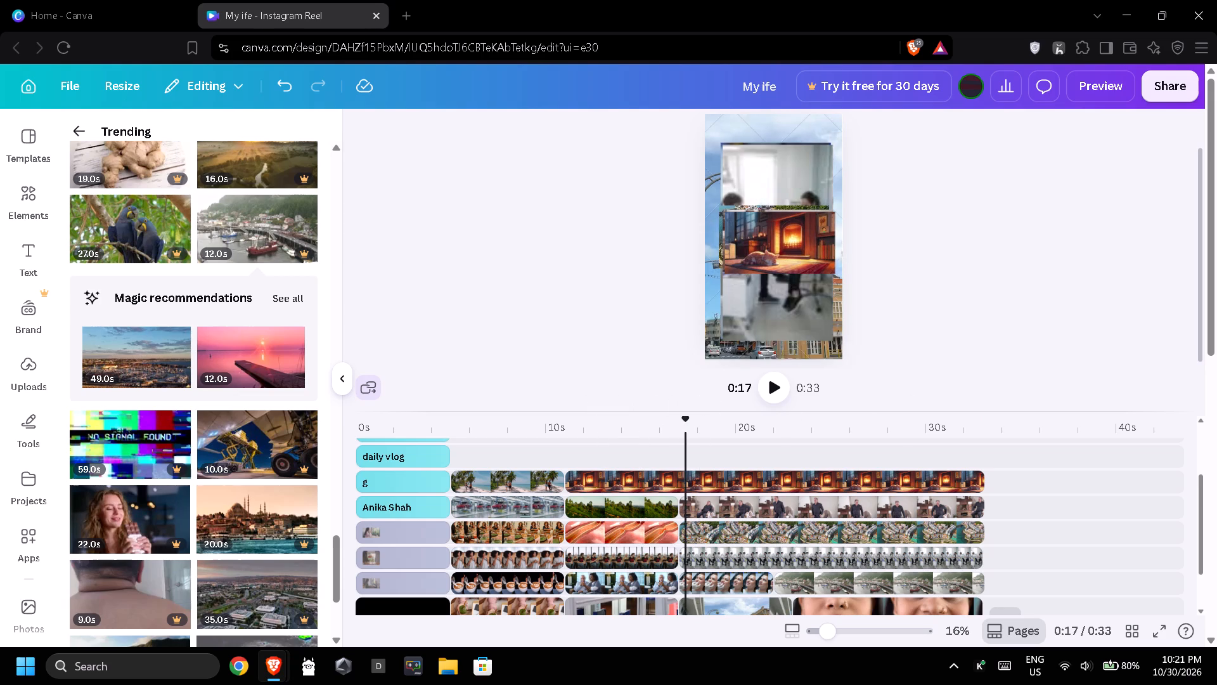
{"action": "left_click", "coordinate": [1080, 509]}
Line up the oslo,norway text, location pin, website text and 26/04 text back to back after the daily vlog text on its track.
{"action": "scroll", "coordinate": [892, 511], "scroll_direction": "down", "scroll_amount": 3}
{"action": "scroll", "coordinate": [892, 511], "scroll_direction": "up", "scroll_amount": 5}
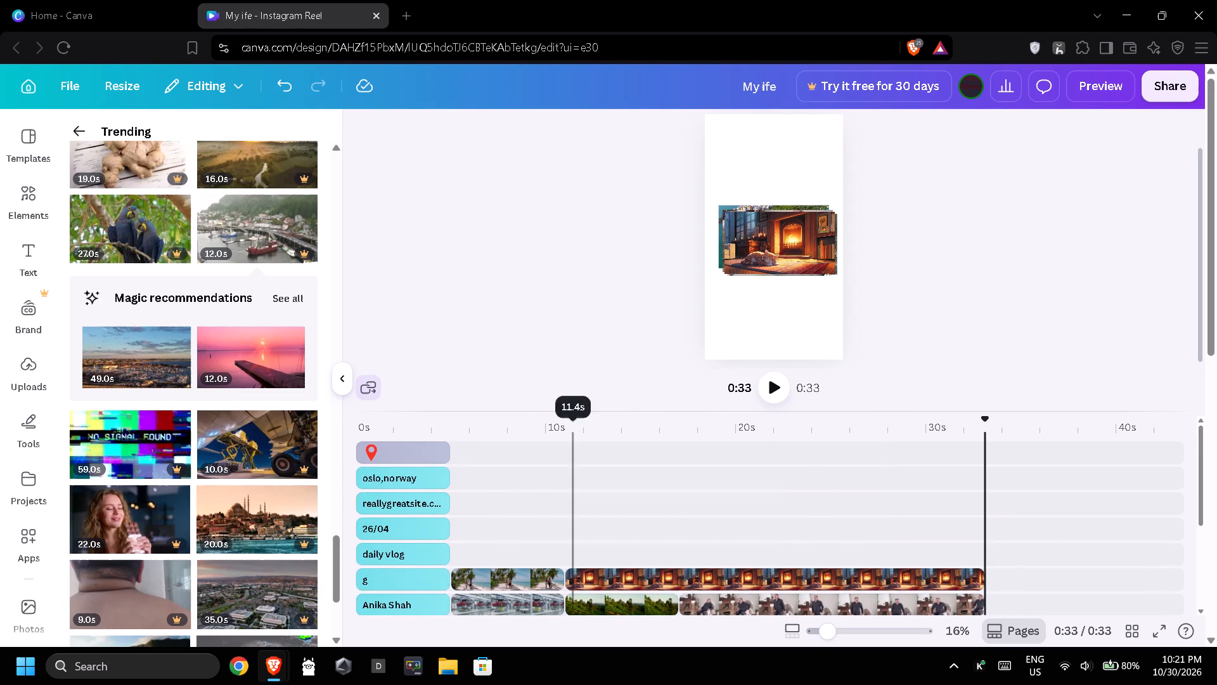
{"action": "left_click_drag", "start_coordinate": [395, 479], "coordinate": [498, 547]}
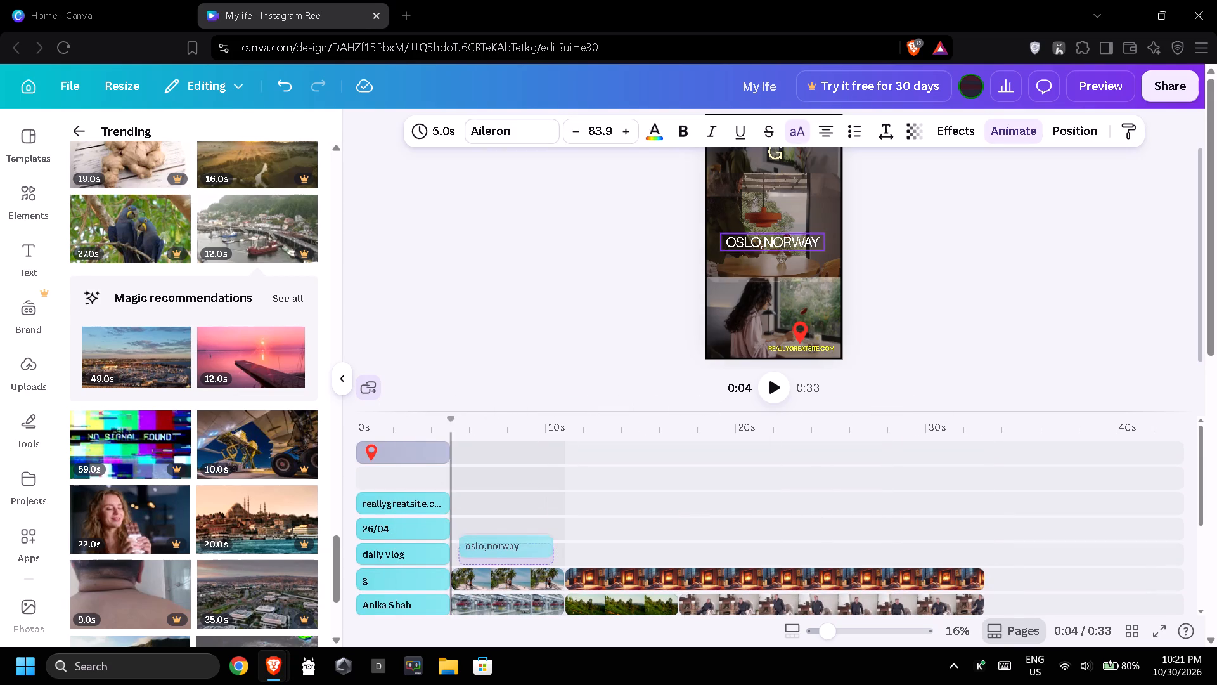
{"action": "left_click_drag", "start_coordinate": [498, 547], "coordinate": [493, 550]}
{"action": "left_click_drag", "start_coordinate": [407, 454], "coordinate": [568, 501]}
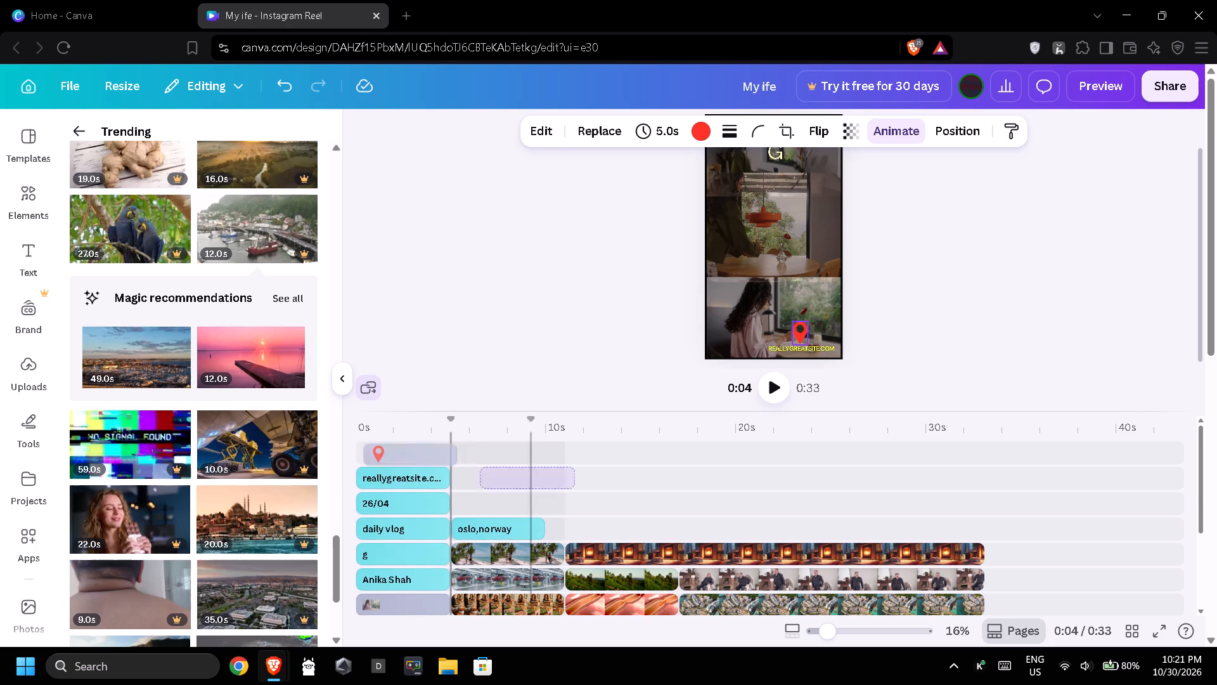
{"action": "left_click_drag", "start_coordinate": [568, 501], "coordinate": [602, 534]}
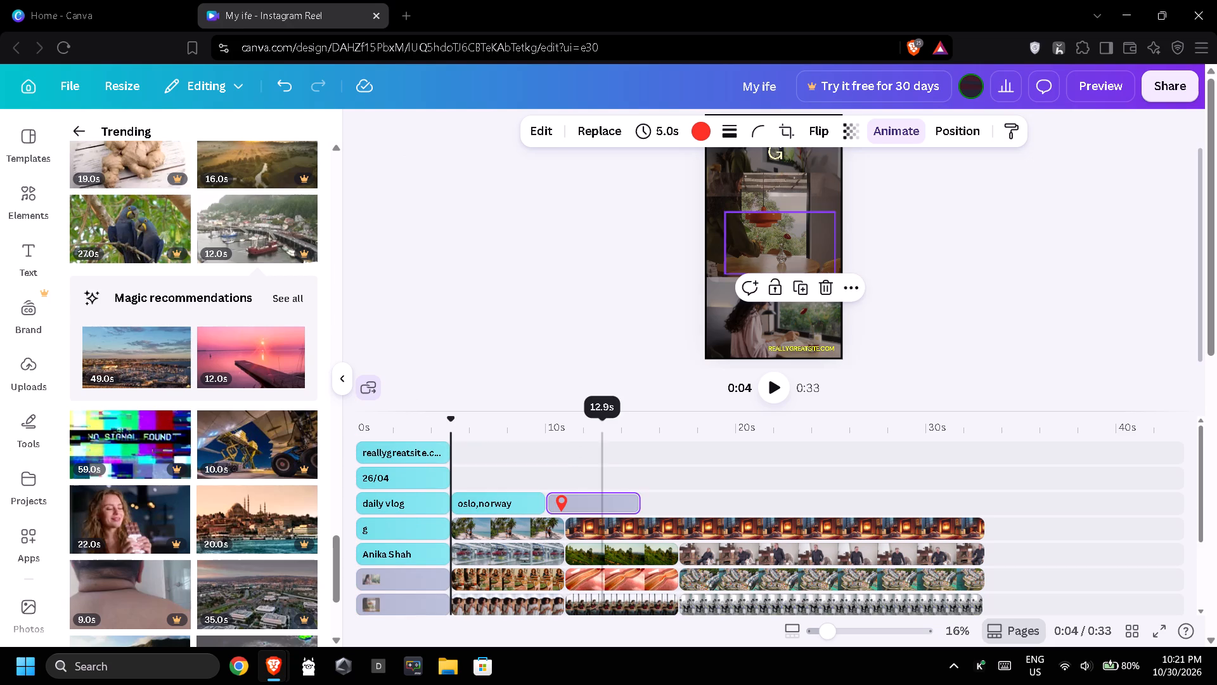
{"action": "left_click_drag", "start_coordinate": [406, 455], "coordinate": [675, 505]}
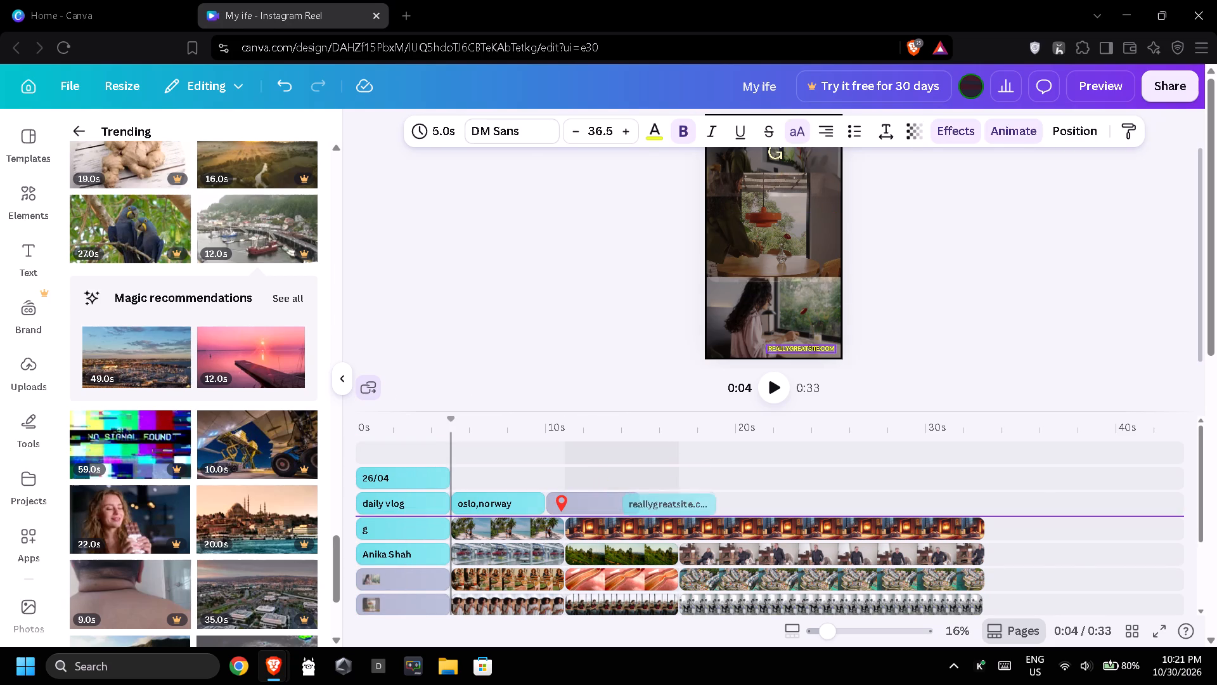
{"action": "left_click_drag", "start_coordinate": [675, 505], "coordinate": [686, 507]}
{"action": "left_click_drag", "start_coordinate": [408, 455], "coordinate": [786, 484]}
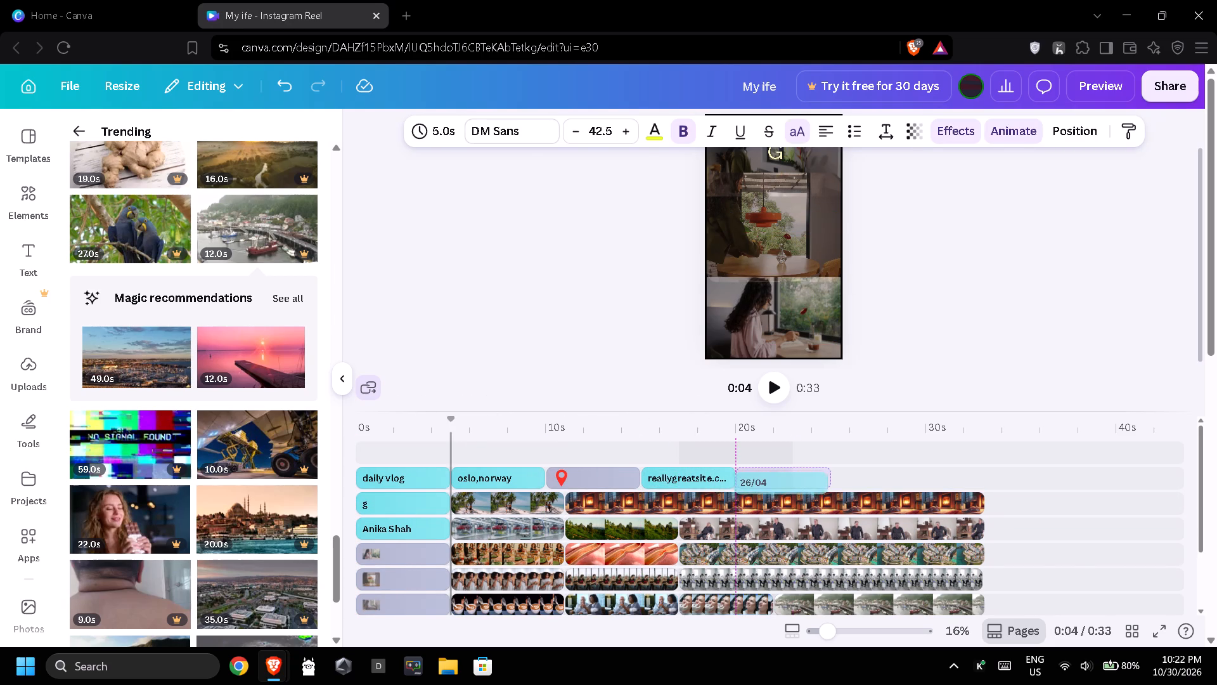
Look over the rearranged timeline tracks, from the text row down to the pages and audio row.
{"action": "scroll", "coordinate": [701, 511], "scroll_direction": "up", "scroll_amount": 3}
{"action": "scroll", "coordinate": [700, 511], "scroll_direction": "down", "scroll_amount": 3}
{"action": "scroll", "coordinate": [700, 511], "scroll_direction": "up", "scroll_amount": 3}
{"action": "scroll", "coordinate": [700, 511], "scroll_direction": "down", "scroll_amount": 4}
{"action": "scroll", "coordinate": [700, 511], "scroll_direction": "up", "scroll_amount": 4}
{"action": "scroll", "coordinate": [700, 511], "scroll_direction": "down", "scroll_amount": 4}
{"action": "scroll", "coordinate": [700, 511], "scroll_direction": "up", "scroll_amount": 3}
{"action": "scroll", "coordinate": [700, 511], "scroll_direction": "down", "scroll_amount": 3}
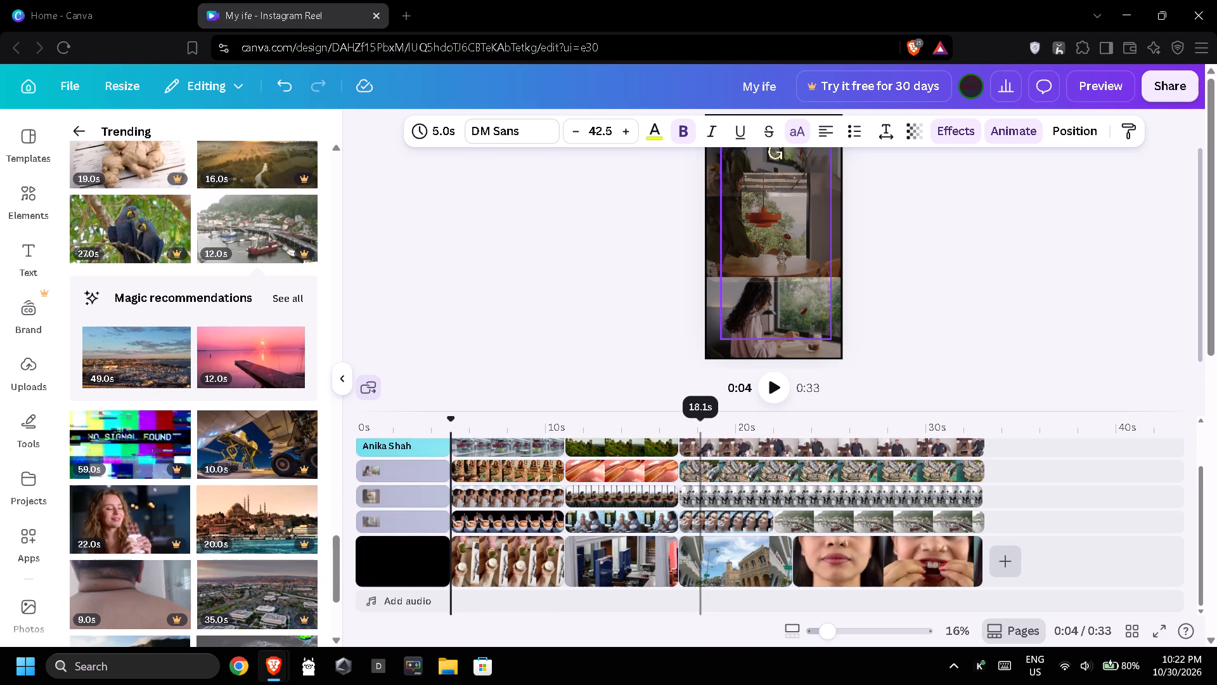
{"action": "scroll", "coordinate": [700, 511], "scroll_direction": "up", "scroll_amount": 3}
{"action": "scroll", "coordinate": [700, 511], "scroll_direction": "down", "scroll_amount": 1}
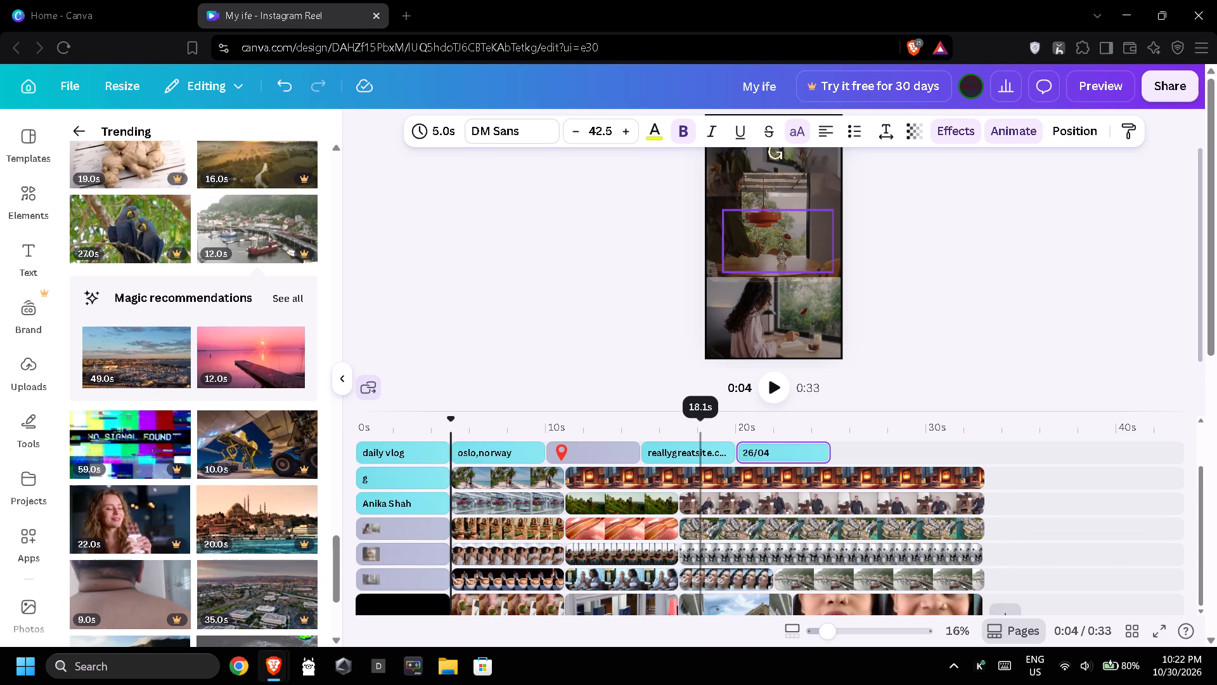
{"action": "scroll", "coordinate": [700, 511], "scroll_direction": "down", "scroll_amount": 2}
{"action": "scroll", "coordinate": [700, 511], "scroll_direction": "up", "scroll_amount": 3}
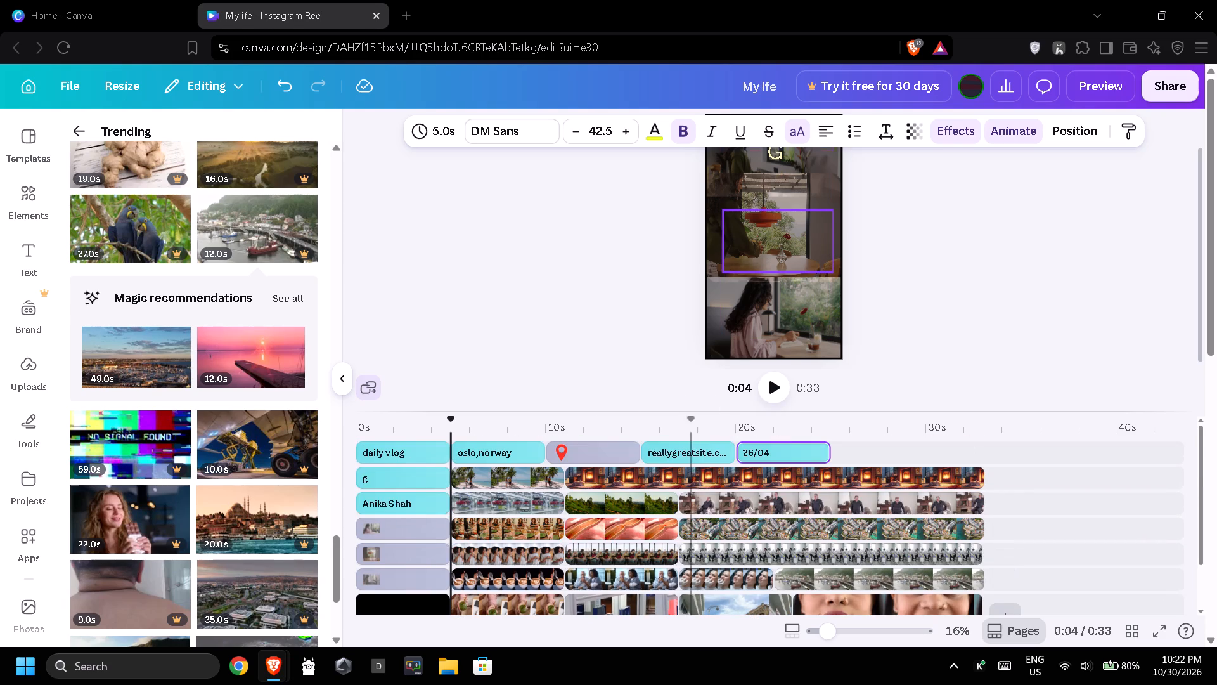
Add the 6-second stream and pebbles clip as a new sixth page after the fifth page.
{"action": "scroll", "coordinate": [228, 464], "scroll_direction": "down", "scroll_amount": 3}
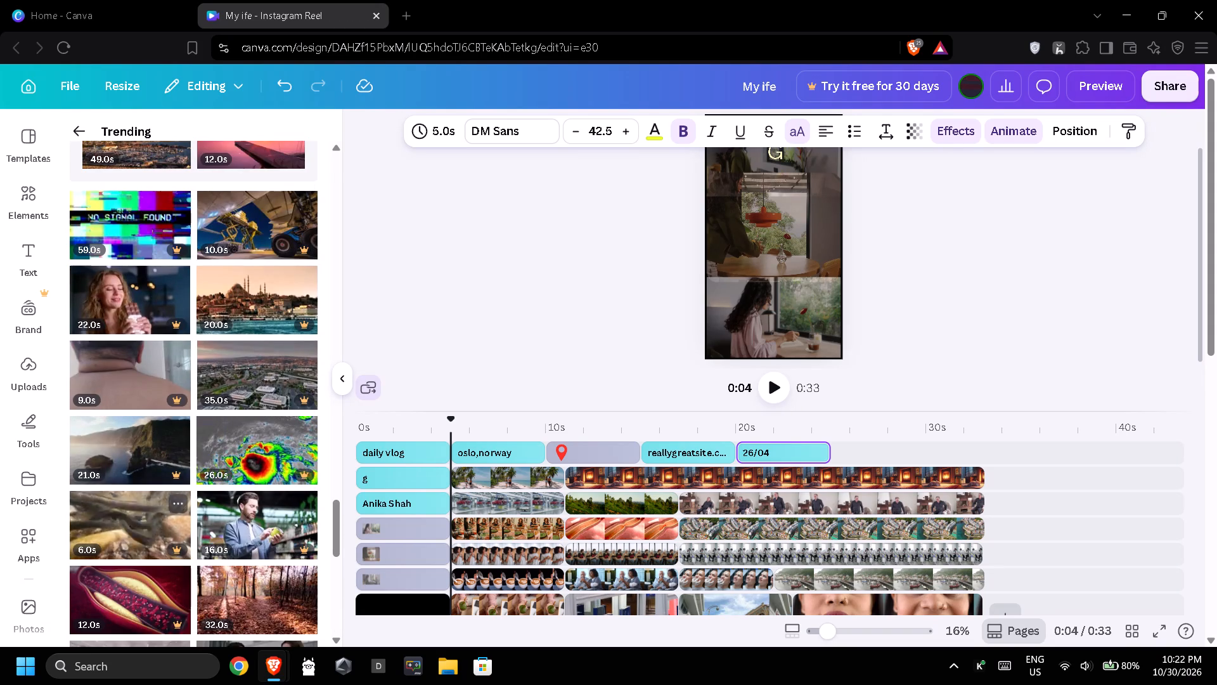
{"action": "left_click_drag", "start_coordinate": [146, 523], "coordinate": [1086, 584]}
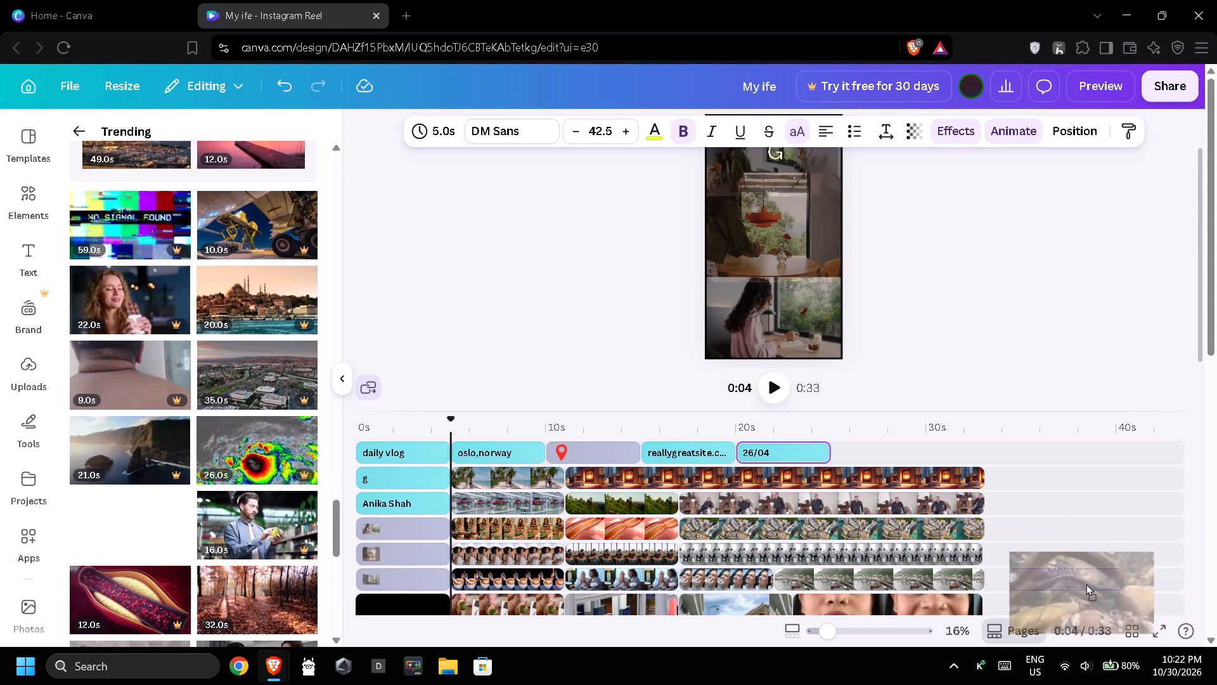
{"action": "left_click_drag", "start_coordinate": [1086, 584], "coordinate": [1064, 598]}
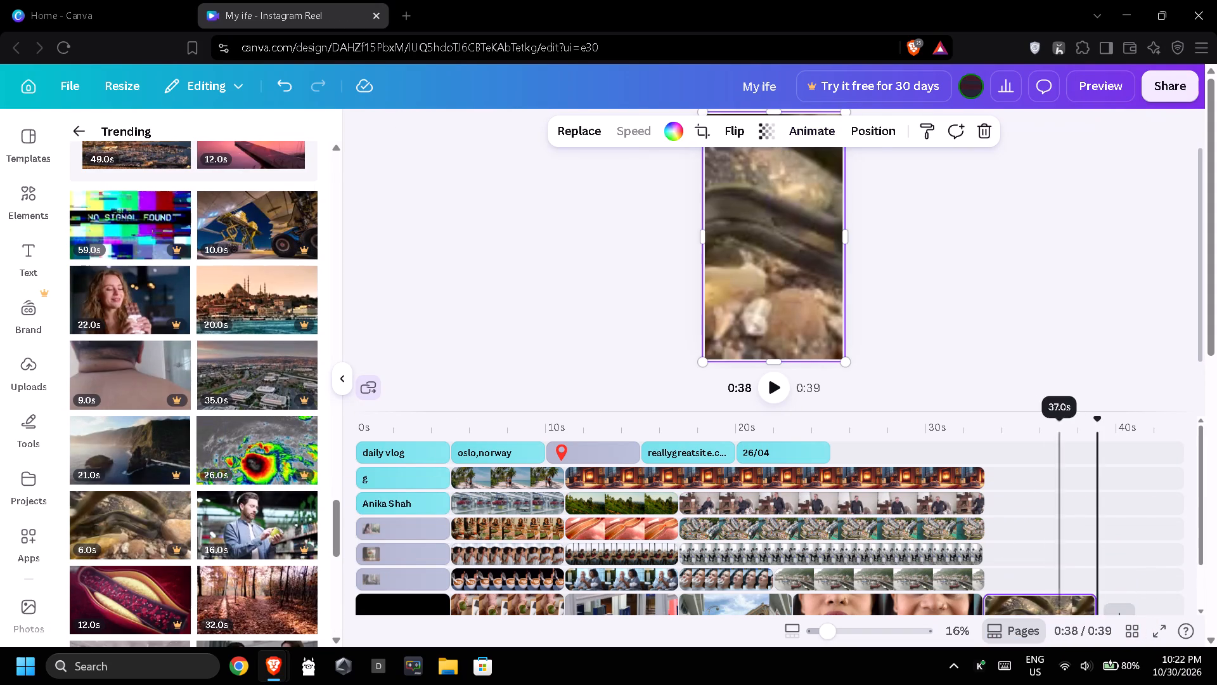
Place the 10-second wedding ceremony clip right after the 26/04 text on the top overlay track.
{"action": "scroll", "coordinate": [236, 580], "scroll_direction": "down", "scroll_amount": 1}
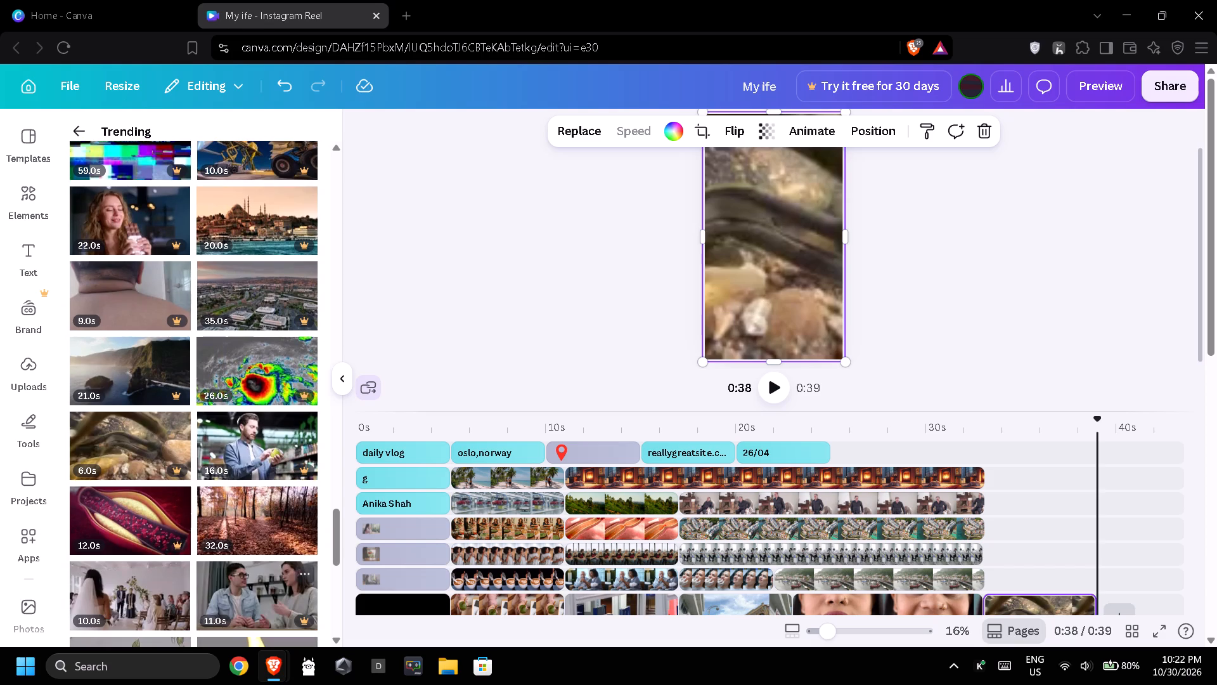
{"action": "left_click_drag", "start_coordinate": [146, 588], "coordinate": [573, 477]}
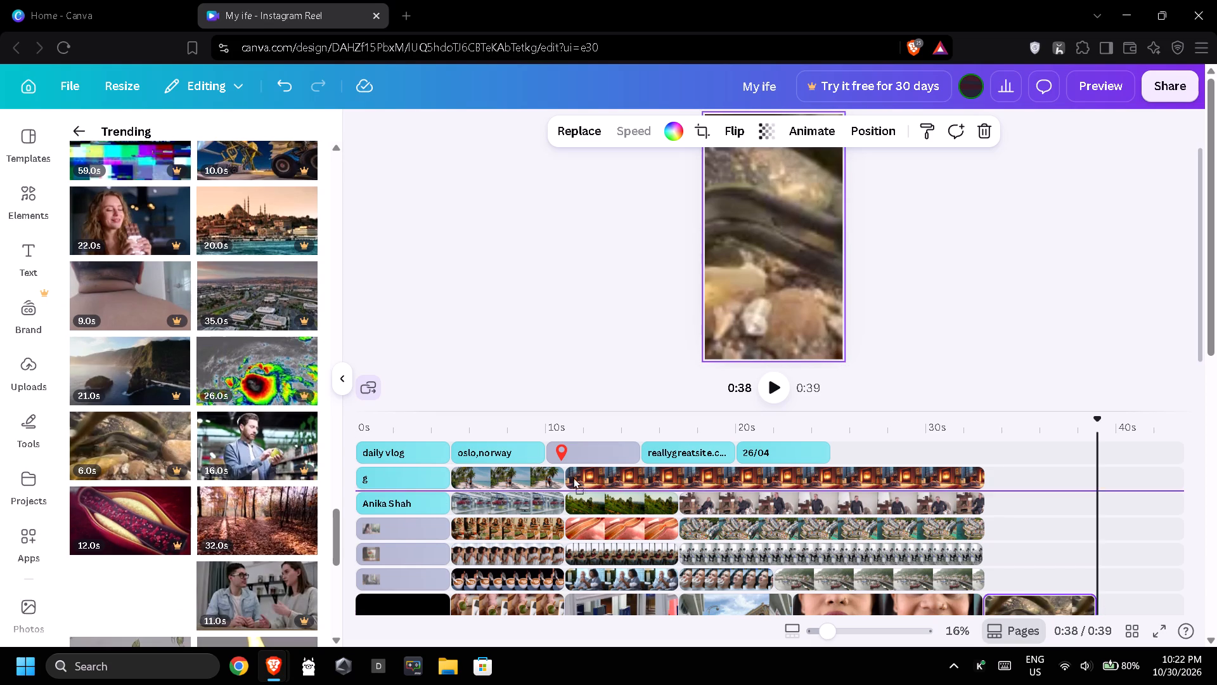
{"action": "left_click_drag", "start_coordinate": [573, 477], "coordinate": [908, 456]}
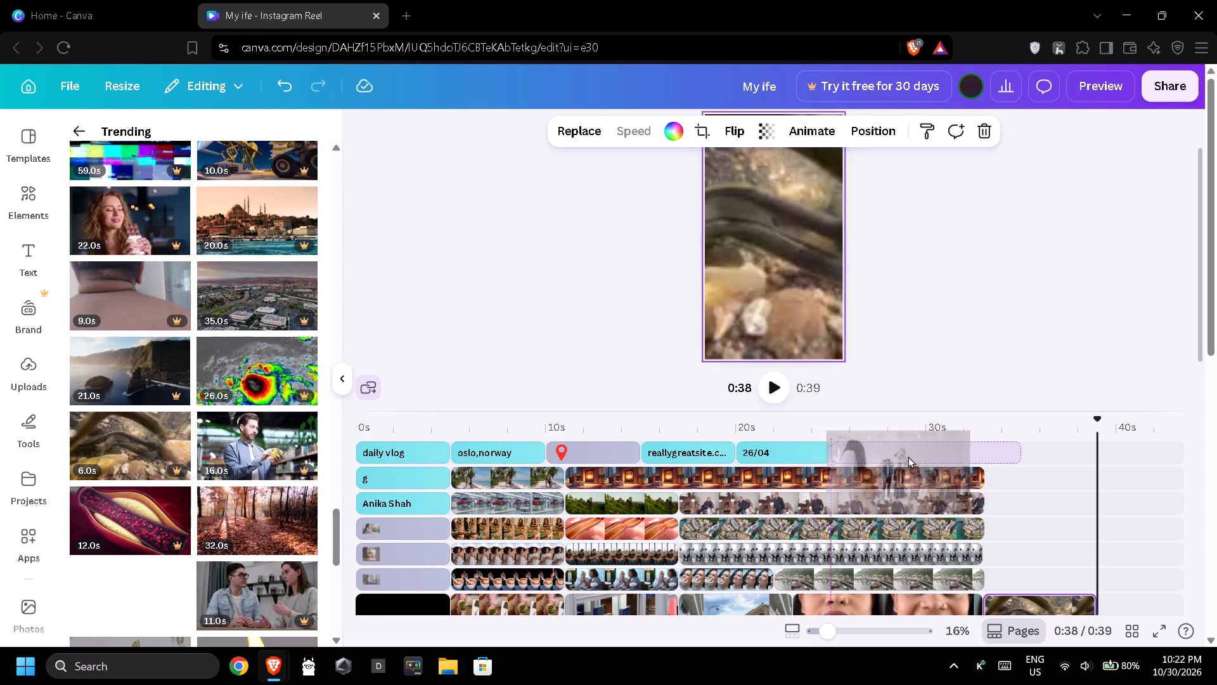
{"action": "left_click_drag", "start_coordinate": [908, 456], "coordinate": [913, 455]}
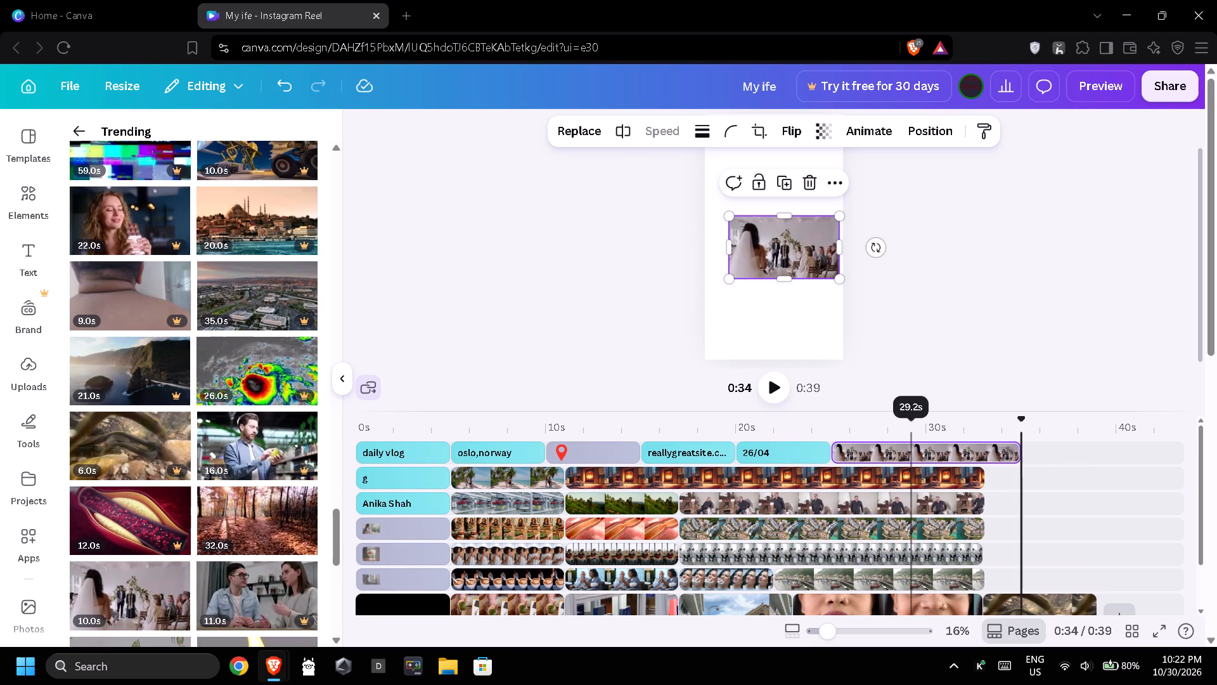
Place the 8-second knee joint clip right after the harbour town clip on the lowest overlay track, from the sixth page's start.
{"action": "scroll", "coordinate": [255, 500], "scroll_direction": "down", "scroll_amount": 4}
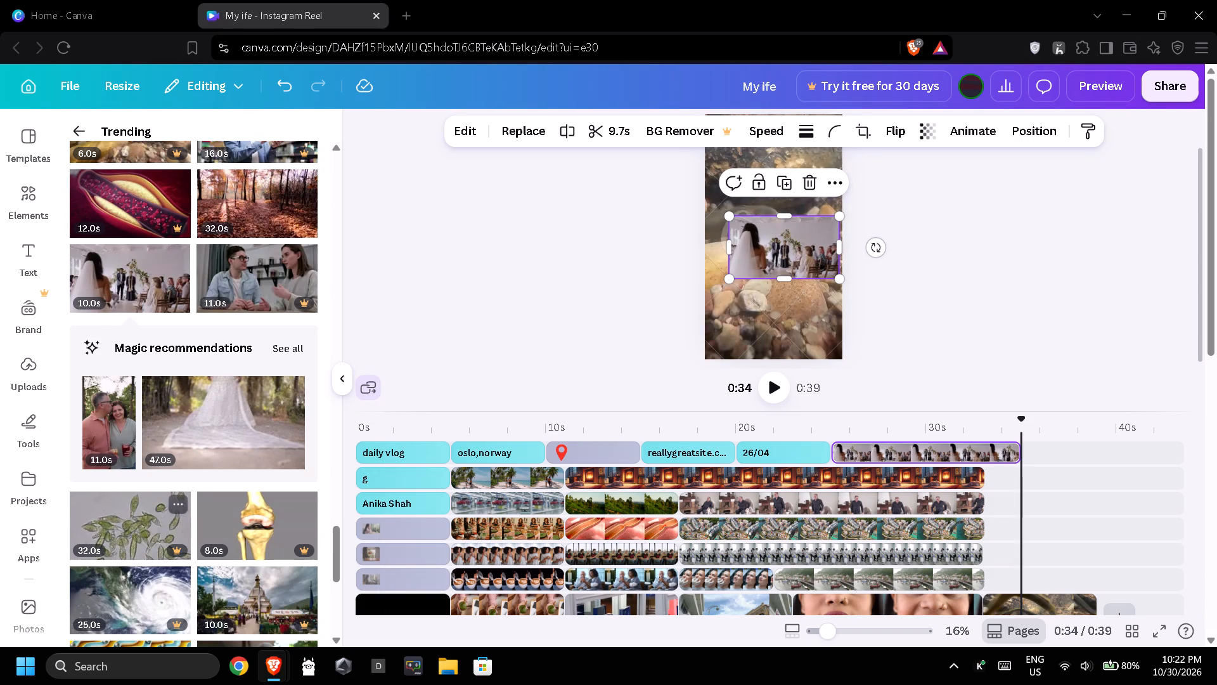
{"action": "scroll", "coordinate": [179, 509], "scroll_direction": "down", "scroll_amount": 1}
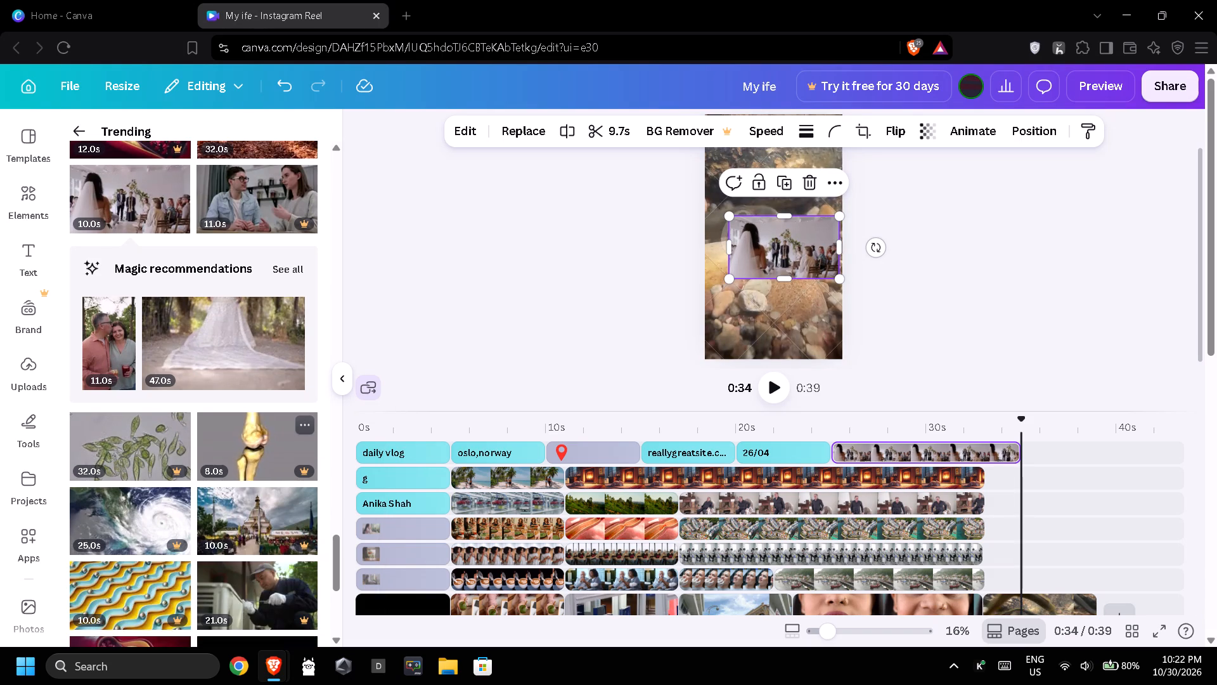
{"action": "left_click_drag", "start_coordinate": [236, 458], "coordinate": [999, 497]}
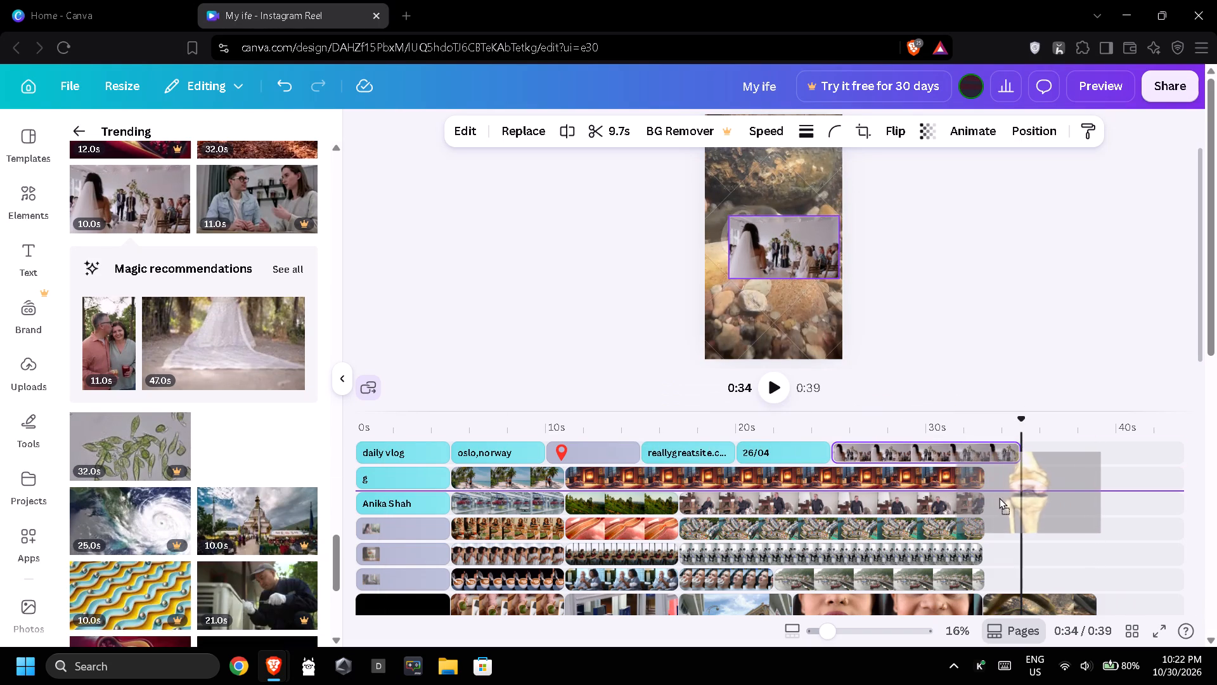
{"action": "left_click_drag", "start_coordinate": [999, 497], "coordinate": [1028, 482]}
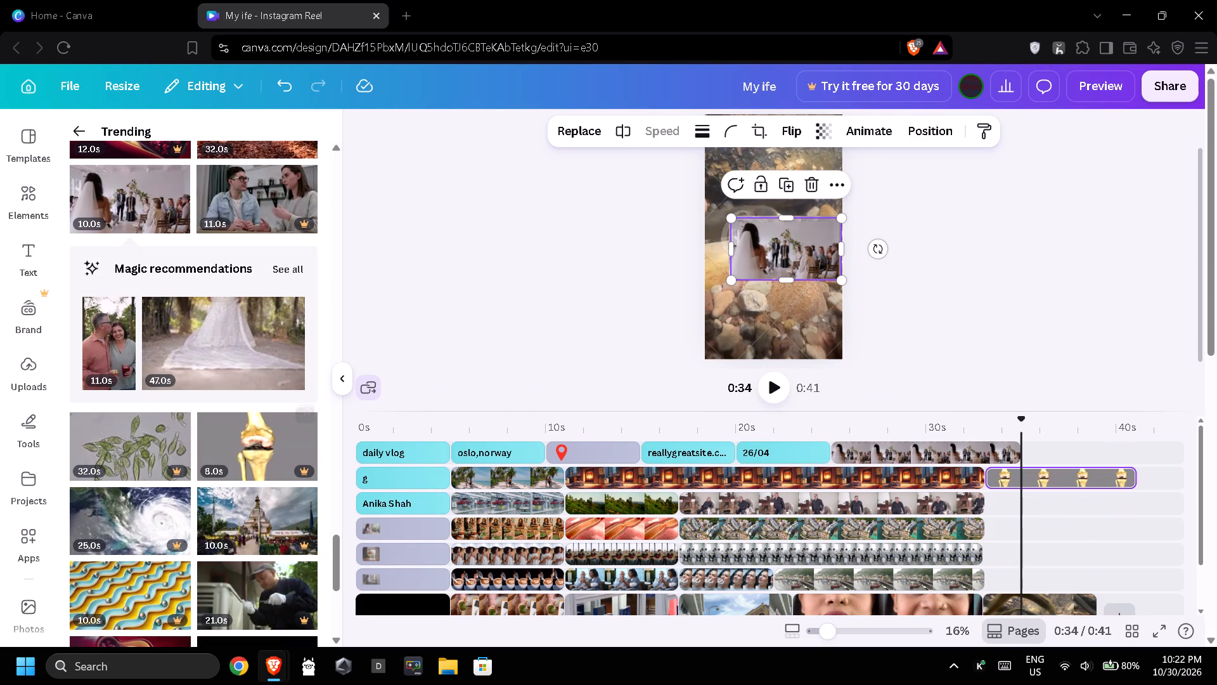
{"action": "left_click_drag", "start_coordinate": [1045, 469], "coordinate": [1052, 564]}
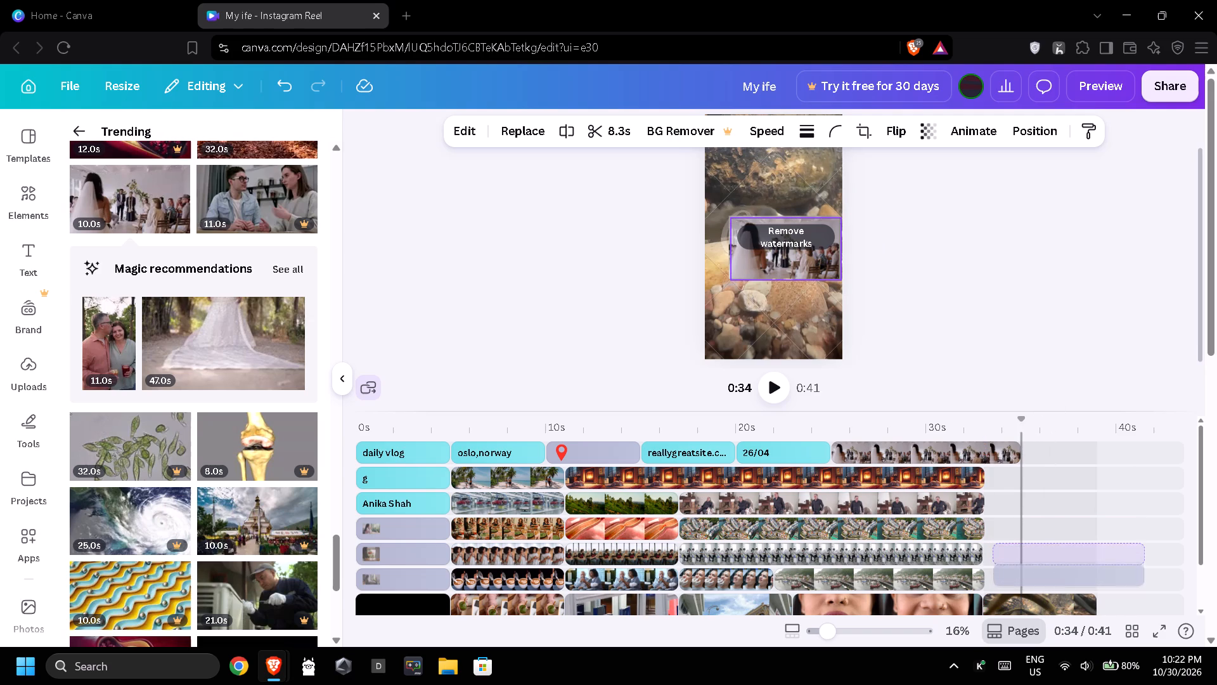
{"action": "left_click_drag", "start_coordinate": [1052, 564], "coordinate": [1048, 577]}
{"action": "left_click", "coordinate": [1048, 577]}
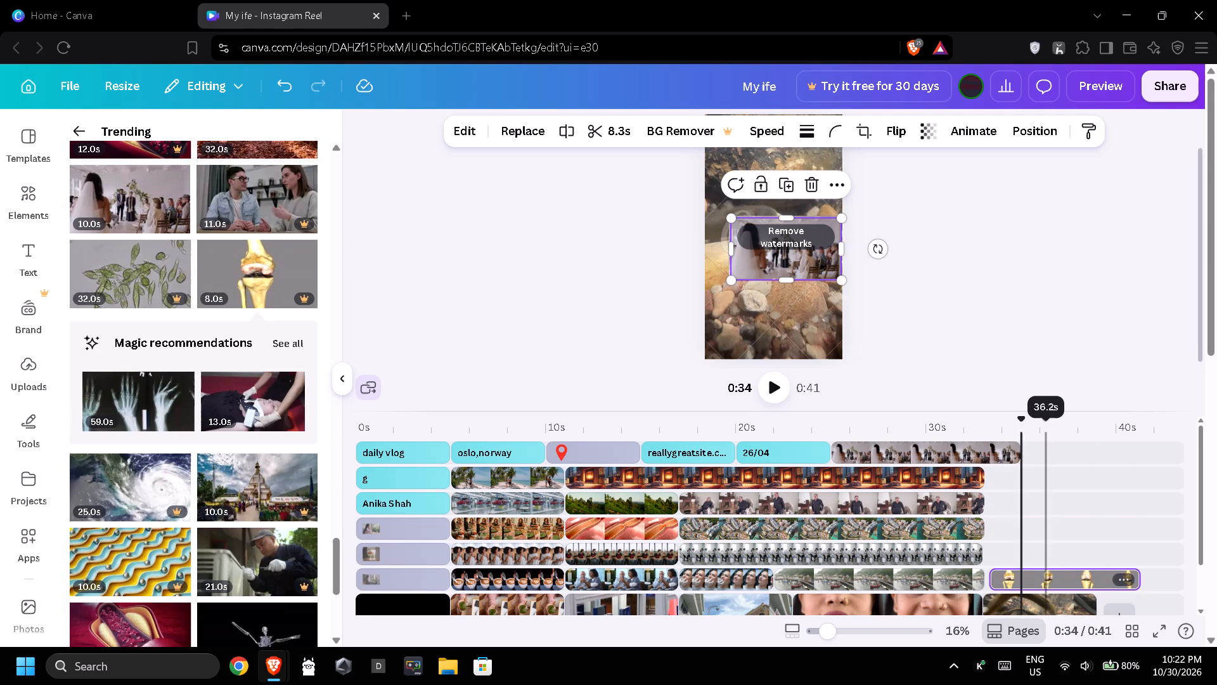
{"action": "left_click", "coordinate": [1030, 526]}
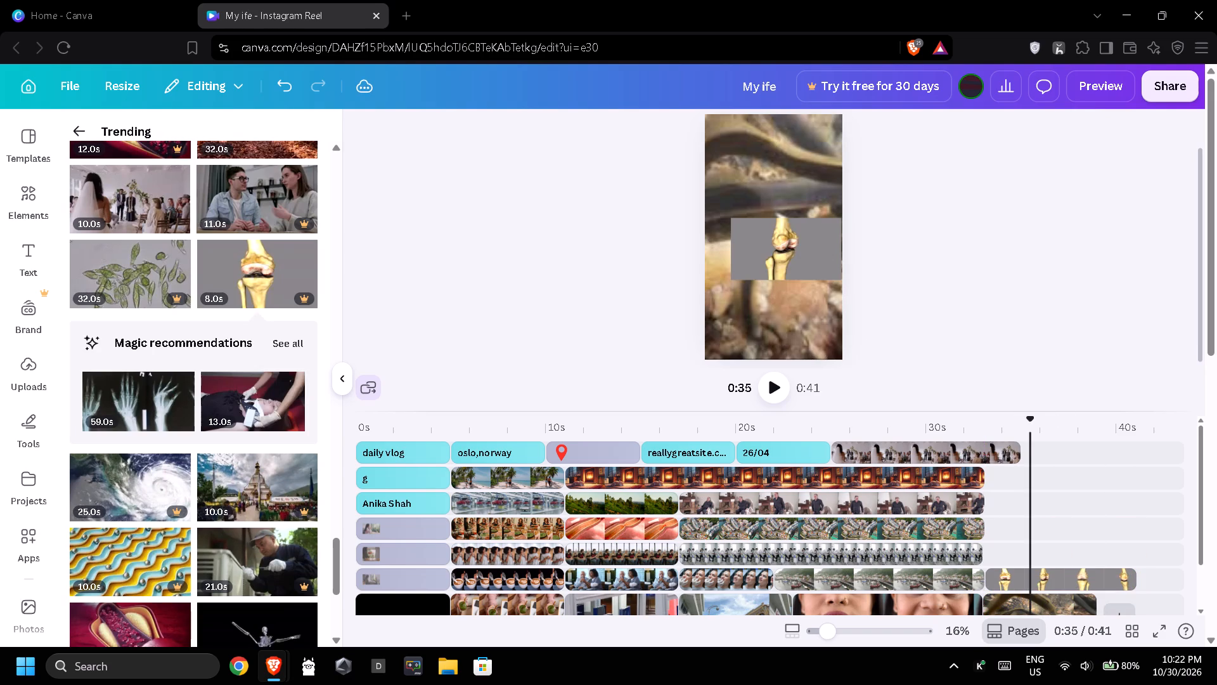
Place the 5-second night city clip at the sixth page's start on the overlay track just above the knee joint clip.
{"action": "scroll", "coordinate": [317, 536], "scroll_direction": "down", "scroll_amount": 4}
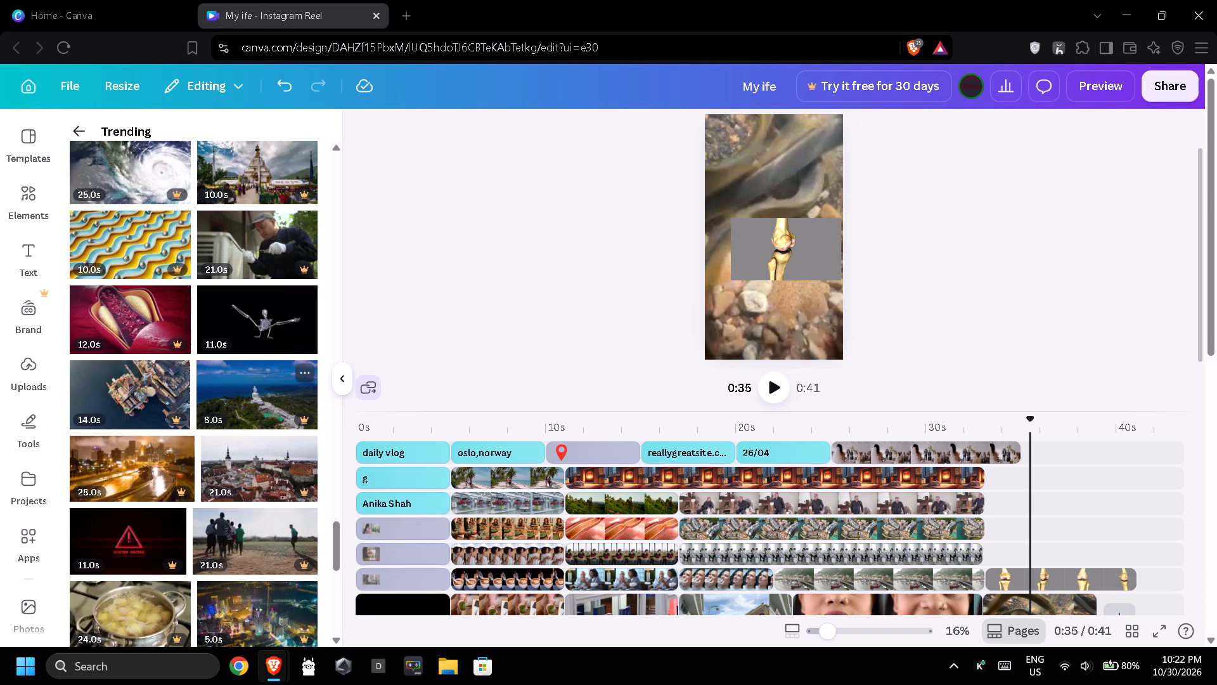
{"action": "scroll", "coordinate": [224, 398], "scroll_direction": "down", "scroll_amount": 1}
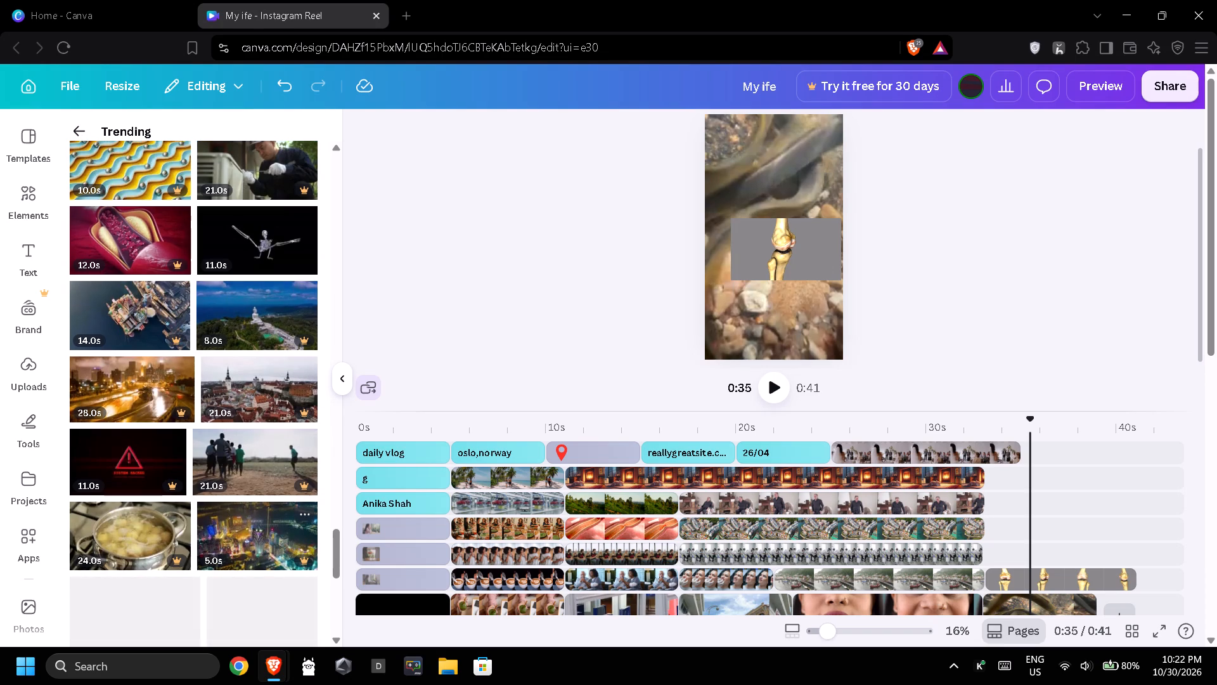
{"action": "left_click_drag", "start_coordinate": [226, 542], "coordinate": [1019, 542]}
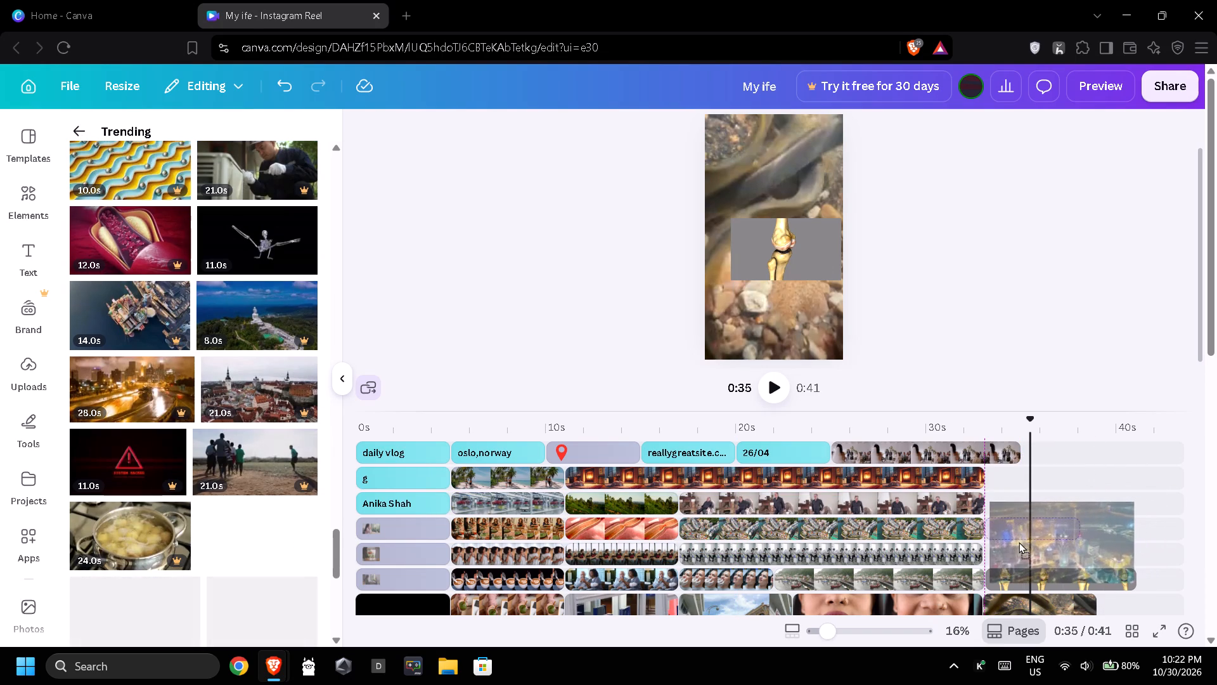
{"action": "left_click_drag", "start_coordinate": [1019, 542], "coordinate": [1014, 543]}
{"action": "left_click", "coordinate": [1020, 511]}
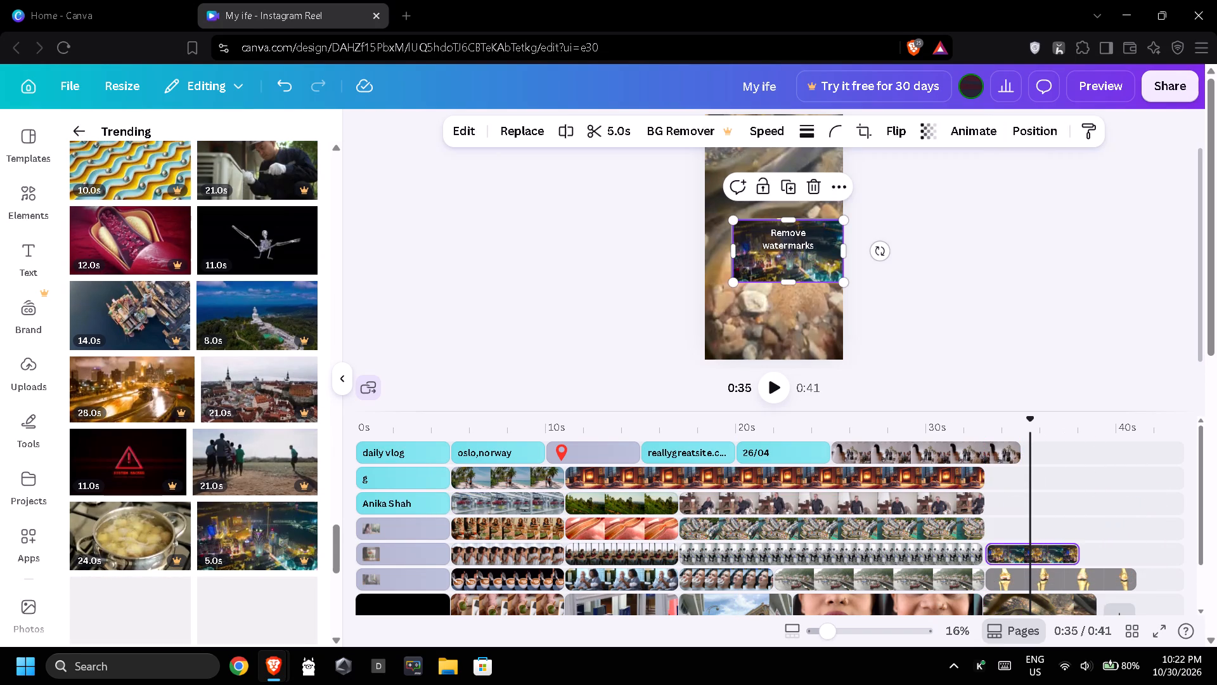
Place the 7-second twin-tower city skyline clip at the sixth page's start on the overlay track just above the night city clip.
{"action": "scroll", "coordinate": [221, 457], "scroll_direction": "down", "scroll_amount": 3}
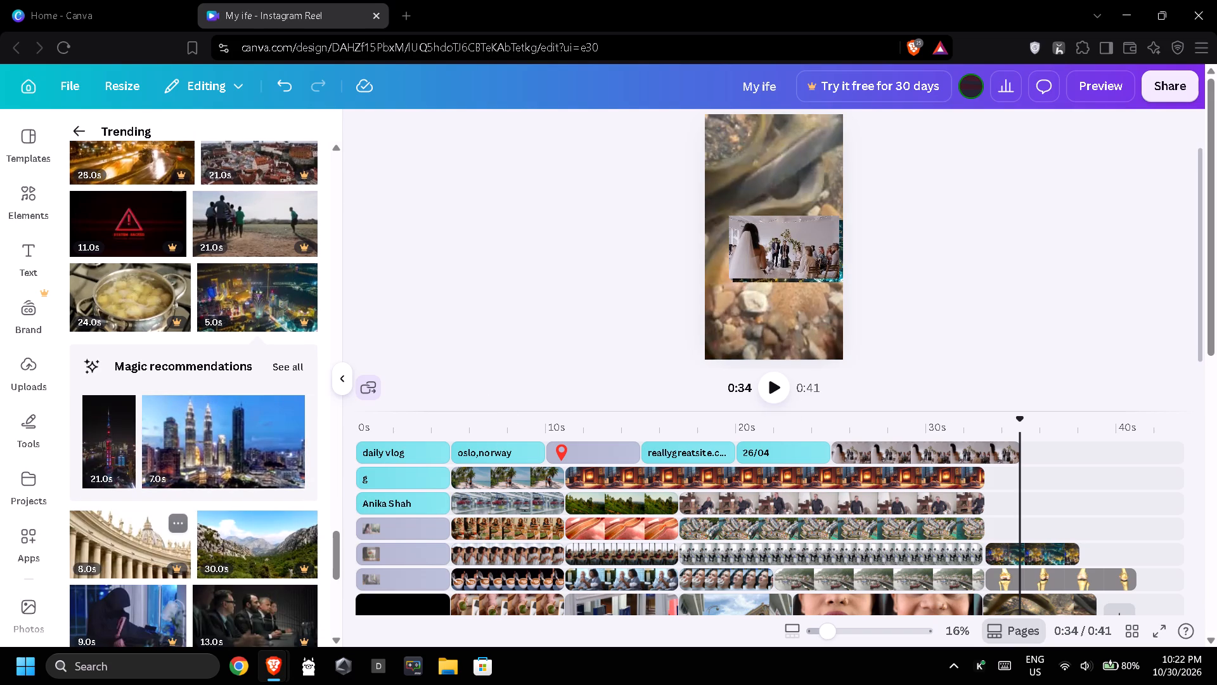
{"action": "left_click_drag", "start_coordinate": [200, 459], "coordinate": [926, 516]}
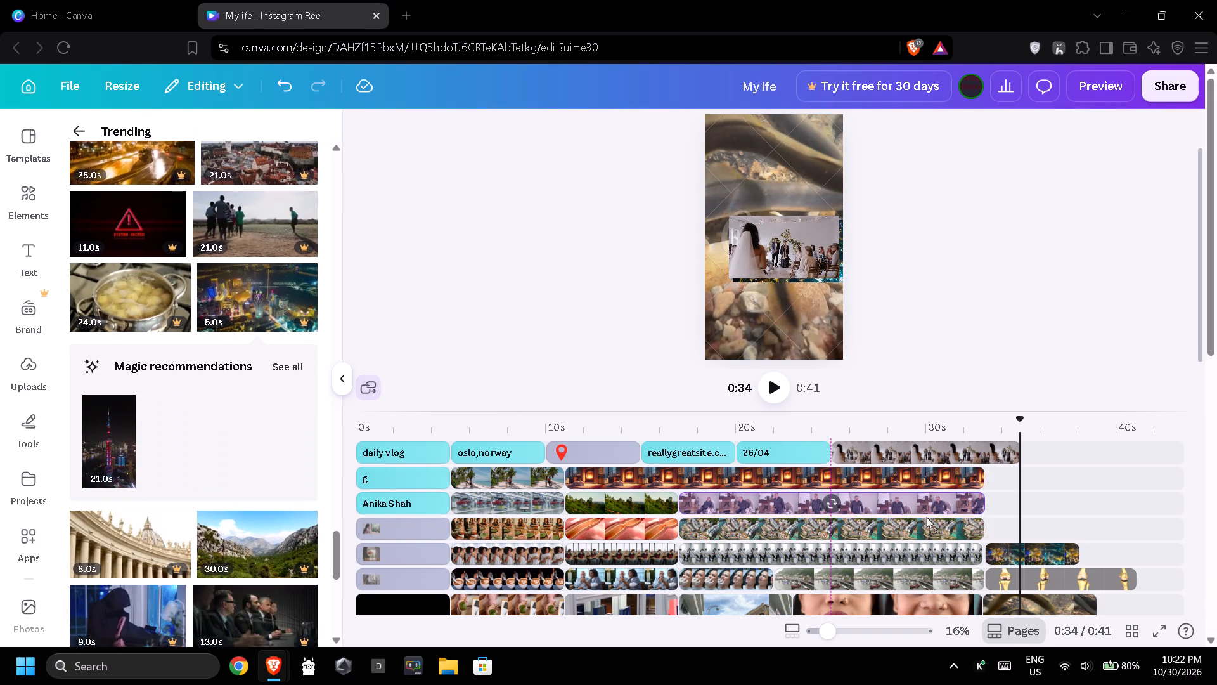
{"action": "left_click_drag", "start_coordinate": [926, 516], "coordinate": [1048, 516]}
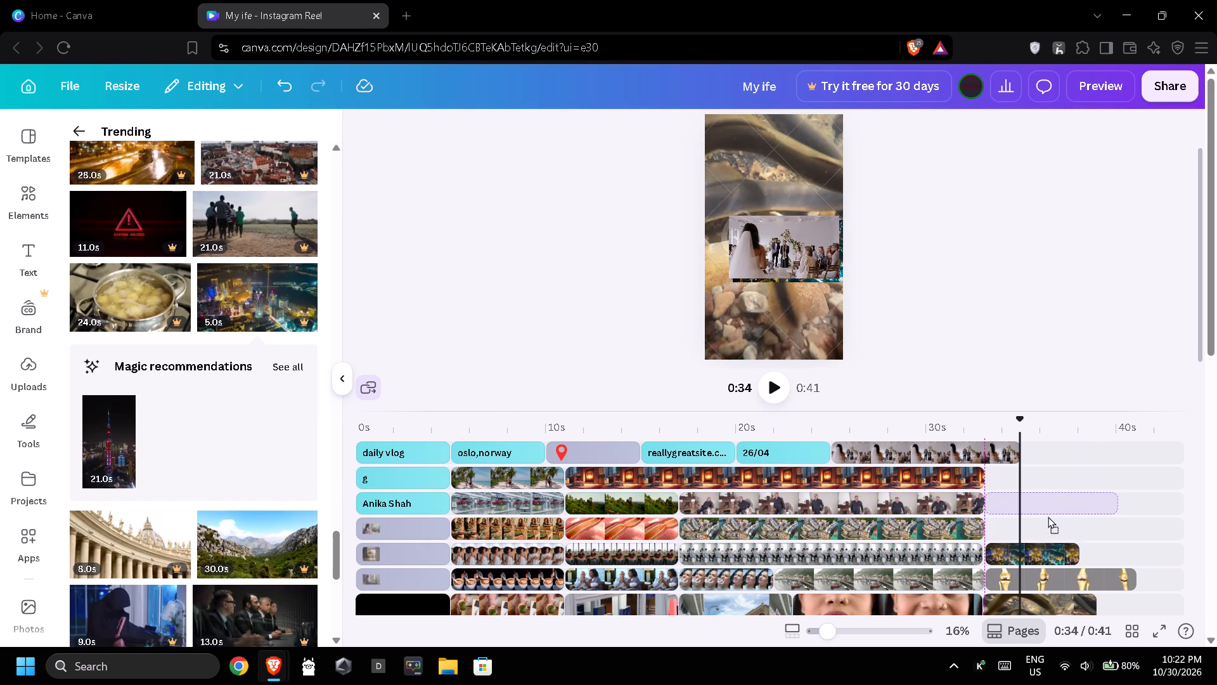
{"action": "left_click_drag", "start_coordinate": [1048, 516], "coordinate": [1045, 525]}
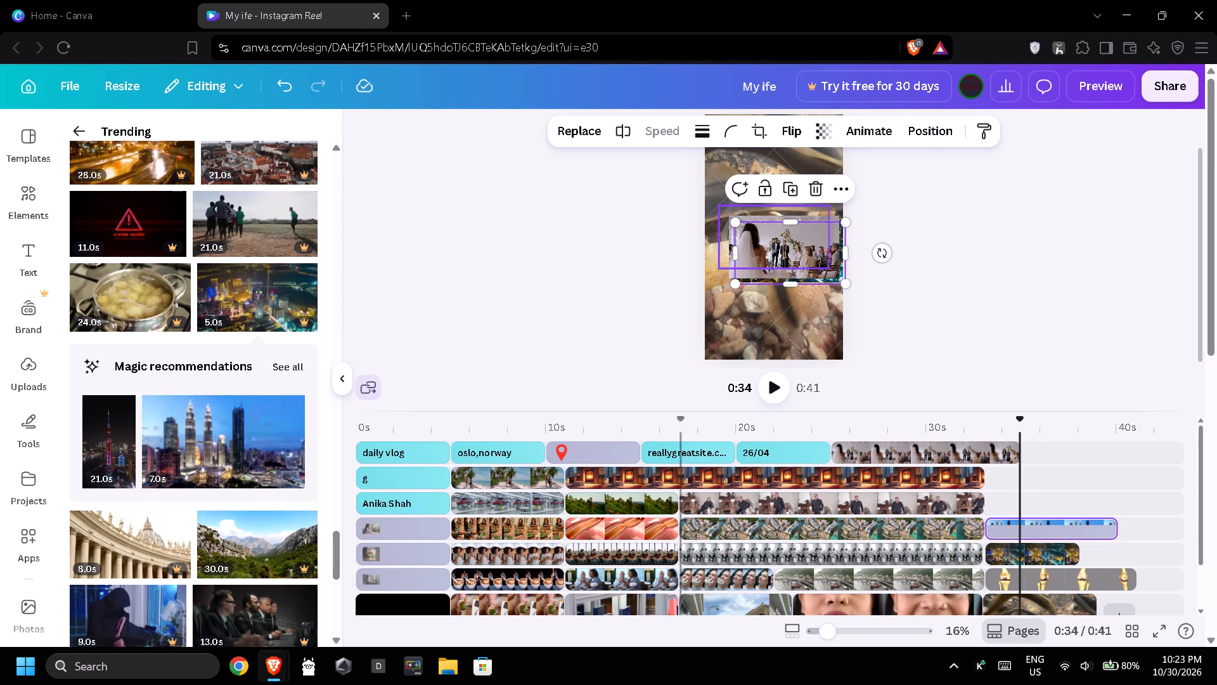
Place the 8-second domed basilica colonnade clip at the sixth page's start on the overlay track just above the twin-tower skyline clip.
{"action": "left_click_drag", "start_coordinate": [157, 543], "coordinate": [1010, 483]}
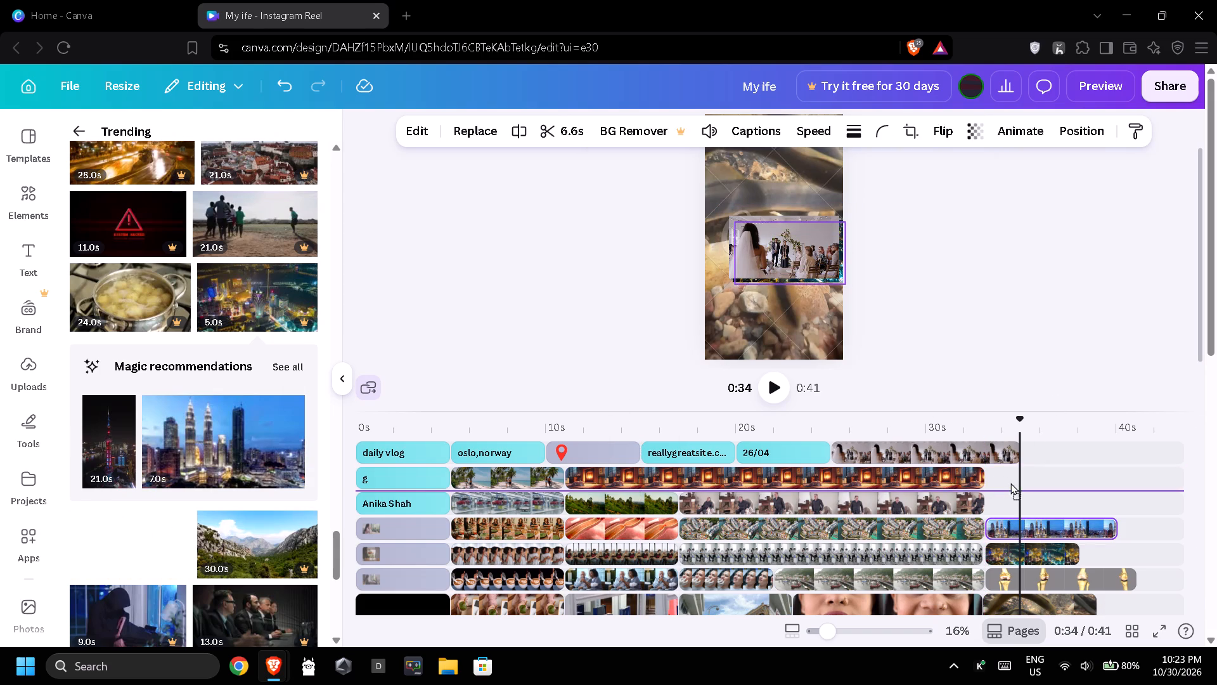
{"action": "left_click_drag", "start_coordinate": [1010, 483], "coordinate": [1057, 486]}
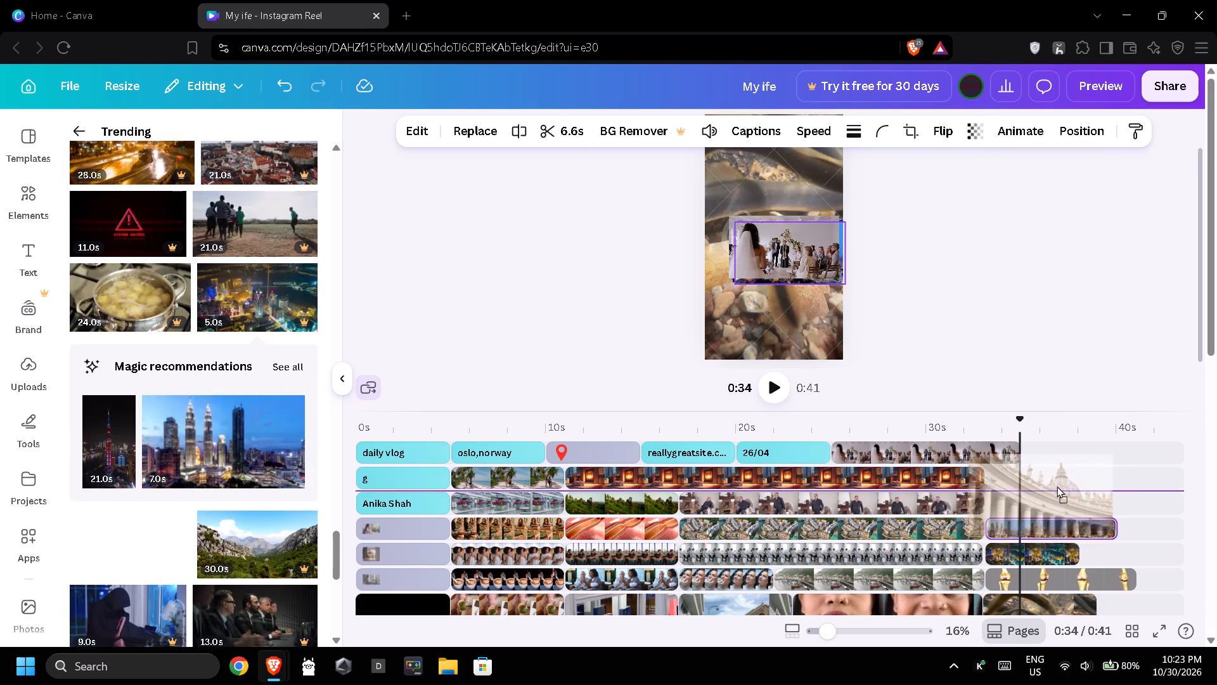
{"action": "left_click_drag", "start_coordinate": [1057, 486], "coordinate": [1076, 495]}
{"action": "left_click", "coordinate": [1094, 459]}
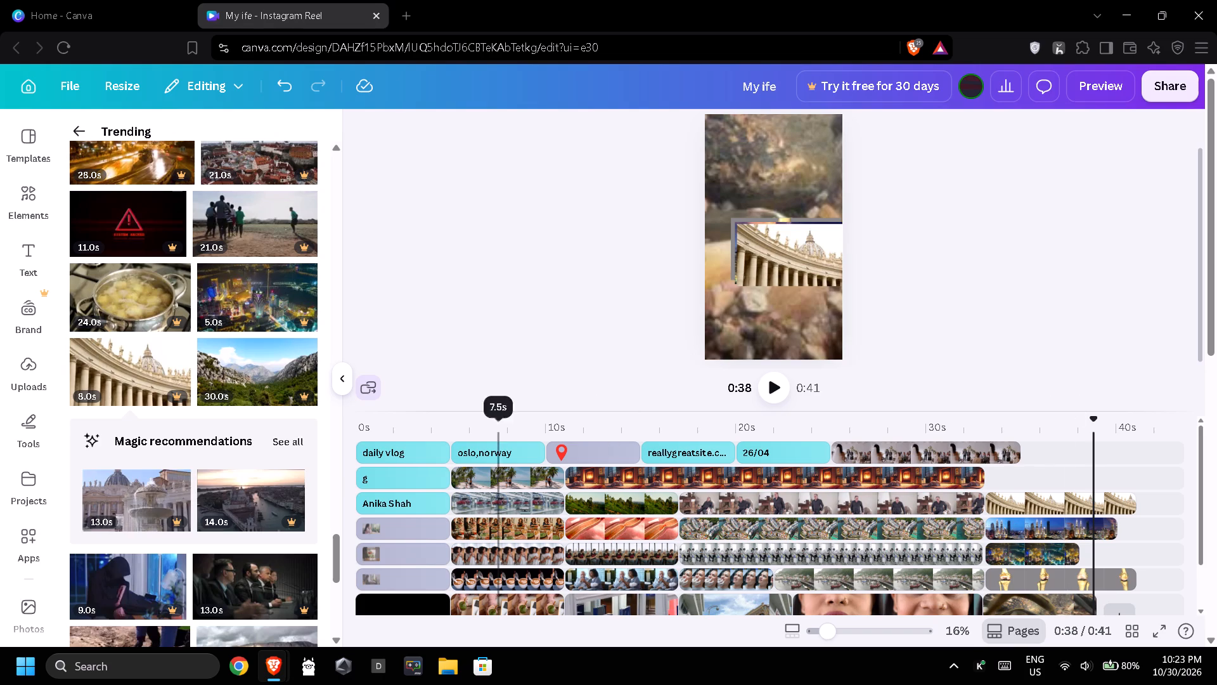
Place the 6-second river with elephants clip at the sixth page's start on the overlay track just above the colonnade clip.
{"action": "scroll", "coordinate": [222, 515], "scroll_direction": "down", "scroll_amount": 4}
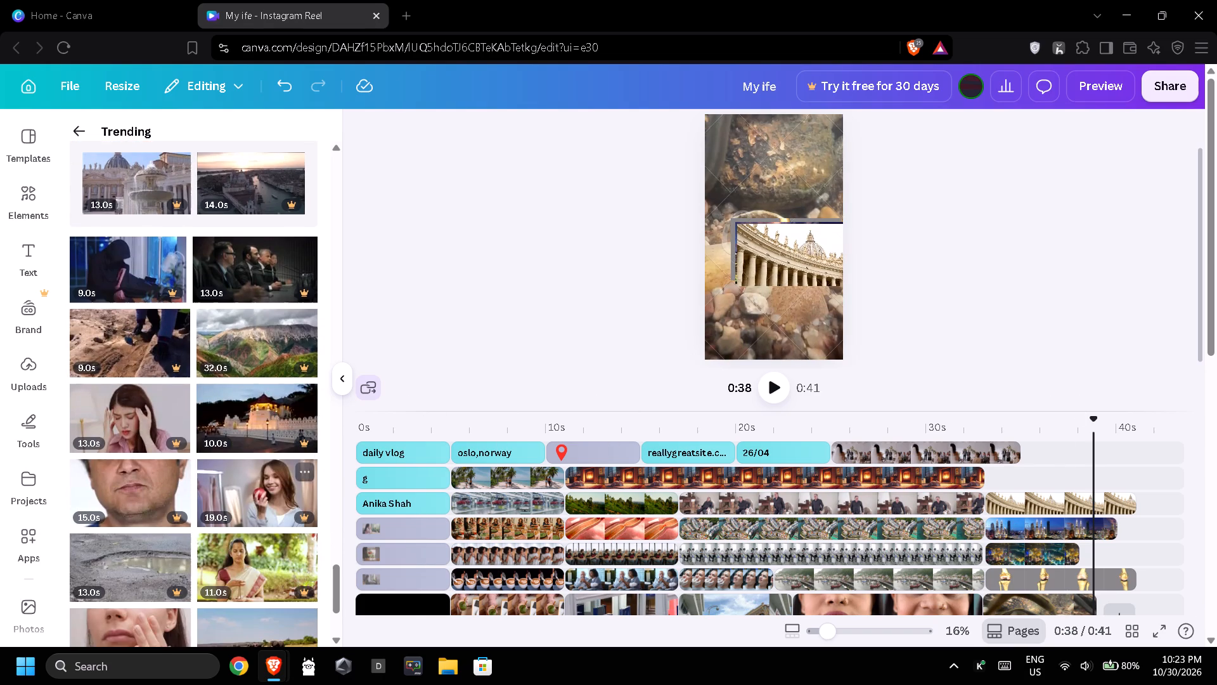
{"action": "scroll", "coordinate": [217, 545], "scroll_direction": "down", "scroll_amount": 1}
{"action": "left_click_drag", "start_coordinate": [234, 571], "coordinate": [1041, 483]}
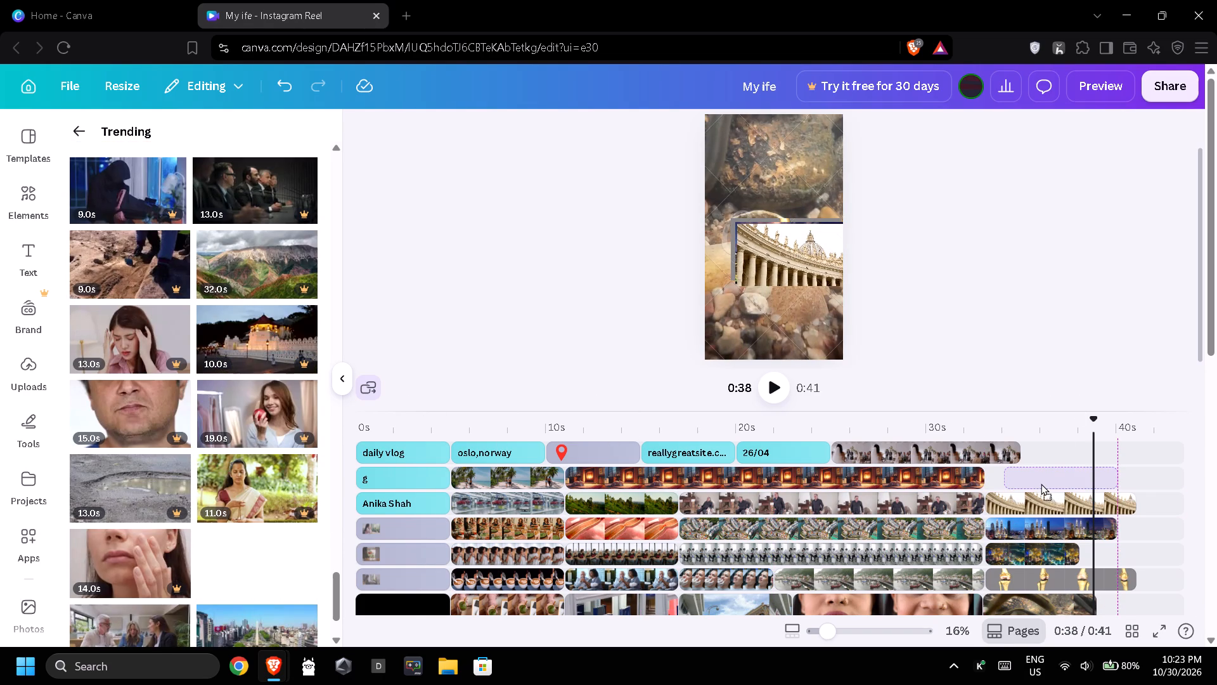
{"action": "left_click_drag", "start_coordinate": [1041, 483], "coordinate": [1028, 483]}
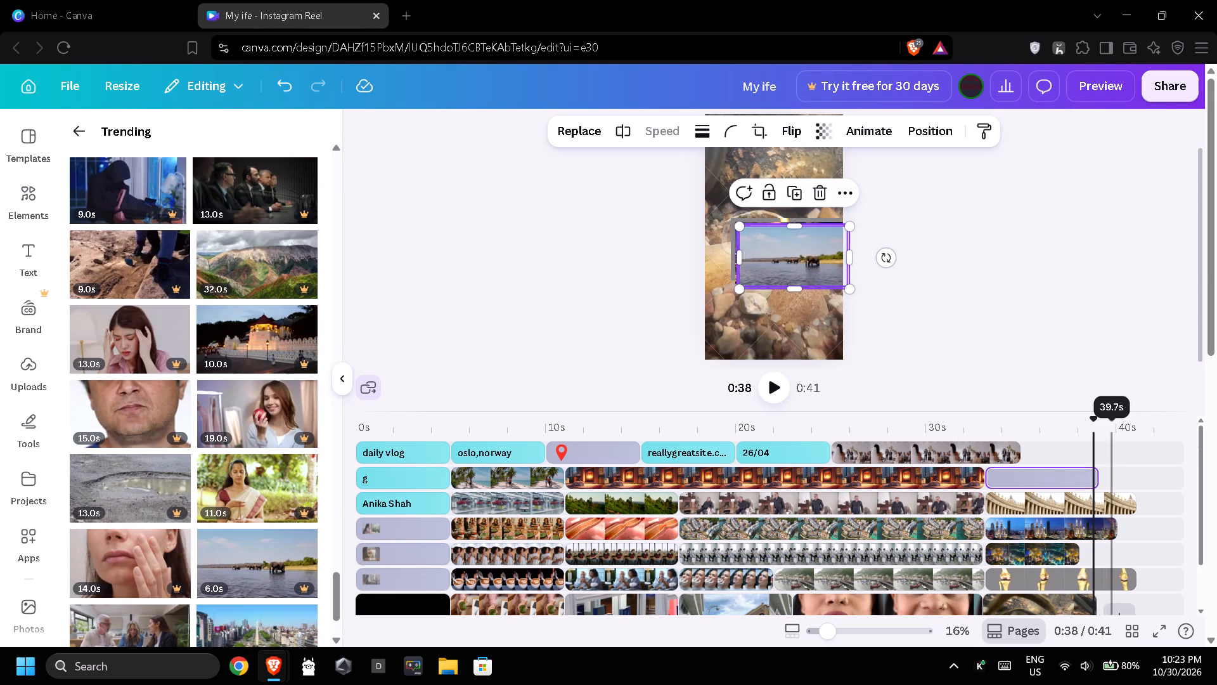
Trim the colonnade, twin-tower skyline and knee joint clips to 6.0 seconds so they end with the sixth page.
{"action": "left_click_drag", "start_coordinate": [1133, 500], "coordinate": [1125, 500]}
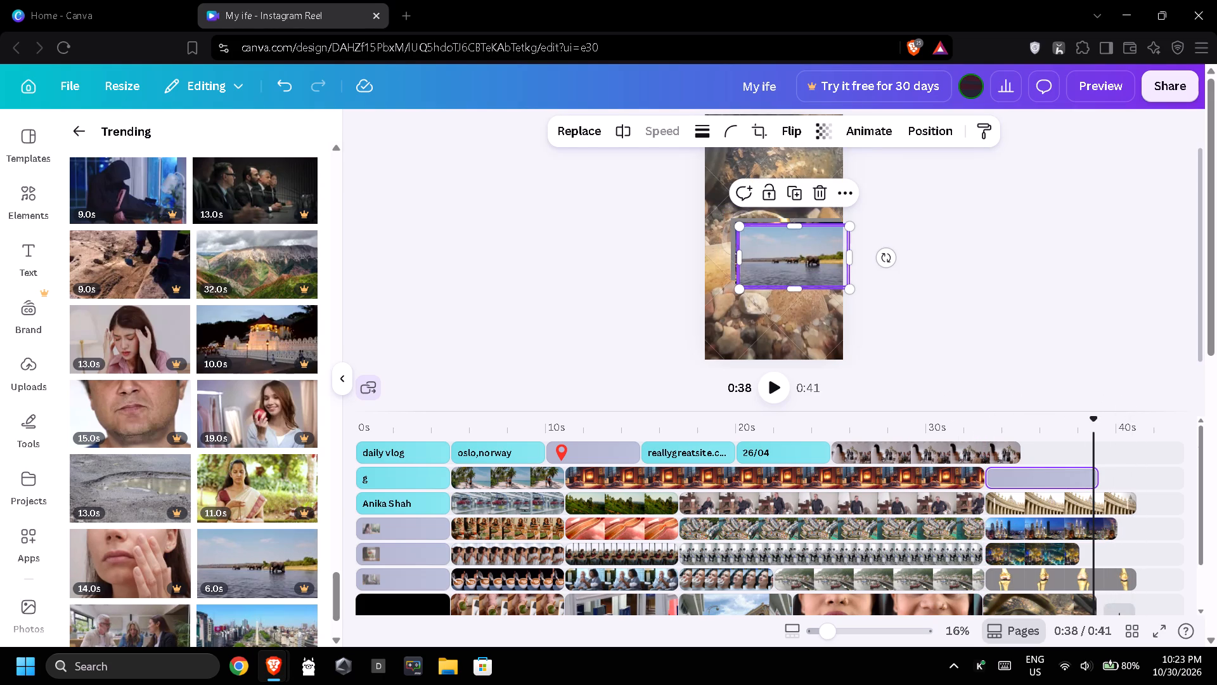
{"action": "left_click_drag", "start_coordinate": [1125, 500], "coordinate": [1100, 503]}
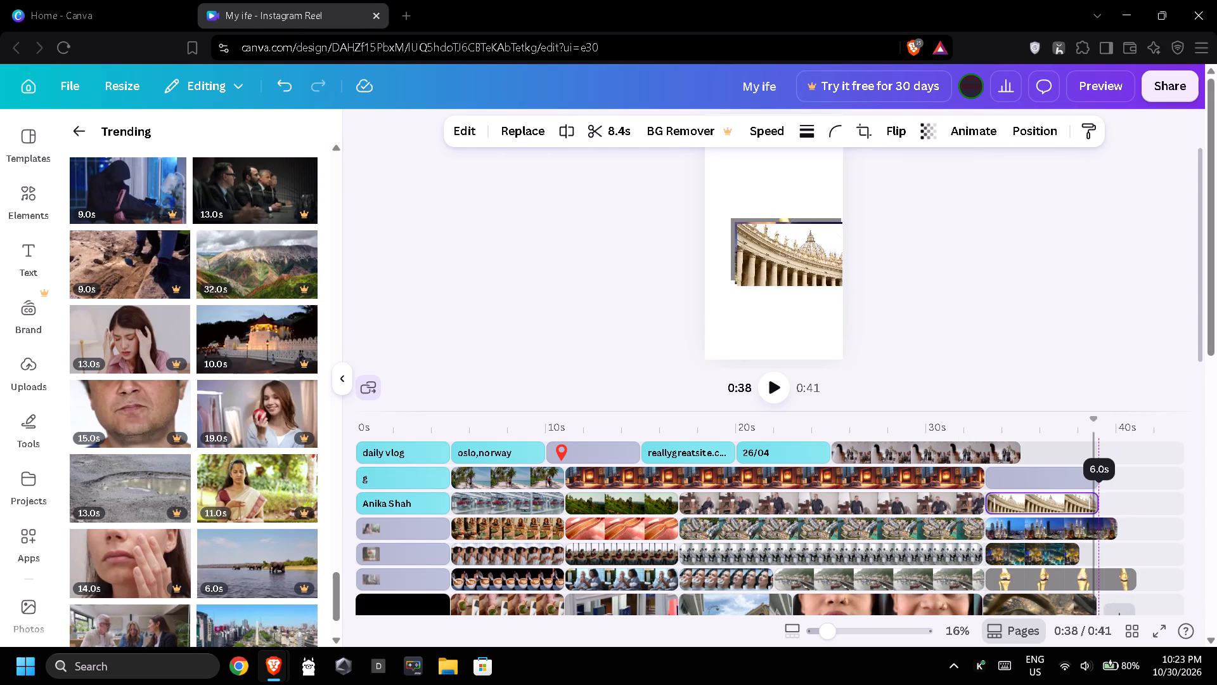
{"action": "left_click_drag", "start_coordinate": [1116, 526], "coordinate": [1101, 527]}
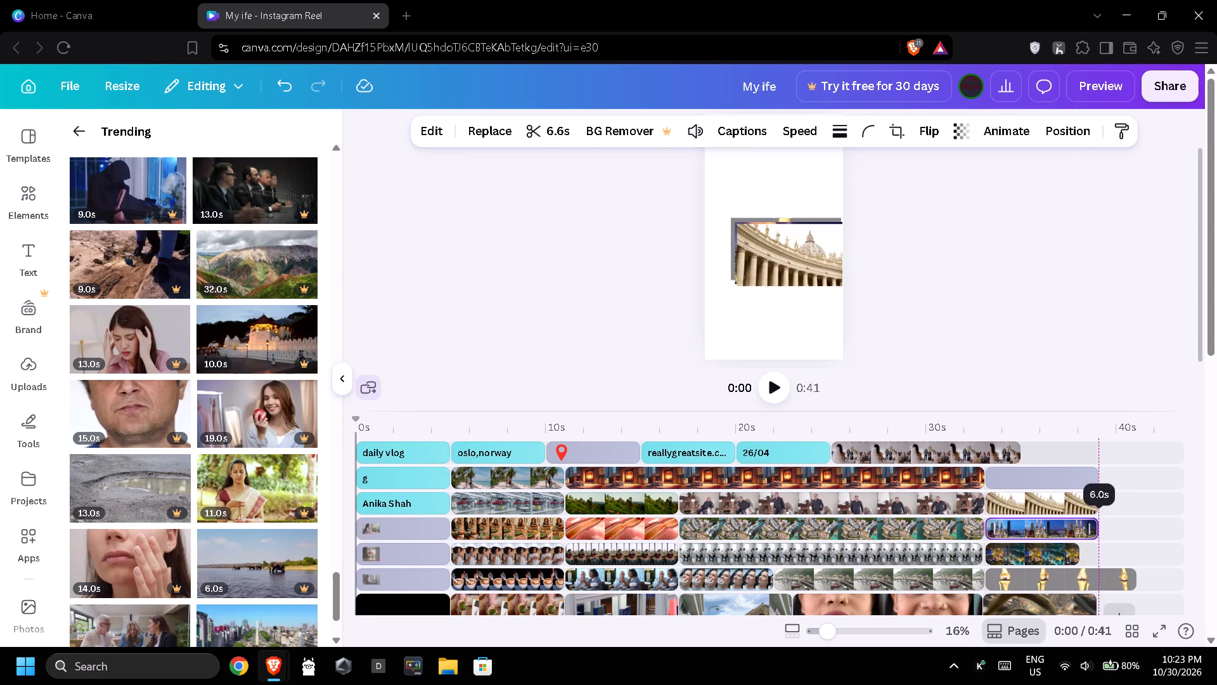
{"action": "left_click_drag", "start_coordinate": [1133, 573], "coordinate": [1101, 574]}
{"action": "left_click", "coordinate": [1143, 568]}
Add a second river with elephants clip right after the night city clip and trim it to the sixth page's end.
{"action": "scroll", "coordinate": [1133, 537], "scroll_direction": "down", "scroll_amount": 2}
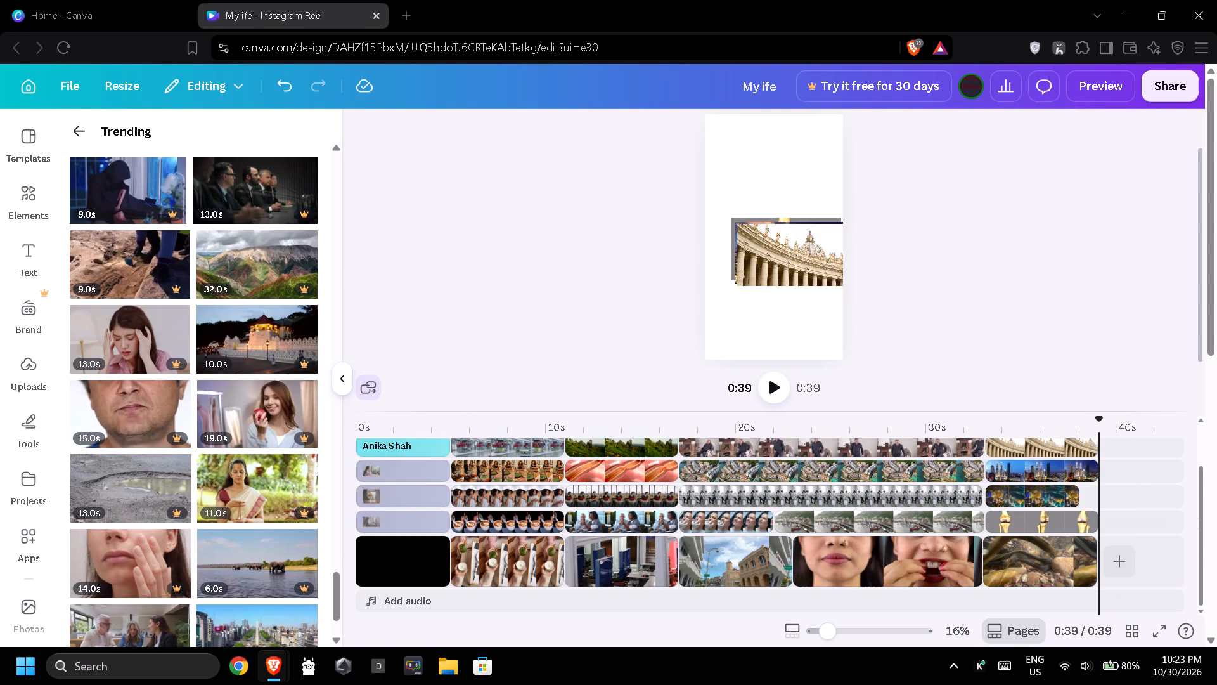
{"action": "scroll", "coordinate": [1126, 495], "scroll_direction": "up", "scroll_amount": 1}
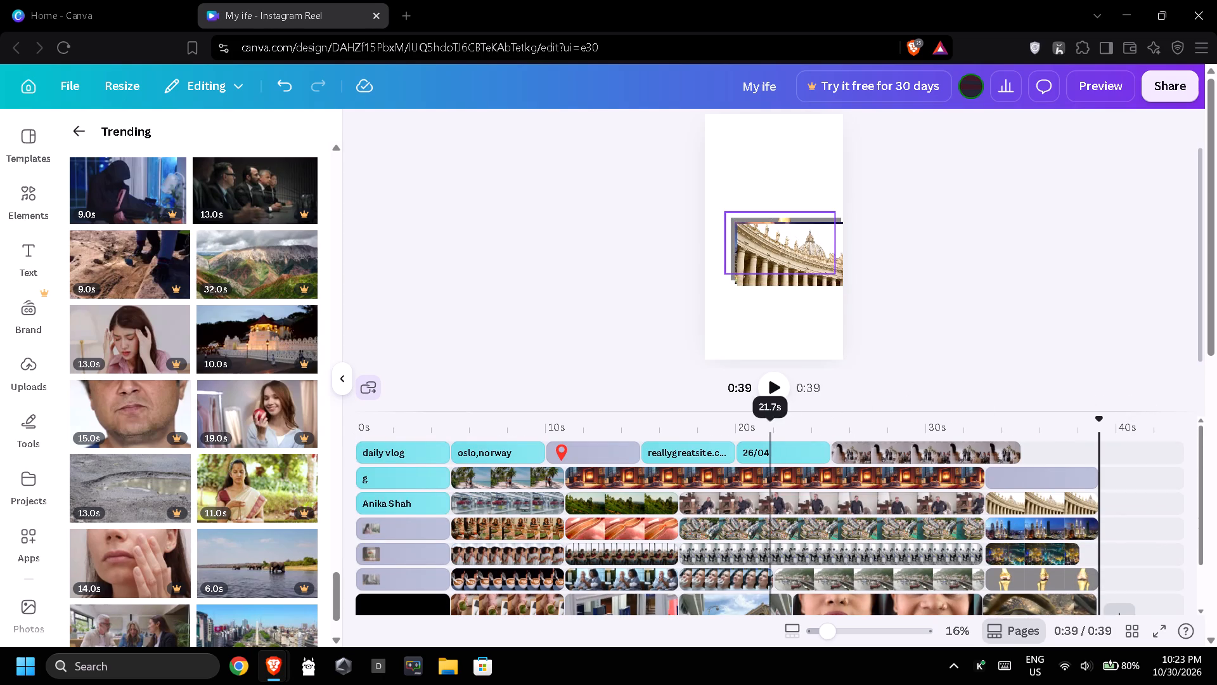
{"action": "left_click_drag", "start_coordinate": [242, 564], "coordinate": [841, 560]}
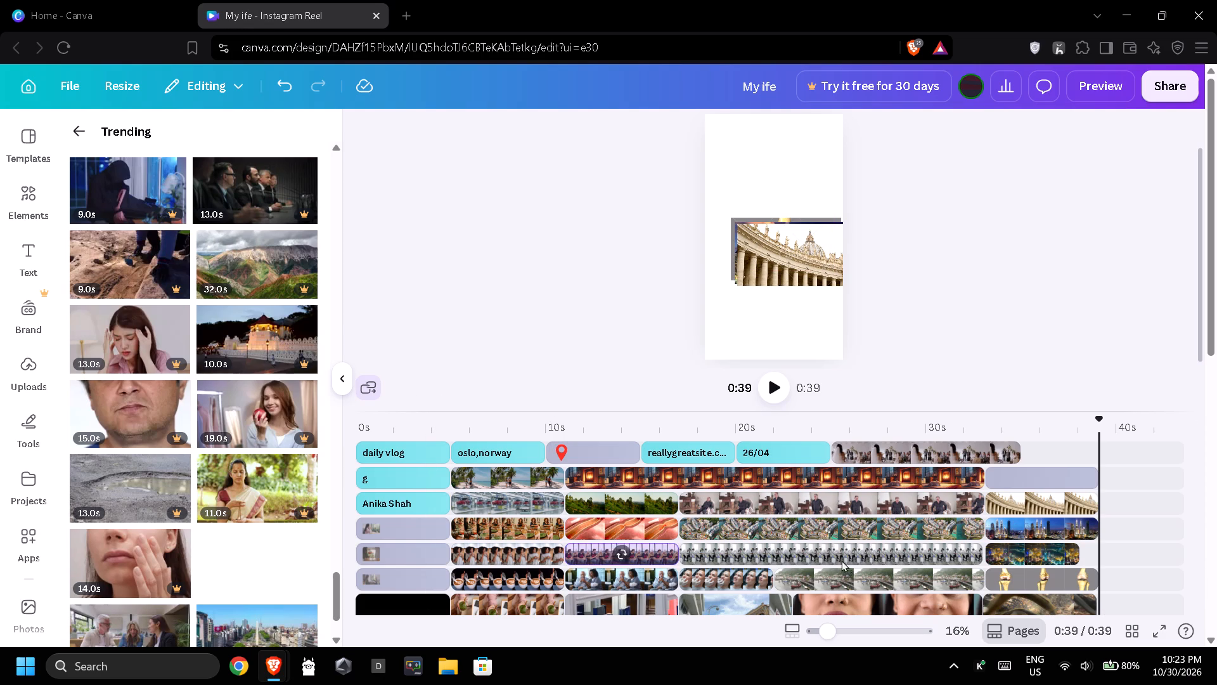
{"action": "left_click_drag", "start_coordinate": [841, 560], "coordinate": [1130, 551]}
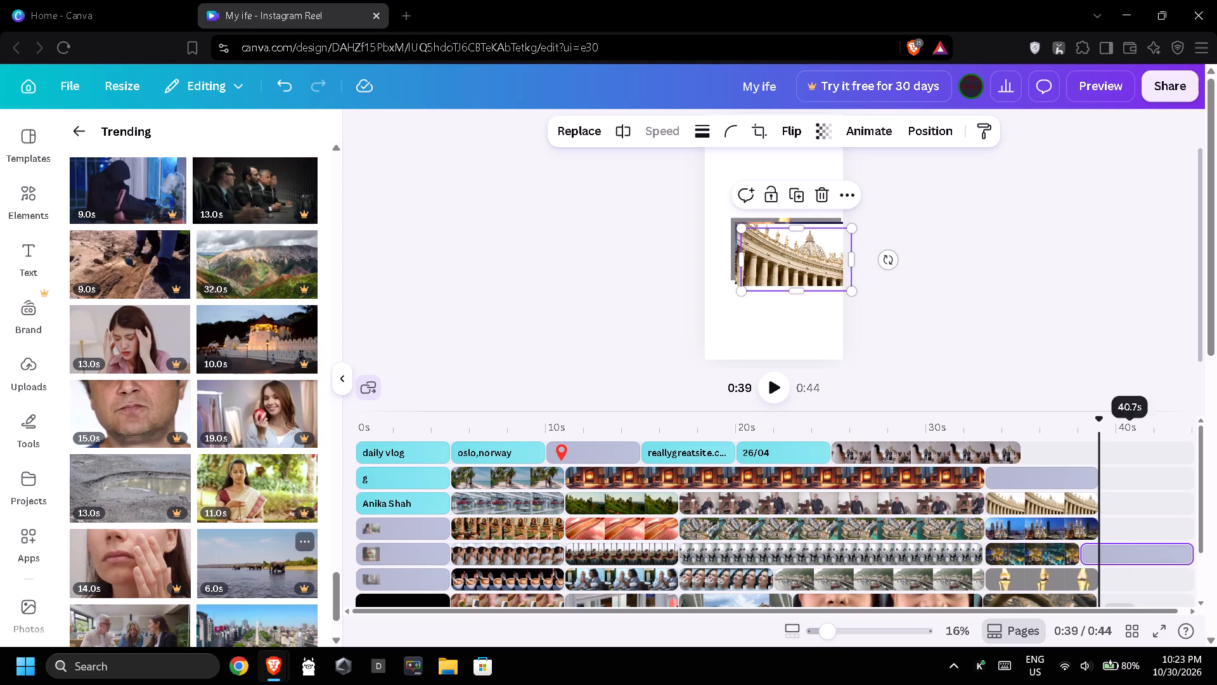
{"action": "left_click_drag", "start_coordinate": [1191, 552], "coordinate": [1104, 560]}
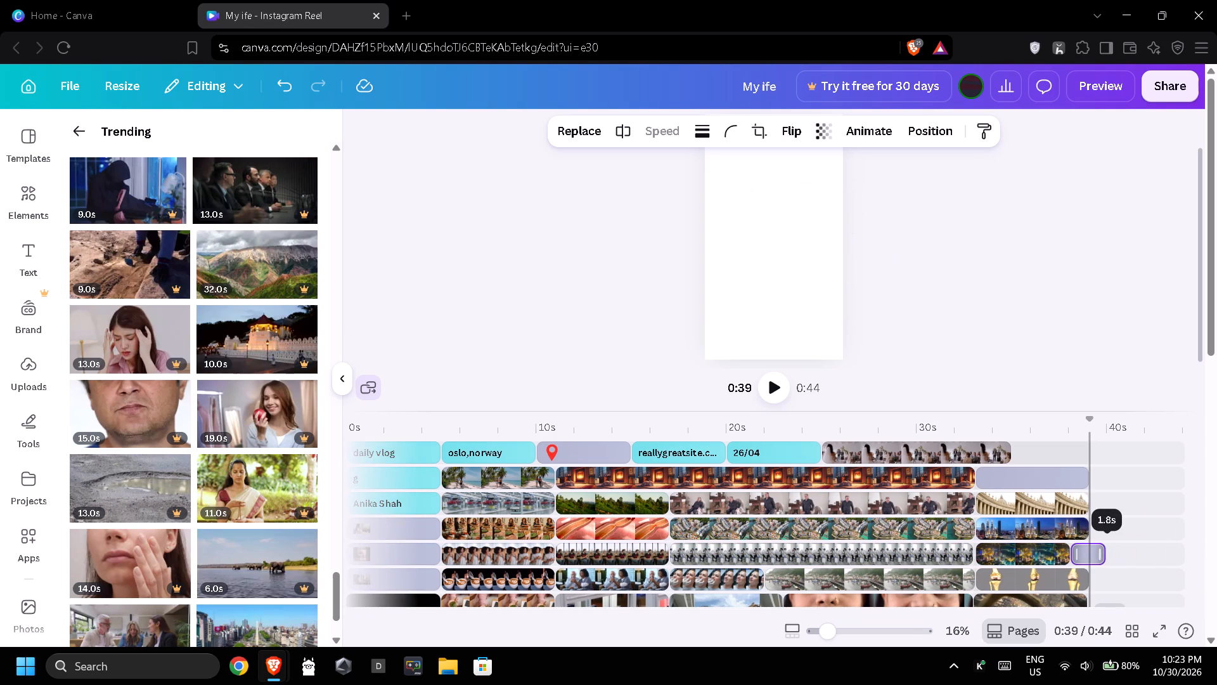
{"action": "left_click_drag", "start_coordinate": [1104, 560], "coordinate": [1090, 561]}
{"action": "left_click", "coordinate": [1136, 556]}
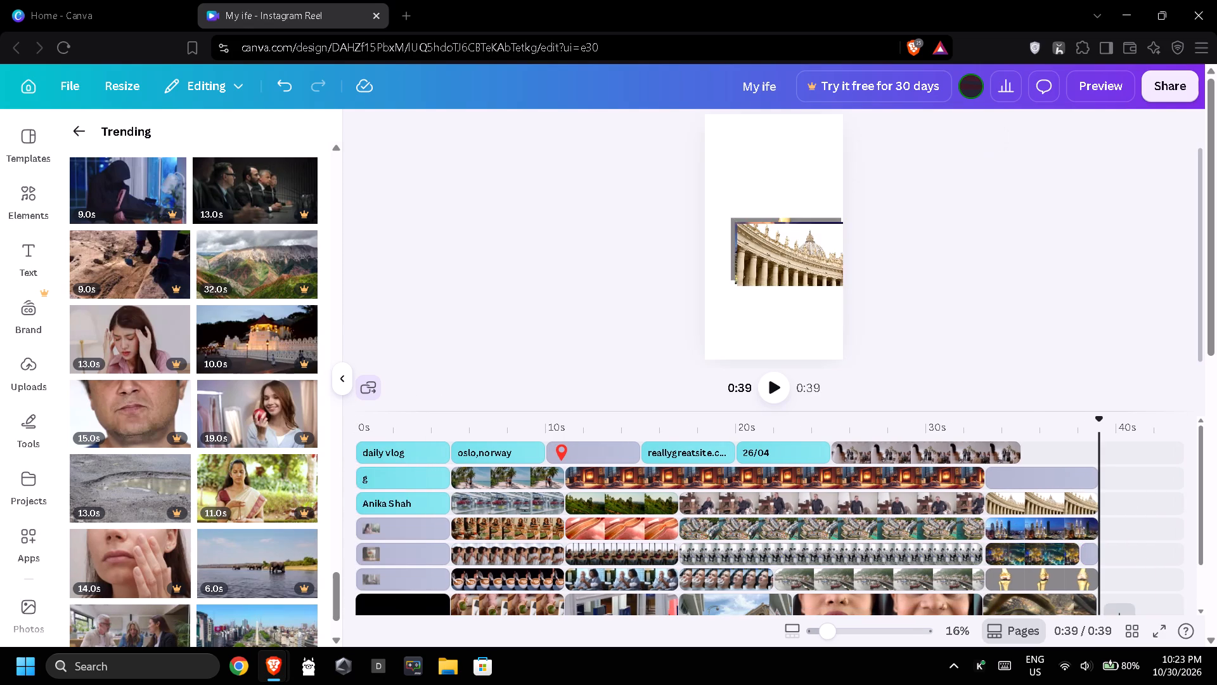
Set the video speed of the wedding ceremony clip on the top overlay track to 0.5.
{"action": "scroll", "coordinate": [1059, 537], "scroll_direction": "up", "scroll_amount": 1}
{"action": "left_click", "coordinate": [989, 451]}
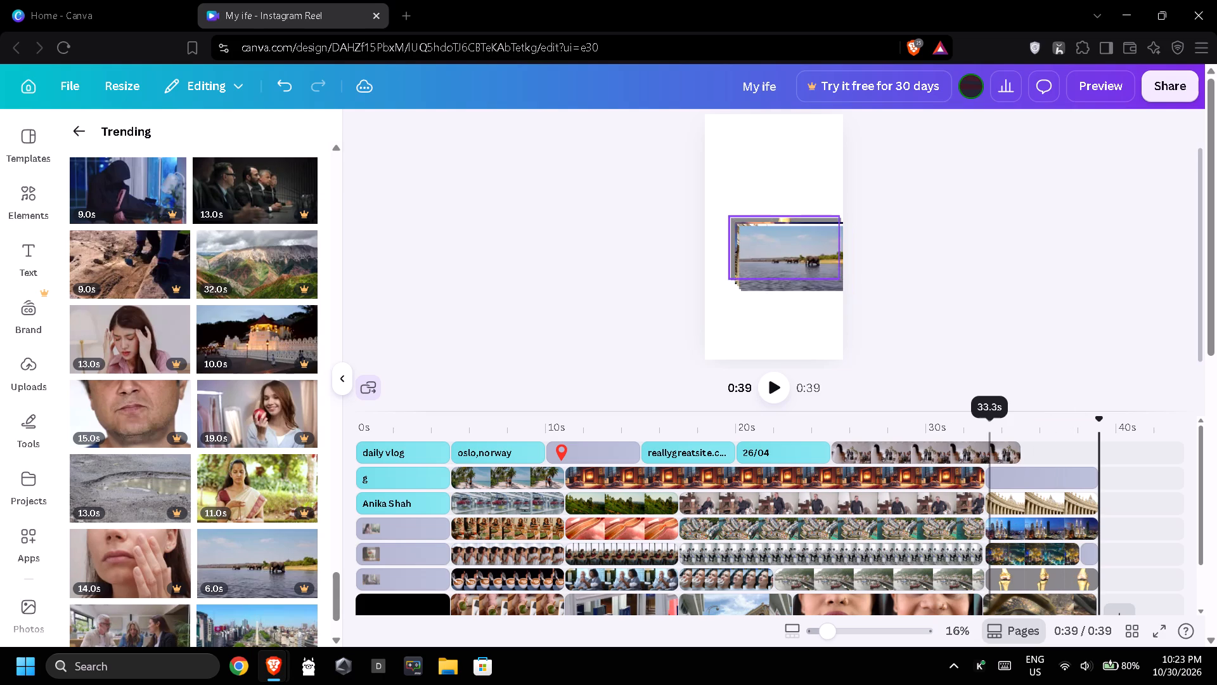
{"action": "left_click", "coordinate": [778, 136]}
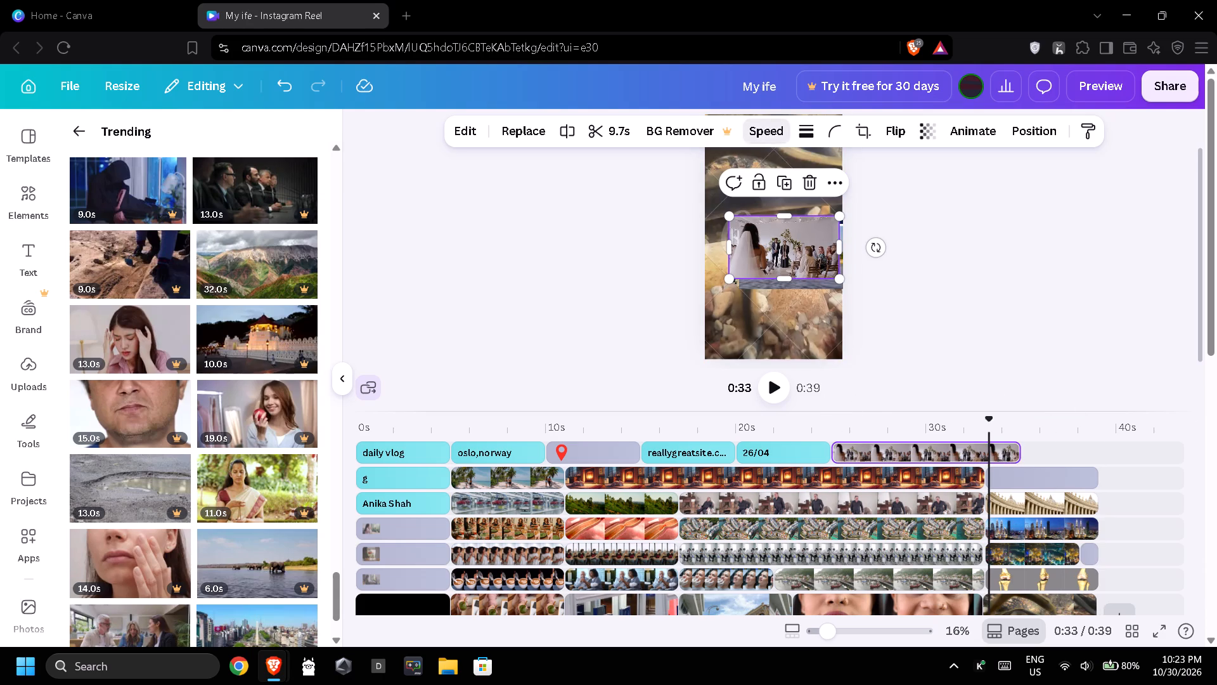
{"action": "left_click", "coordinate": [709, 194]}
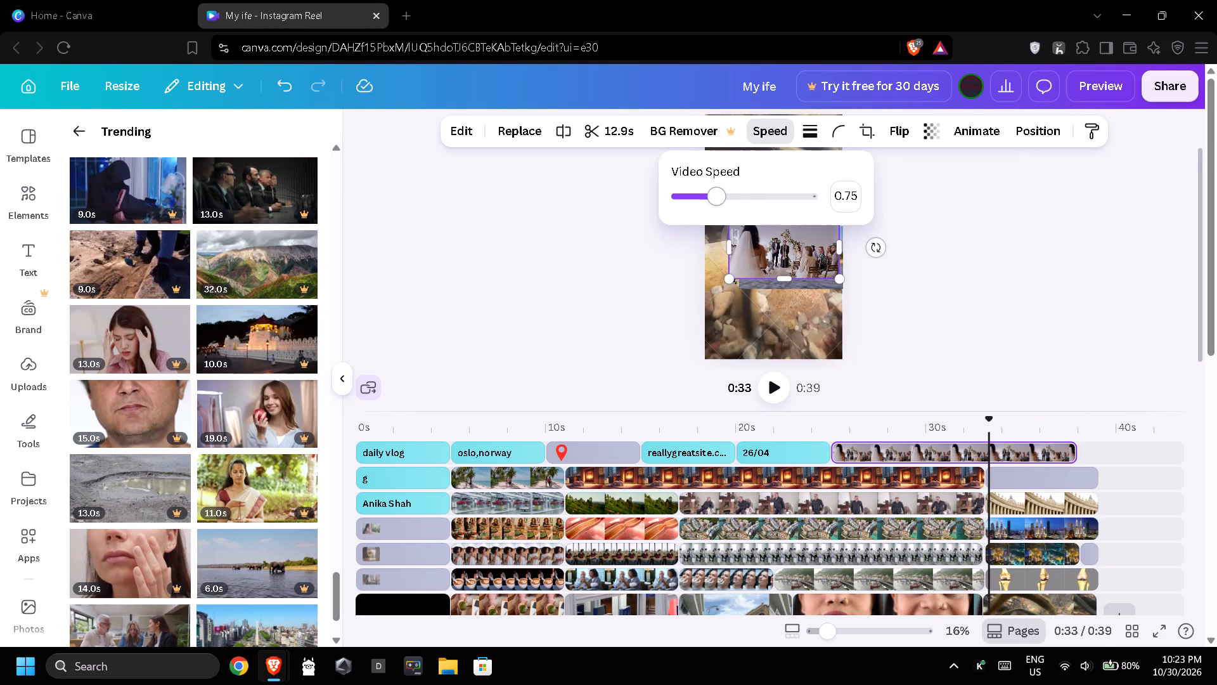
{"action": "left_click", "coordinate": [700, 194]}
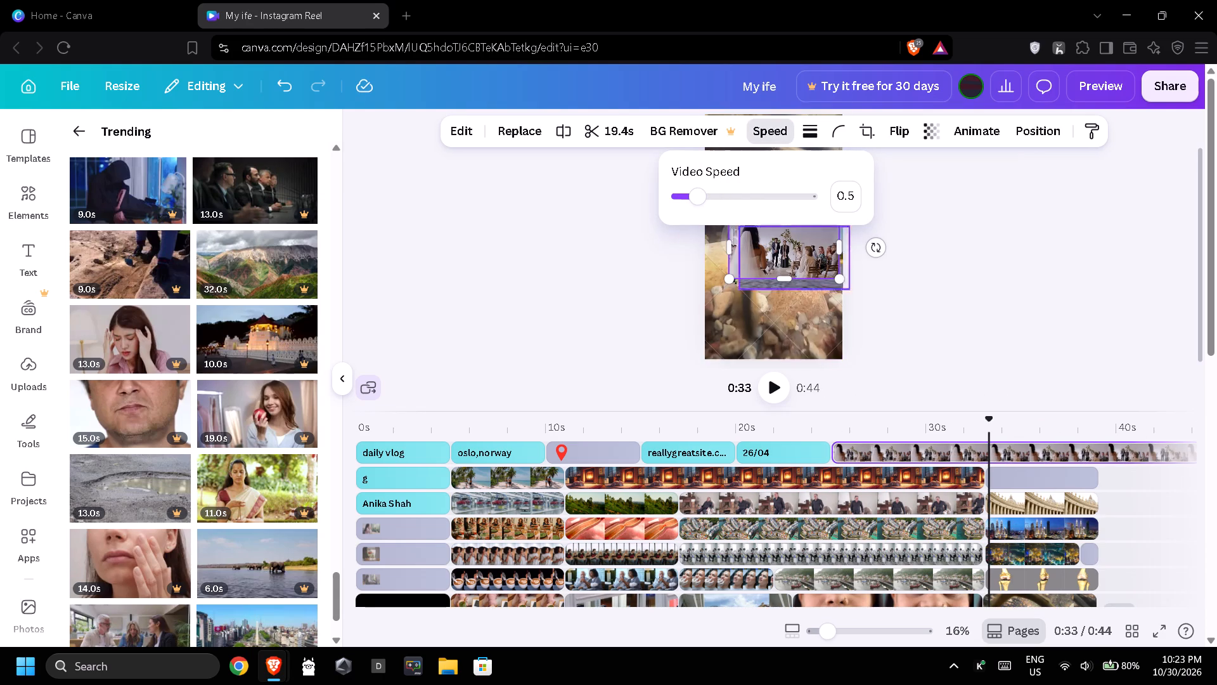
{"action": "left_click", "coordinate": [707, 201]}
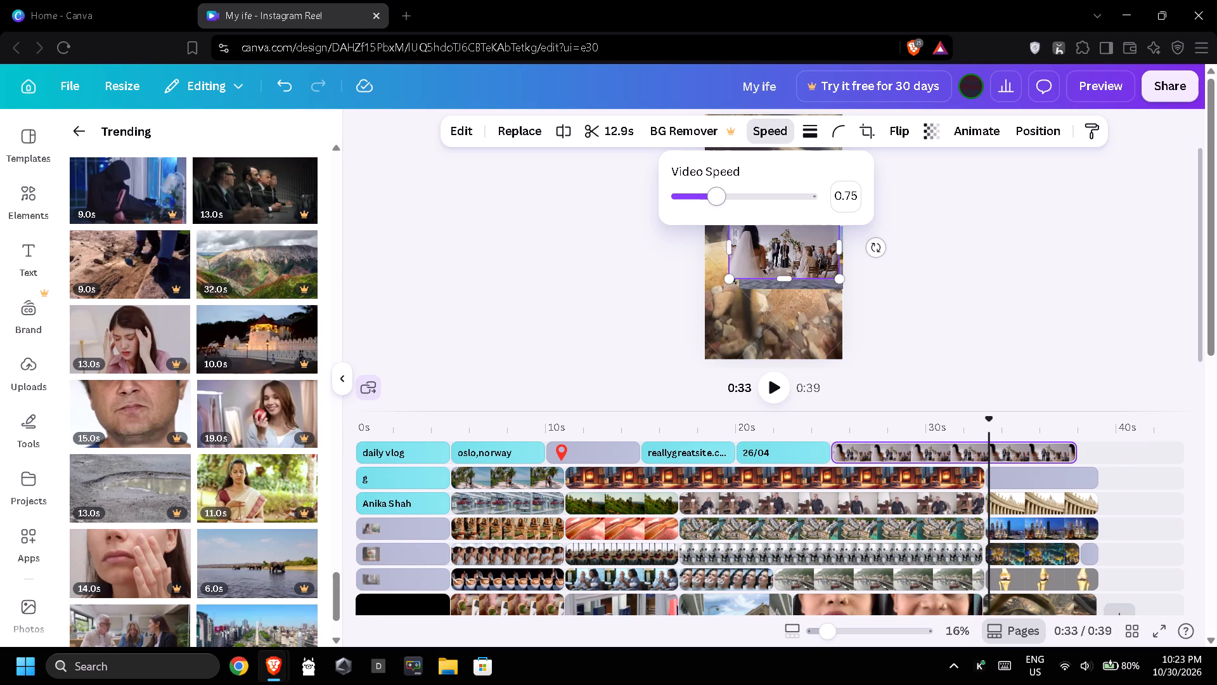
{"action": "left_click", "coordinate": [707, 201]}
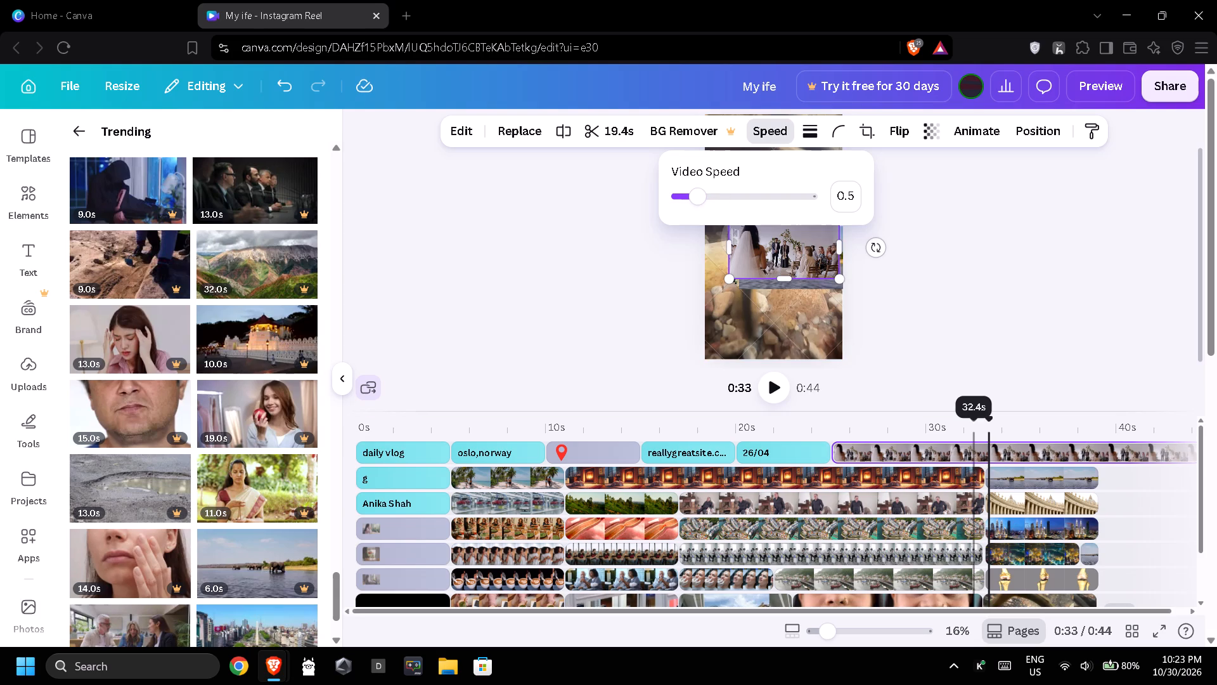
Trim the slowed wedding ceremony clip to 14.0 seconds so it ends with the sixth page.
{"action": "scroll", "coordinate": [1136, 497], "scroll_direction": "up", "scroll_amount": 1}
{"action": "scroll", "coordinate": [1136, 497], "scroll_direction": "down", "scroll_amount": 1}
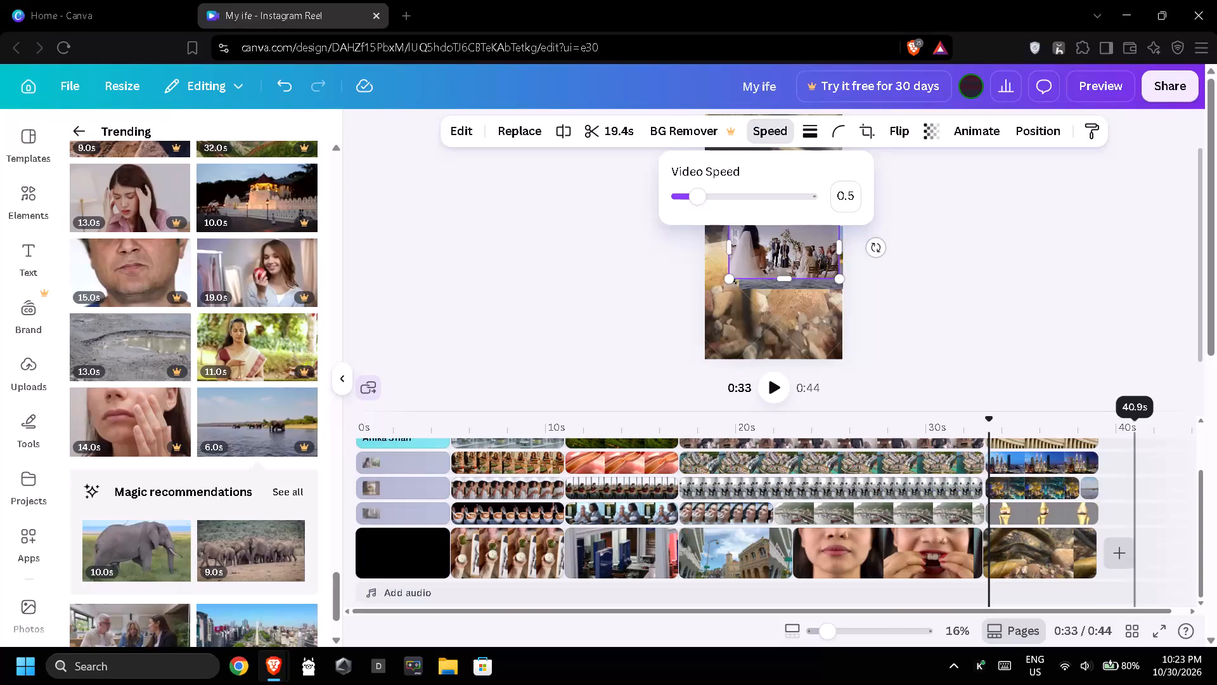
{"action": "left_click_drag", "start_coordinate": [1114, 611], "coordinate": [1147, 610]}
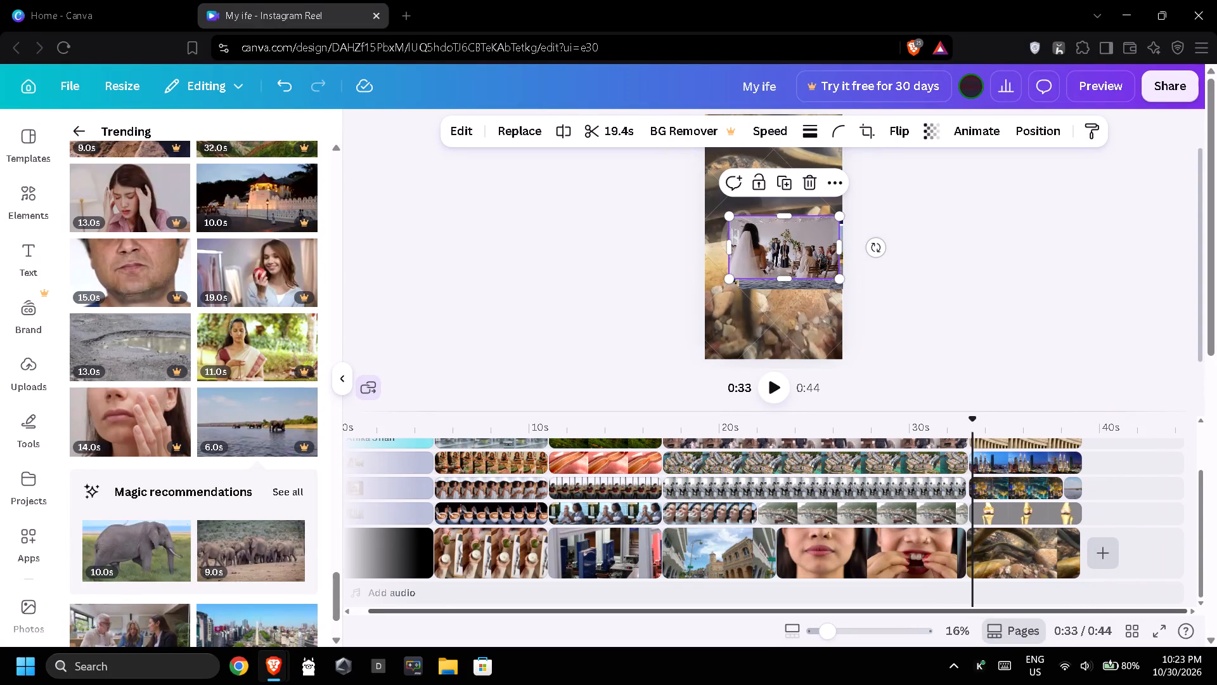
{"action": "left_click_drag", "start_coordinate": [1147, 610], "coordinate": [1149, 610]}
{"action": "scroll", "coordinate": [1118, 514], "scroll_direction": "up", "scroll_amount": 1}
{"action": "left_click_drag", "start_coordinate": [1180, 450], "coordinate": [1179, 450]}
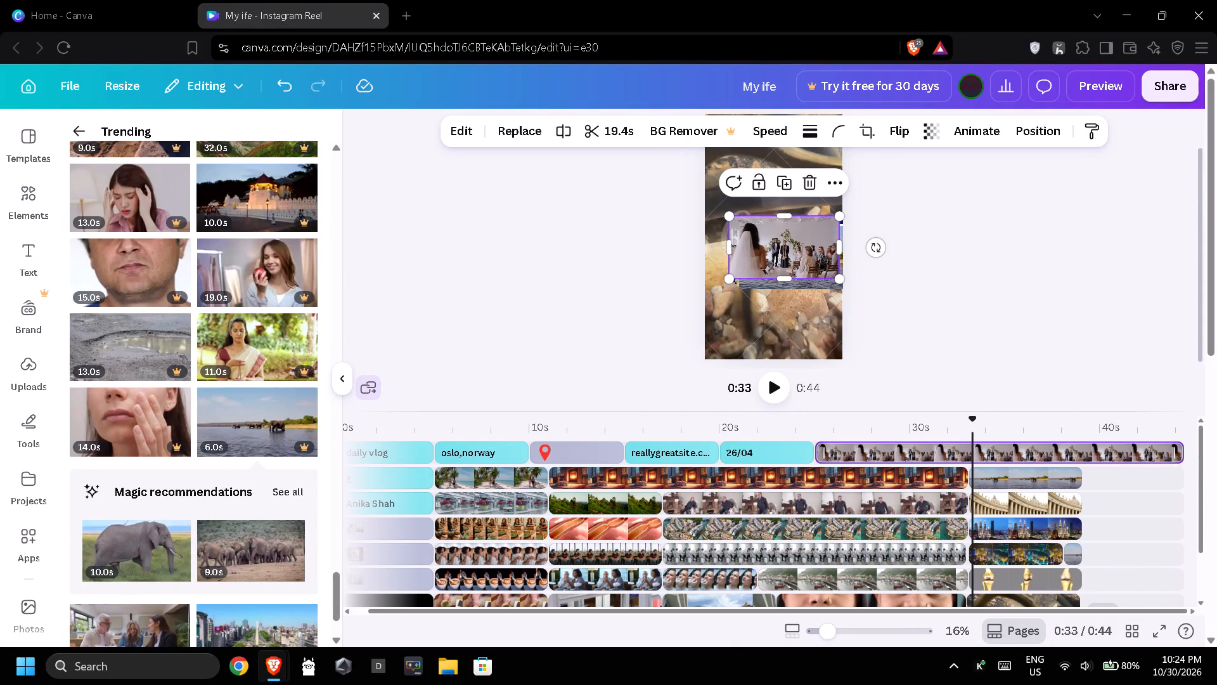
{"action": "left_click_drag", "start_coordinate": [1179, 450], "coordinate": [1084, 453]}
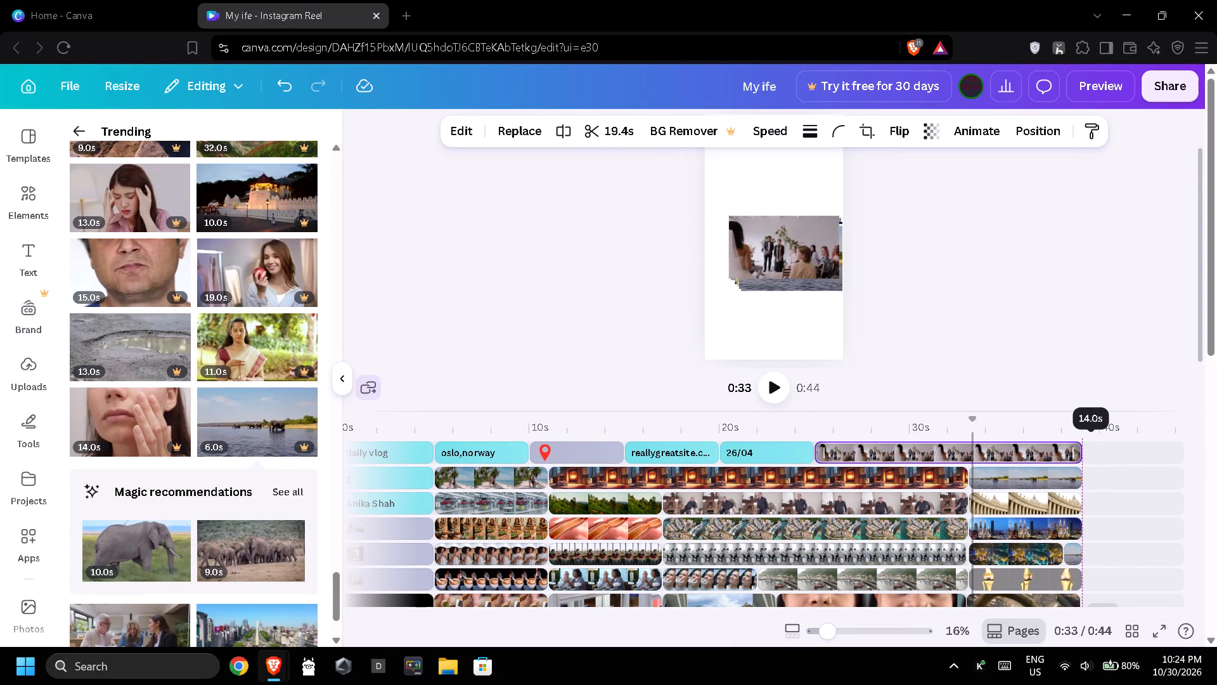
{"action": "left_click", "coordinate": [1128, 486]}
Look over the overlay tracks and pages in the timeline to check how they line up.
{"action": "scroll", "coordinate": [1130, 492], "scroll_direction": "up", "scroll_amount": 2}
{"action": "scroll", "coordinate": [1130, 492], "scroll_direction": "down", "scroll_amount": 4}
{"action": "scroll", "coordinate": [1130, 492], "scroll_direction": "up", "scroll_amount": 2}
{"action": "scroll", "coordinate": [1130, 492], "scroll_direction": "down", "scroll_amount": 2}
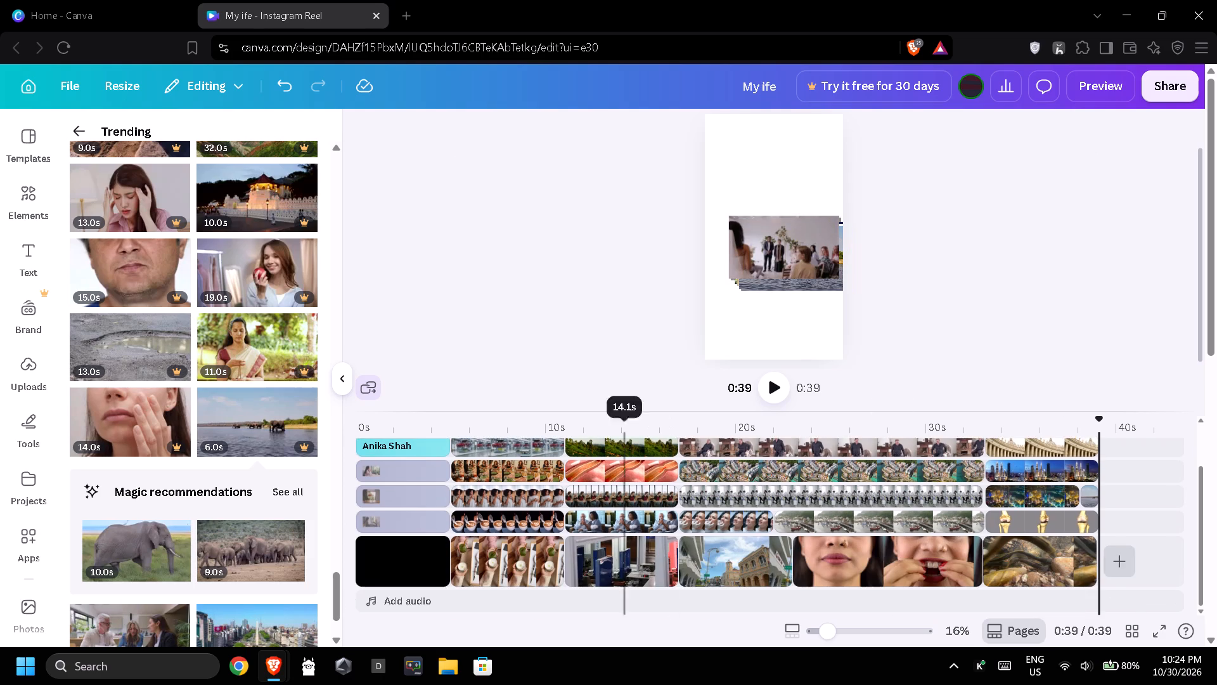
{"action": "scroll", "coordinate": [589, 570], "scroll_direction": "up", "scroll_amount": 2}
{"action": "scroll", "coordinate": [589, 564], "scroll_direction": "down", "scroll_amount": 5}
{"action": "scroll", "coordinate": [590, 561], "scroll_direction": "up", "scroll_amount": 5}
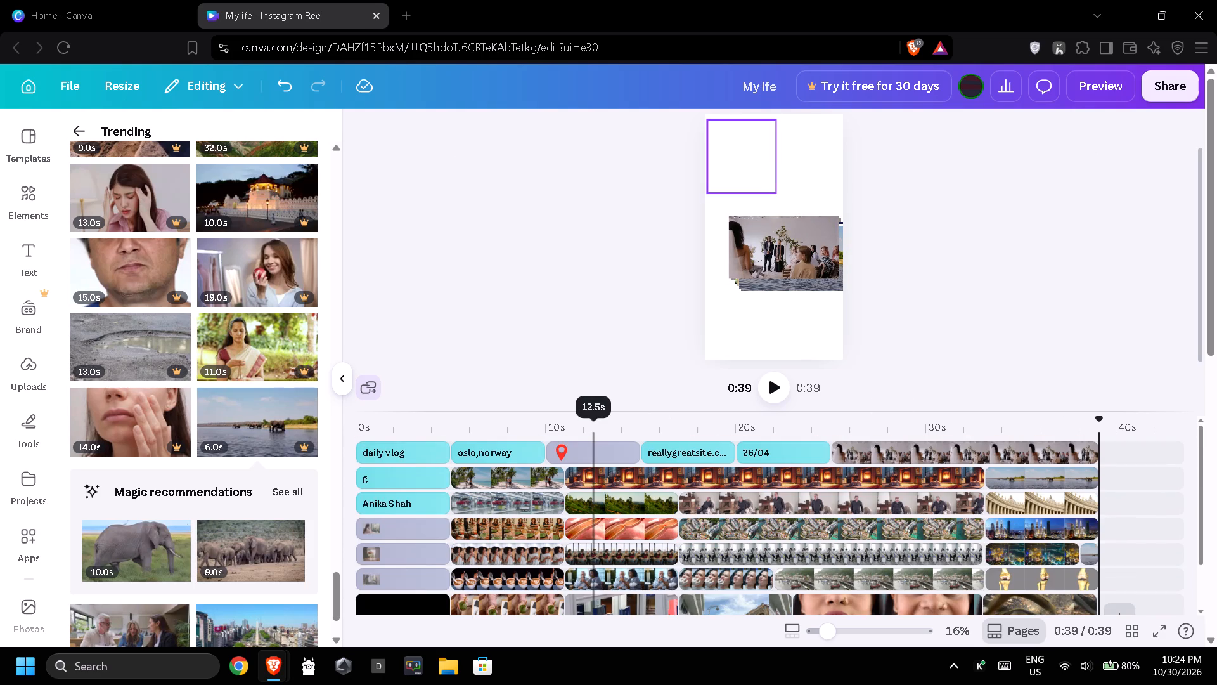
{"action": "scroll", "coordinate": [594, 553], "scroll_direction": "down", "scroll_amount": 5}
{"action": "scroll", "coordinate": [594, 553], "scroll_direction": "up", "scroll_amount": 3}
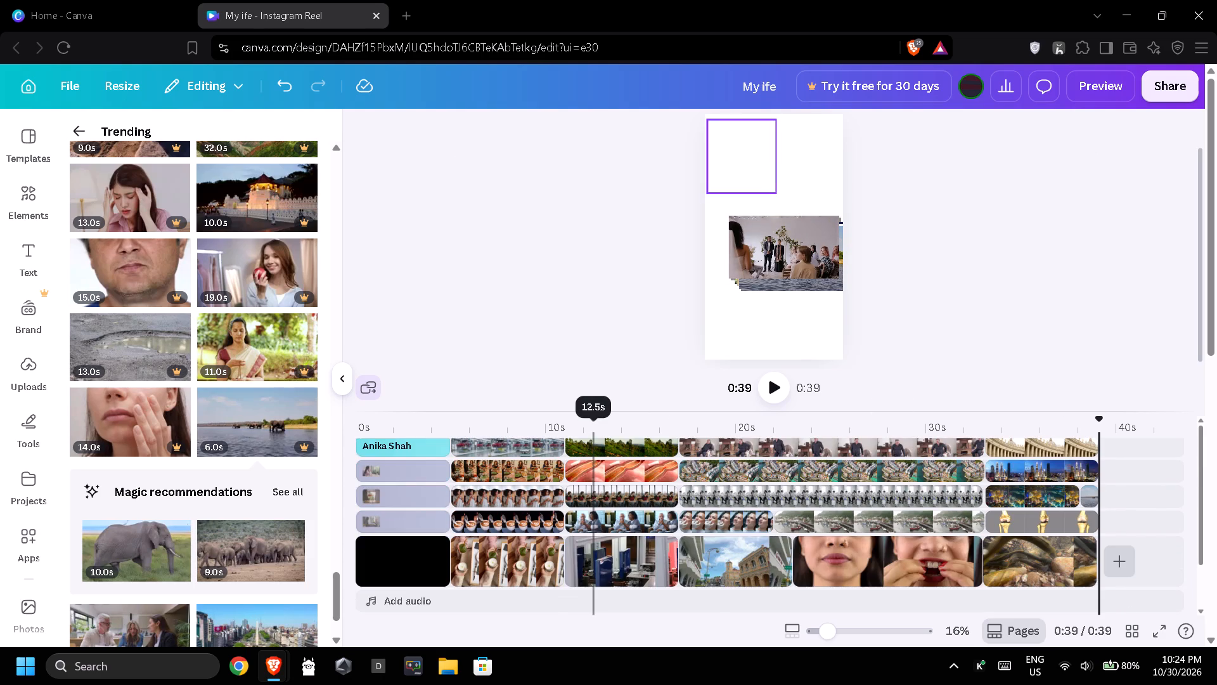
{"action": "scroll", "coordinate": [594, 553], "scroll_direction": "down", "scroll_amount": 2}
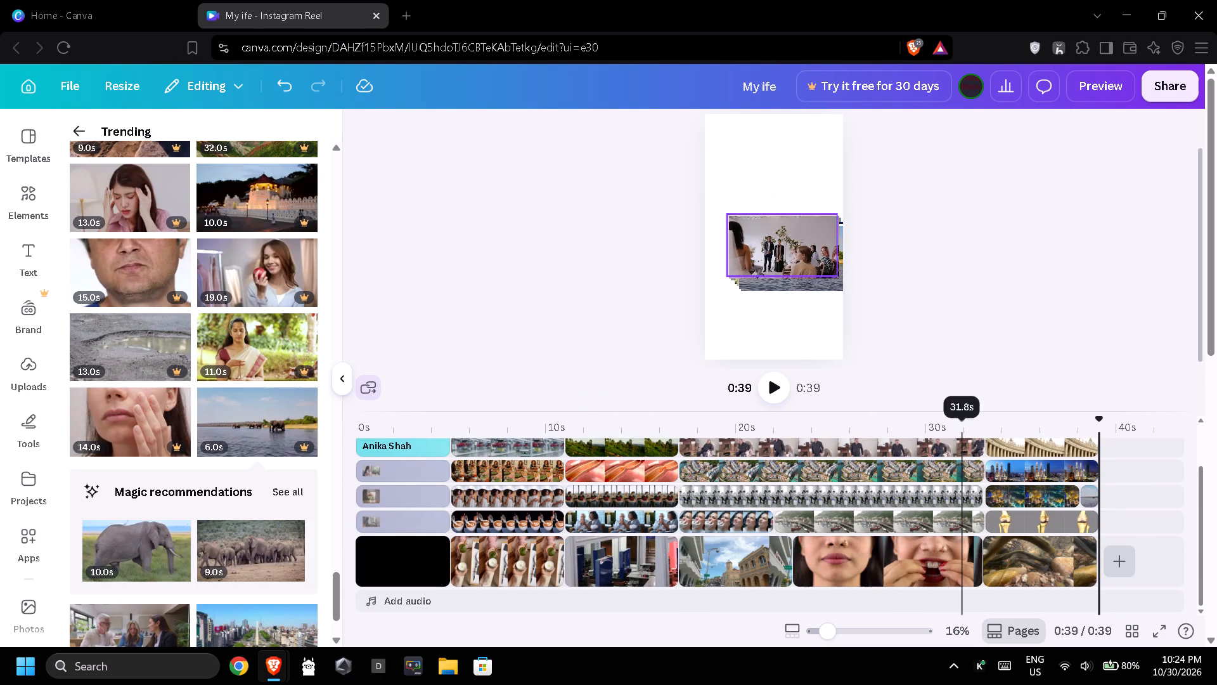
At about 0:30, move the wedding ceremony clip to the bottom of the page and widen it to the page's full width.
{"action": "left_click", "coordinate": [920, 551]}
{"action": "left_click", "coordinate": [868, 556]}
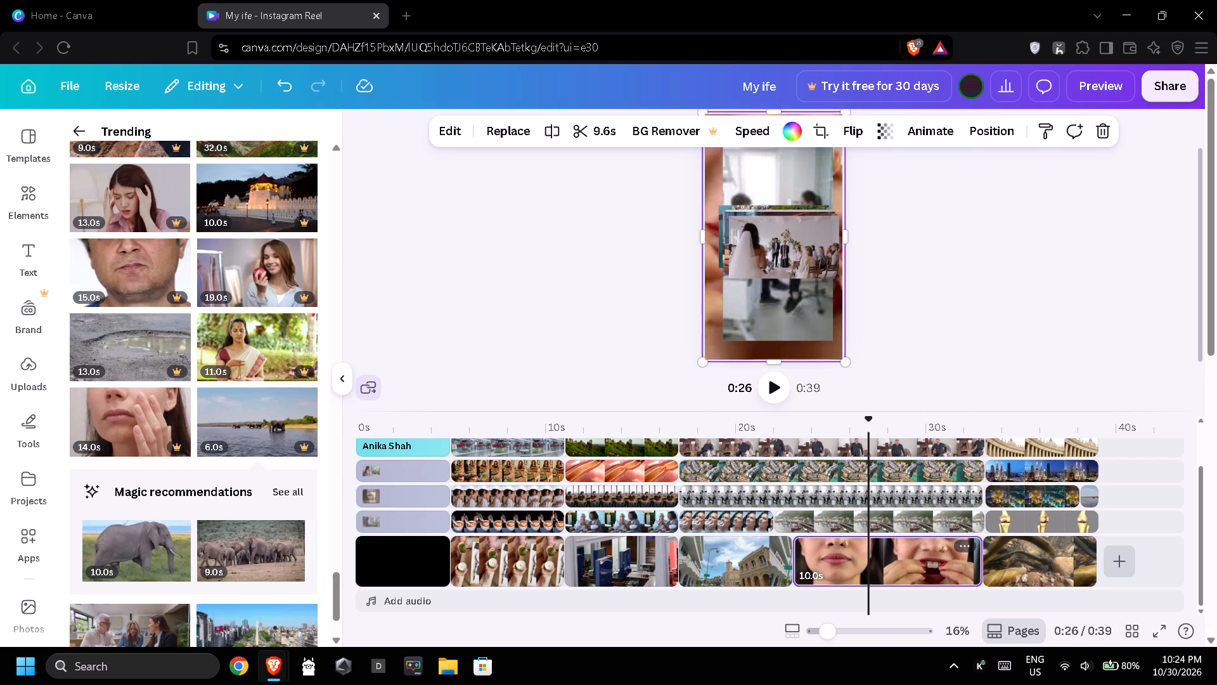
{"action": "left_click", "coordinate": [942, 561]}
{"action": "scroll", "coordinate": [943, 560], "scroll_direction": "up", "scroll_amount": 3}
{"action": "left_click", "coordinate": [751, 258]}
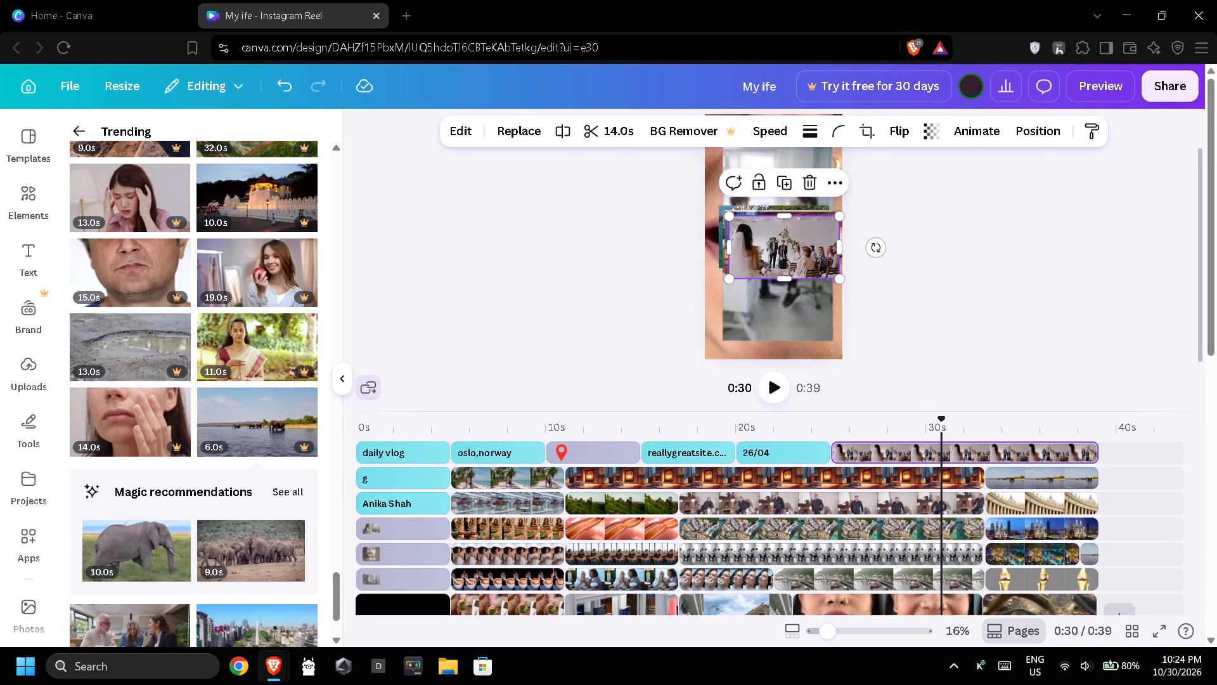
{"action": "left_click_drag", "start_coordinate": [799, 247], "coordinate": [794, 327]}
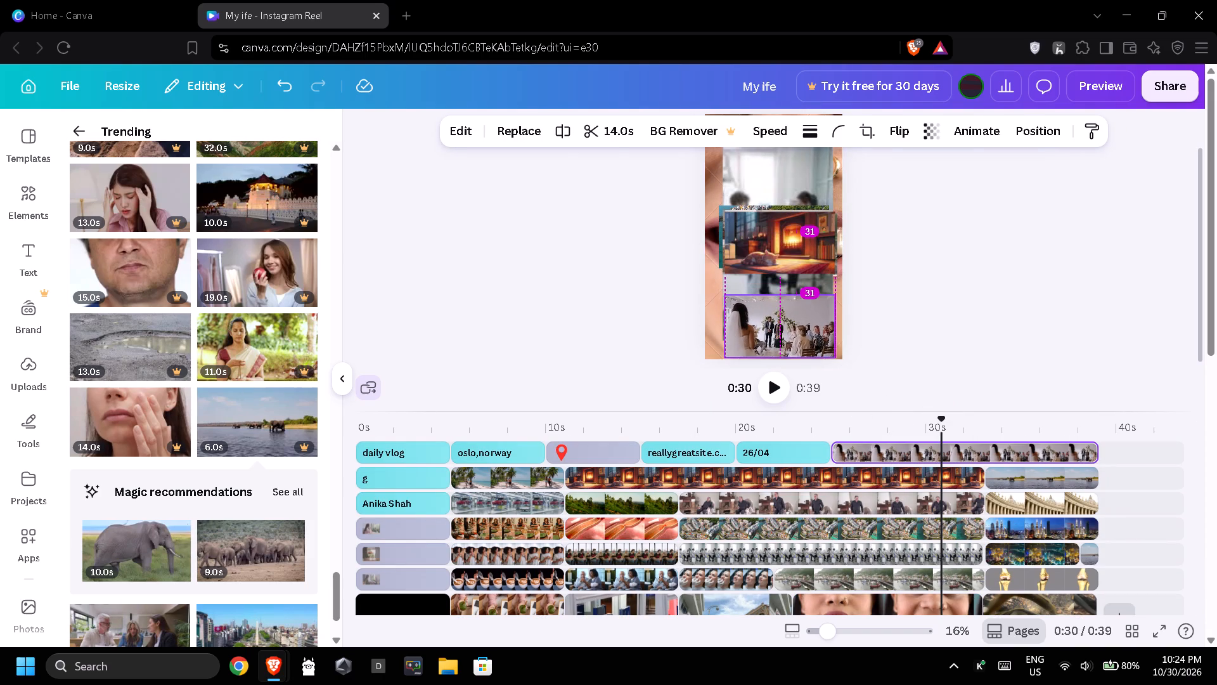
{"action": "left_click_drag", "start_coordinate": [794, 327], "coordinate": [773, 328]}
{"action": "left_click_drag", "start_coordinate": [811, 323], "coordinate": [842, 330]}
Place the fireplace clip directly above the wedding ceremony clip and widen it to the page's full width.
{"action": "left_click", "coordinate": [783, 226]}
{"action": "left_click_drag", "start_coordinate": [783, 241], "coordinate": [776, 257]}
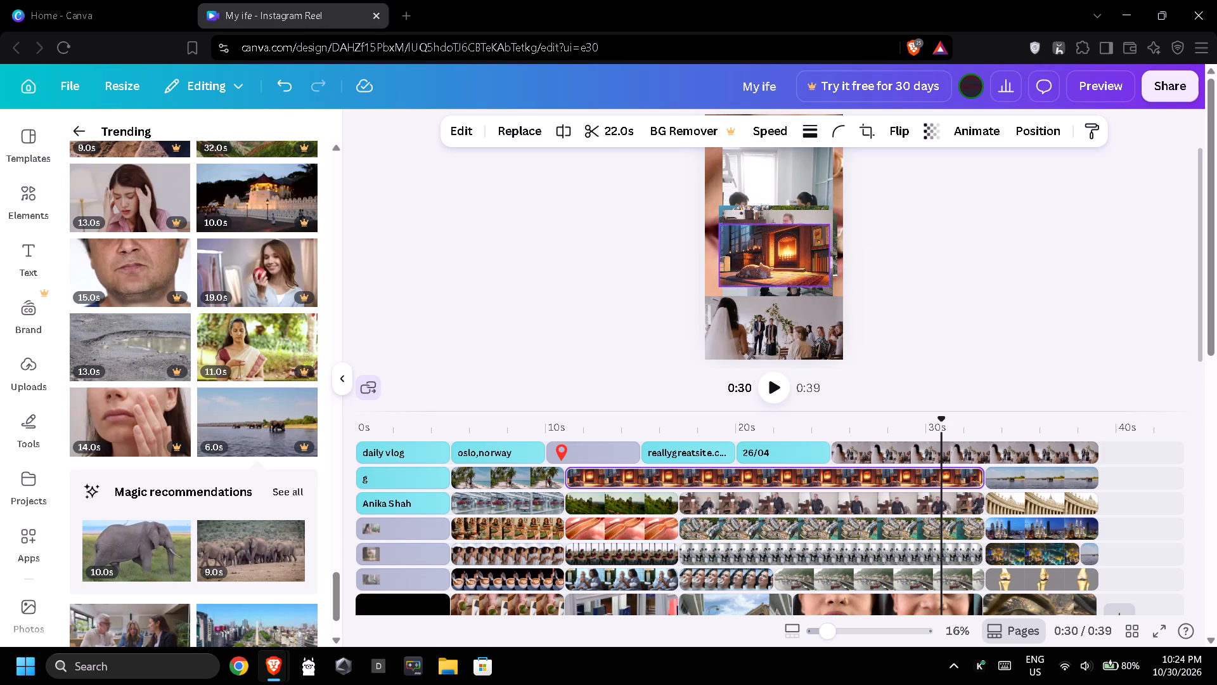
{"action": "left_click_drag", "start_coordinate": [776, 257], "coordinate": [765, 266]}
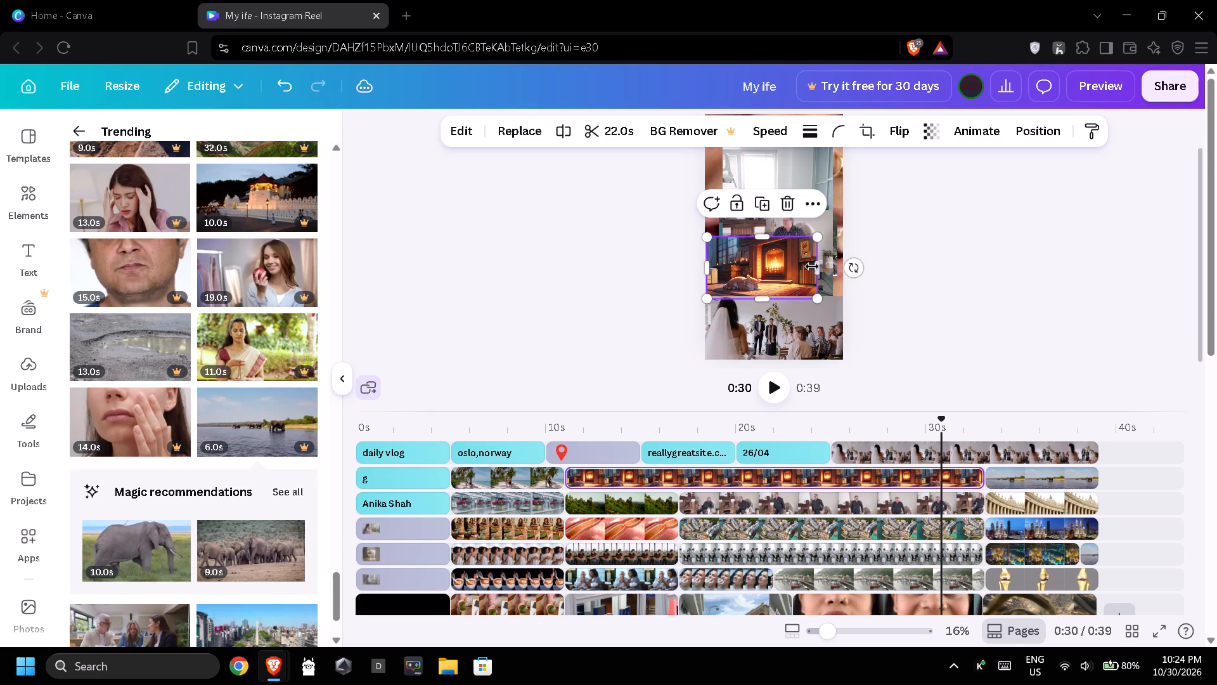
{"action": "left_click_drag", "start_coordinate": [815, 267], "coordinate": [838, 275]}
{"action": "scroll", "coordinate": [750, 234], "scroll_direction": "up", "scroll_amount": 1}
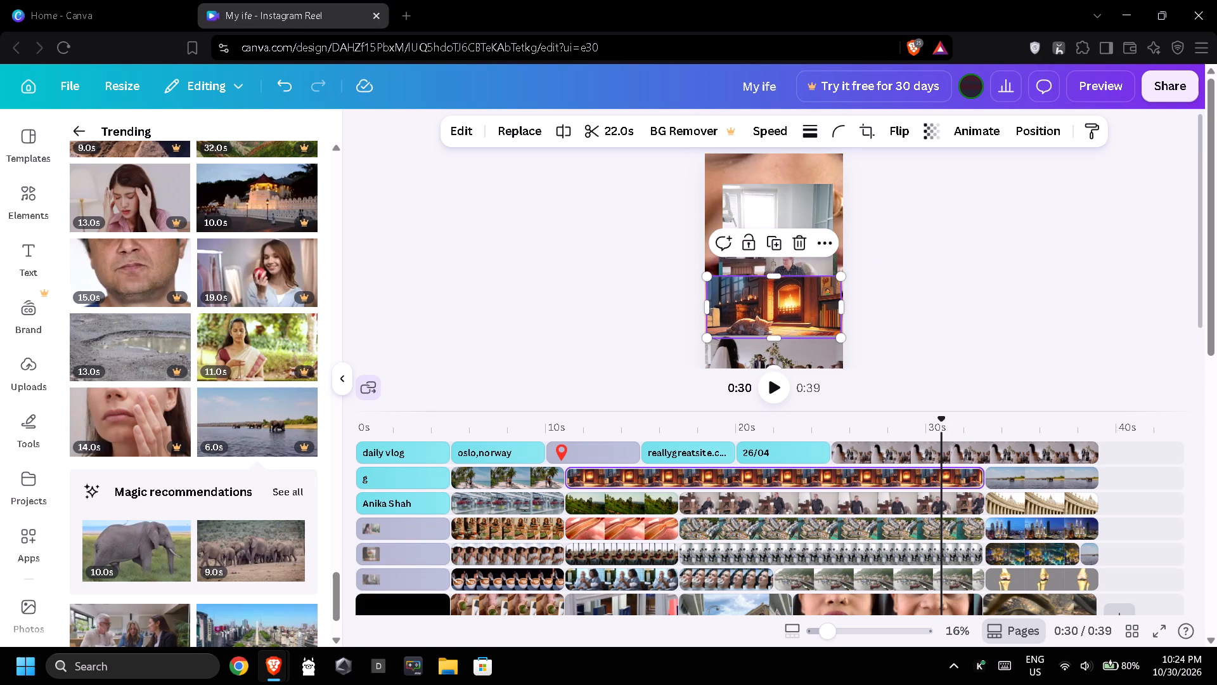
{"action": "left_click", "coordinate": [941, 221]}
Move the clip of the man in the armchair to the top of the page and widen it to full page width.
{"action": "left_click", "coordinate": [799, 255]}
{"action": "left_click", "coordinate": [920, 259]}
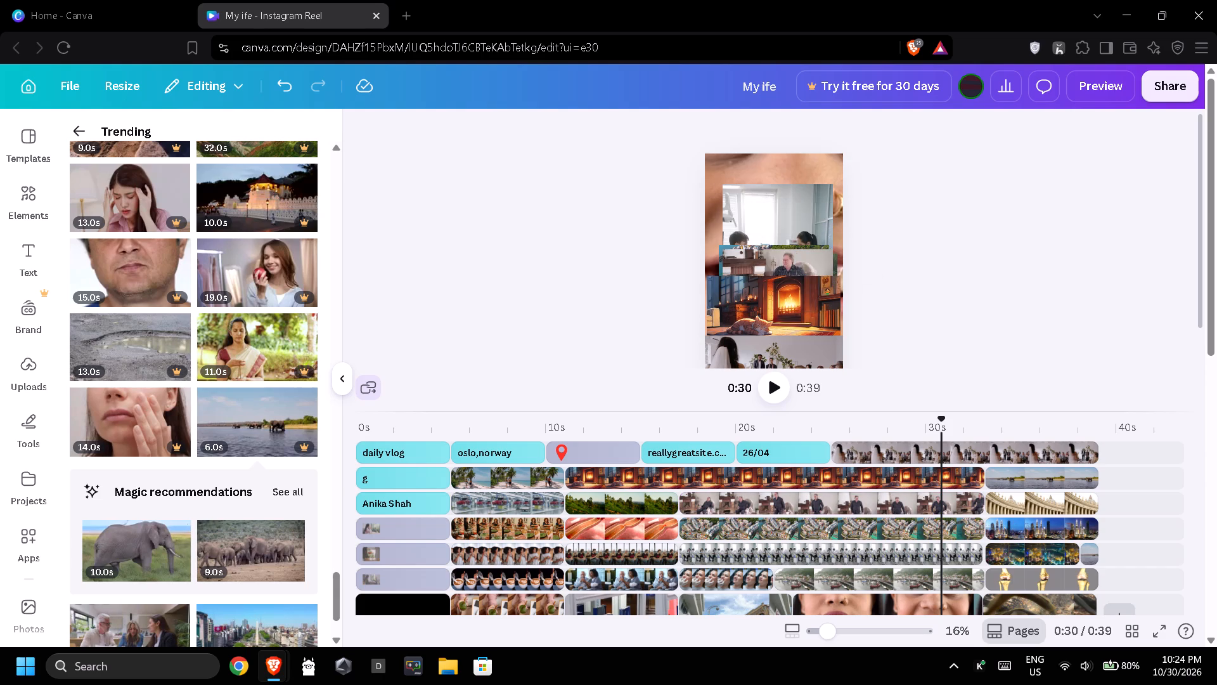
{"action": "left_click_drag", "start_coordinate": [805, 265], "coordinate": [792, 176]}
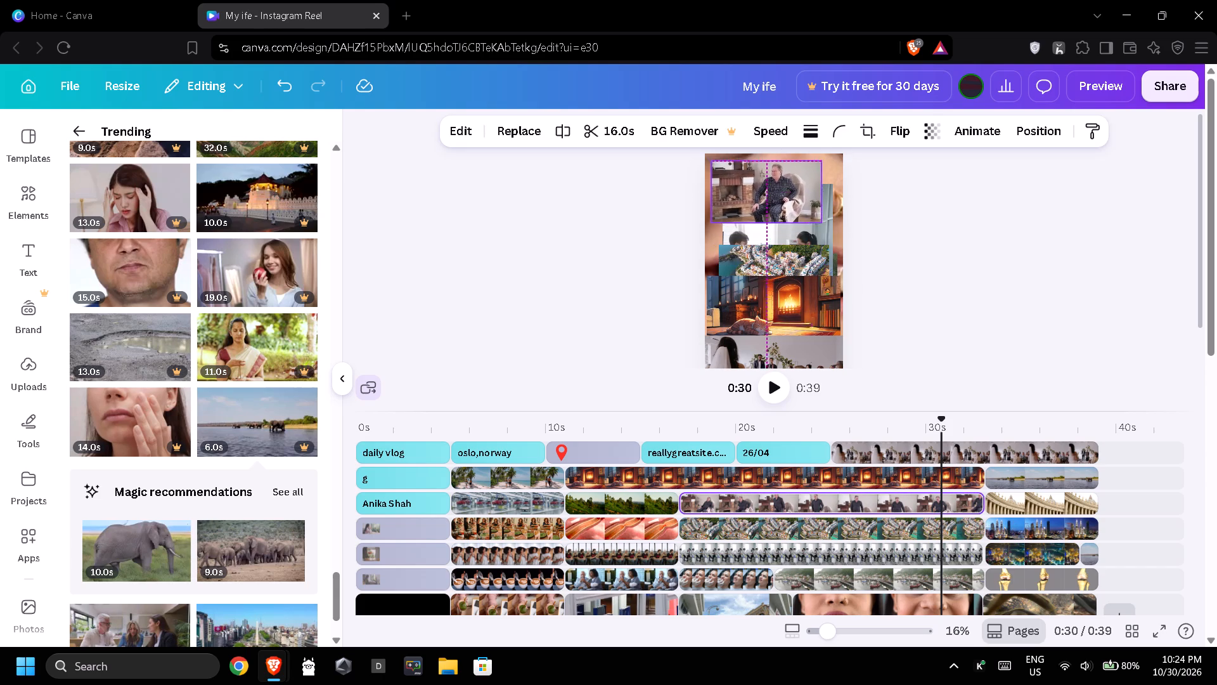
{"action": "left_click_drag", "start_coordinate": [792, 176], "coordinate": [787, 167]}
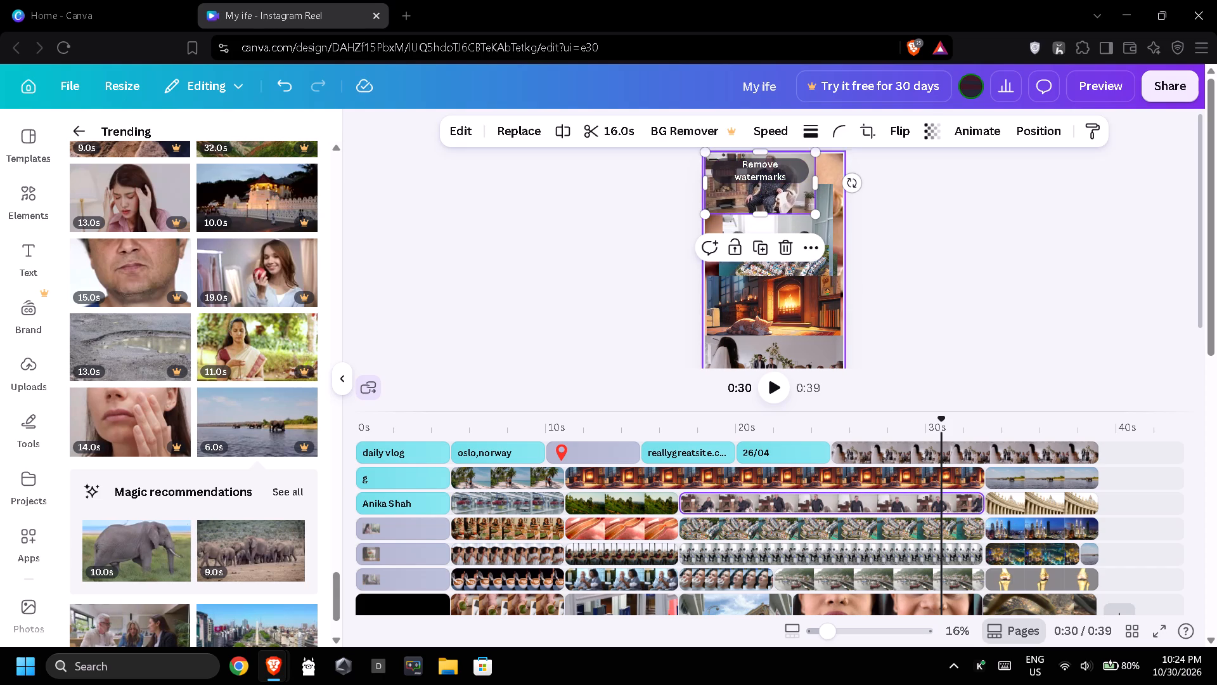
{"action": "left_click_drag", "start_coordinate": [819, 179], "coordinate": [846, 183]}
{"action": "left_click", "coordinate": [936, 216]}
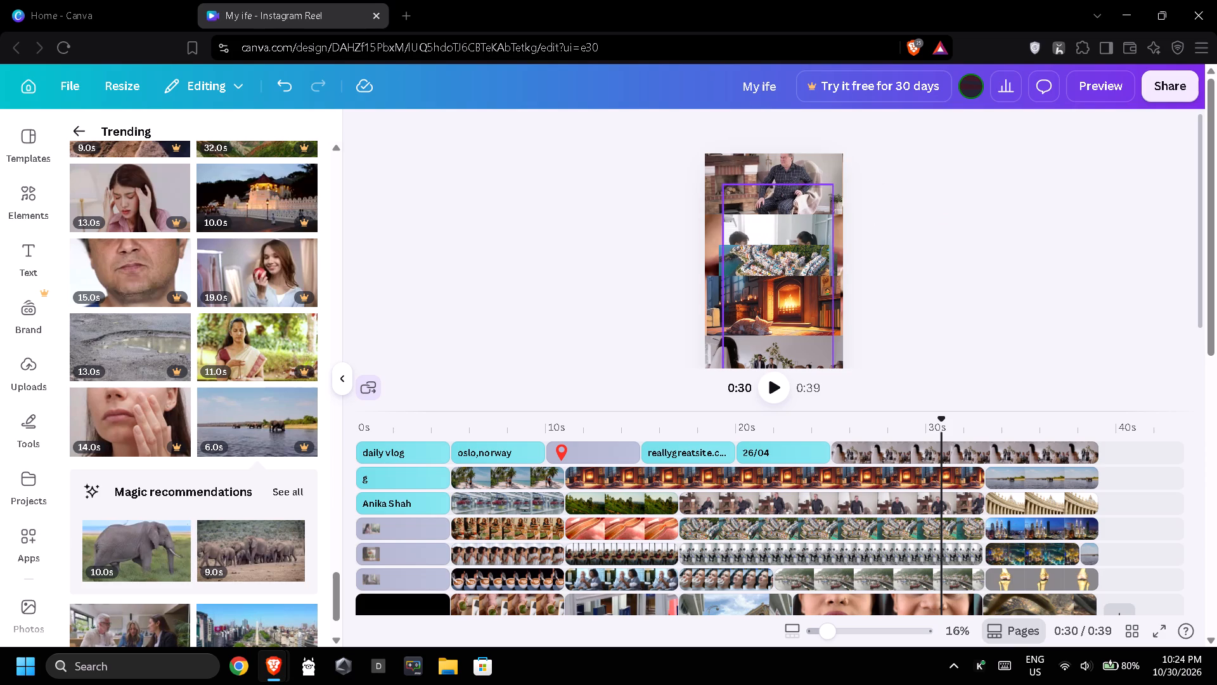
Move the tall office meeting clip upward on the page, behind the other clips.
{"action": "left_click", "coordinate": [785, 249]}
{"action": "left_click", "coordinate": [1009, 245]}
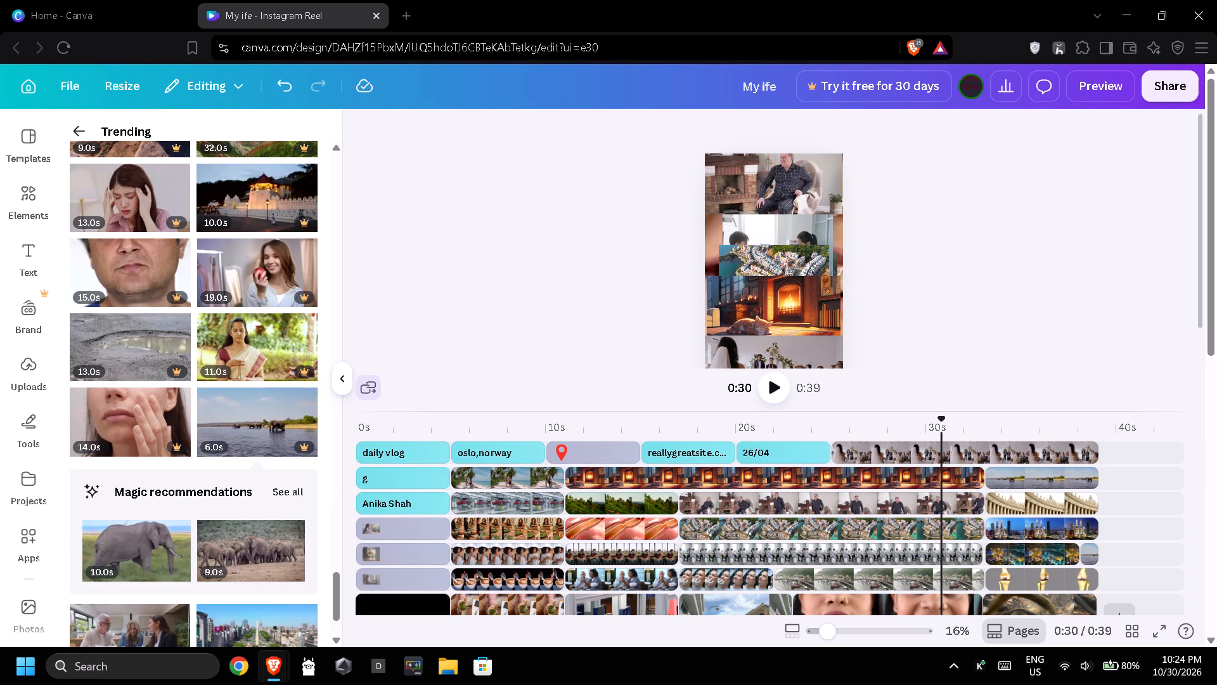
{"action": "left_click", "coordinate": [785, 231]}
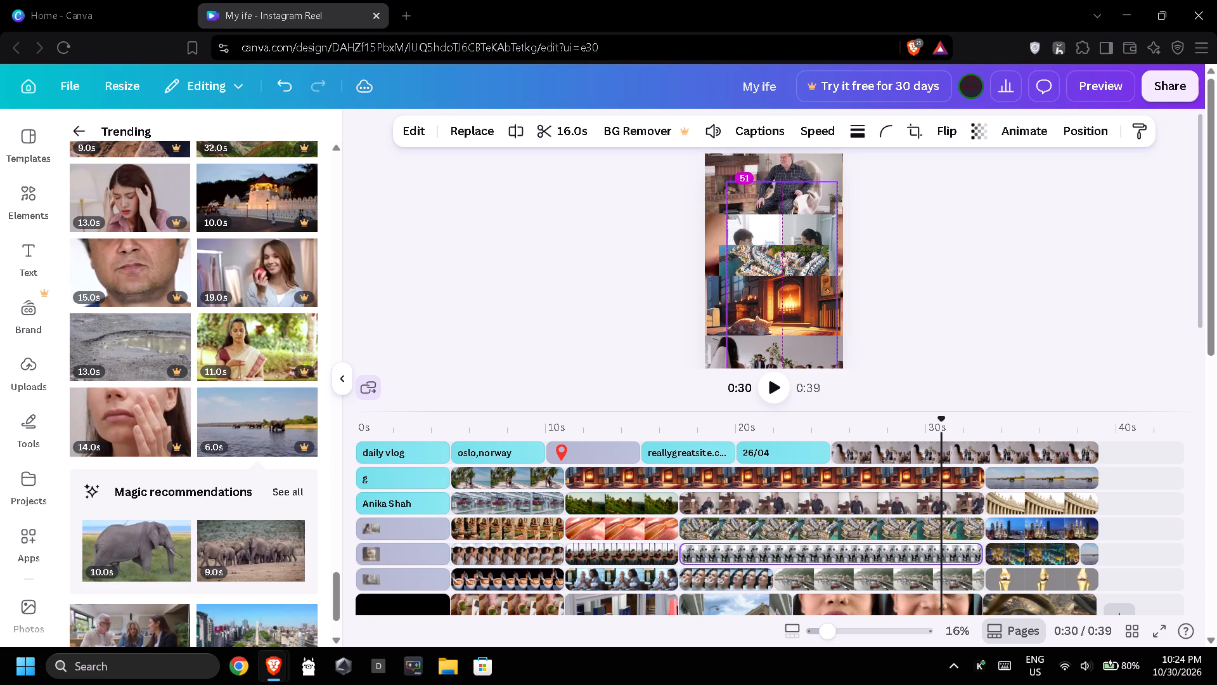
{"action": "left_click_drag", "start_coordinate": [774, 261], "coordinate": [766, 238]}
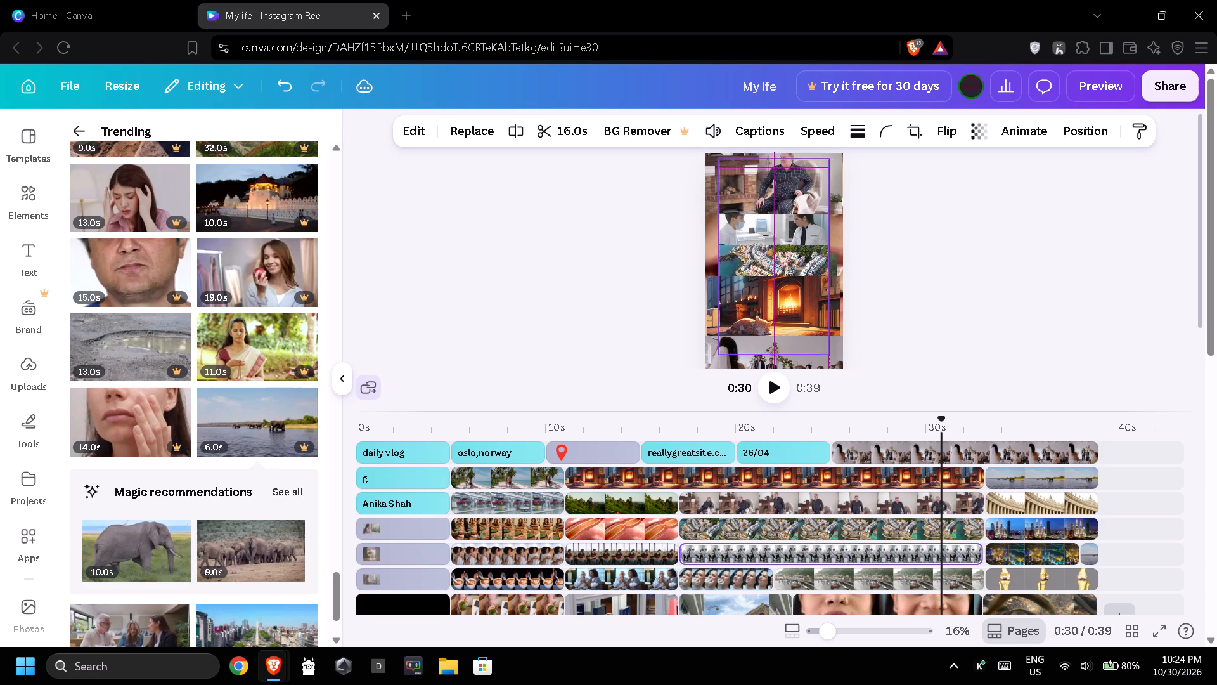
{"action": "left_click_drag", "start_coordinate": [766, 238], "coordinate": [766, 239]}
Place the aerial coastal town clip between the armchair and fireplace clips and widen it to the page's full width.
{"action": "left_click_drag", "start_coordinate": [747, 260], "coordinate": [732, 226]}
{"action": "left_click_drag", "start_coordinate": [817, 242], "coordinate": [846, 242]}
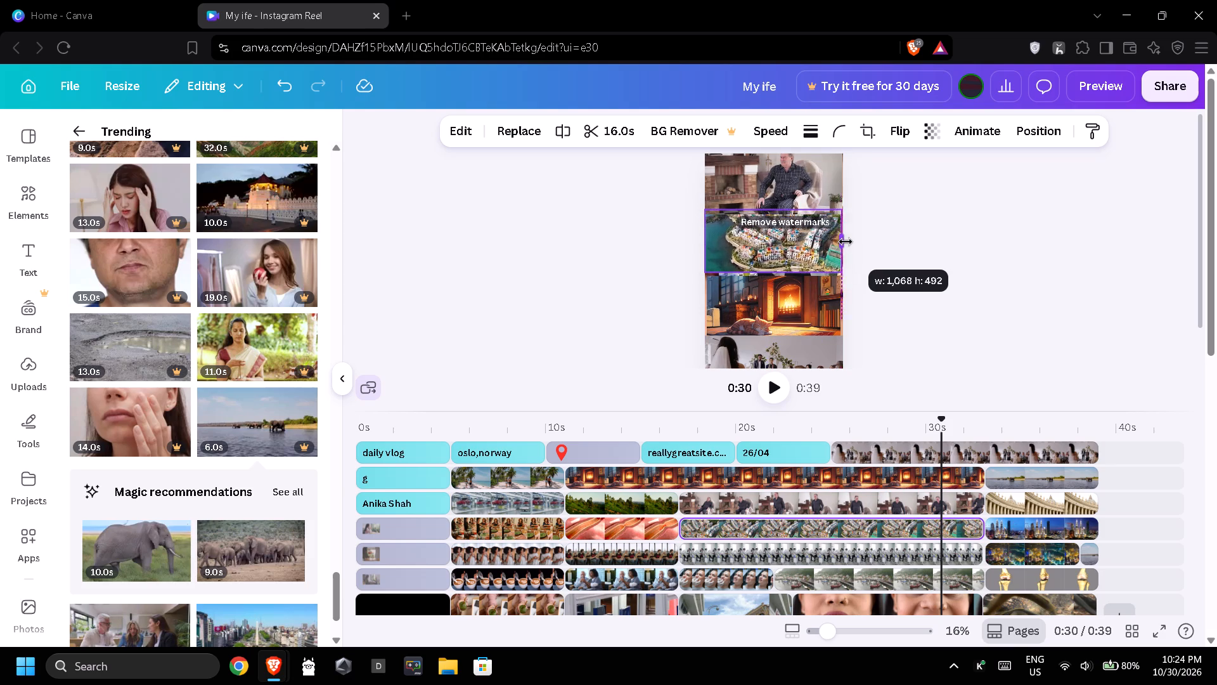
{"action": "left_click_drag", "start_coordinate": [846, 242], "coordinate": [849, 242]}
{"action": "left_click", "coordinate": [956, 235]}
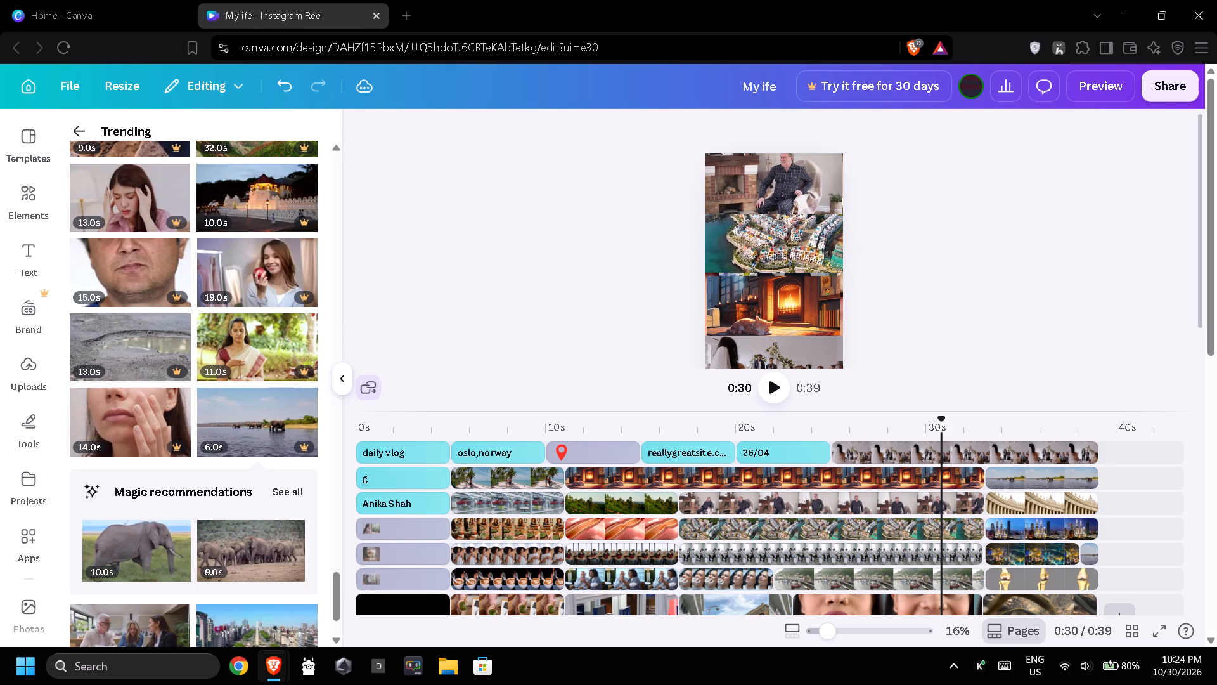
Look over the stacked clips on the page at 0:30 to check their alignment.
{"action": "left_click", "coordinate": [785, 291]}
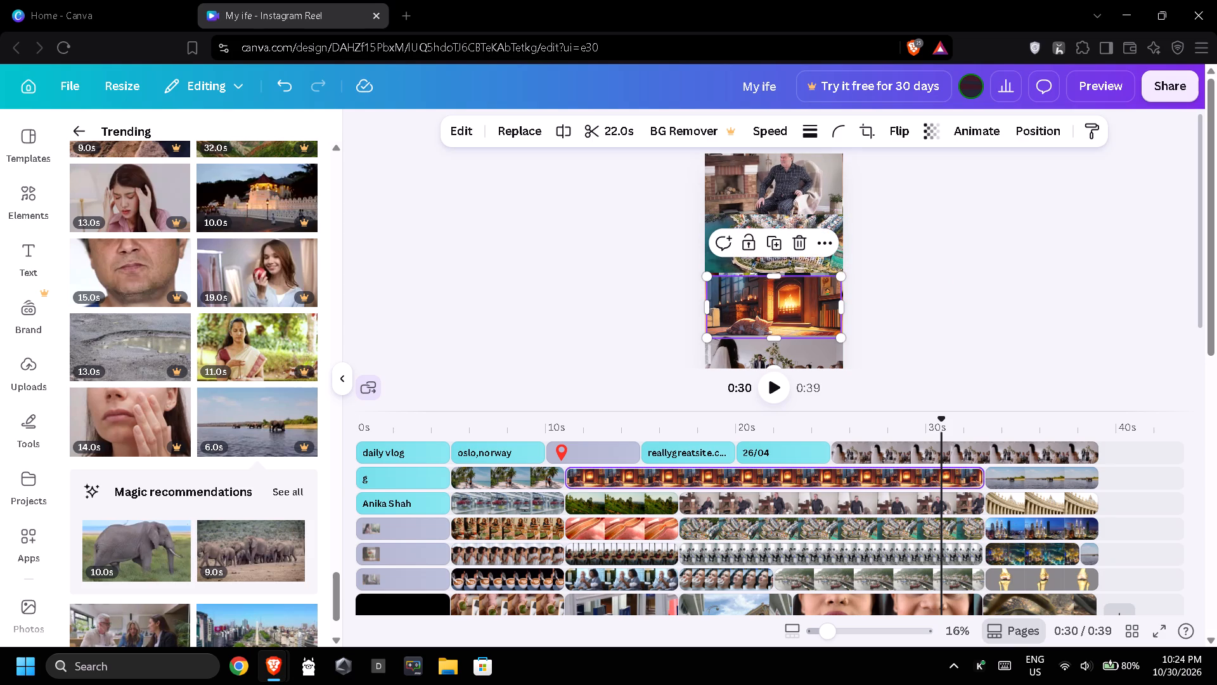
{"action": "left_click", "coordinate": [946, 244]}
{"action": "scroll", "coordinate": [799, 316], "scroll_direction": "down", "scroll_amount": 2}
{"action": "scroll", "coordinate": [799, 316], "scroll_direction": "up", "scroll_amount": 2}
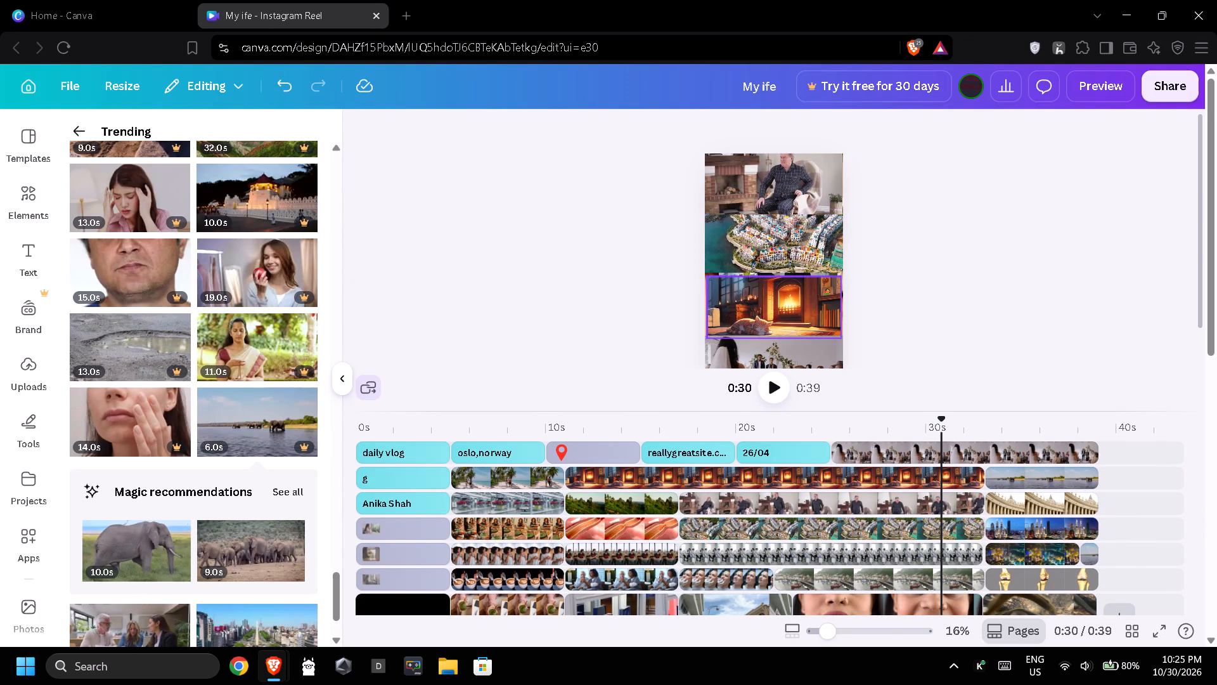
{"action": "scroll", "coordinate": [806, 323], "scroll_direction": "down", "scroll_amount": 1}
{"action": "scroll", "coordinate": [673, 281], "scroll_direction": "up", "scroll_amount": 1}
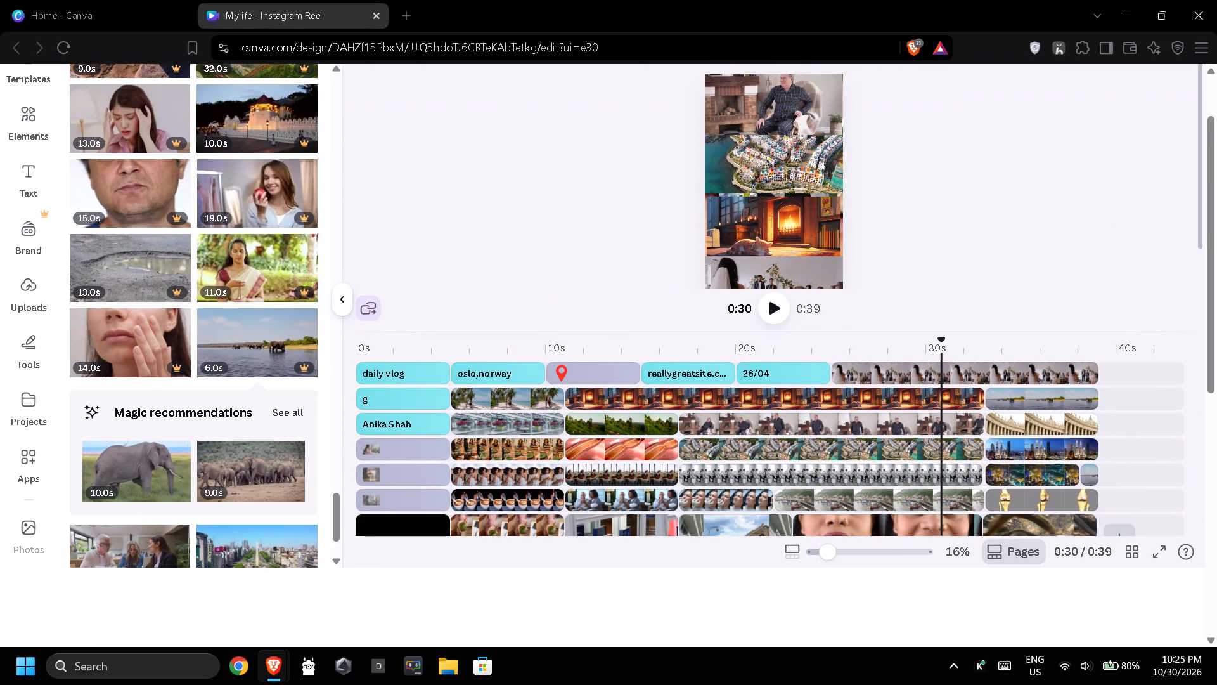
{"action": "scroll", "coordinate": [673, 281], "scroll_direction": "down", "scroll_amount": 1}
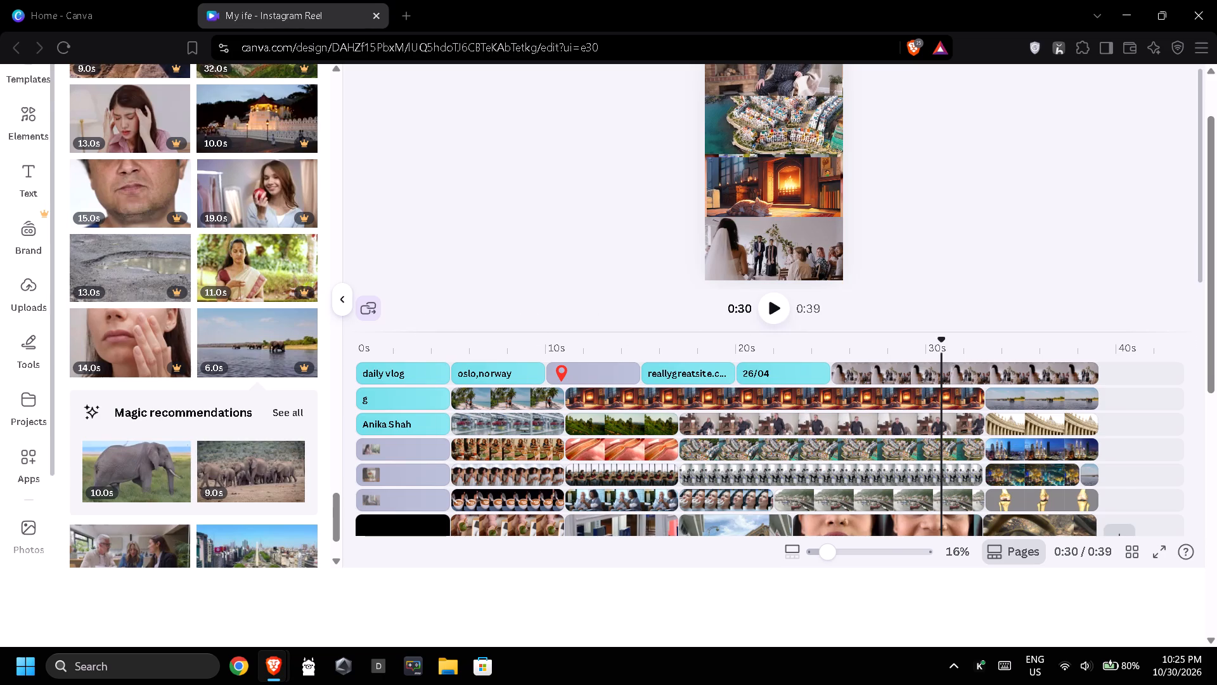
{"action": "scroll", "coordinate": [0, 454], "scroll_direction": "up", "scroll_amount": 1}
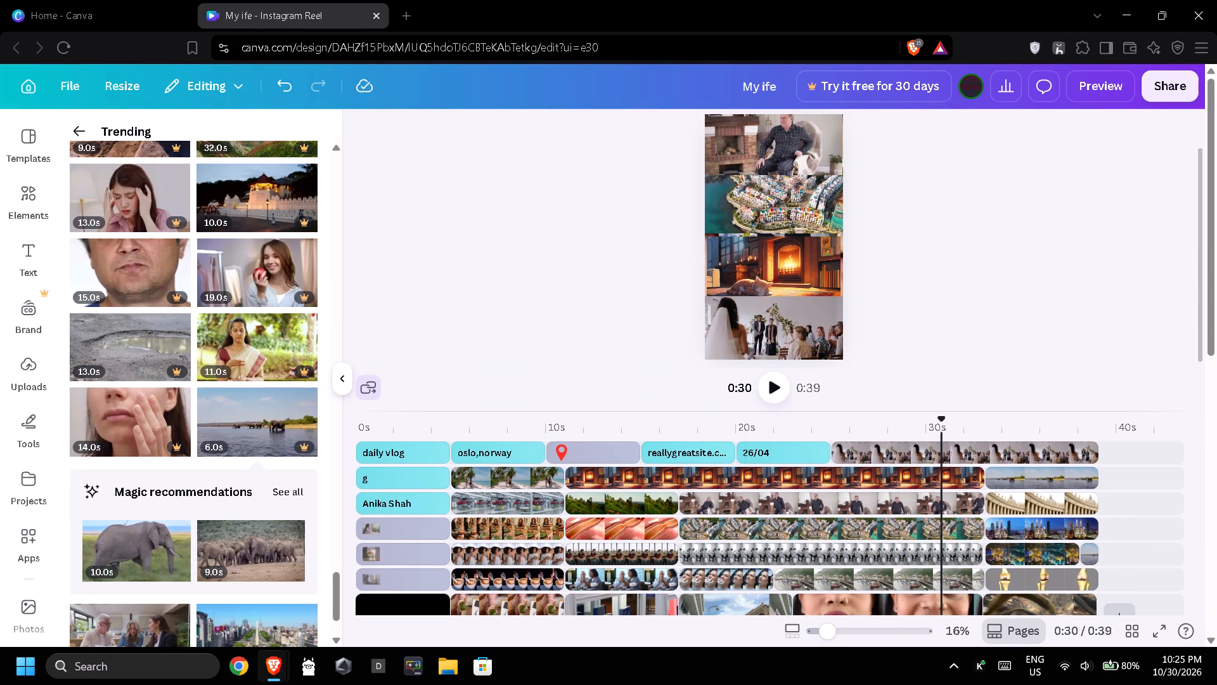
At 0:21, move the tall office meeting clip down to start just below the armchair clip, against the page's left edge.
{"action": "left_click", "coordinate": [771, 514]}
{"action": "left_click", "coordinate": [801, 308]}
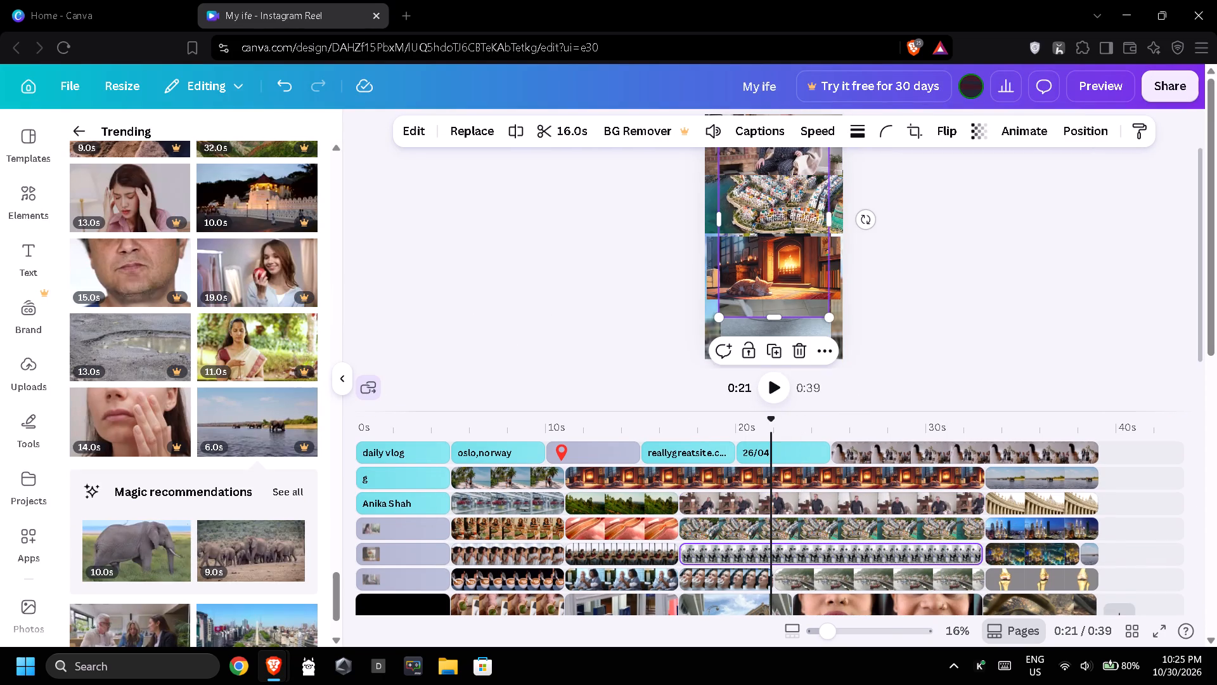
{"action": "left_click_drag", "start_coordinate": [793, 274], "coordinate": [781, 327]}
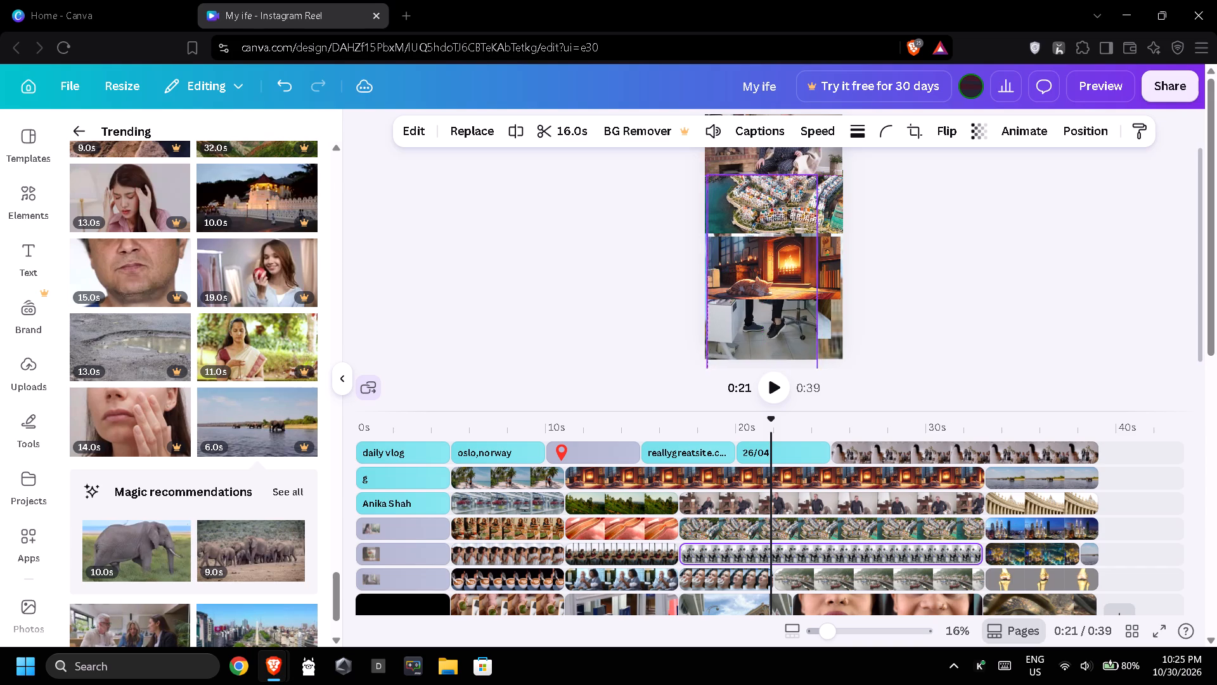
{"action": "left_click_drag", "start_coordinate": [781, 327], "coordinate": [777, 329]}
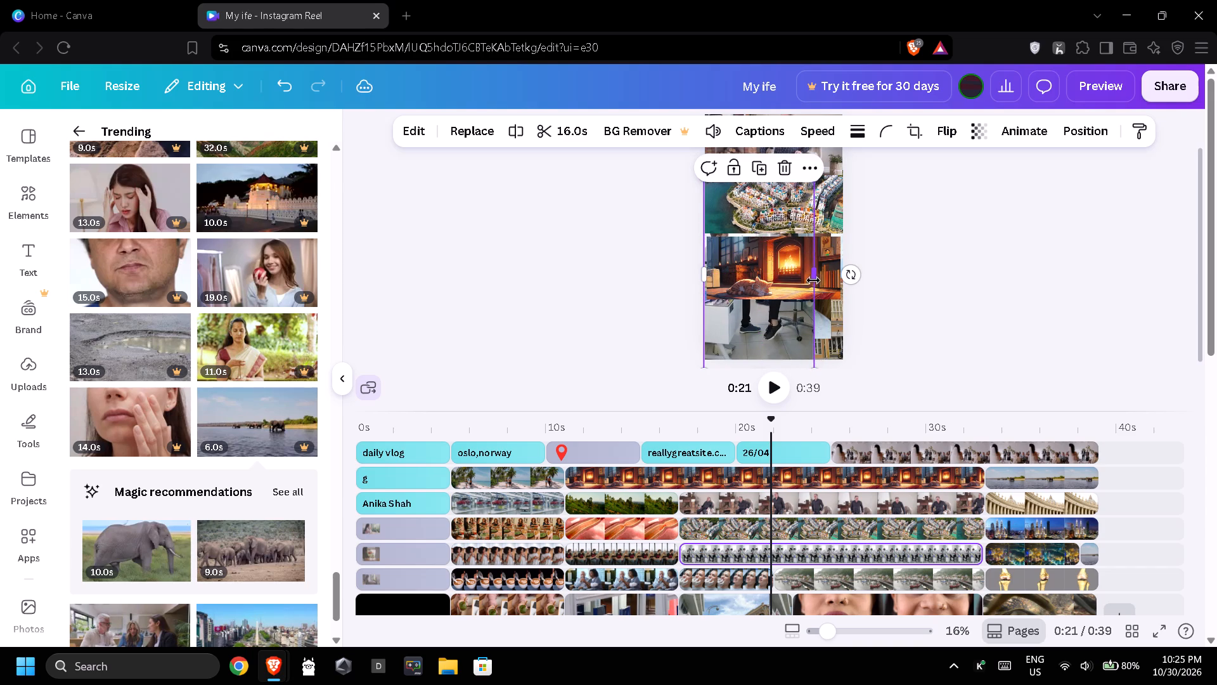
{"action": "left_click", "coordinate": [974, 280]}
Move the fireplace clip to the bottom of the page and stretch it to the page's right edge.
{"action": "left_click_drag", "start_coordinate": [779, 265], "coordinate": [763, 297]}
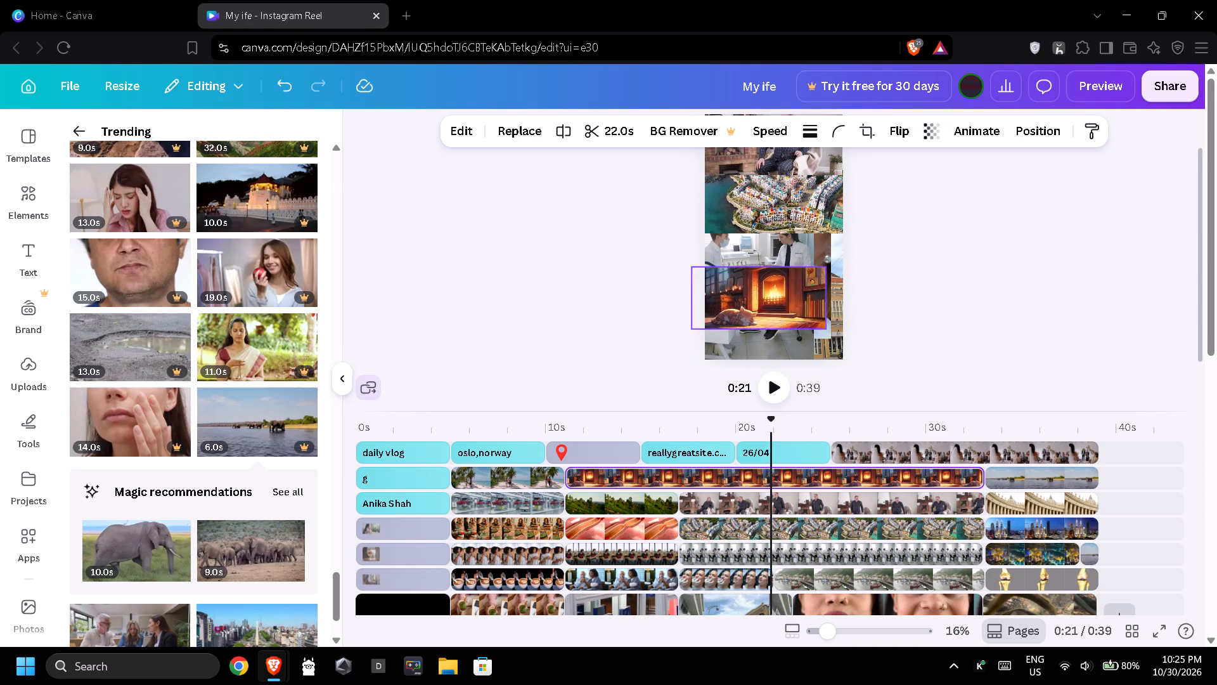
{"action": "left_click_drag", "start_coordinate": [763, 297], "coordinate": [771, 325]}
{"action": "left_click_drag", "start_coordinate": [832, 329], "coordinate": [844, 330]}
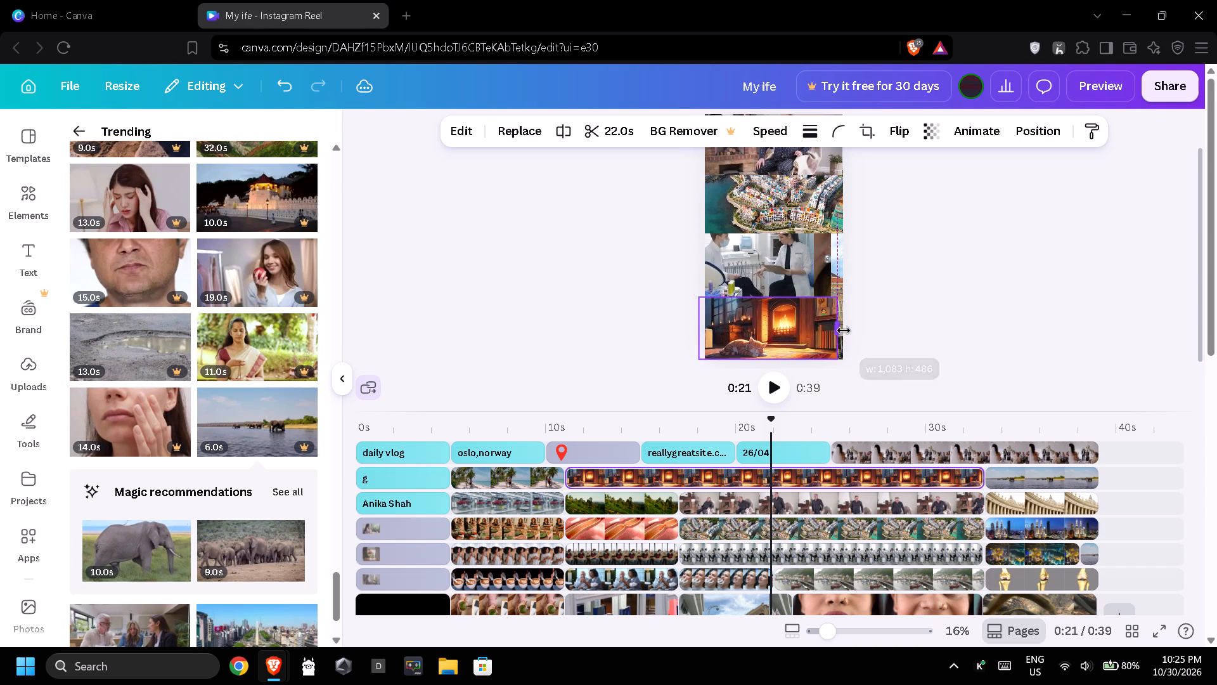
{"action": "left_click_drag", "start_coordinate": [844, 330], "coordinate": [844, 330]}
{"action": "left_click", "coordinate": [905, 261]}
Move the aerial coastal town clip down to sit directly above the fireplace clip and stretch it past the page's right edge.
{"action": "left_click", "coordinate": [768, 261]}
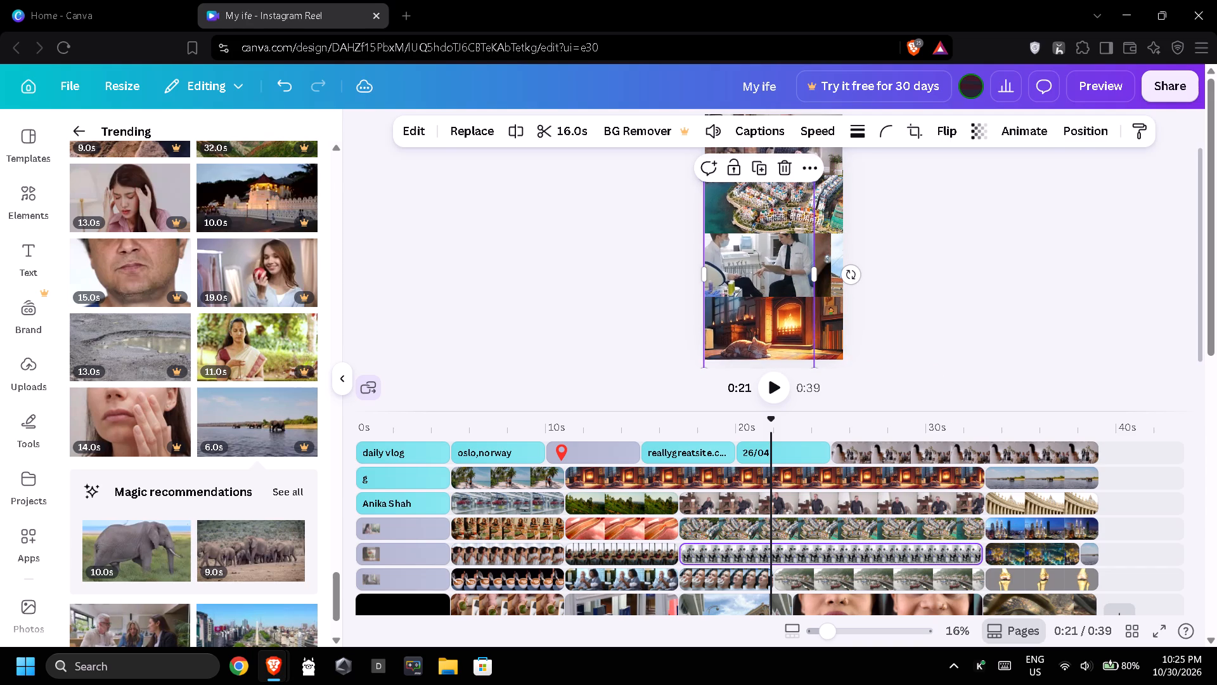
{"action": "left_click", "coordinate": [779, 205]}
{"action": "left_click_drag", "start_coordinate": [783, 202], "coordinate": [776, 245]}
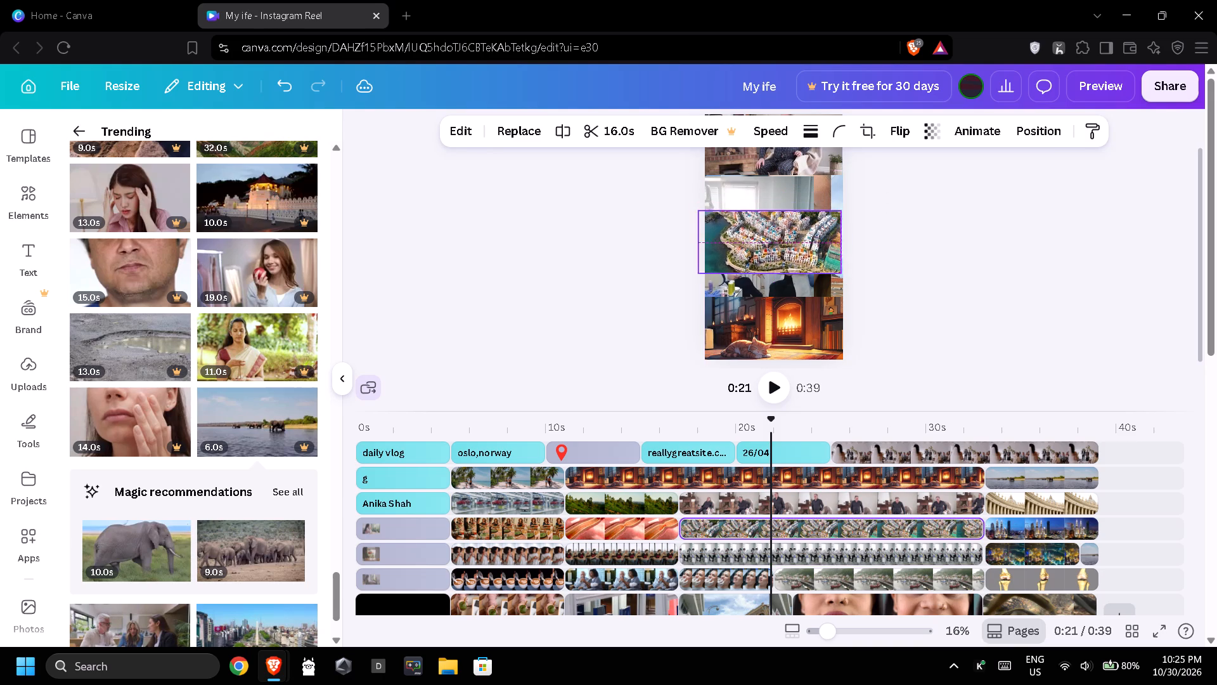
{"action": "left_click_drag", "start_coordinate": [776, 245], "coordinate": [775, 268]}
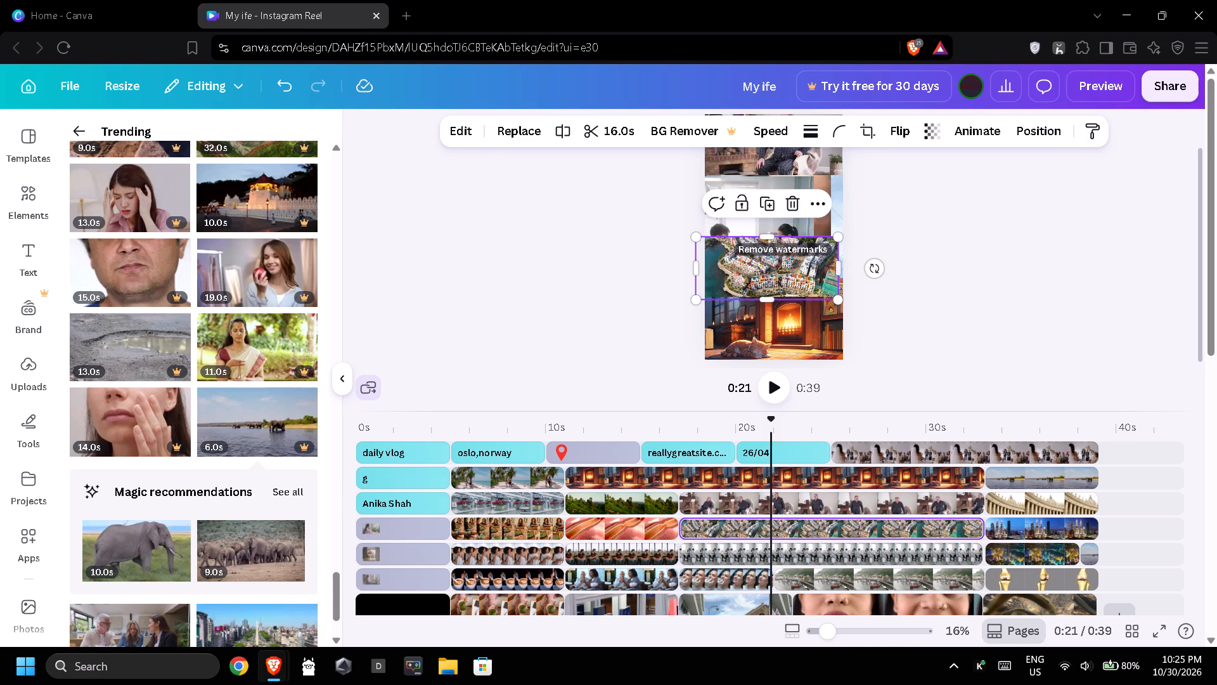
{"action": "left_click_drag", "start_coordinate": [837, 267], "coordinate": [848, 268]}
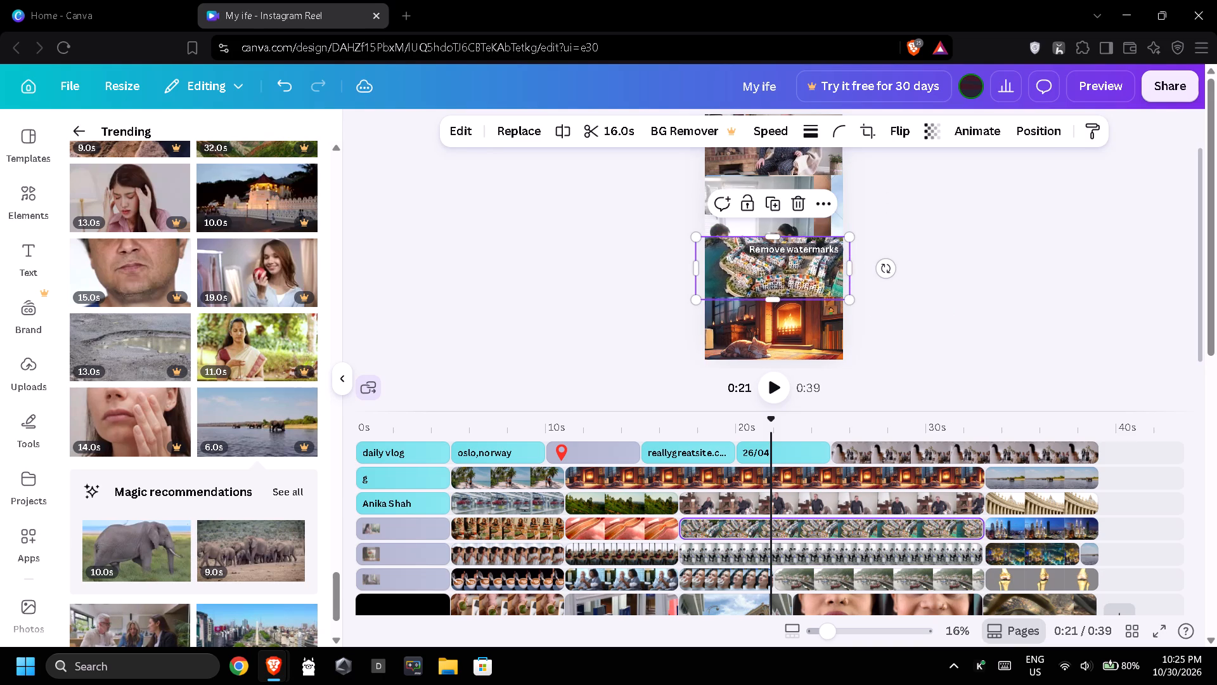
{"action": "left_click", "coordinate": [958, 251]}
Widen the tall office meeting clip toward the page's right edge so it spans the gap below the armchair clip.
{"action": "left_click", "coordinate": [776, 199]}
{"action": "left_click", "coordinate": [934, 222]}
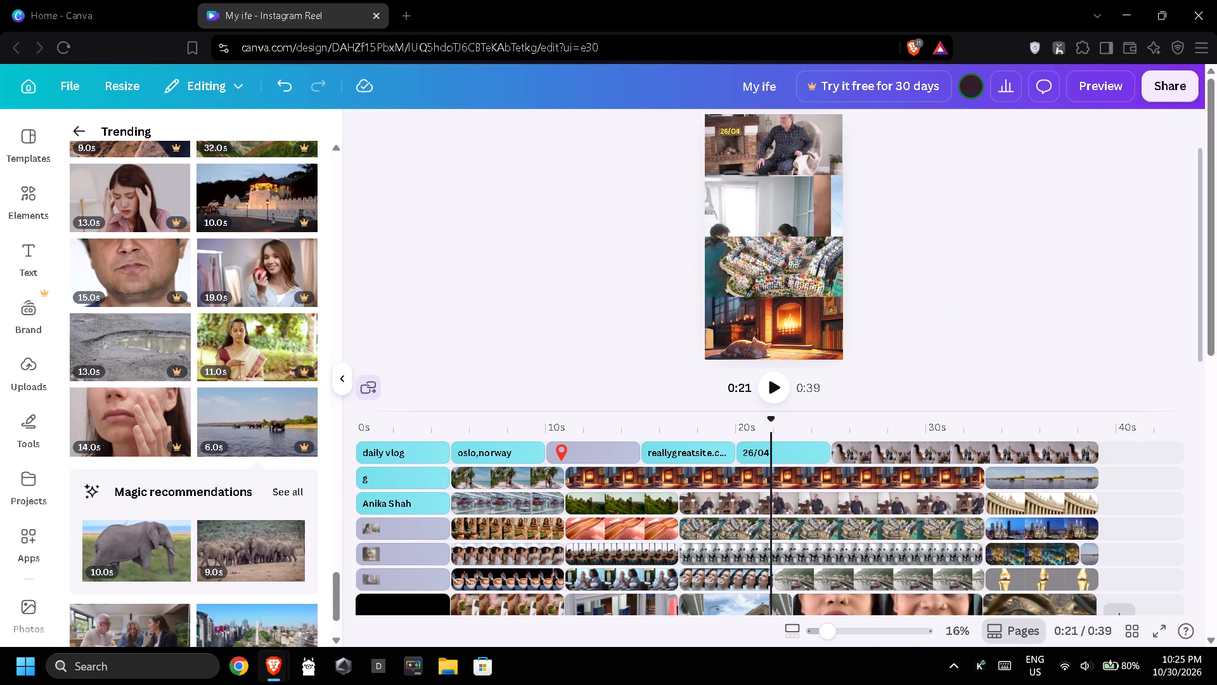
{"action": "scroll", "coordinate": [762, 235], "scroll_direction": "up", "scroll_amount": 1}
{"action": "left_click", "coordinate": [784, 195]}
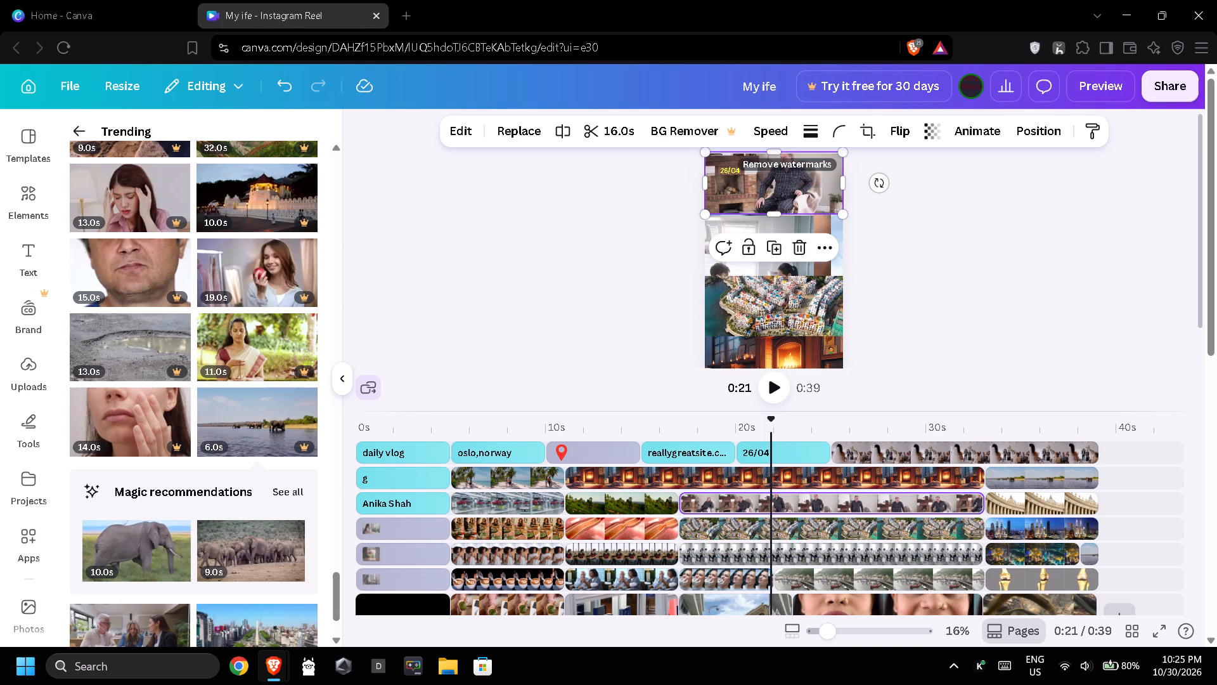
{"action": "left_click", "coordinate": [1004, 252]}
{"action": "scroll", "coordinate": [820, 254], "scroll_direction": "down", "scroll_amount": 1}
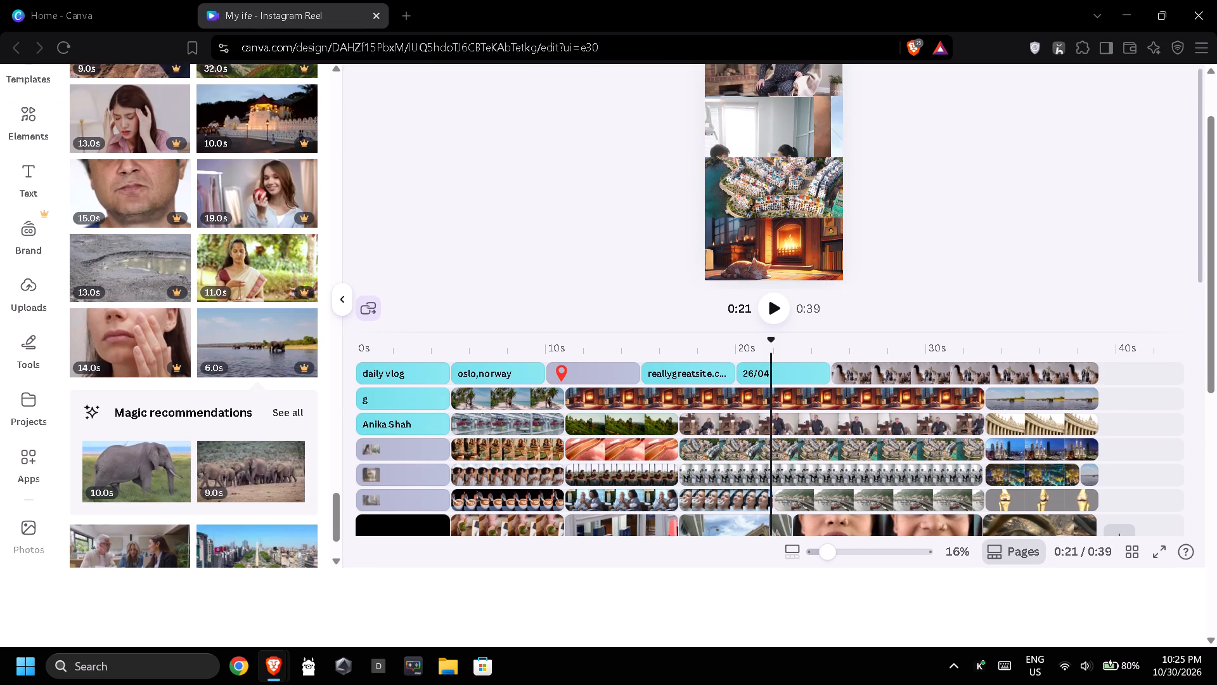
{"action": "left_click", "coordinate": [586, 266]}
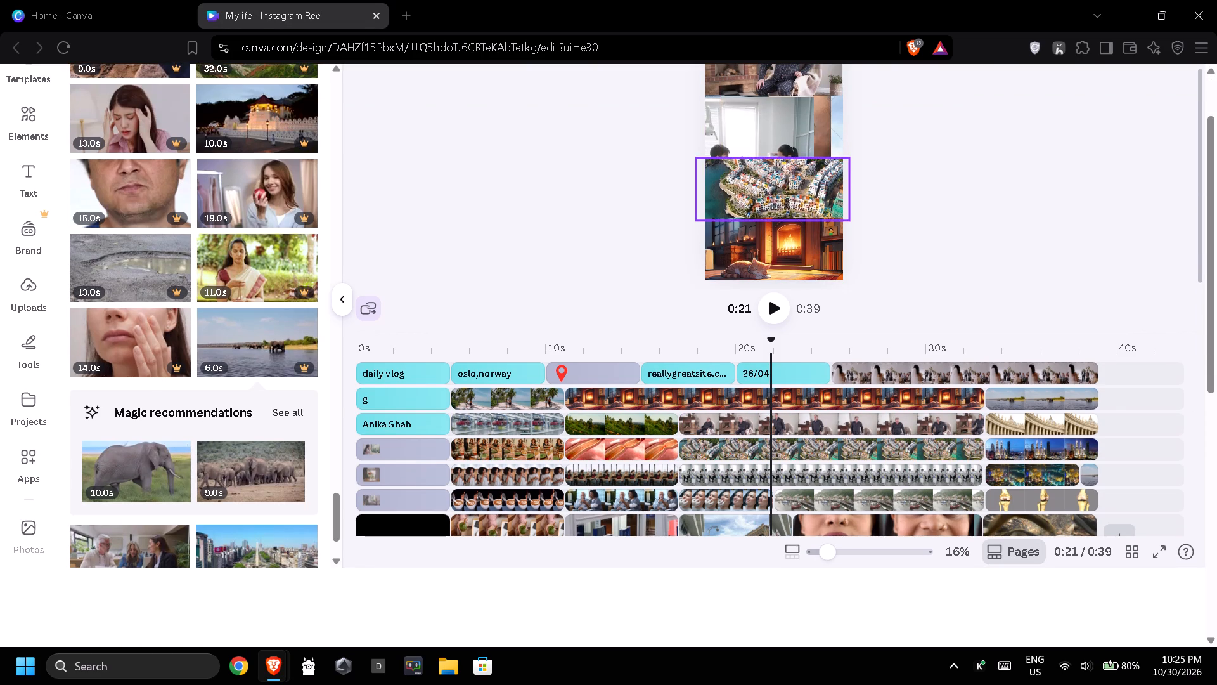
{"action": "left_click", "coordinate": [793, 125]}
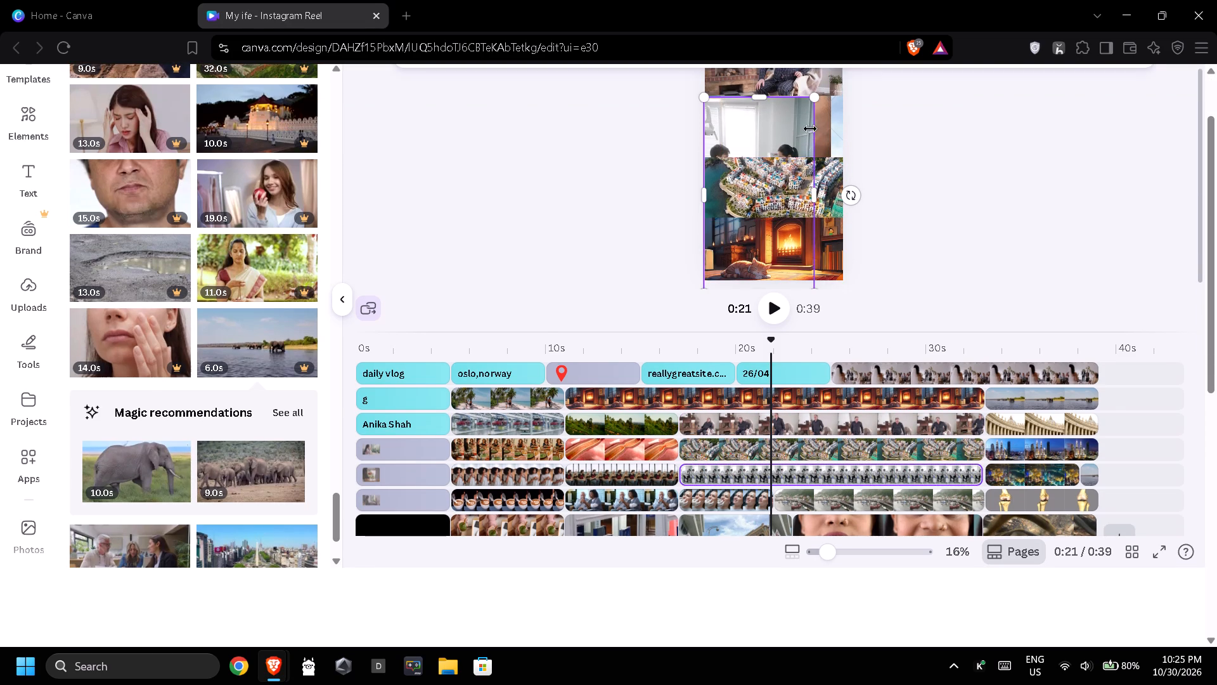
{"action": "left_click_drag", "start_coordinate": [815, 134], "coordinate": [836, 138]}
{"action": "left_click_drag", "start_coordinate": [839, 131], "coordinate": [845, 131]}
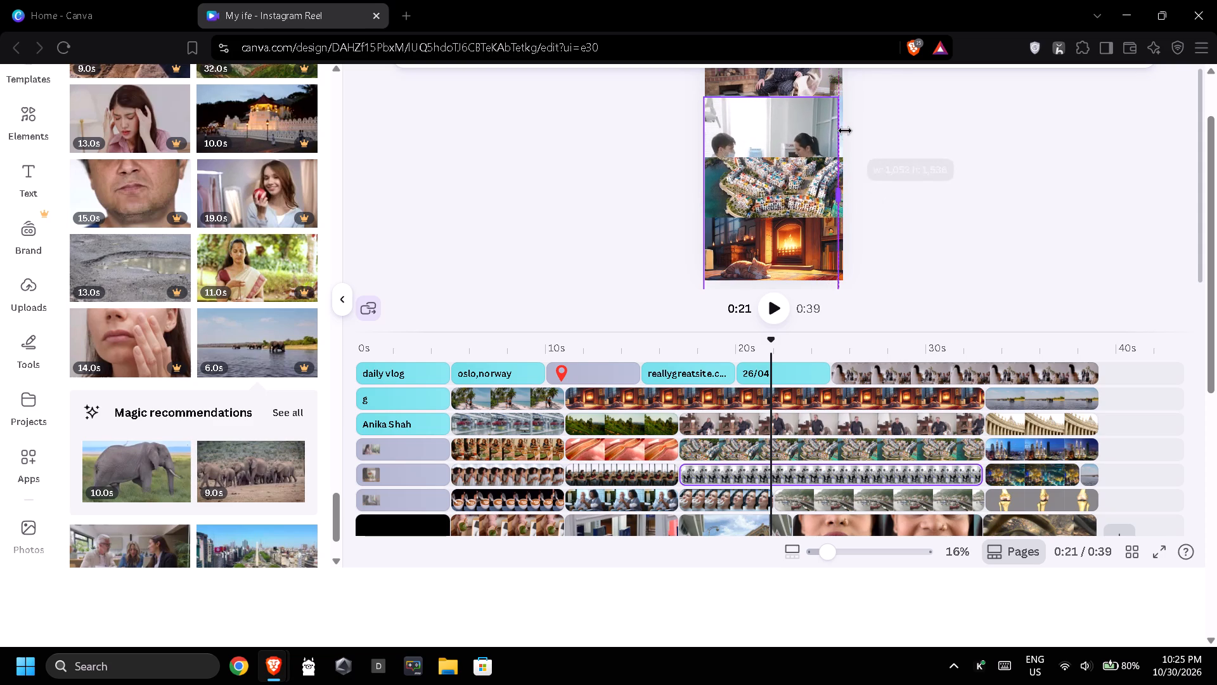
Finish widening the office meeting clip to the page's right edge and move it up, tucking its top behind the armchair clip.
{"action": "left_click_drag", "start_coordinate": [845, 131], "coordinate": [846, 131]}
{"action": "left_click_drag", "start_coordinate": [795, 134], "coordinate": [795, 117]}
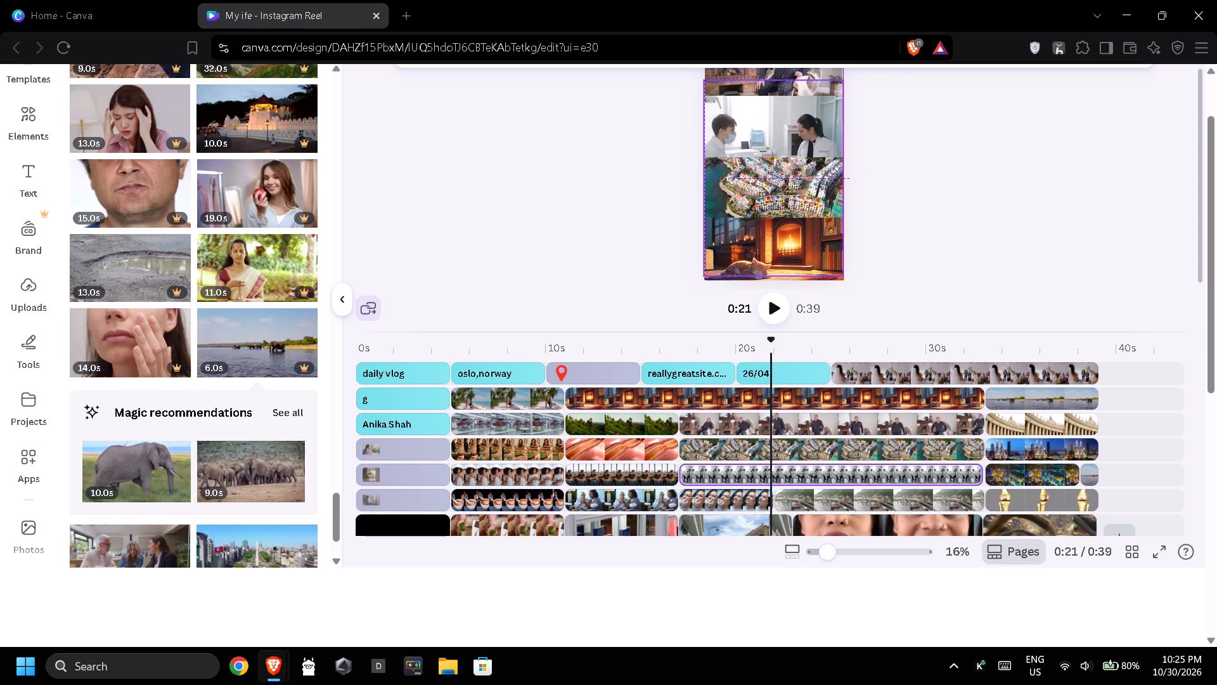
{"action": "left_click_drag", "start_coordinate": [795, 117], "coordinate": [797, 107]}
{"action": "left_click", "coordinate": [626, 185]}
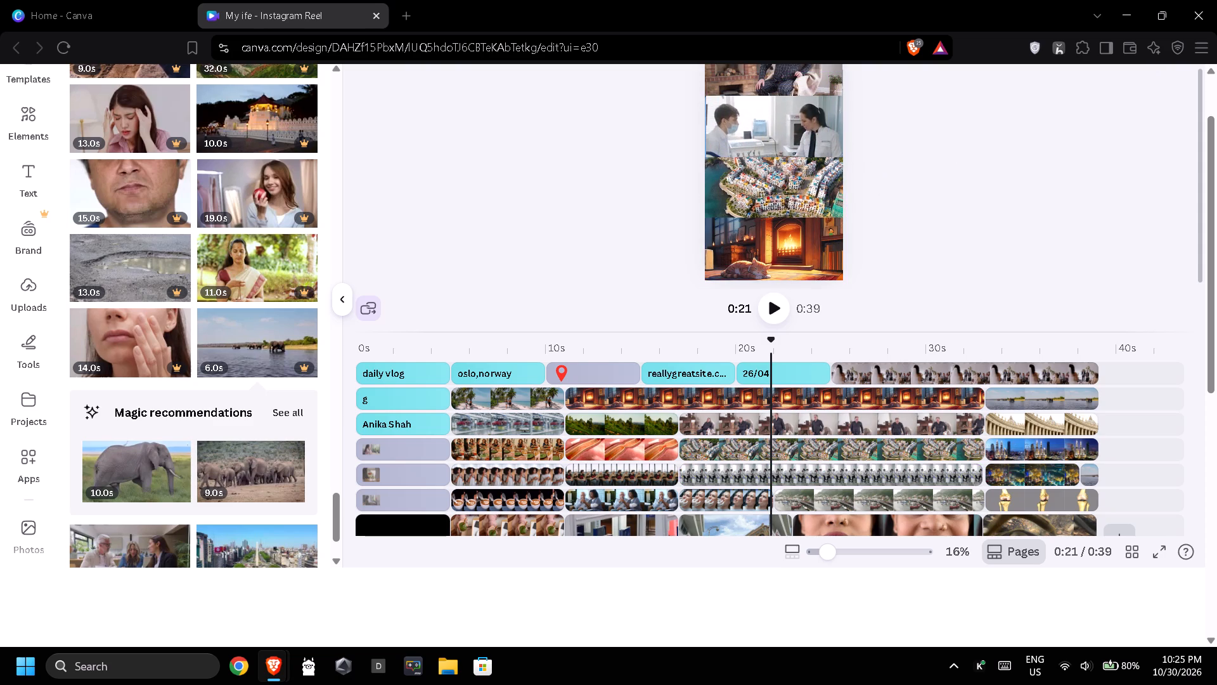
At 0:14, move the small pink-orange texture clip up beside the smiling couple clip, against the page's right edge.
{"action": "scroll", "coordinate": [890, 251], "scroll_direction": "up", "scroll_amount": 1}
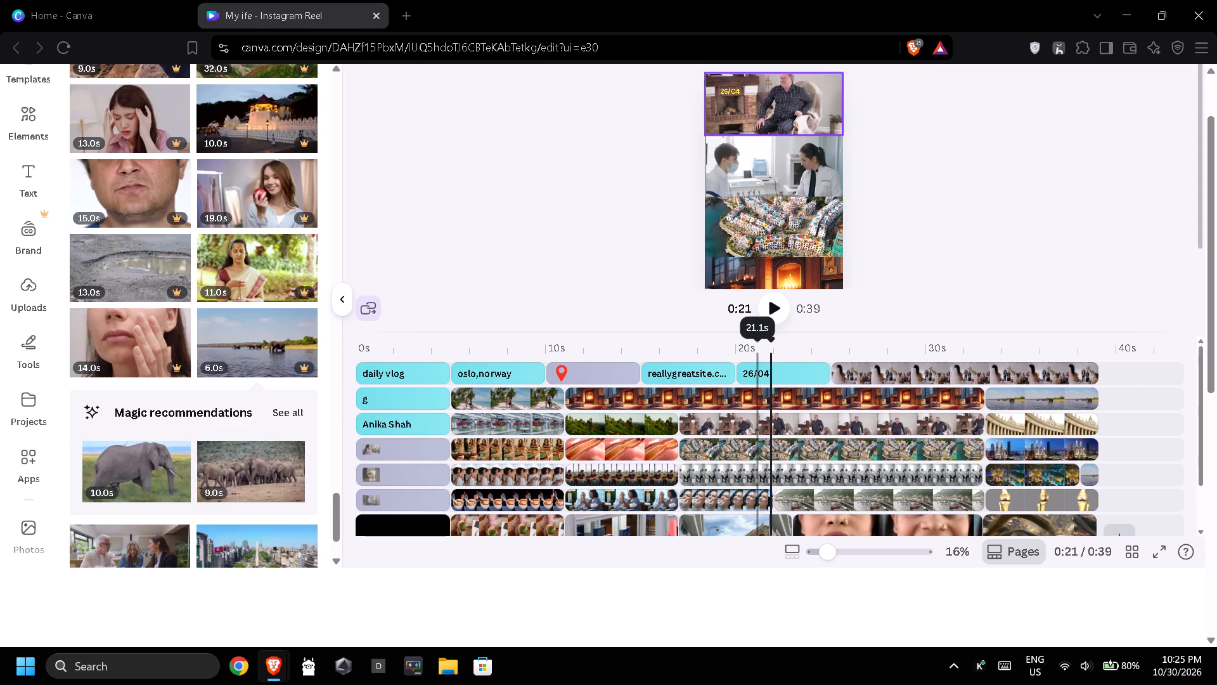
{"action": "left_click", "coordinate": [626, 448]}
{"action": "left_click_drag", "start_coordinate": [806, 209], "coordinate": [782, 235]}
{"action": "left_click", "coordinate": [1129, 179]}
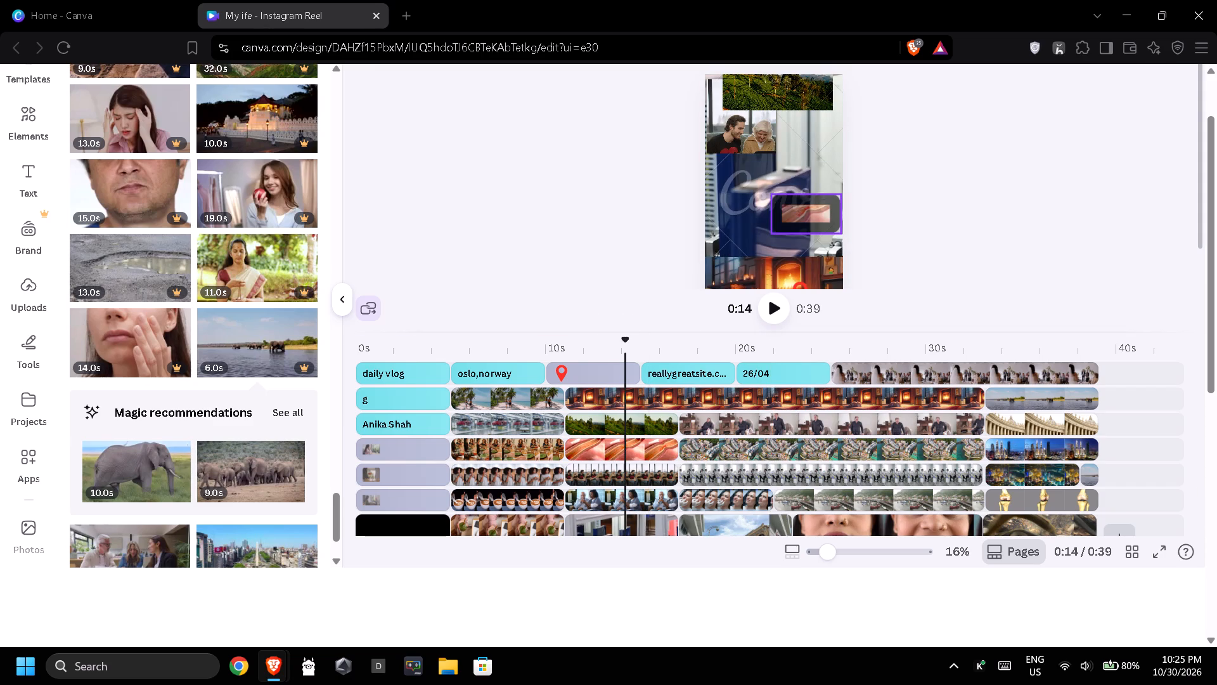
{"action": "left_click_drag", "start_coordinate": [809, 216], "coordinate": [813, 137]}
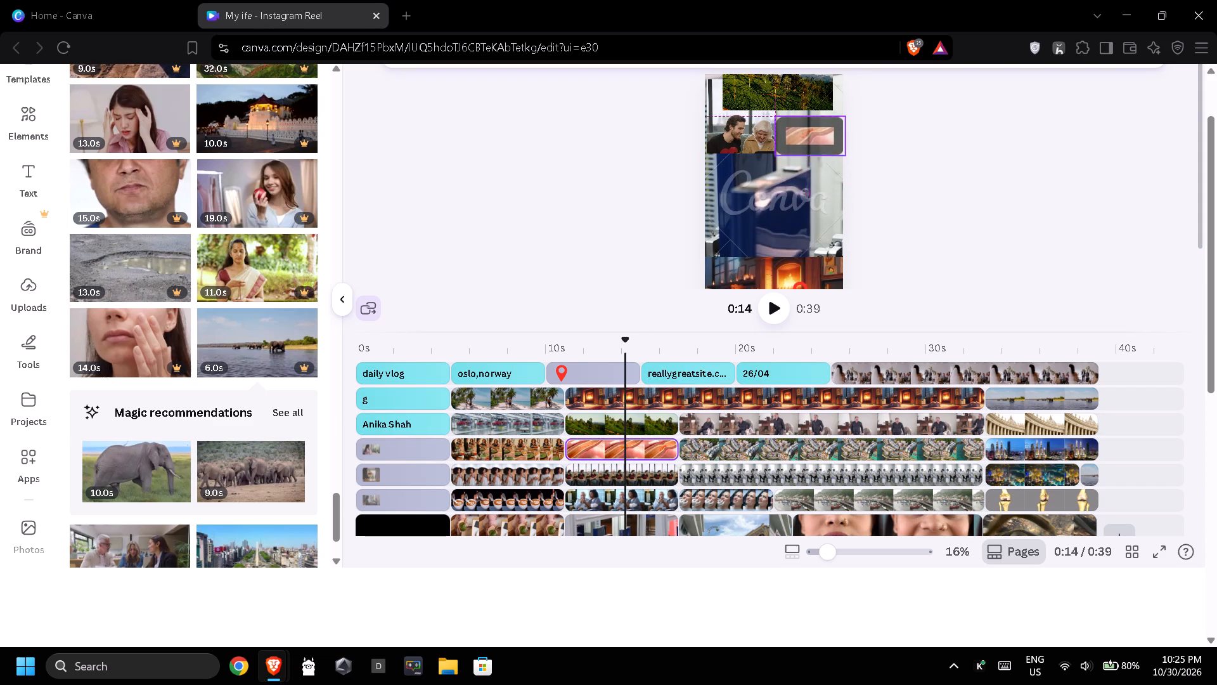
{"action": "left_click_drag", "start_coordinate": [813, 137], "coordinate": [812, 134]}
{"action": "left_click", "coordinate": [953, 182]}
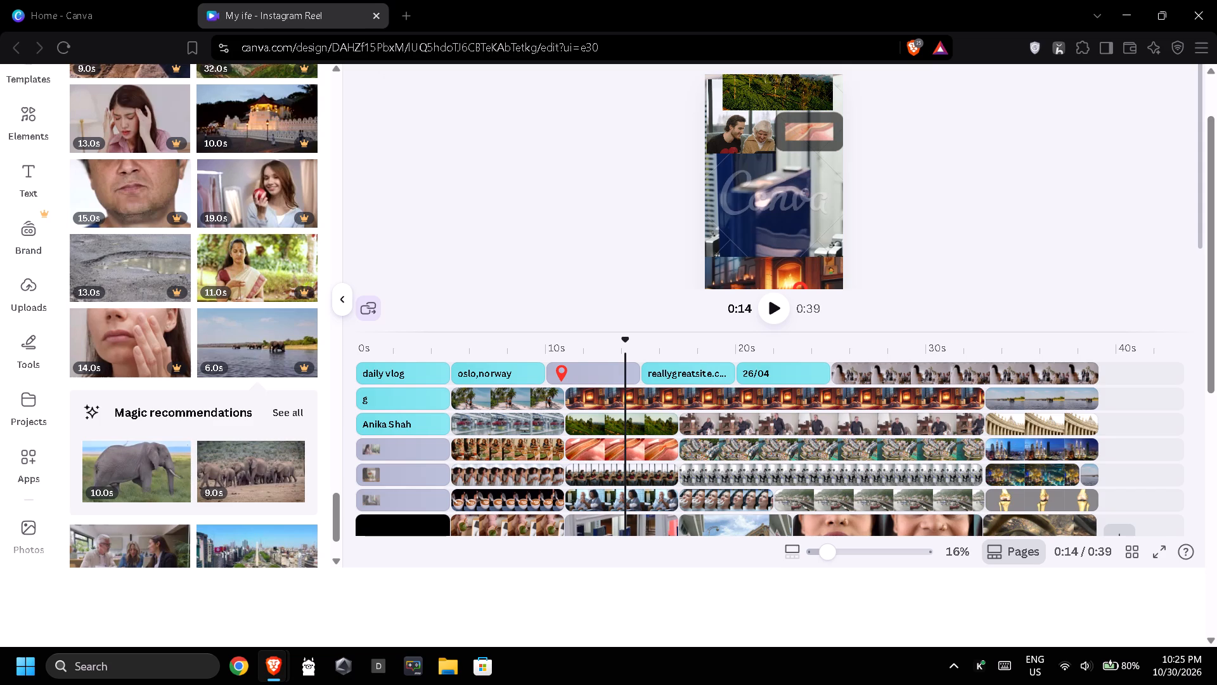
Review the overlay layouts on the pages at 0:08 and 0:02.
{"action": "scroll", "coordinate": [797, 209], "scroll_direction": "down", "scroll_amount": 1}
{"action": "scroll", "coordinate": [797, 209], "scroll_direction": "up", "scroll_amount": 1}
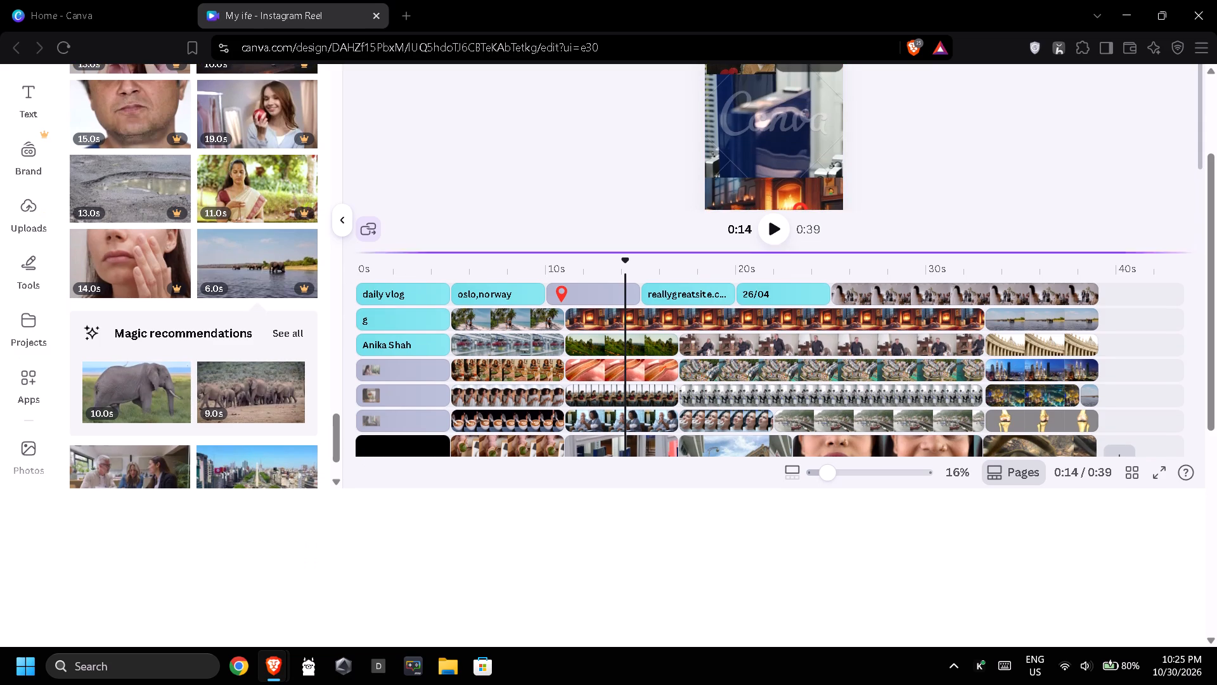
{"action": "left_click", "coordinate": [522, 403]}
{"action": "scroll", "coordinate": [616, 174], "scroll_direction": "up", "scroll_amount": 1}
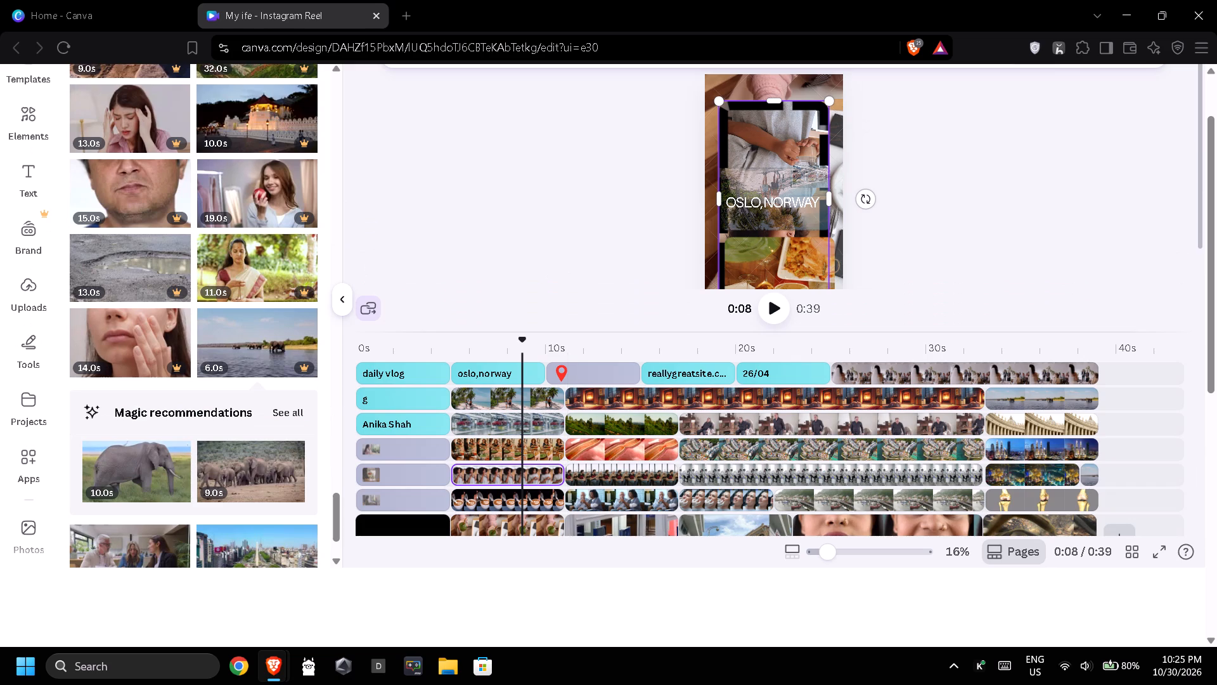
{"action": "left_click", "coordinate": [806, 144]}
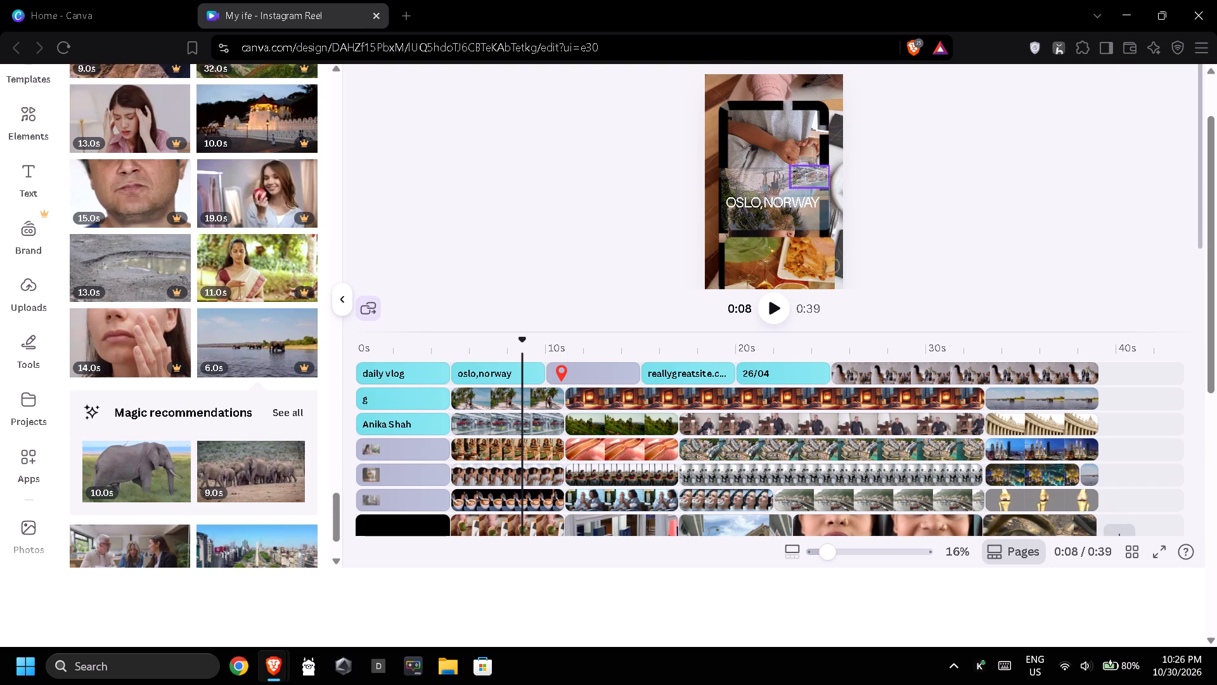
{"action": "left_click", "coordinate": [795, 215]}
{"action": "left_click", "coordinate": [664, 240]}
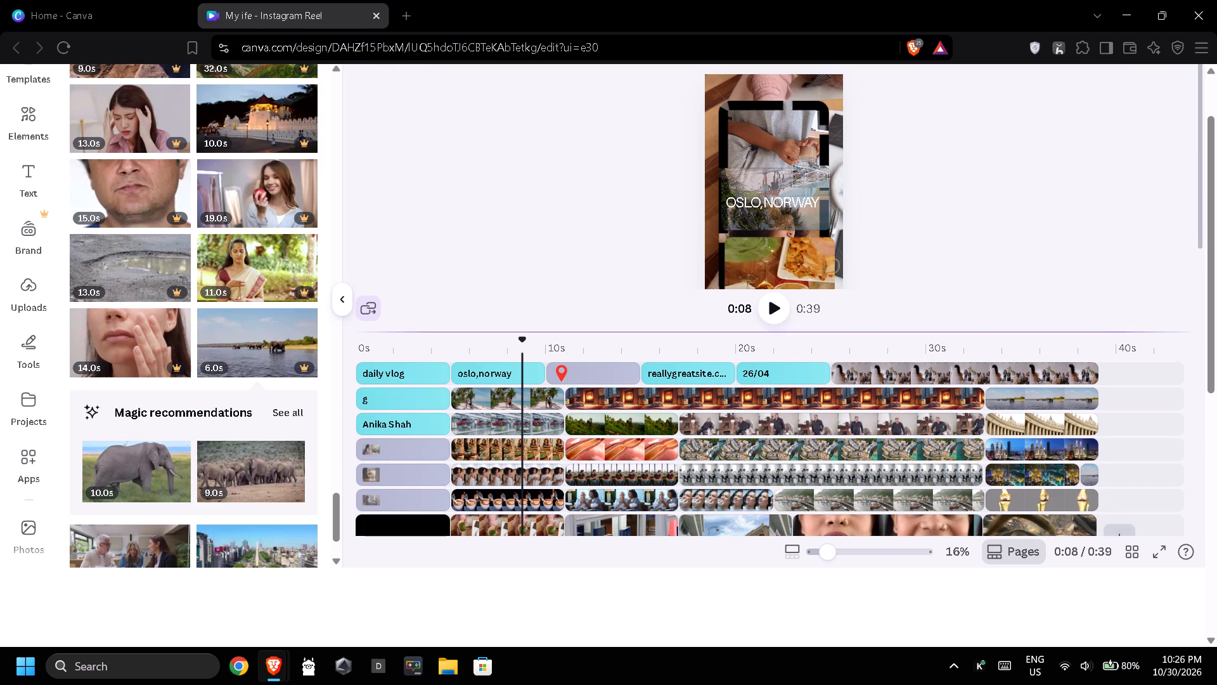
{"action": "left_click", "coordinate": [412, 438]}
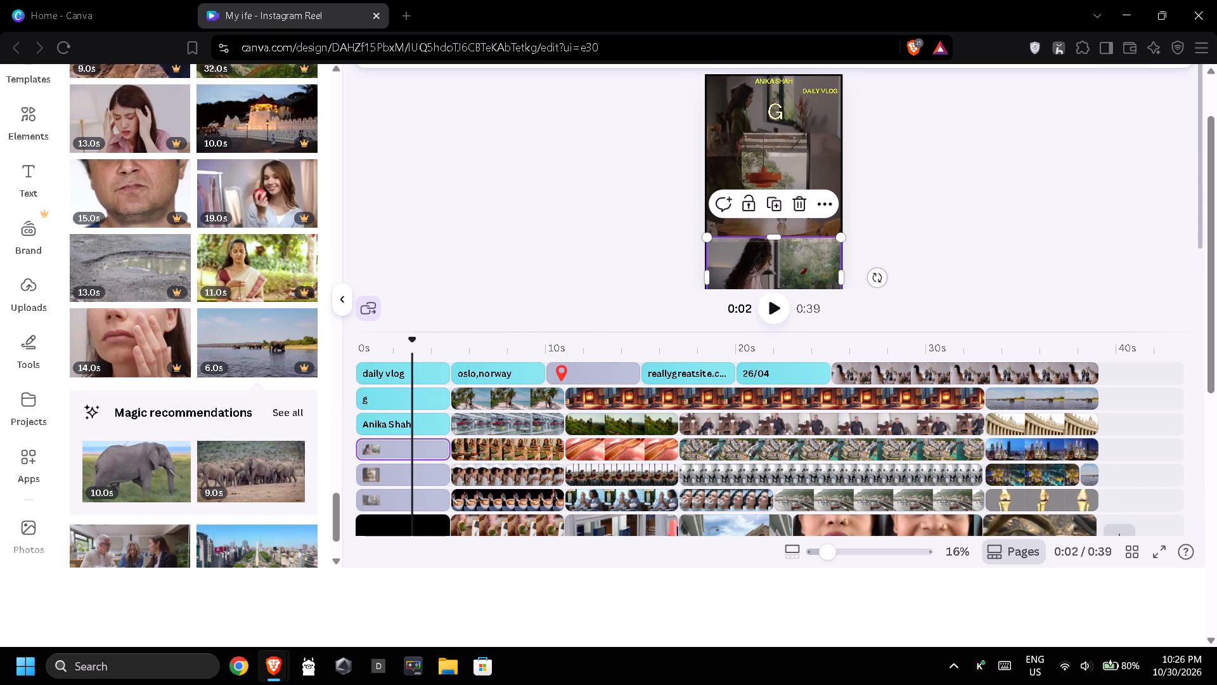
{"action": "left_click", "coordinate": [518, 209]}
{"action": "scroll", "coordinate": [754, 167], "scroll_direction": "down", "scroll_amount": 1}
{"action": "scroll", "coordinate": [754, 167], "scroll_direction": "up", "scroll_amount": 1}
{"action": "left_click", "coordinate": [797, 123]}
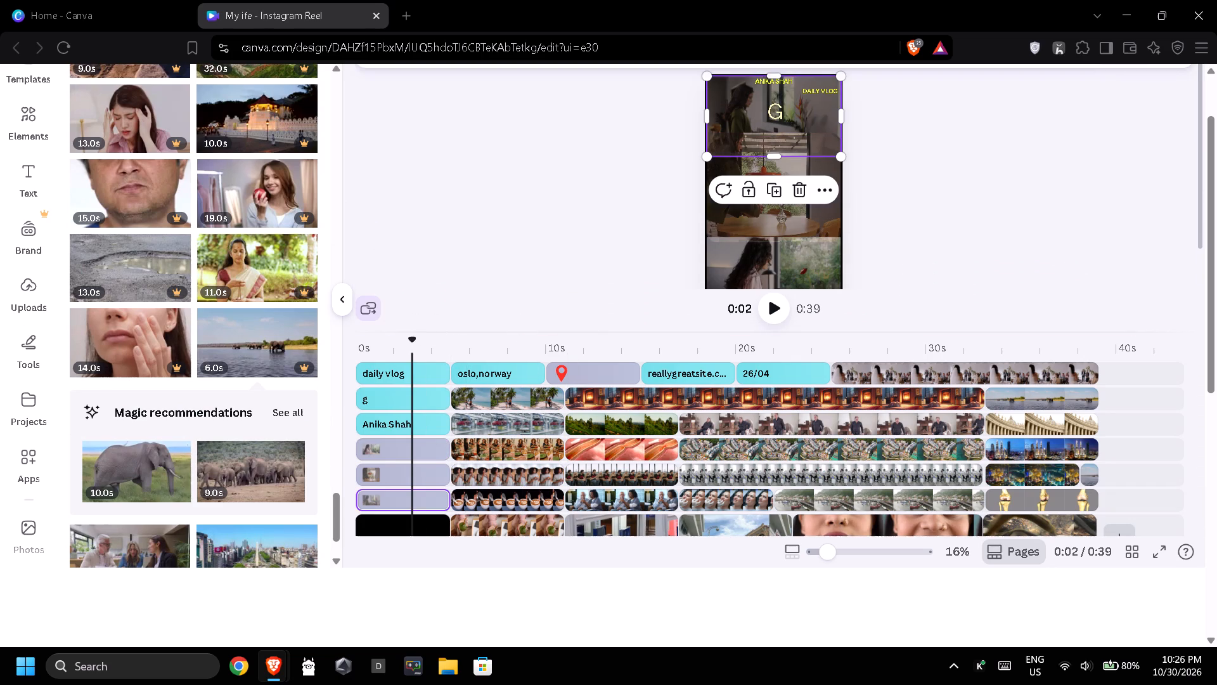
{"action": "left_click", "coordinate": [980, 186]}
At 0:35, move the river wildlife clip to the page's top-left corner and stretch it to the right edge.
{"action": "scroll", "coordinate": [899, 390], "scroll_direction": "down", "scroll_amount": 1}
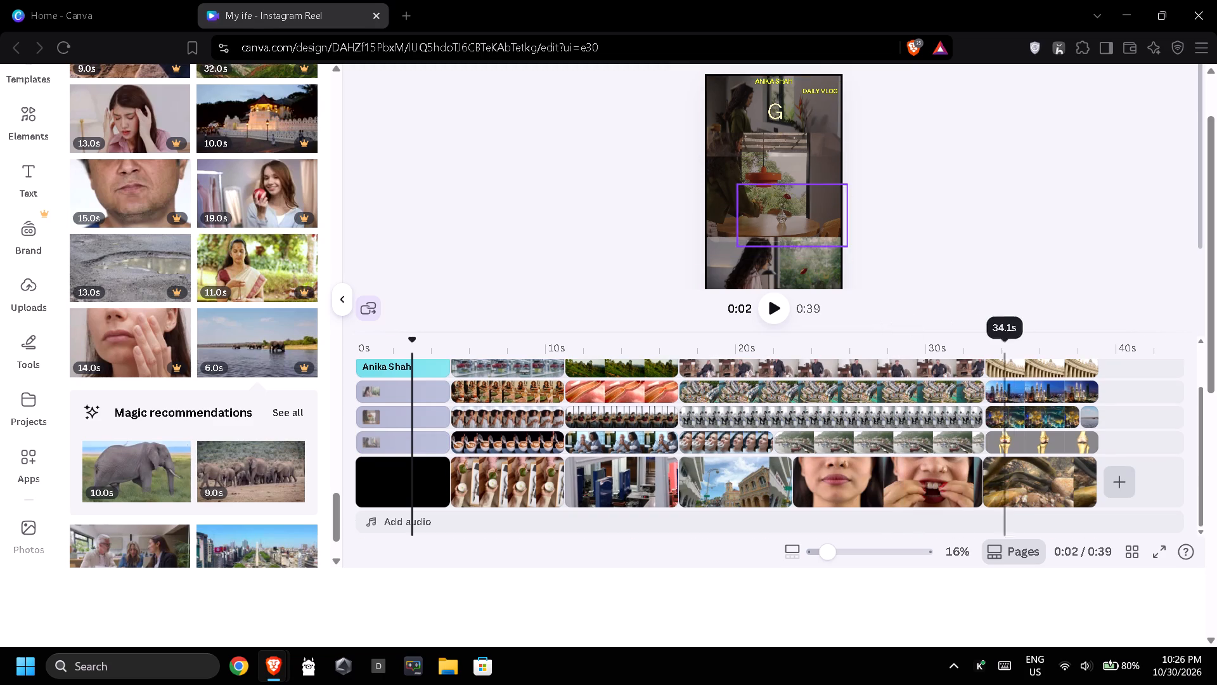
{"action": "left_click", "coordinate": [1035, 393]}
{"action": "left_click", "coordinate": [983, 226]}
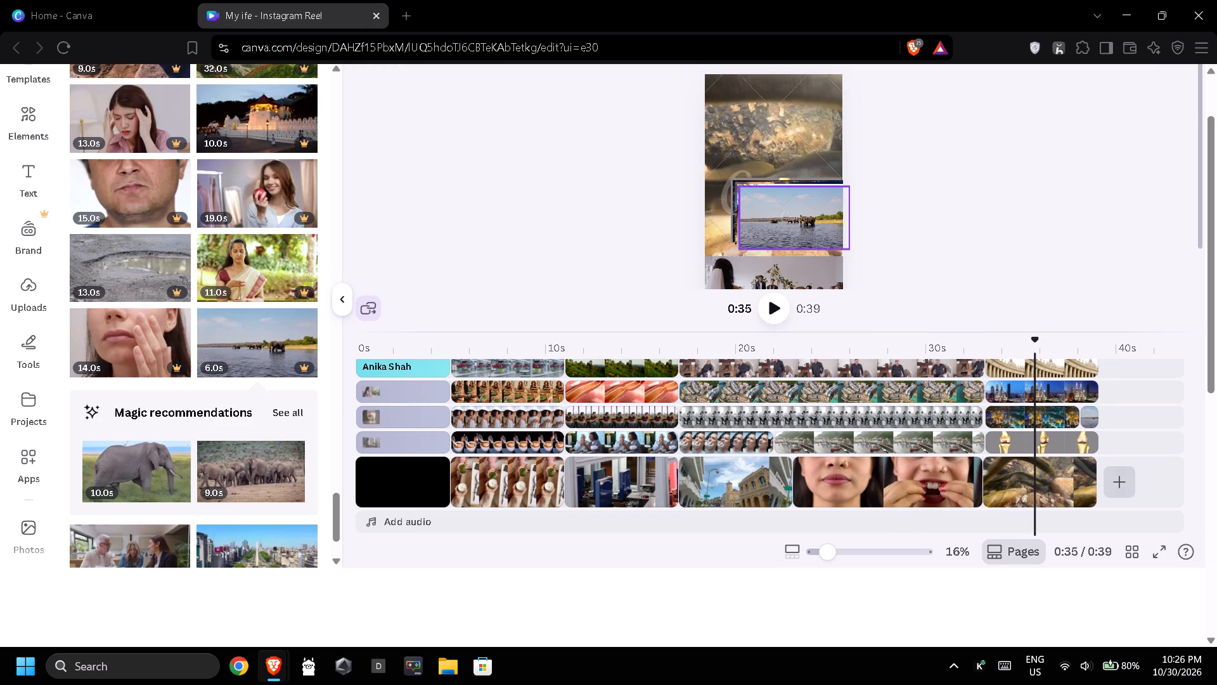
{"action": "left_click_drag", "start_coordinate": [783, 223], "coordinate": [750, 127]}
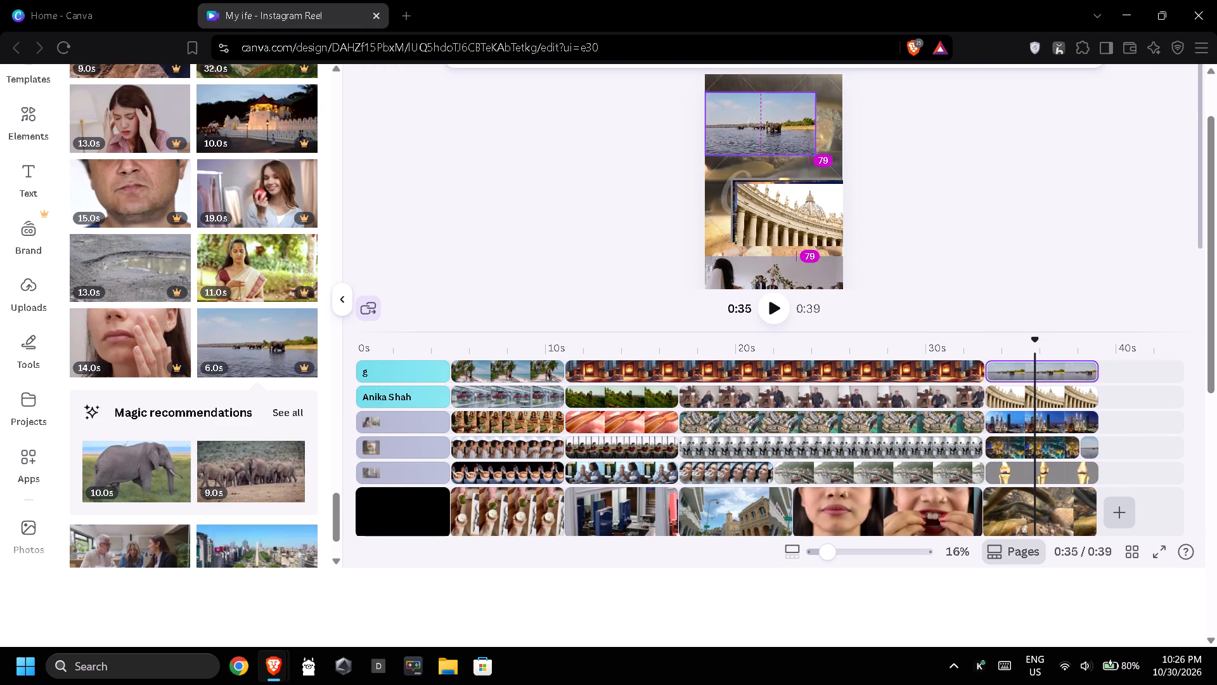
{"action": "left_click_drag", "start_coordinate": [750, 127], "coordinate": [750, 111]}
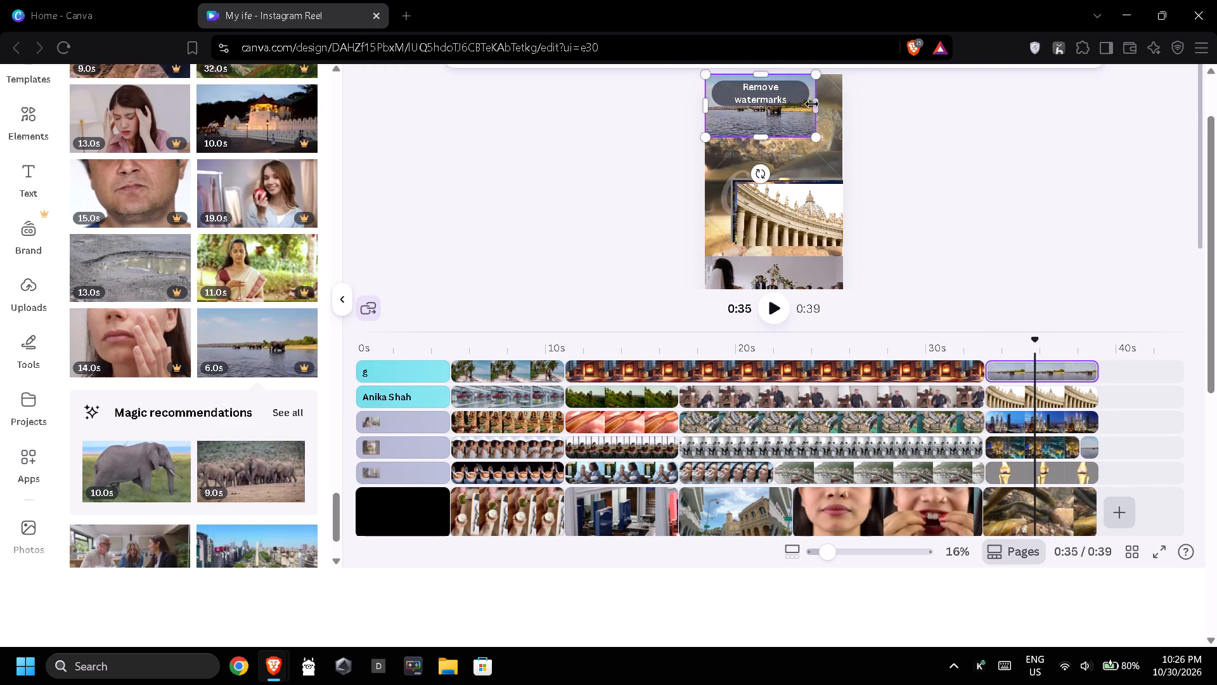
{"action": "left_click_drag", "start_coordinate": [812, 104], "coordinate": [839, 106]}
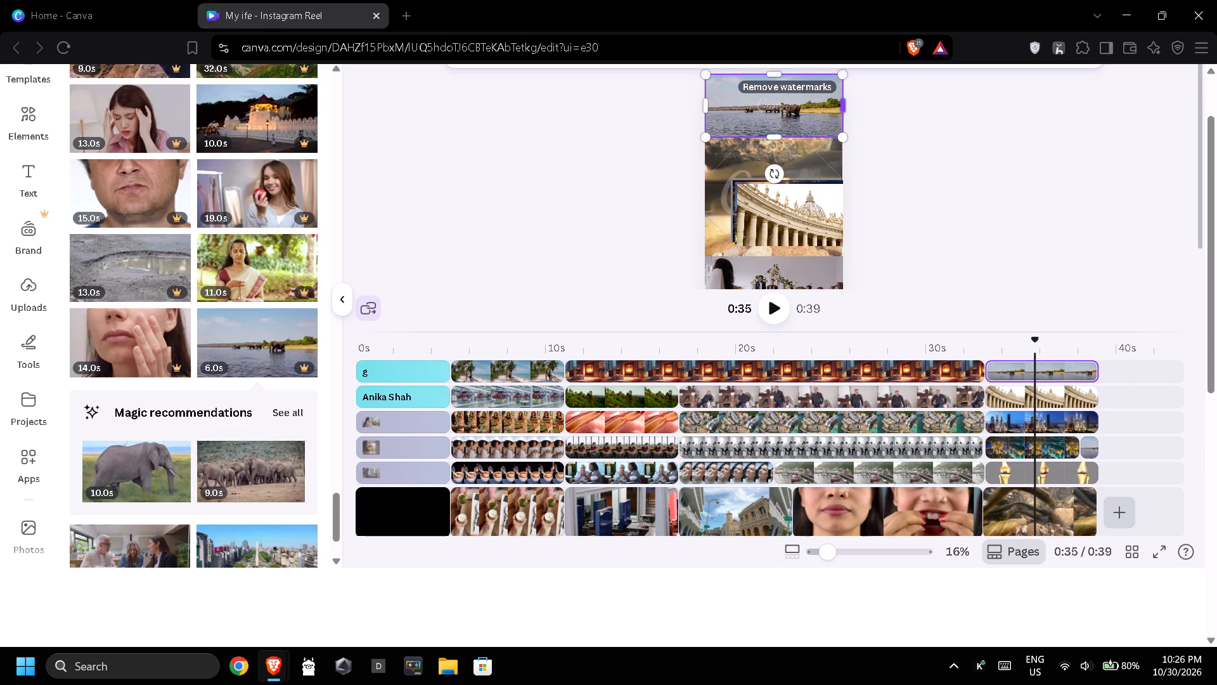
{"action": "left_click", "coordinate": [960, 162]}
Move the colonnade clip to the page's left edge, just above the wedding clip, and stretch it to the right edge.
{"action": "left_click_drag", "start_coordinate": [804, 205], "coordinate": [787, 218]}
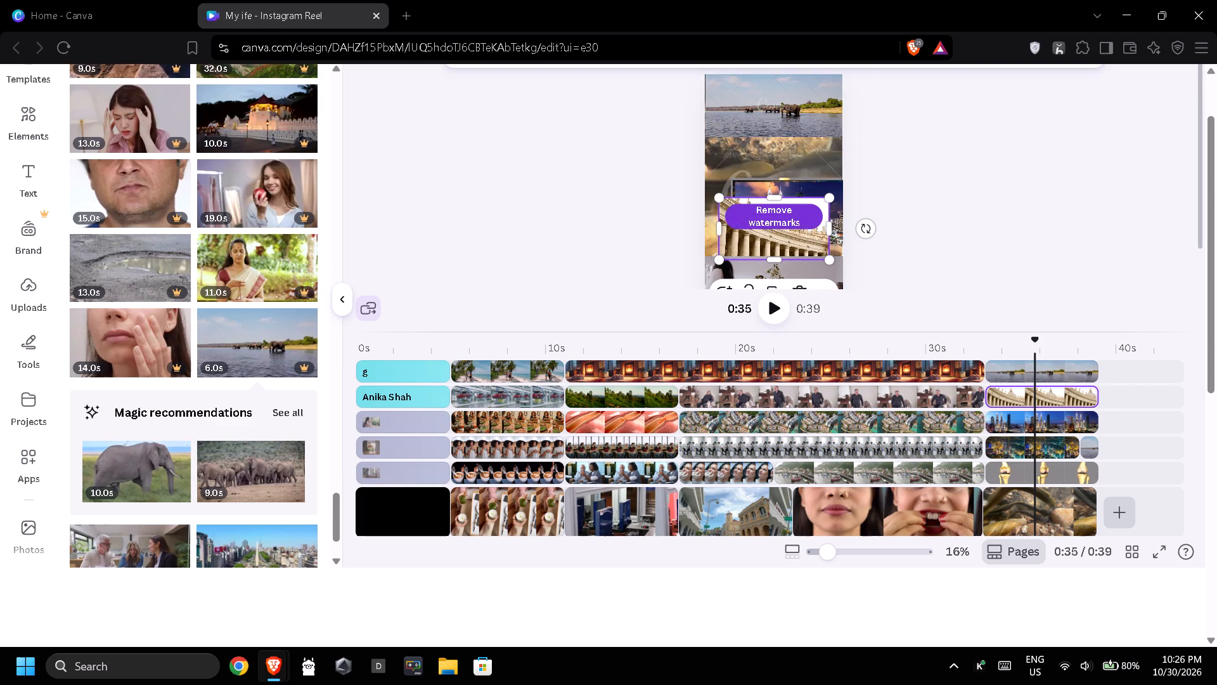
{"action": "scroll", "coordinate": [787, 218], "scroll_direction": "down", "scroll_amount": 1}
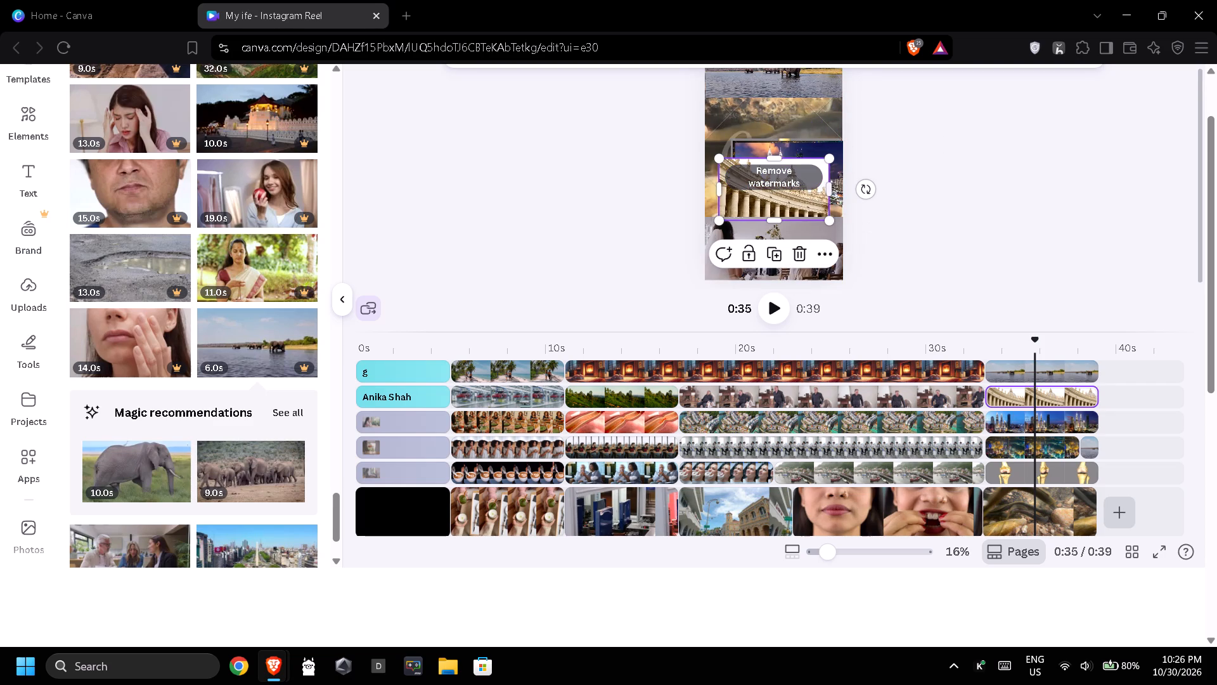
{"action": "scroll", "coordinate": [805, 188], "scroll_direction": "down", "scroll_amount": 1}
{"action": "scroll", "coordinate": [941, 173], "scroll_direction": "up", "scroll_amount": 1}
{"action": "left_click", "coordinate": [922, 162]}
{"action": "left_click_drag", "start_coordinate": [786, 151], "coordinate": [776, 138]}
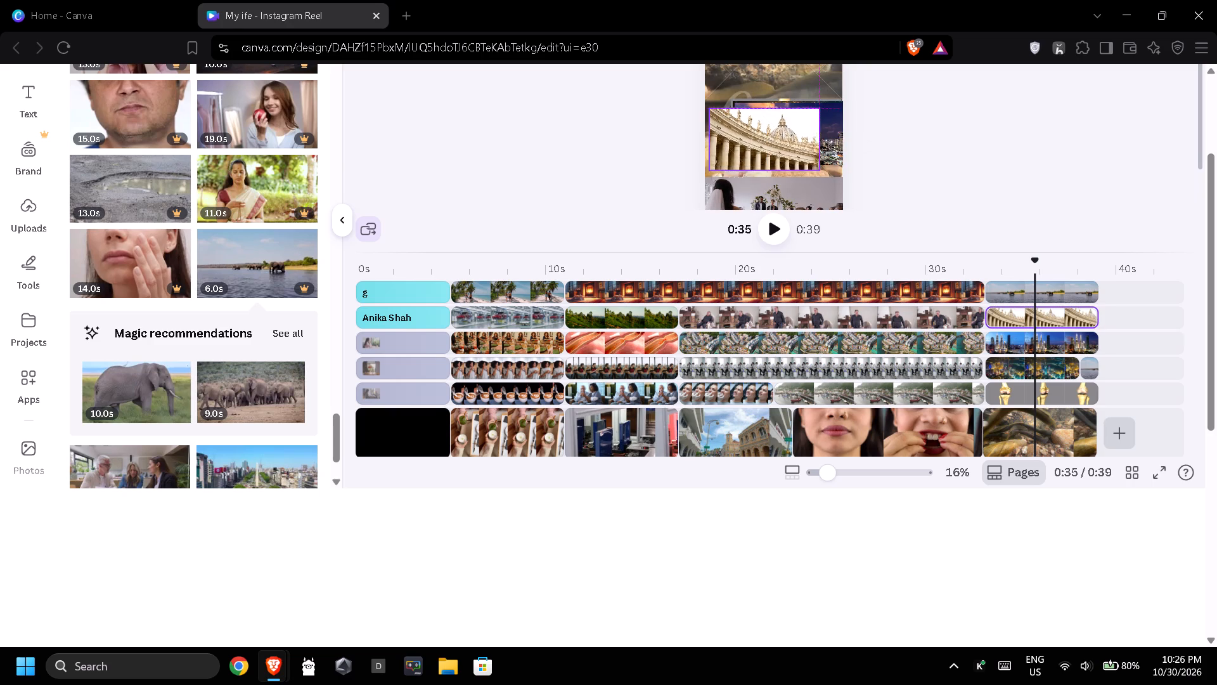
{"action": "left_click_drag", "start_coordinate": [776, 138], "coordinate": [773, 128]}
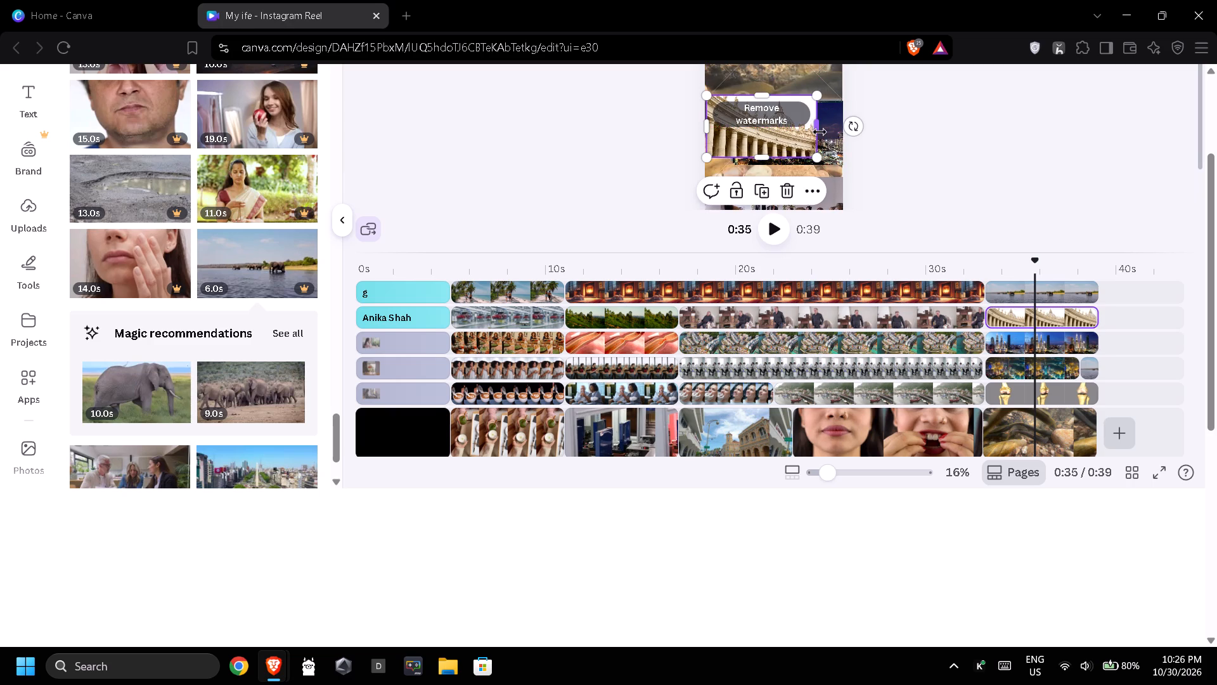
{"action": "left_click_drag", "start_coordinate": [816, 129], "coordinate": [842, 133]}
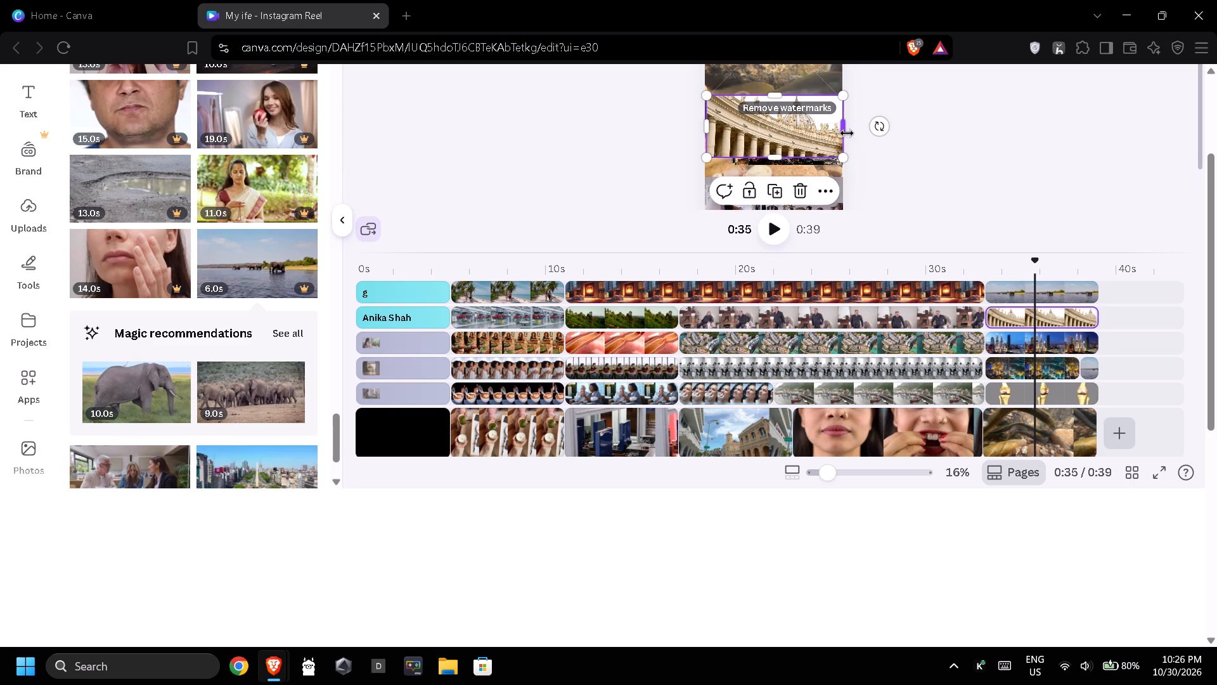
{"action": "left_click", "coordinate": [958, 141]}
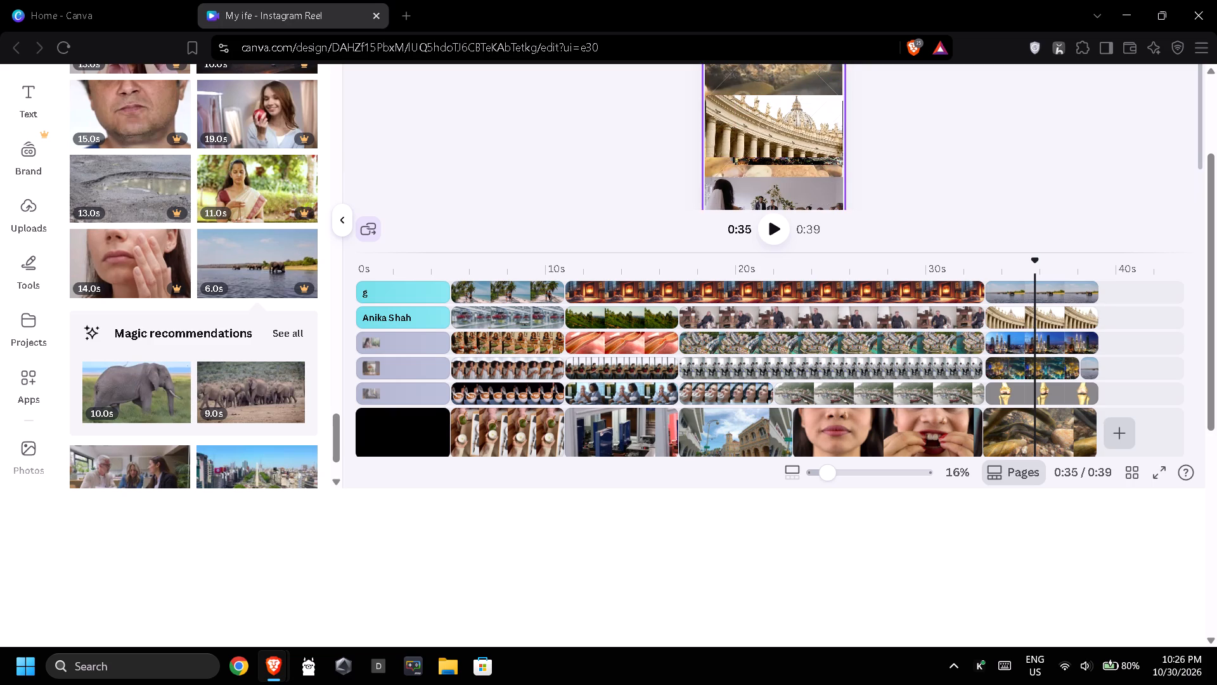
Extend the colonnade clip's lower edge down to meet the top of the wedding clip.
{"action": "left_click", "coordinate": [759, 126]}
{"action": "left_click_drag", "start_coordinate": [770, 155], "coordinate": [772, 162]}
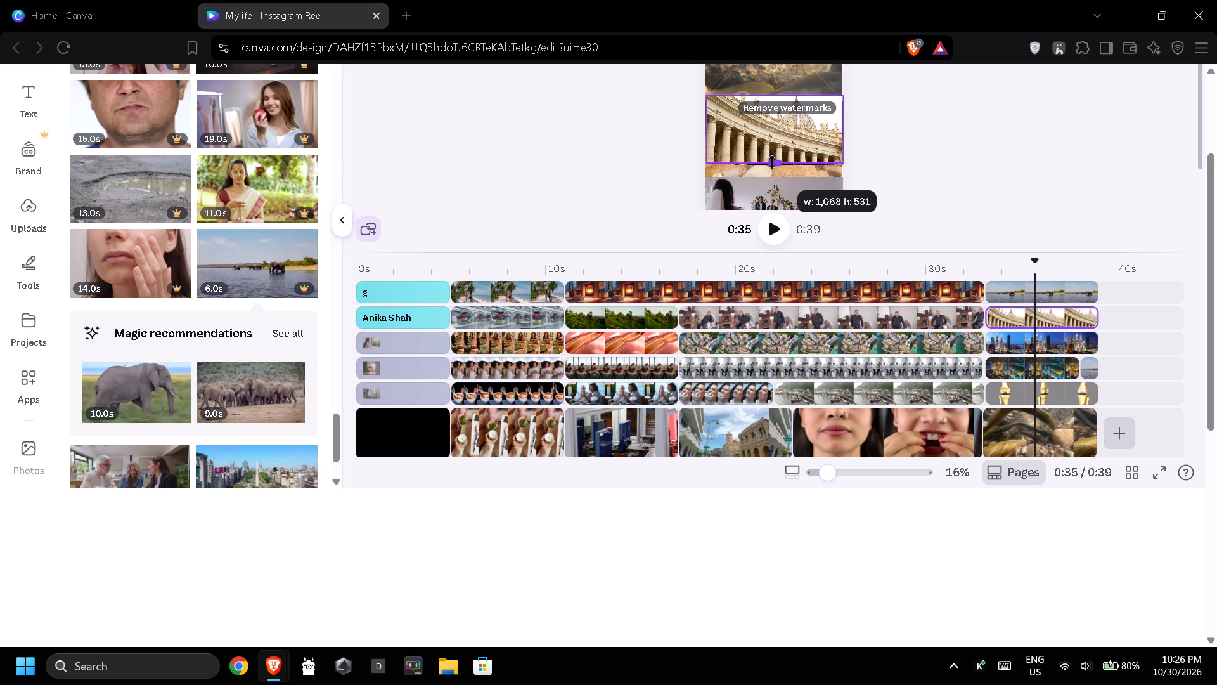
{"action": "left_click_drag", "start_coordinate": [772, 162], "coordinate": [776, 174]}
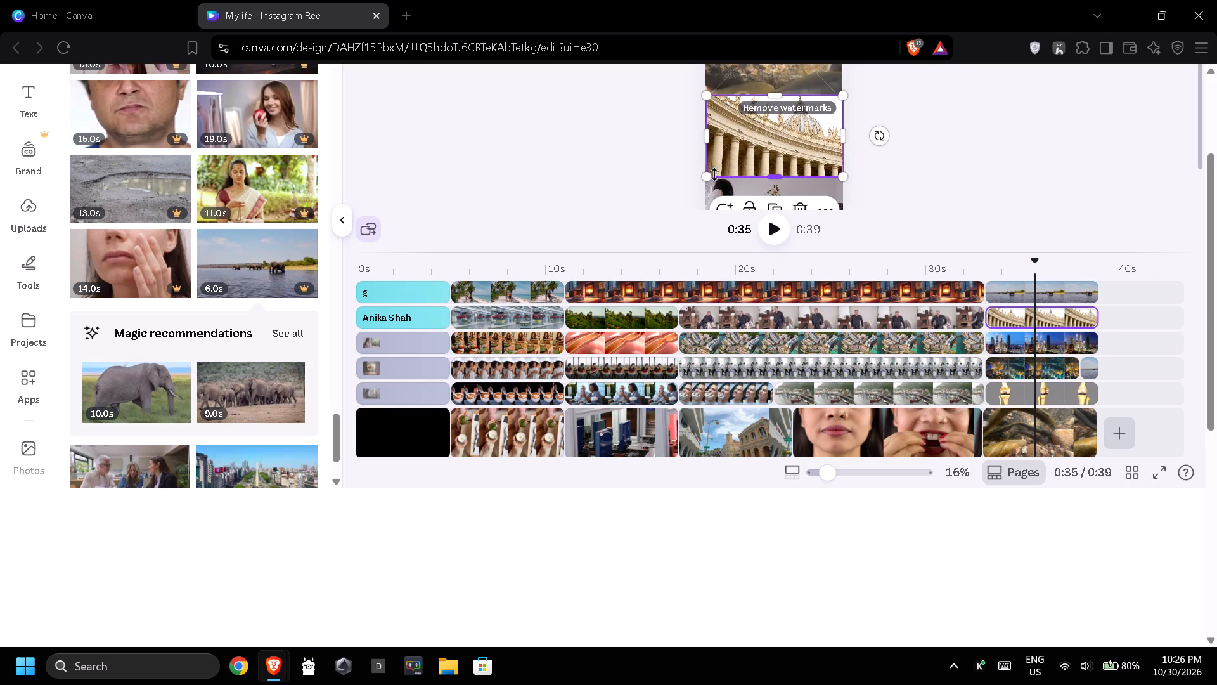
{"action": "left_click", "coordinate": [654, 171]}
Check the stacked layout at 0:35 with its wedding clip, and review the pages at 0:29, 0:20, 0:13 and 0:15.
{"action": "scroll", "coordinate": [719, 150], "scroll_direction": "down", "scroll_amount": 1}
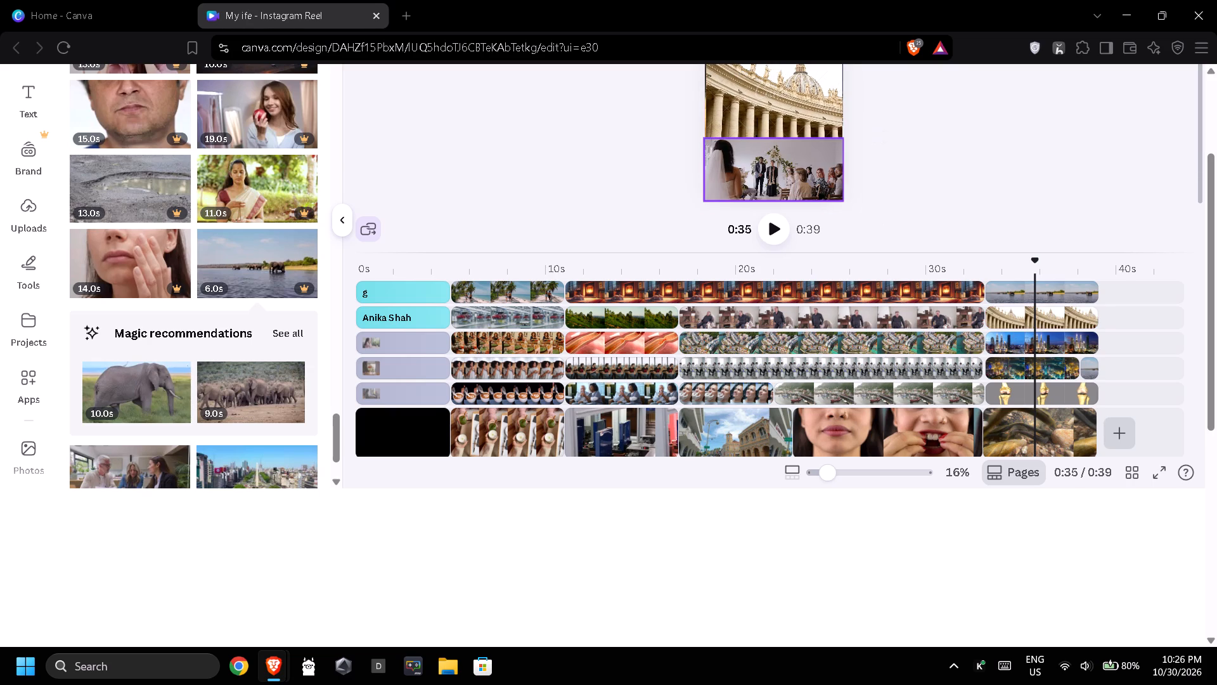
{"action": "scroll", "coordinate": [1029, 140], "scroll_direction": "up", "scroll_amount": 1}
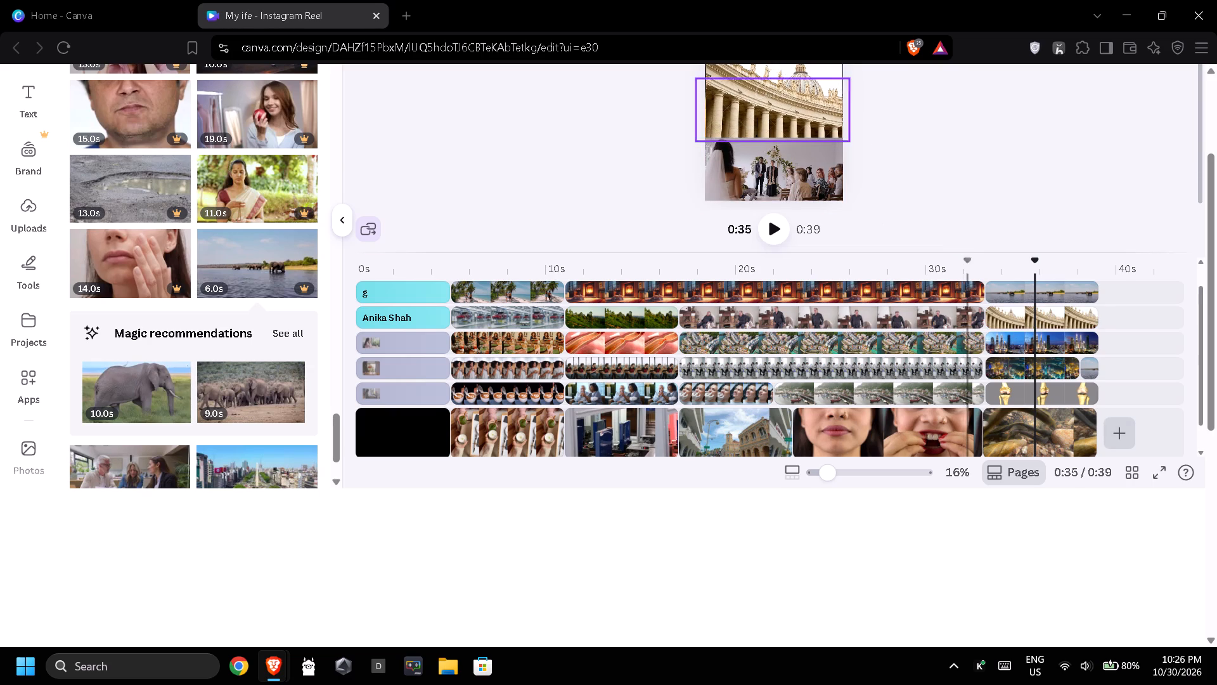
{"action": "scroll", "coordinate": [1010, 396], "scroll_direction": "up", "scroll_amount": 2}
{"action": "scroll", "coordinate": [0, 469], "scroll_direction": "up", "scroll_amount": 1}
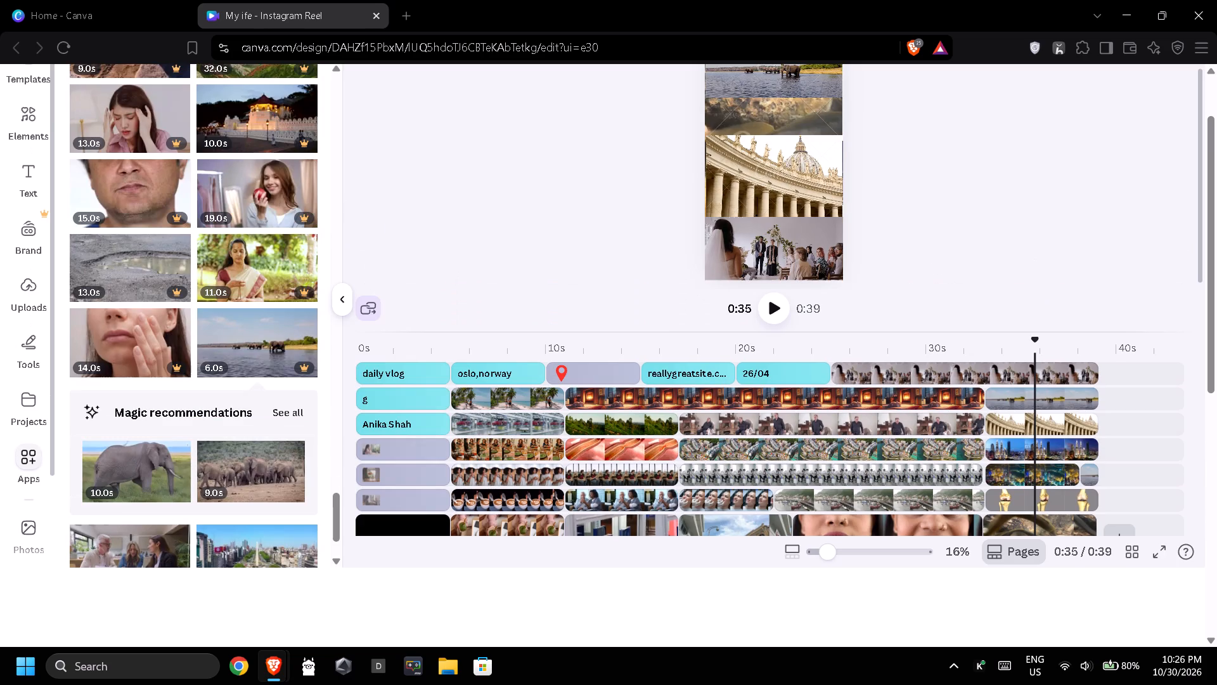
{"action": "left_click", "coordinate": [753, 233]}
{"action": "left_click", "coordinate": [790, 247]}
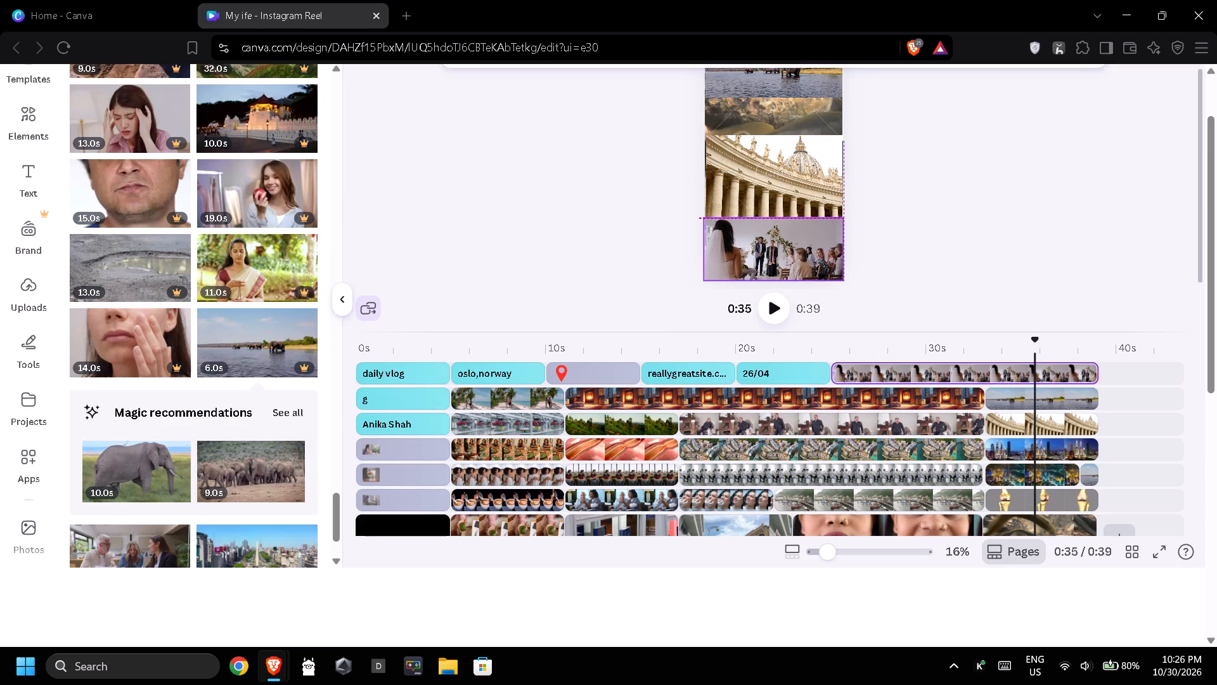
{"action": "left_click", "coordinate": [554, 256]}
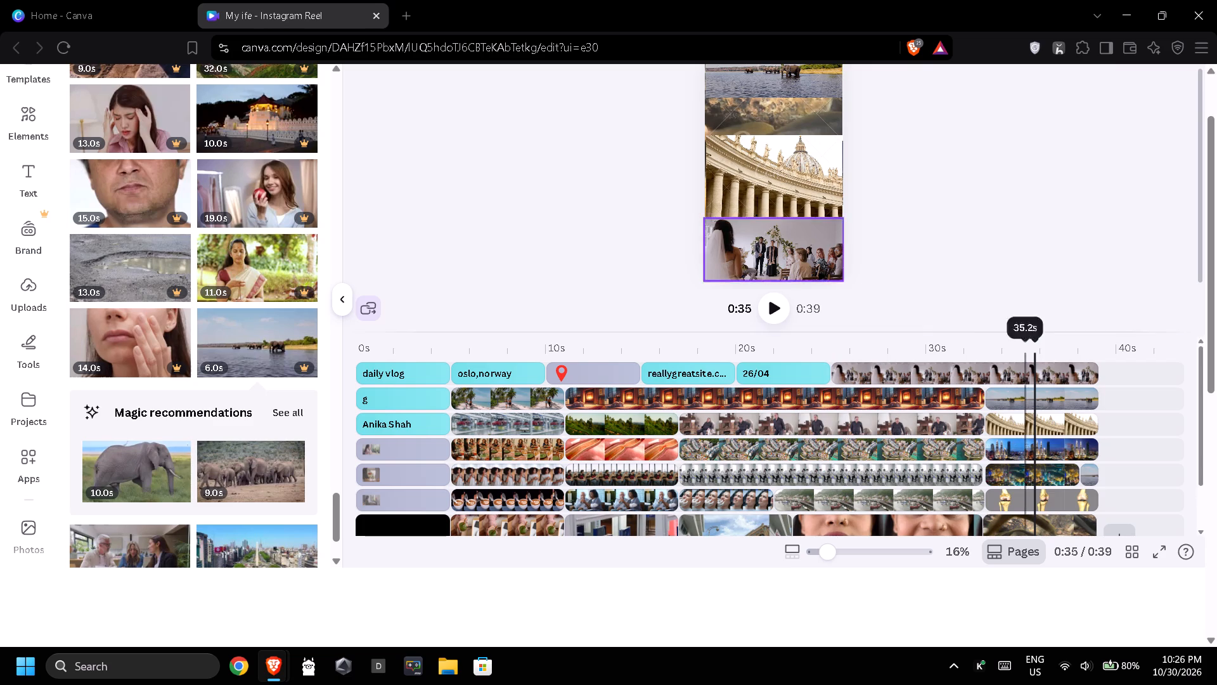
{"action": "left_click", "coordinate": [913, 375]}
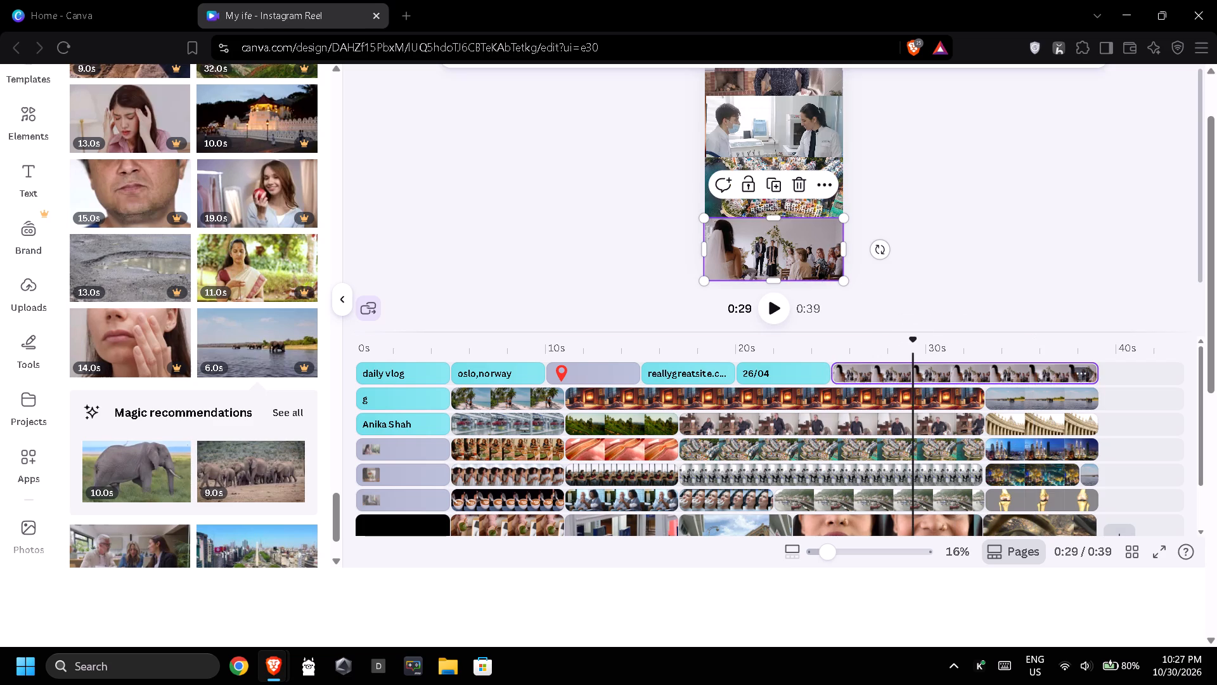
{"action": "left_click", "coordinate": [748, 374]}
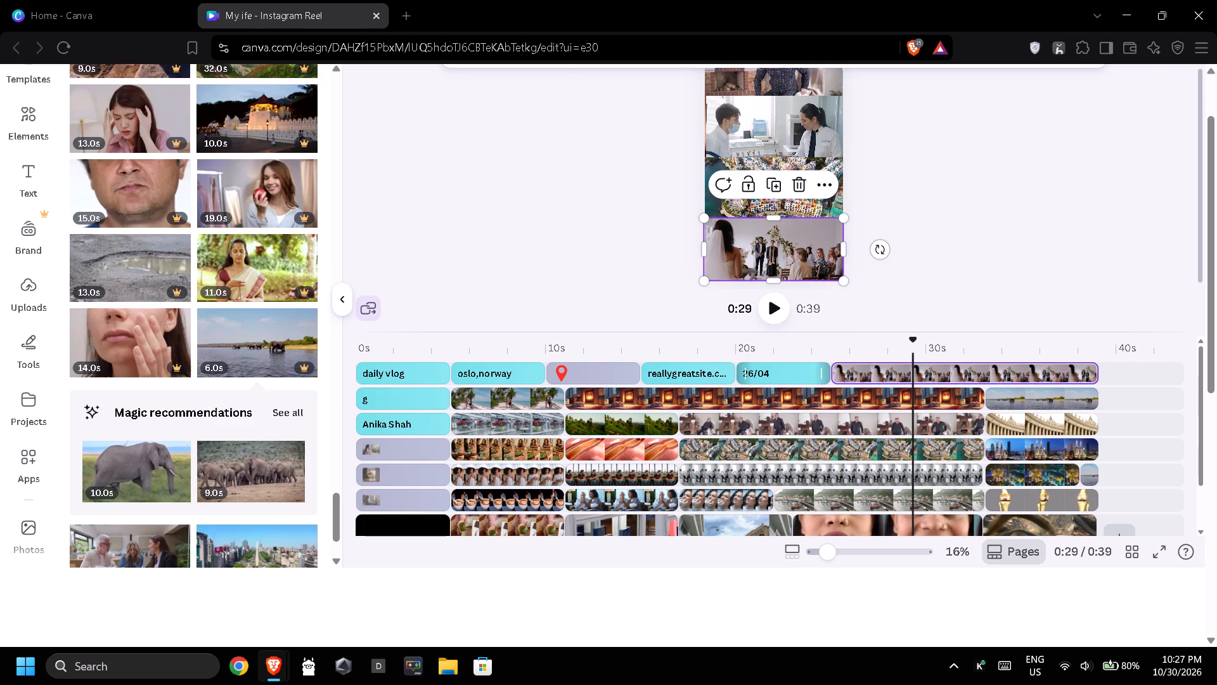
{"action": "left_click", "coordinate": [808, 371]}
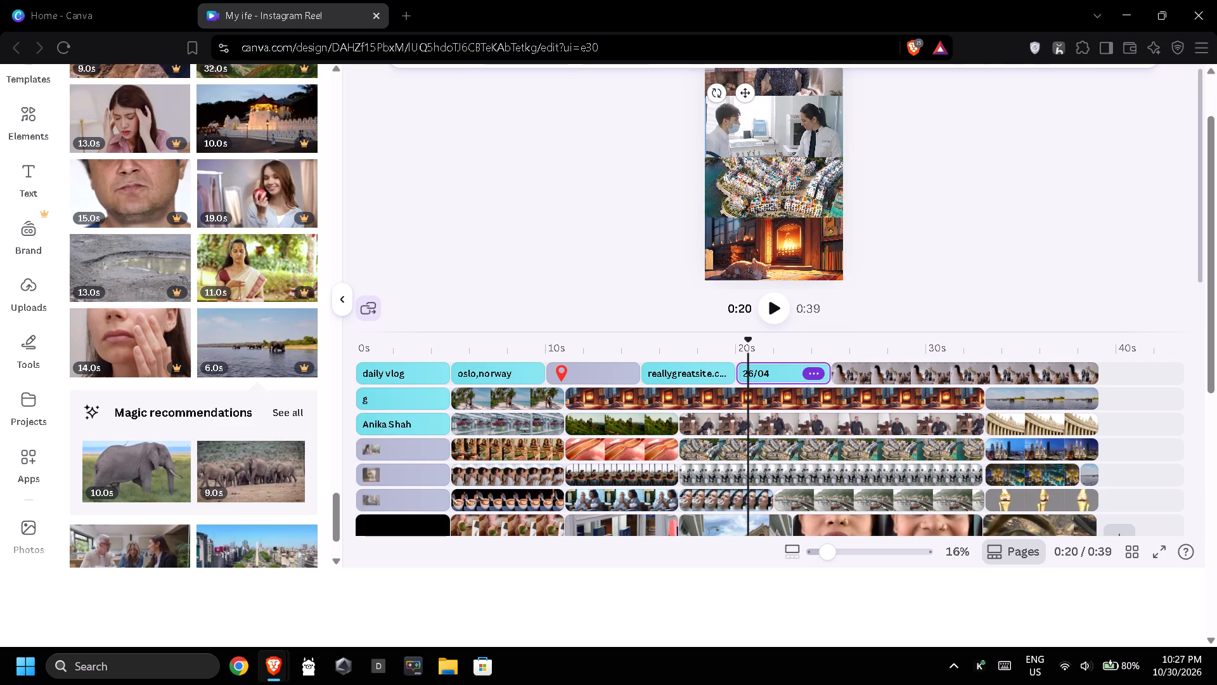
{"action": "left_click", "coordinate": [617, 372]}
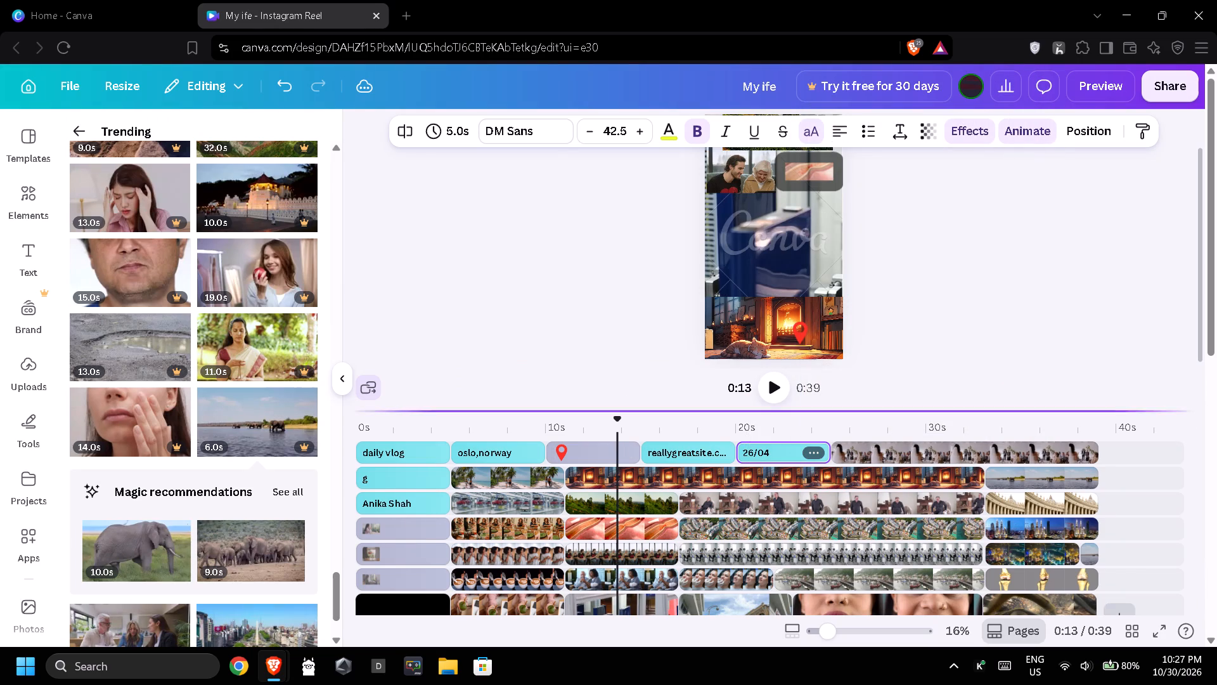
{"action": "left_click", "coordinate": [641, 424]}
{"action": "left_click", "coordinate": [636, 421]}
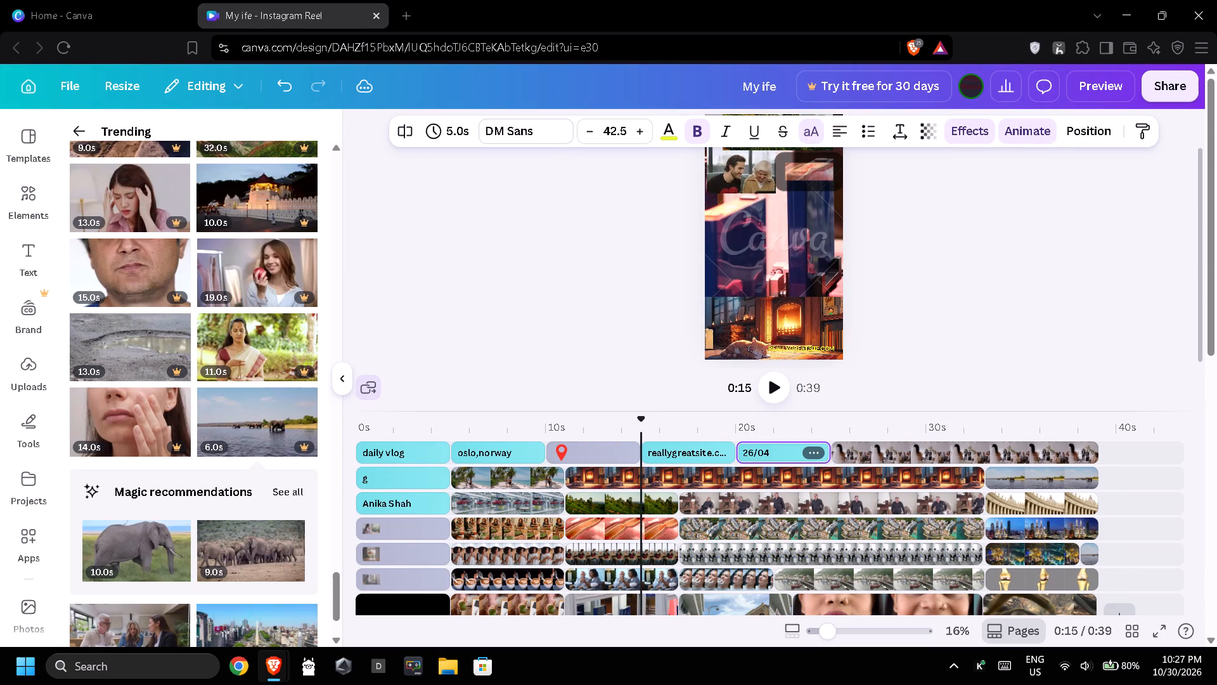
At 0:15, move the couple clip directly above the fireplace clip and stretch it across the page's full width.
{"action": "left_click", "coordinate": [778, 274]}
{"action": "left_click", "coordinate": [778, 301]}
{"action": "left_click", "coordinate": [781, 221]}
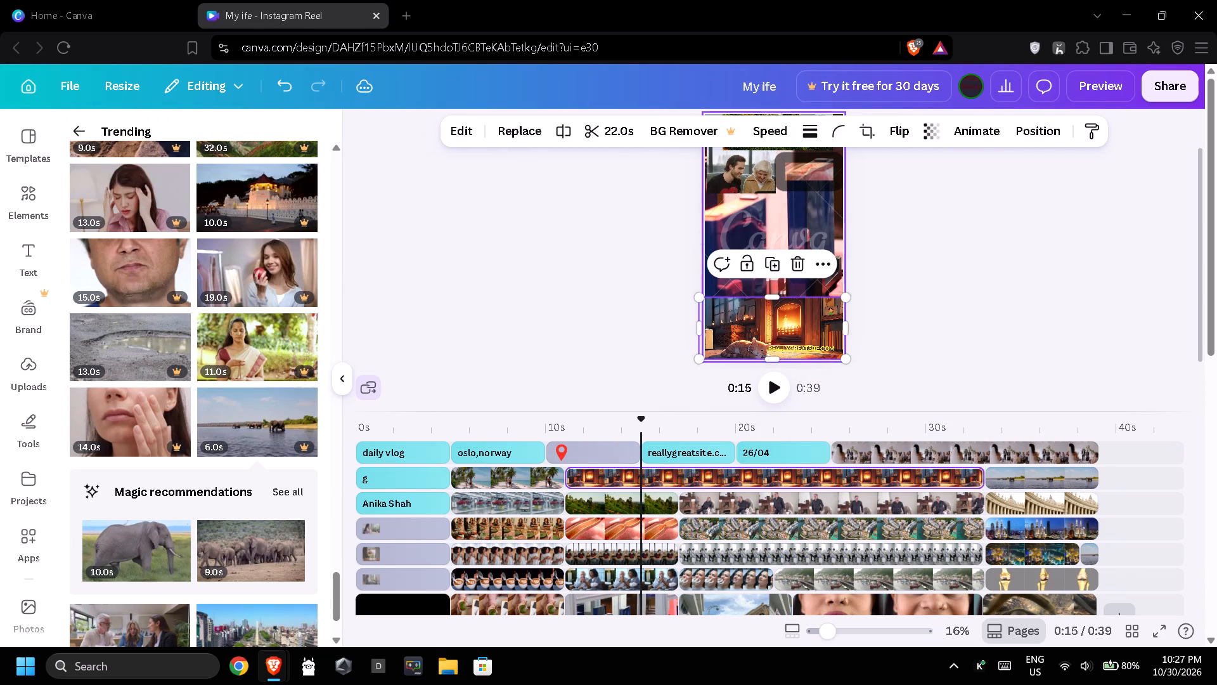
{"action": "left_click", "coordinate": [774, 180]}
{"action": "left_click", "coordinate": [747, 181]}
{"action": "left_click_drag", "start_coordinate": [747, 181], "coordinate": [747, 185]}
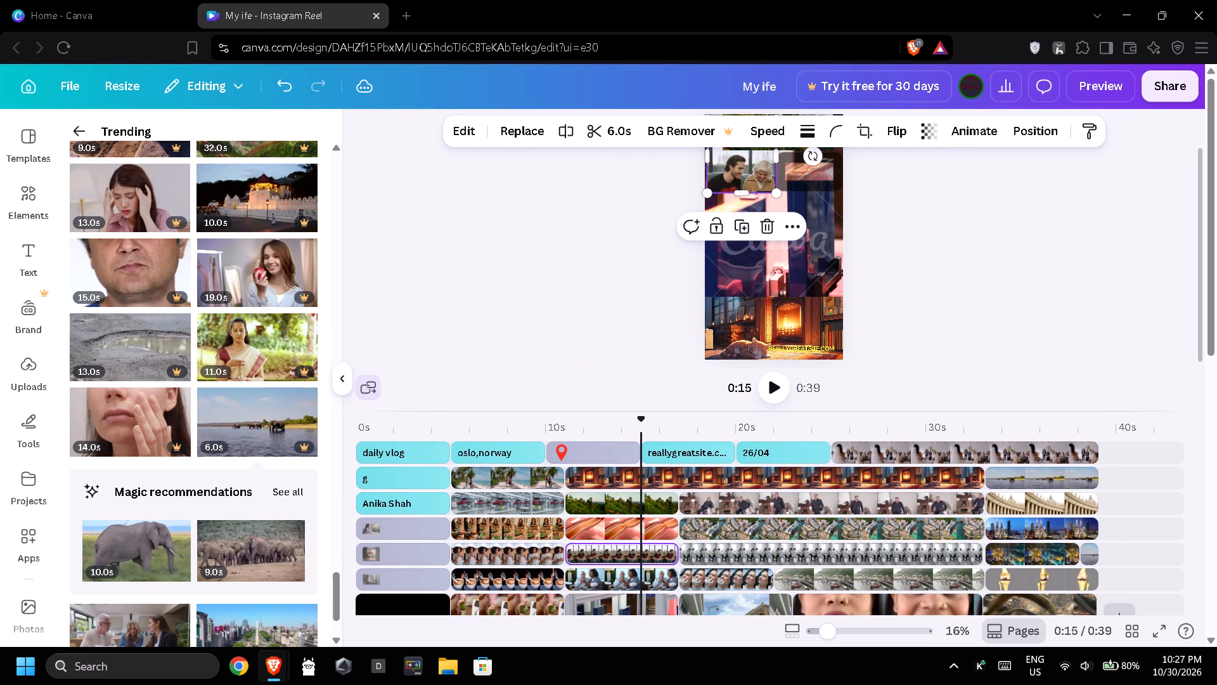
{"action": "left_click_drag", "start_coordinate": [747, 185], "coordinate": [743, 275]}
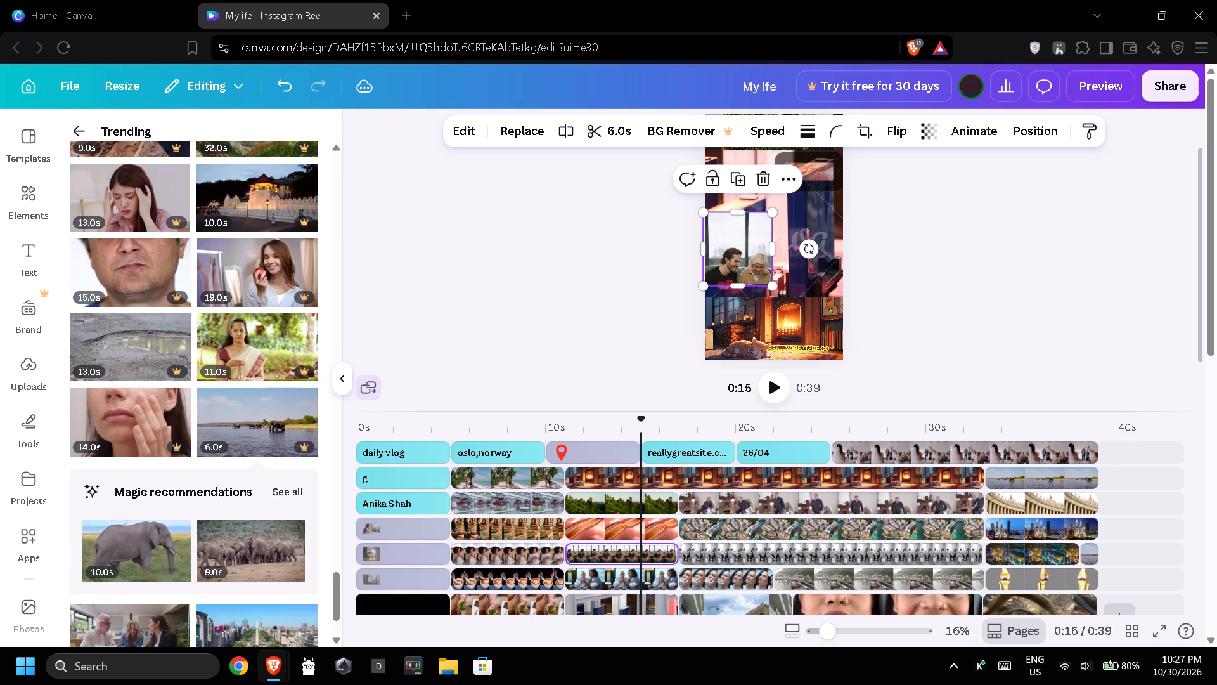
{"action": "left_click_drag", "start_coordinate": [771, 251], "coordinate": [842, 256]}
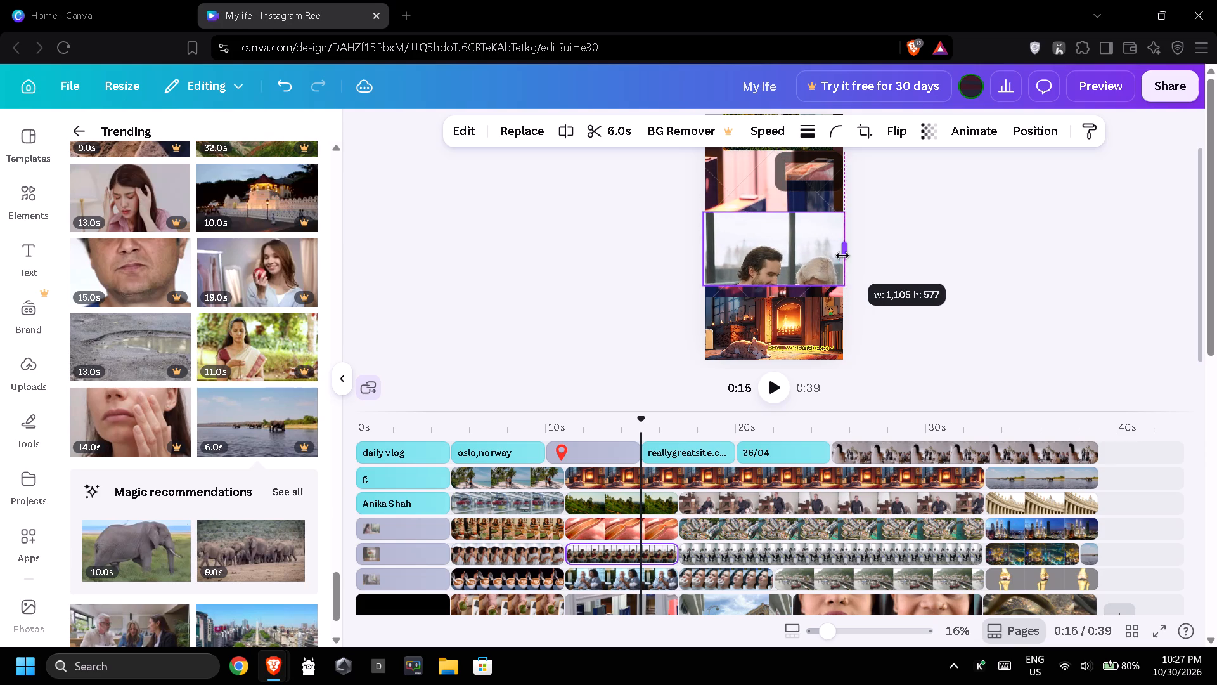
{"action": "left_click_drag", "start_coordinate": [842, 256], "coordinate": [854, 258]}
{"action": "left_click_drag", "start_coordinate": [813, 257], "coordinate": [808, 249]}
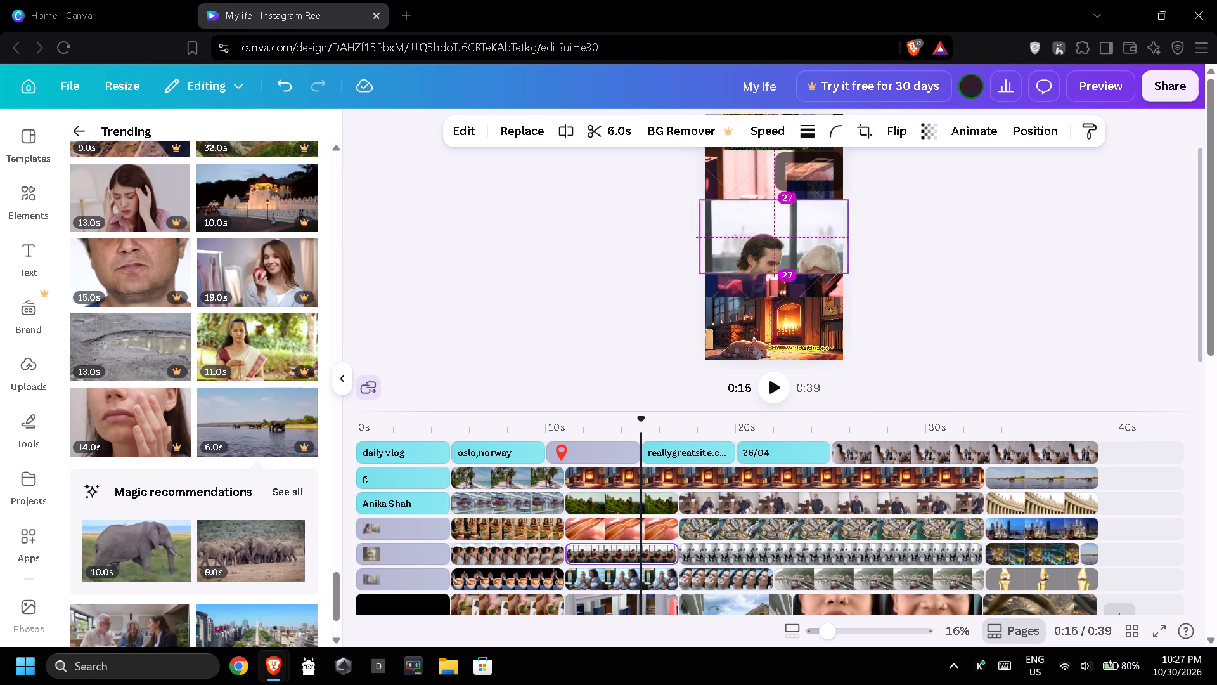
{"action": "left_click_drag", "start_coordinate": [808, 249], "coordinate": [803, 267]}
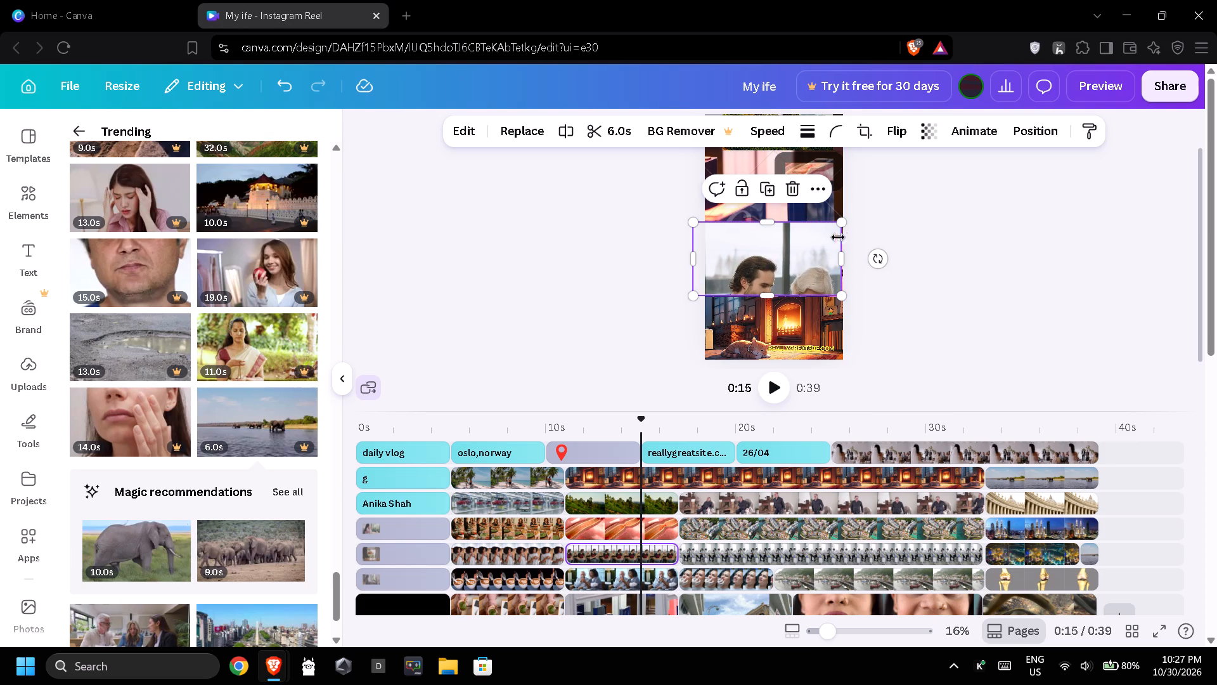
{"action": "left_click", "coordinate": [913, 242]}
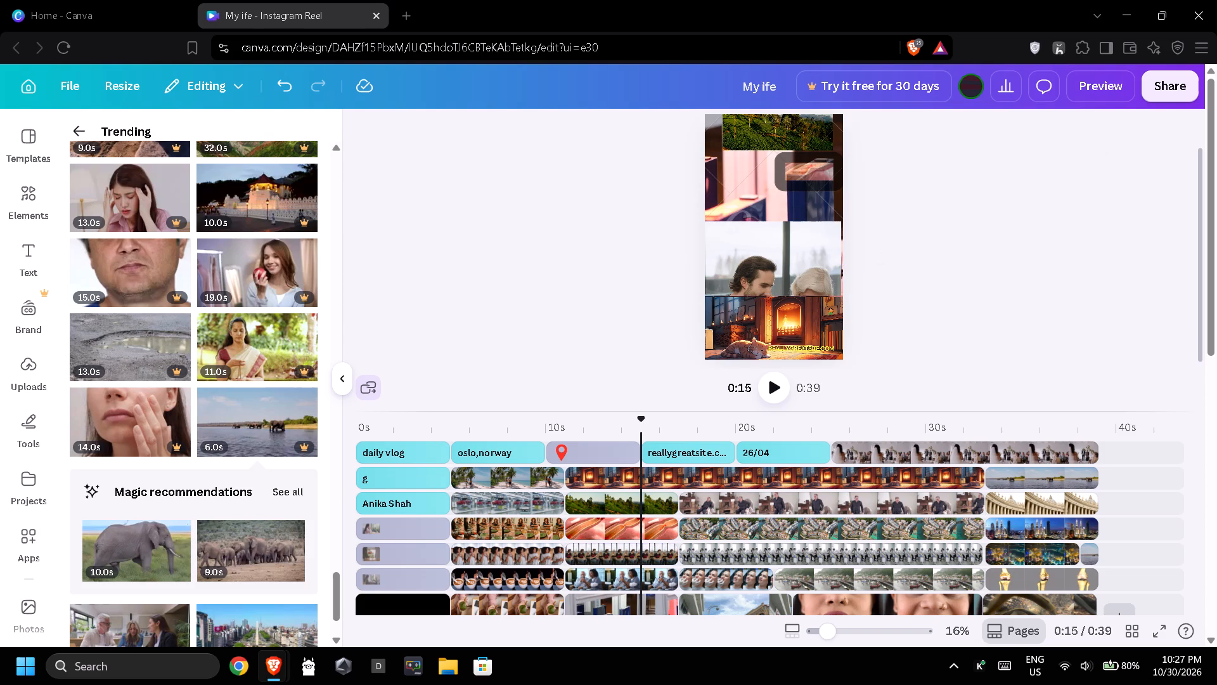
Move the small orange canyon clip at 0:15 across to the page's left side.
{"action": "scroll", "coordinate": [825, 253], "scroll_direction": "down", "scroll_amount": 1}
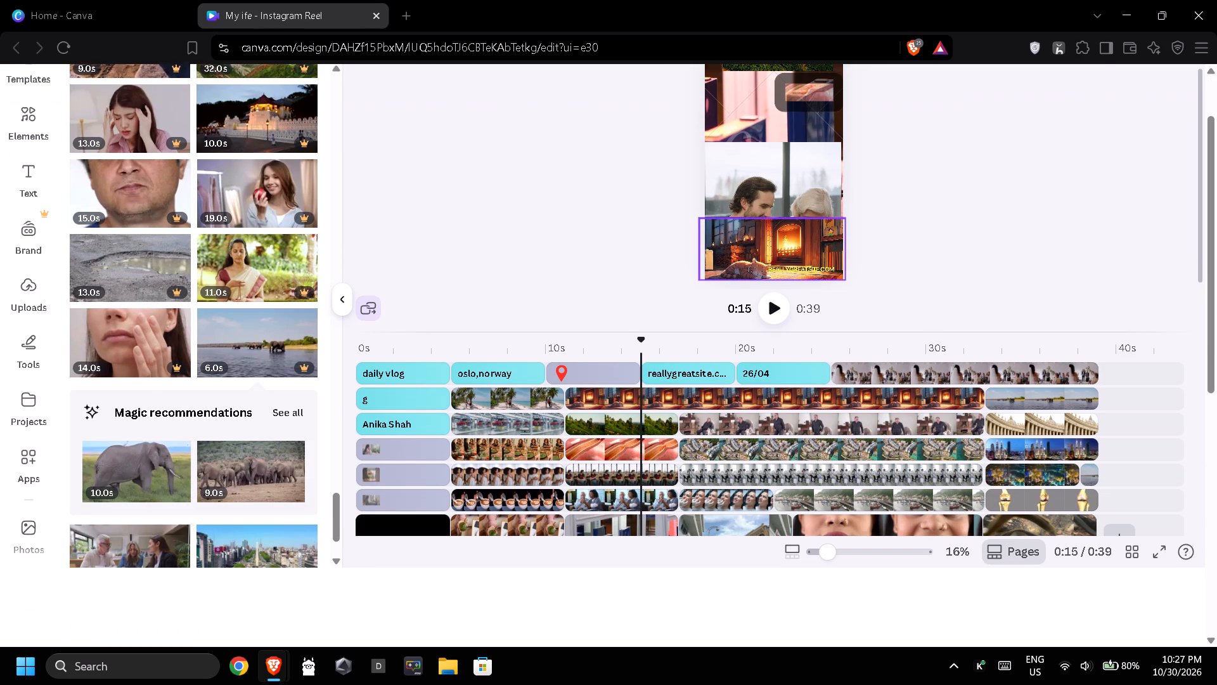
{"action": "left_click", "coordinate": [768, 260]}
{"action": "left_click", "coordinate": [981, 211]}
{"action": "scroll", "coordinate": [834, 238], "scroll_direction": "up", "scroll_amount": 1}
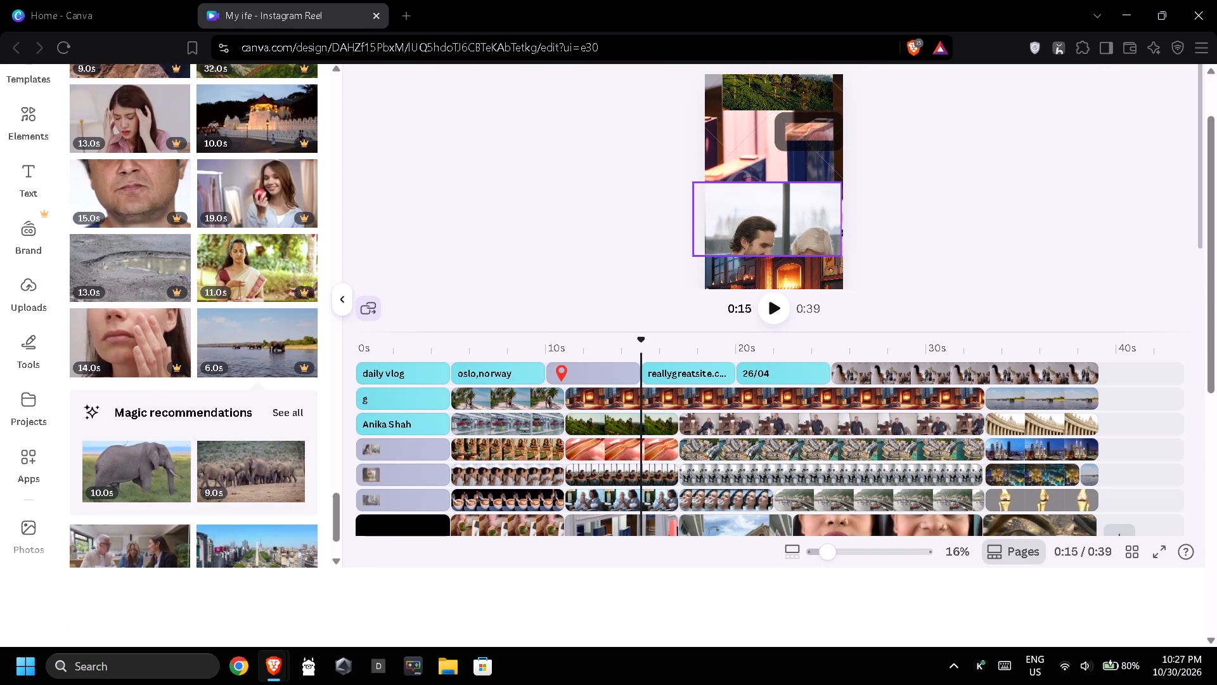
{"action": "left_click", "coordinate": [761, 217]}
{"action": "left_click", "coordinate": [811, 209]}
{"action": "left_click_drag", "start_coordinate": [812, 209], "coordinate": [766, 210]}
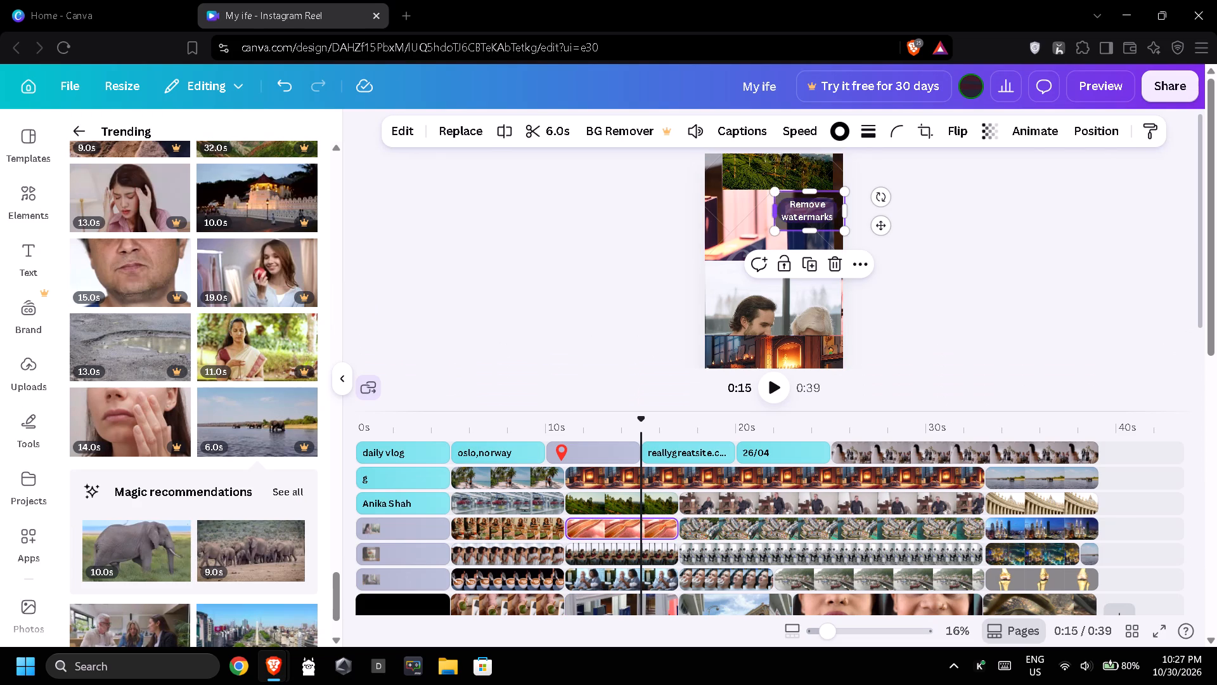
{"action": "left_click_drag", "start_coordinate": [766, 210], "coordinate": [724, 210]}
{"action": "left_click", "coordinate": [629, 214]}
Align the green forest clip to the page's left edge and stretch it to the right edge, the page top and the couple clip.
{"action": "left_click_drag", "start_coordinate": [754, 170], "coordinate": [739, 210]}
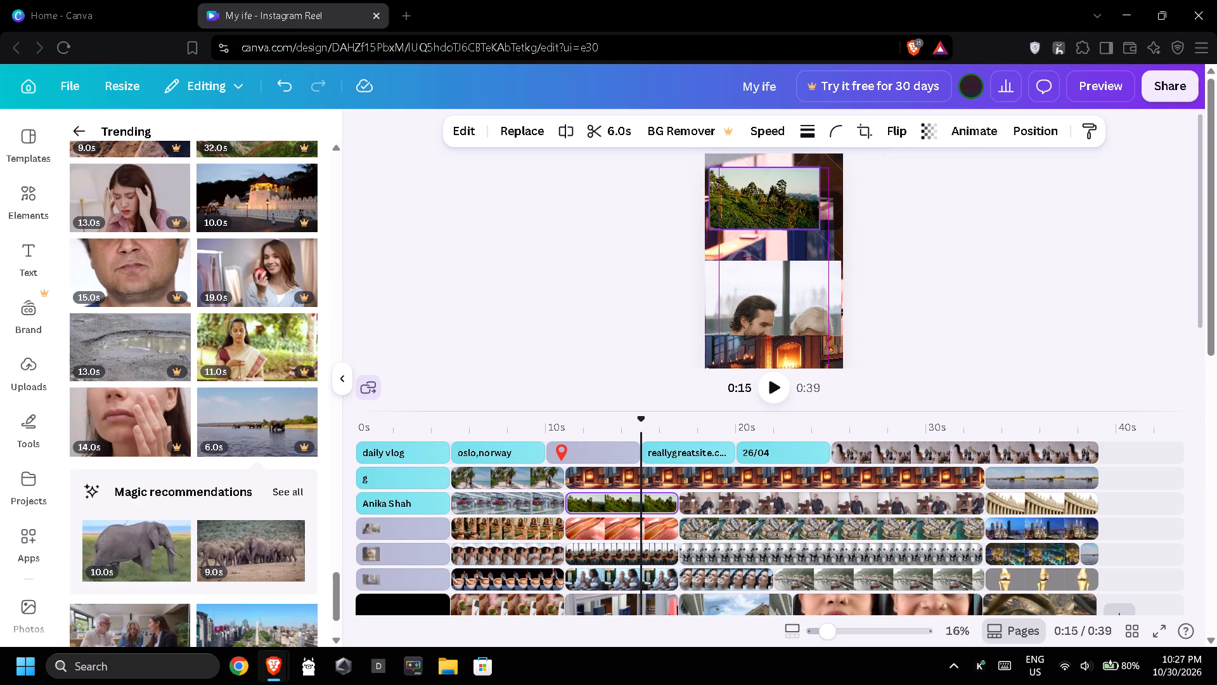
{"action": "left_click_drag", "start_coordinate": [739, 210], "coordinate": [734, 216]}
{"action": "left_click_drag", "start_coordinate": [817, 209], "coordinate": [846, 209]}
{"action": "left_click_drag", "start_coordinate": [774, 171], "coordinate": [772, 152]}
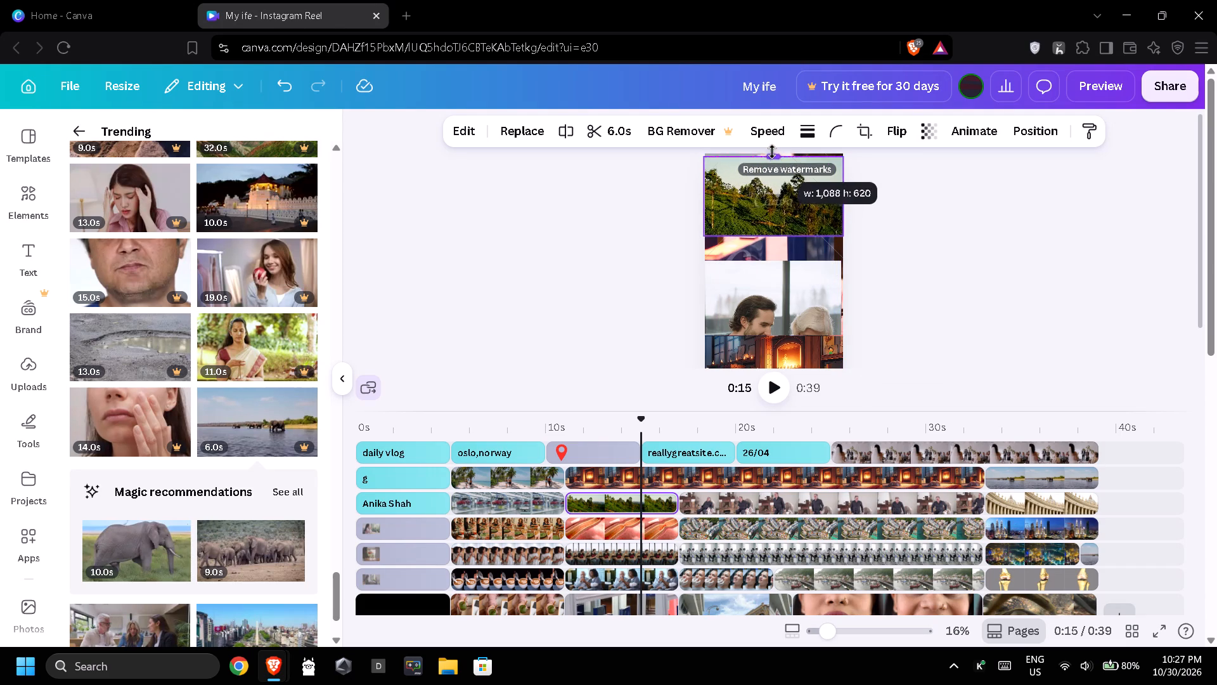
{"action": "left_click_drag", "start_coordinate": [772, 152], "coordinate": [772, 150]}
{"action": "left_click_drag", "start_coordinate": [777, 233], "coordinate": [780, 259]}
{"action": "left_click", "coordinate": [572, 286]}
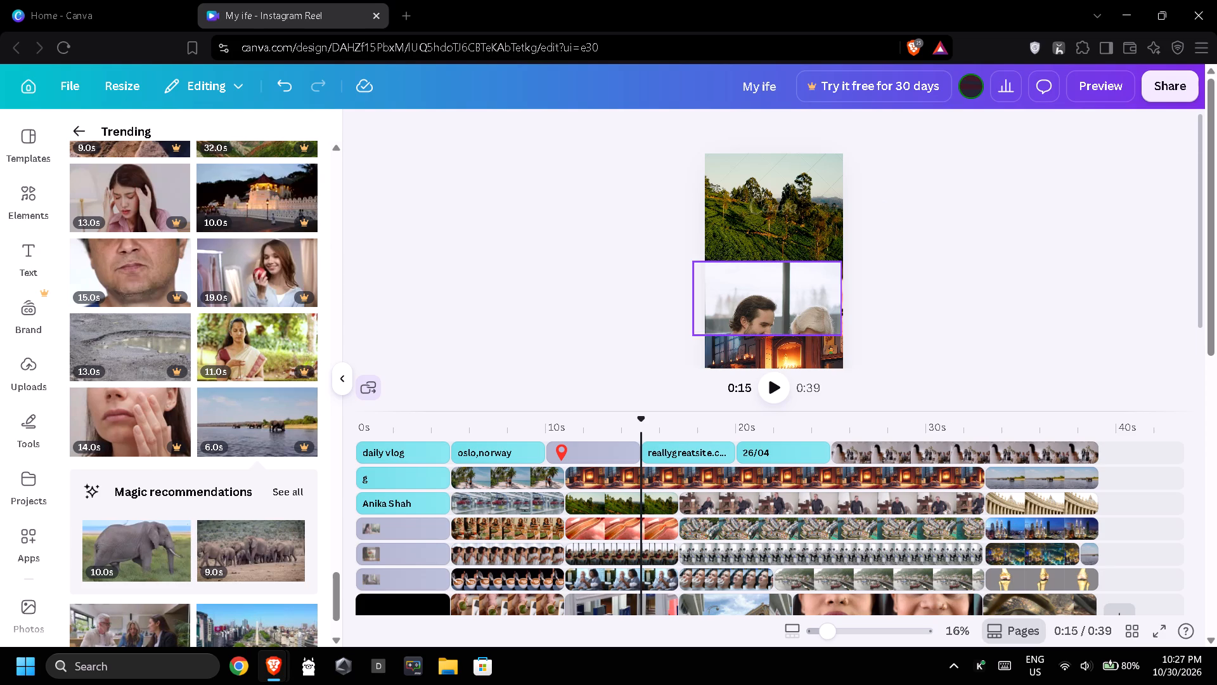
{"action": "scroll", "coordinate": [774, 292], "scroll_direction": "down", "scroll_amount": 1}
{"action": "left_click", "coordinate": [594, 246]}
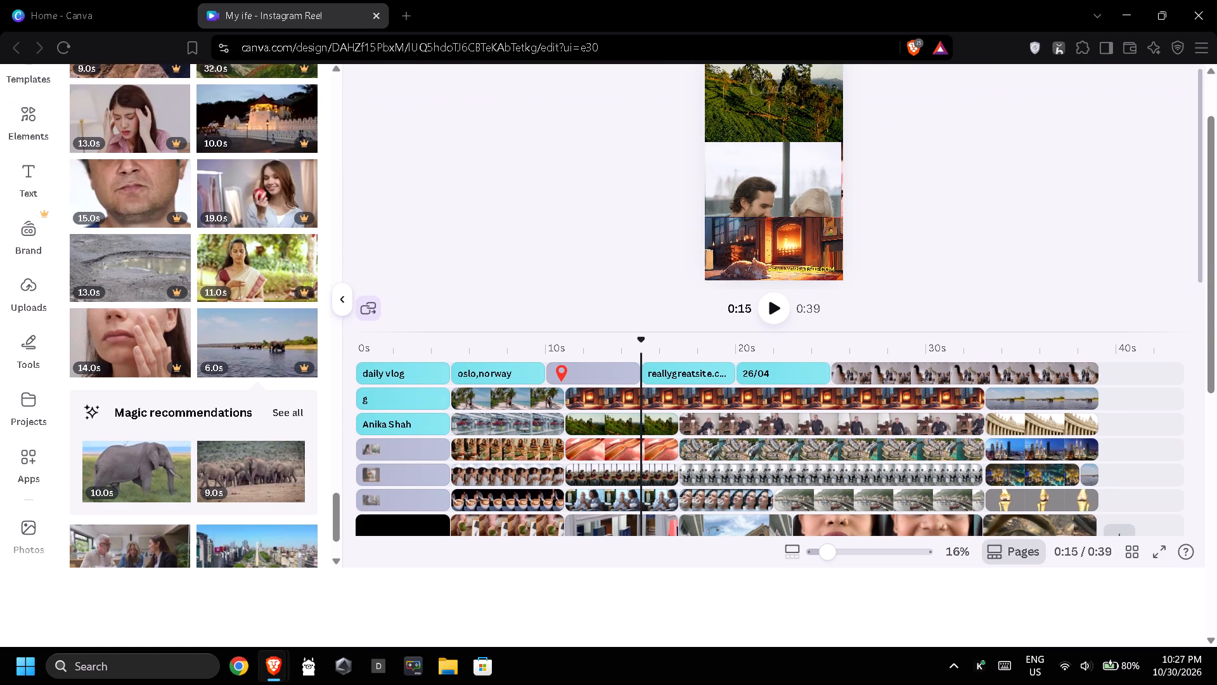
At 0:09, move the food clip to the page's bottom-left corner and stretch it to the right edge.
{"action": "left_click", "coordinate": [536, 343]}
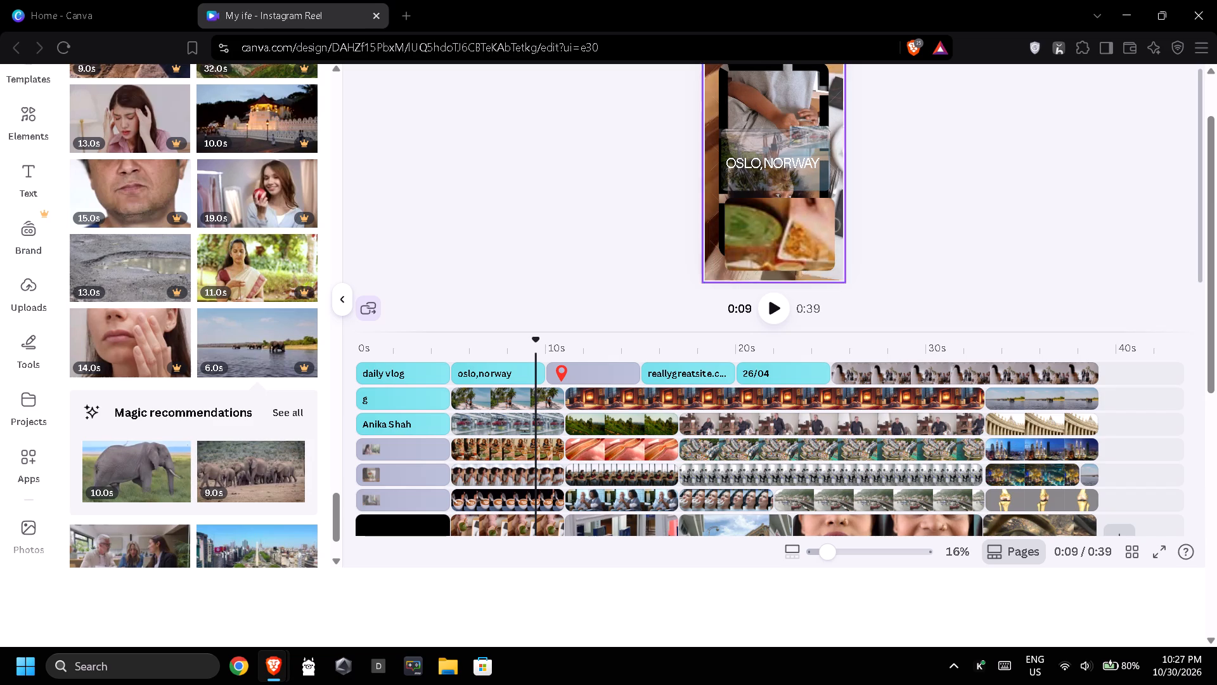
{"action": "left_click", "coordinate": [763, 229]}
{"action": "left_click_drag", "start_coordinate": [785, 245], "coordinate": [776, 258]}
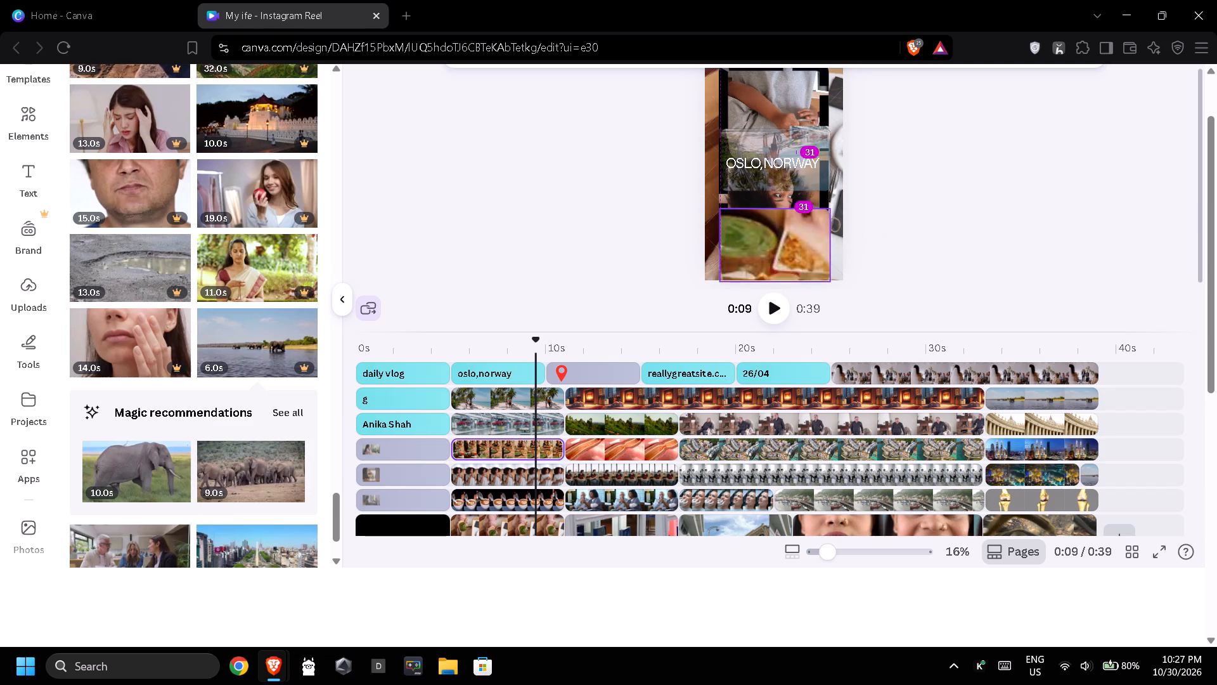
{"action": "left_click_drag", "start_coordinate": [776, 258], "coordinate": [763, 258]}
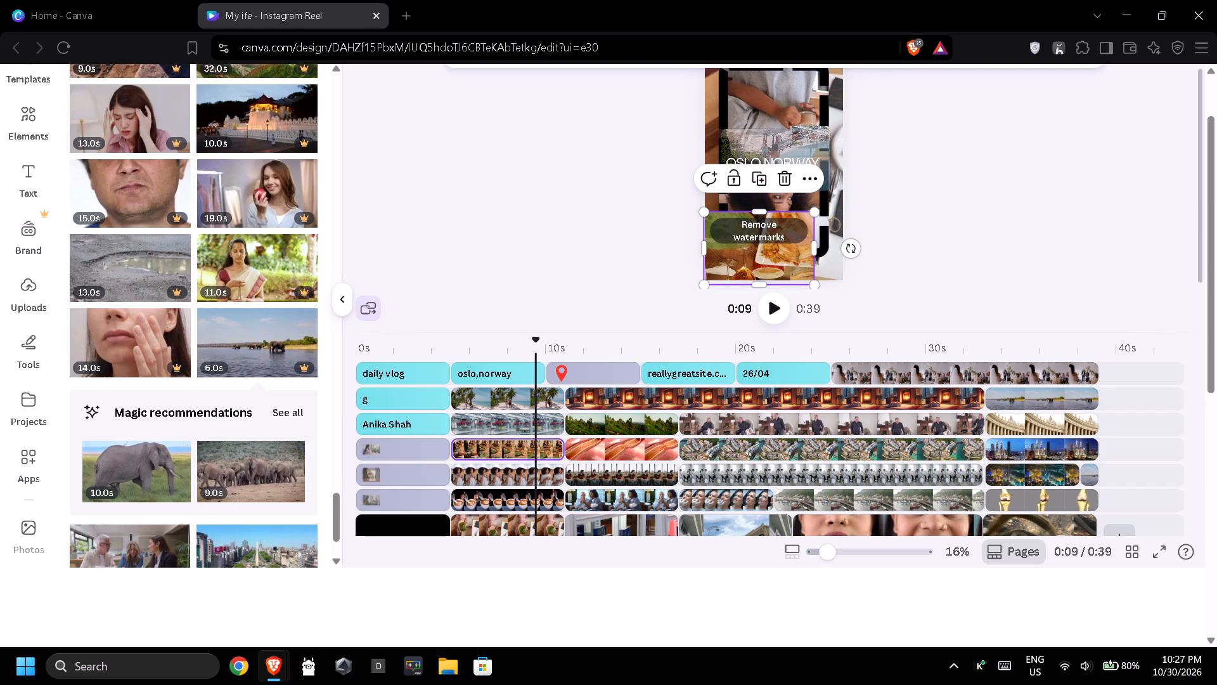
{"action": "left_click_drag", "start_coordinate": [813, 250], "coordinate": [843, 253]}
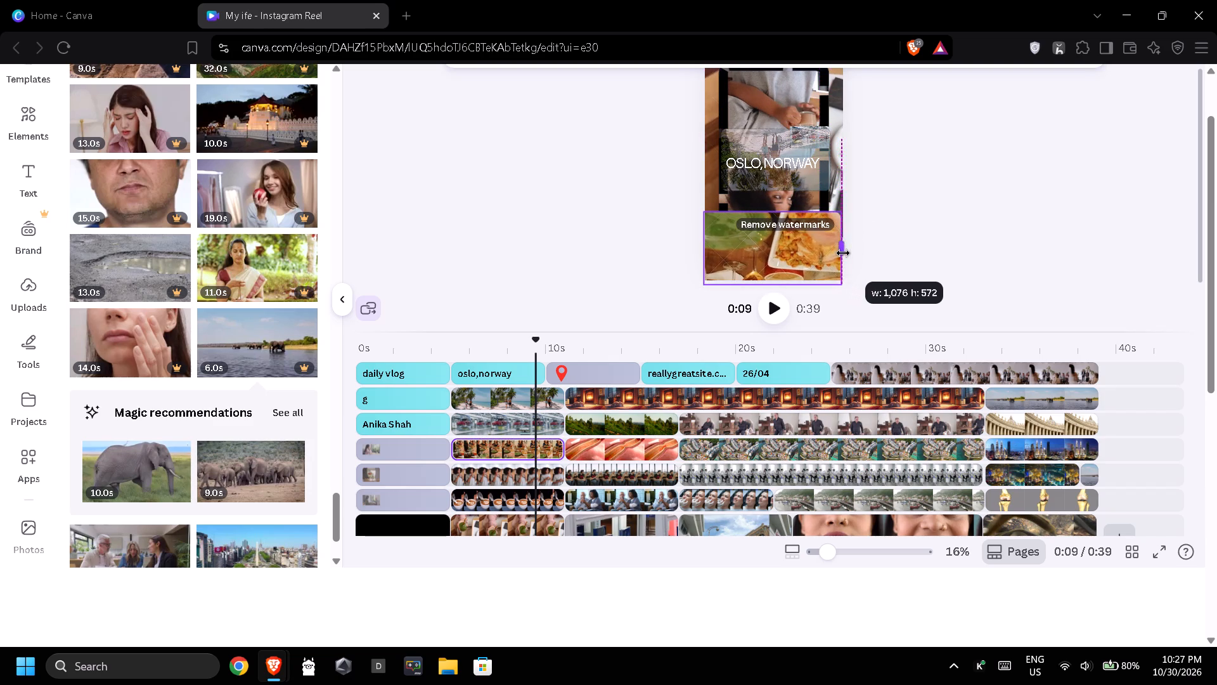
{"action": "left_click_drag", "start_coordinate": [843, 253], "coordinate": [846, 254]}
{"action": "left_click", "coordinate": [924, 233]}
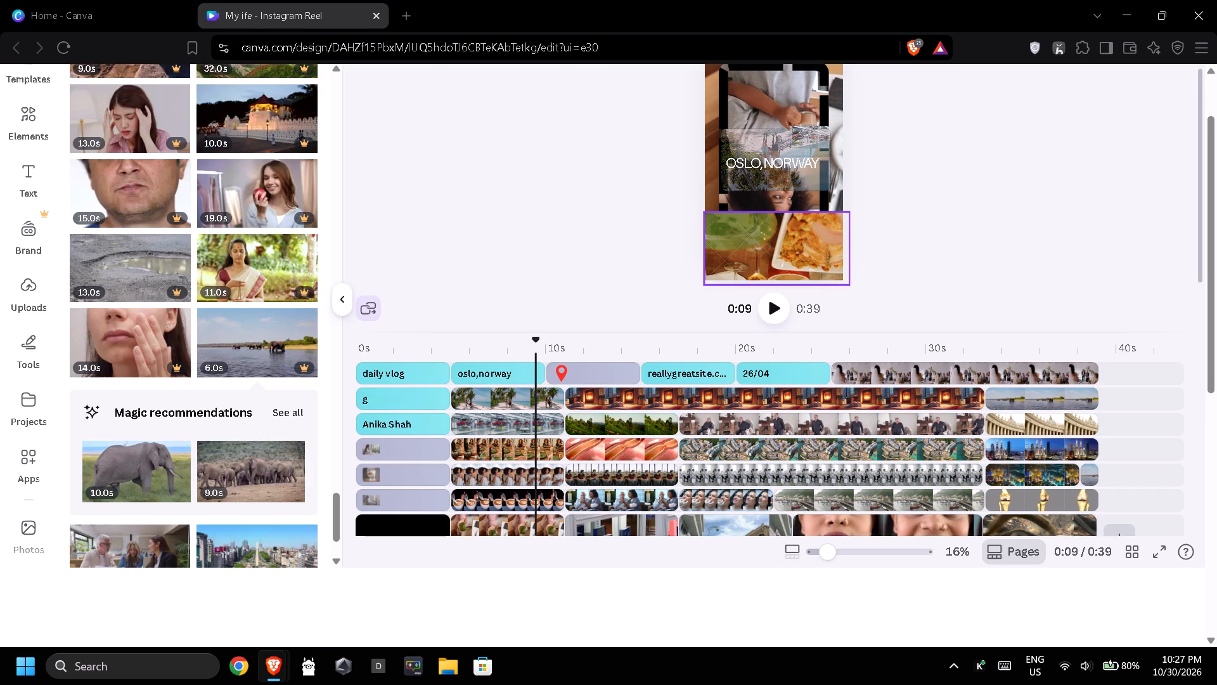
{"action": "scroll", "coordinate": [766, 221], "scroll_direction": "up", "scroll_amount": 1}
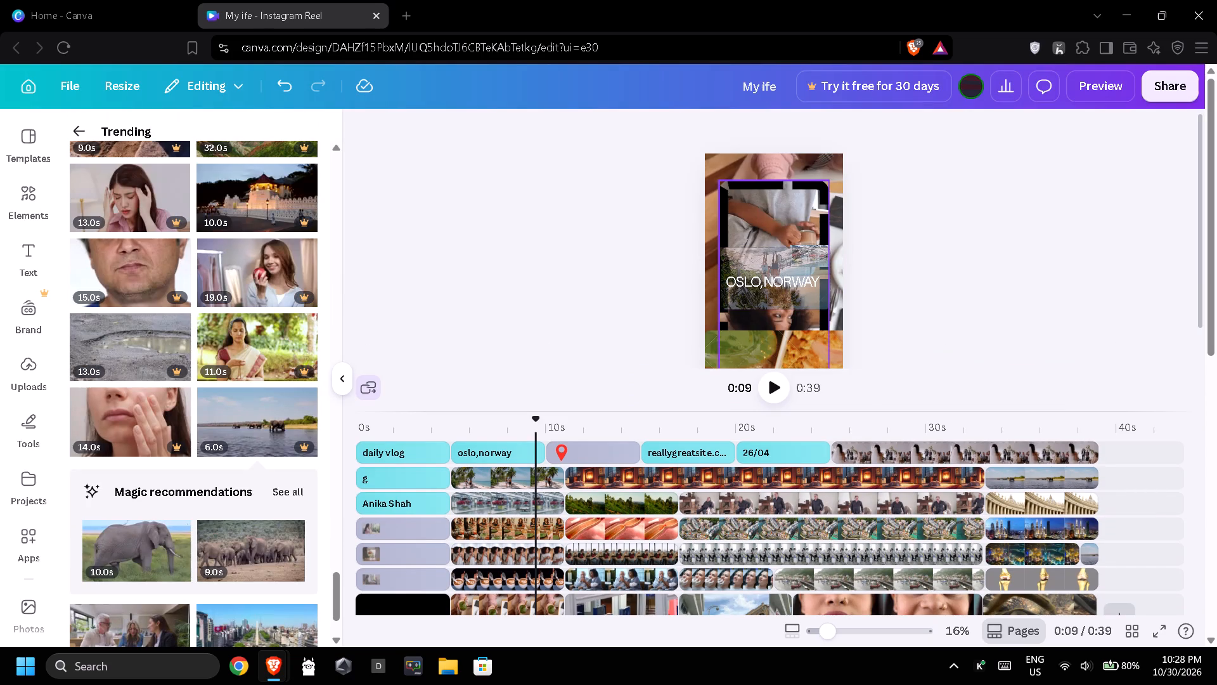
Delete the "OSLO,NORWAY" text from the page at 0:09.
{"action": "left_click", "coordinate": [772, 205]}
{"action": "left_click", "coordinate": [786, 275]}
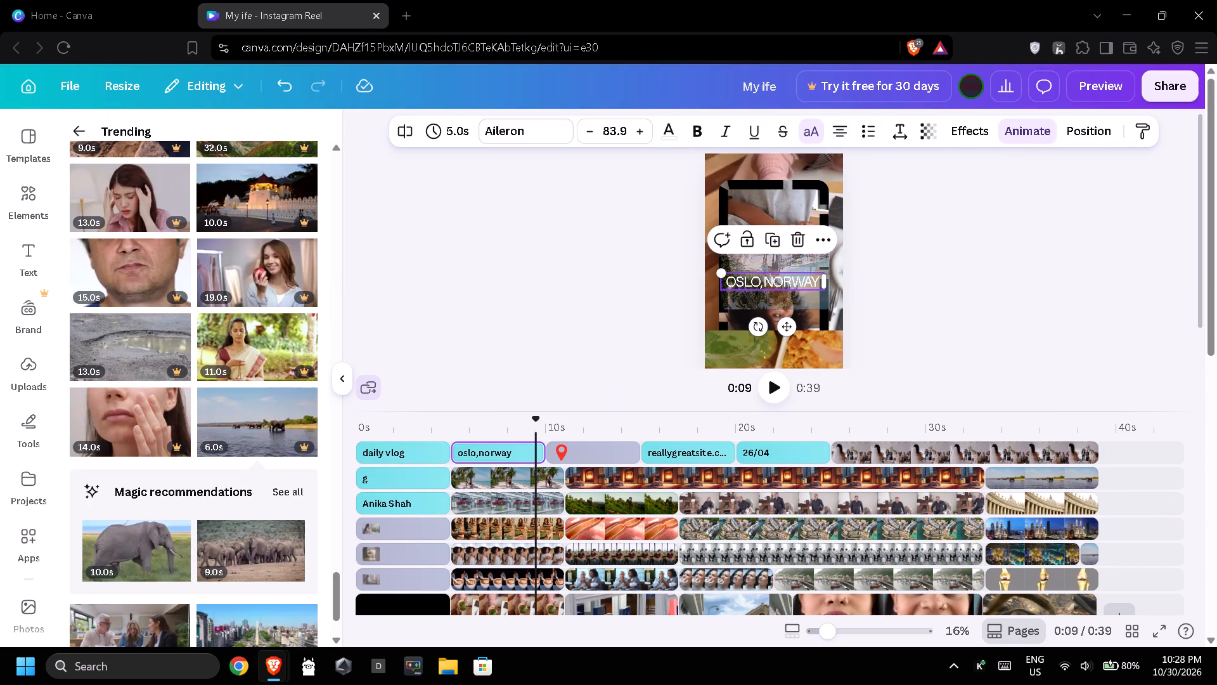
{"action": "left_click", "coordinate": [981, 310]}
{"action": "left_click_drag", "start_coordinate": [774, 281], "coordinate": [782, 266]}
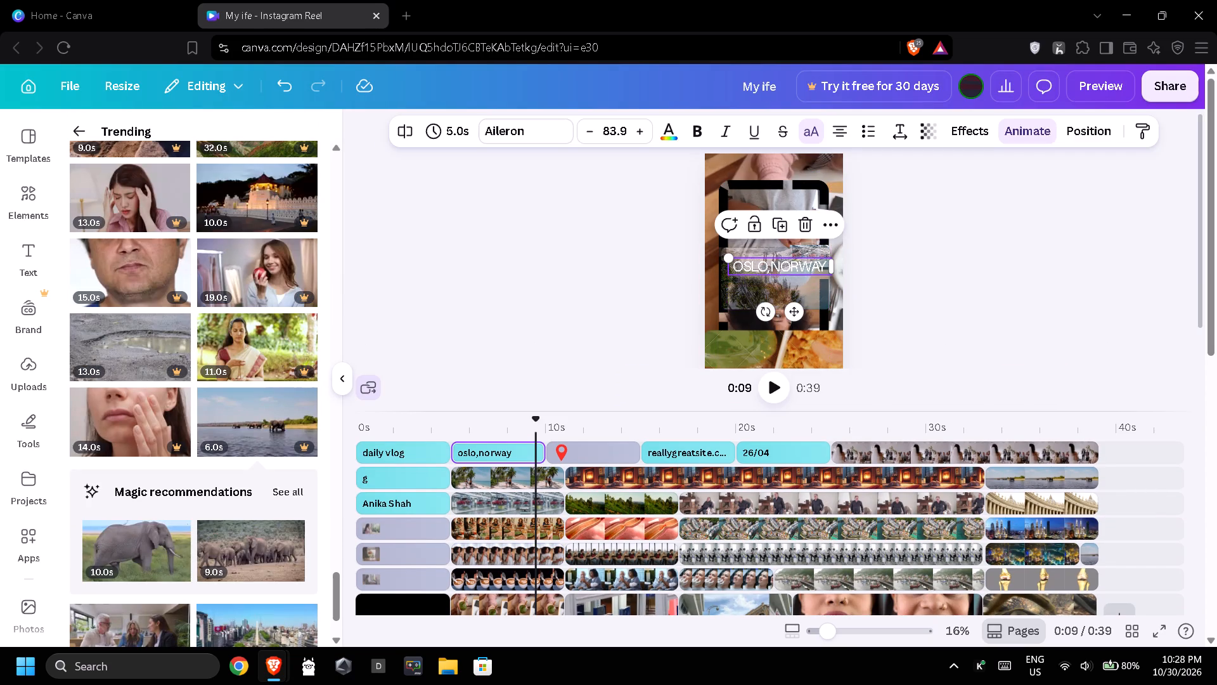
{"action": "left_click", "coordinate": [806, 227]}
Place the semi-transparent palm tree clip directly above the food clip and stretch it to the page's right edge.
{"action": "left_click", "coordinate": [779, 282]}
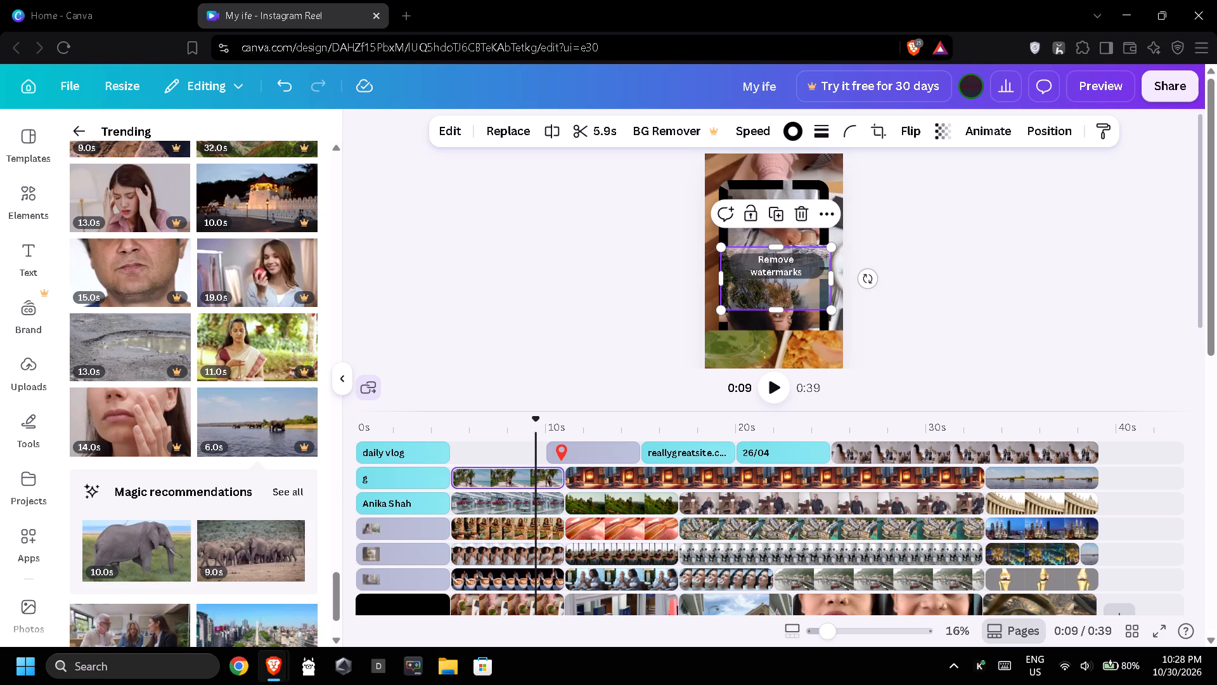
{"action": "left_click", "coordinate": [944, 291]}
{"action": "left_click_drag", "start_coordinate": [782, 286], "coordinate": [761, 302]}
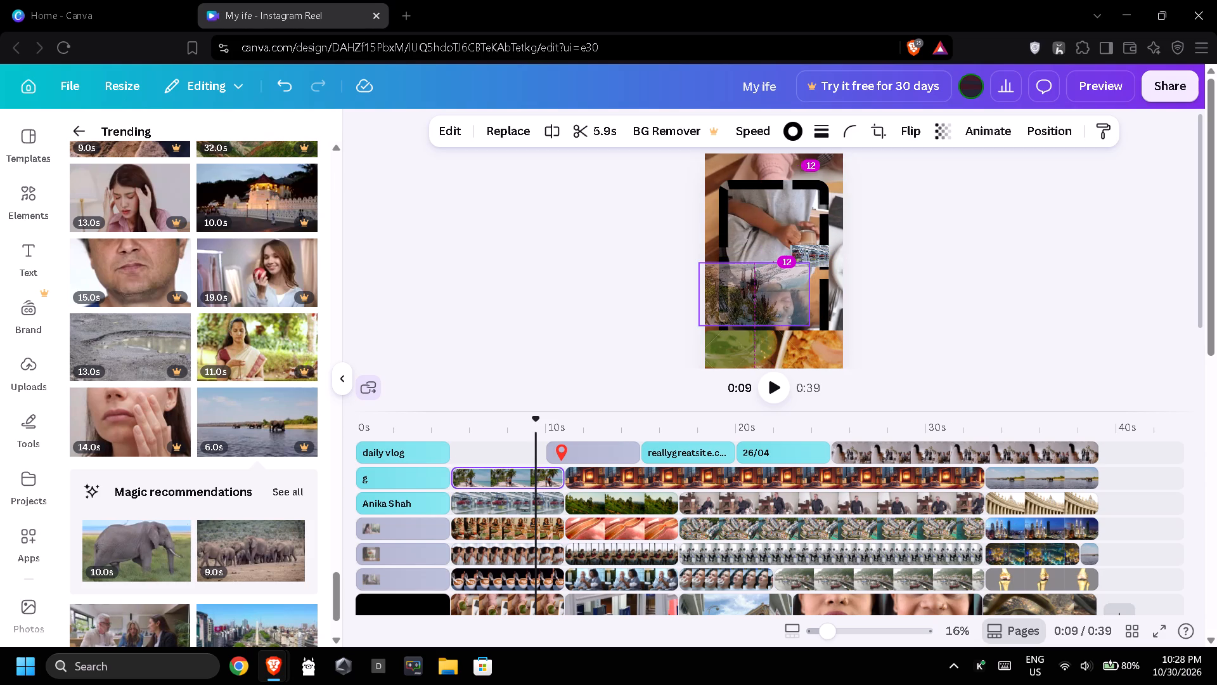
{"action": "left_click_drag", "start_coordinate": [761, 302], "coordinate": [760, 305]}
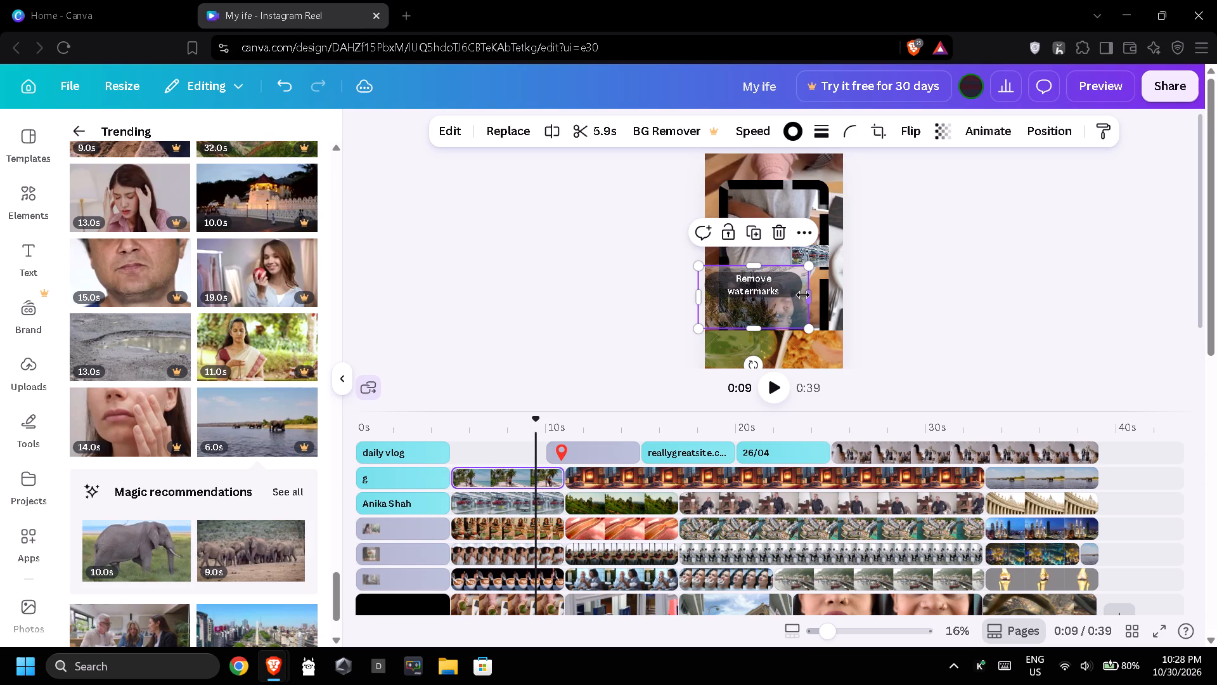
{"action": "left_click_drag", "start_coordinate": [806, 296], "coordinate": [842, 303]}
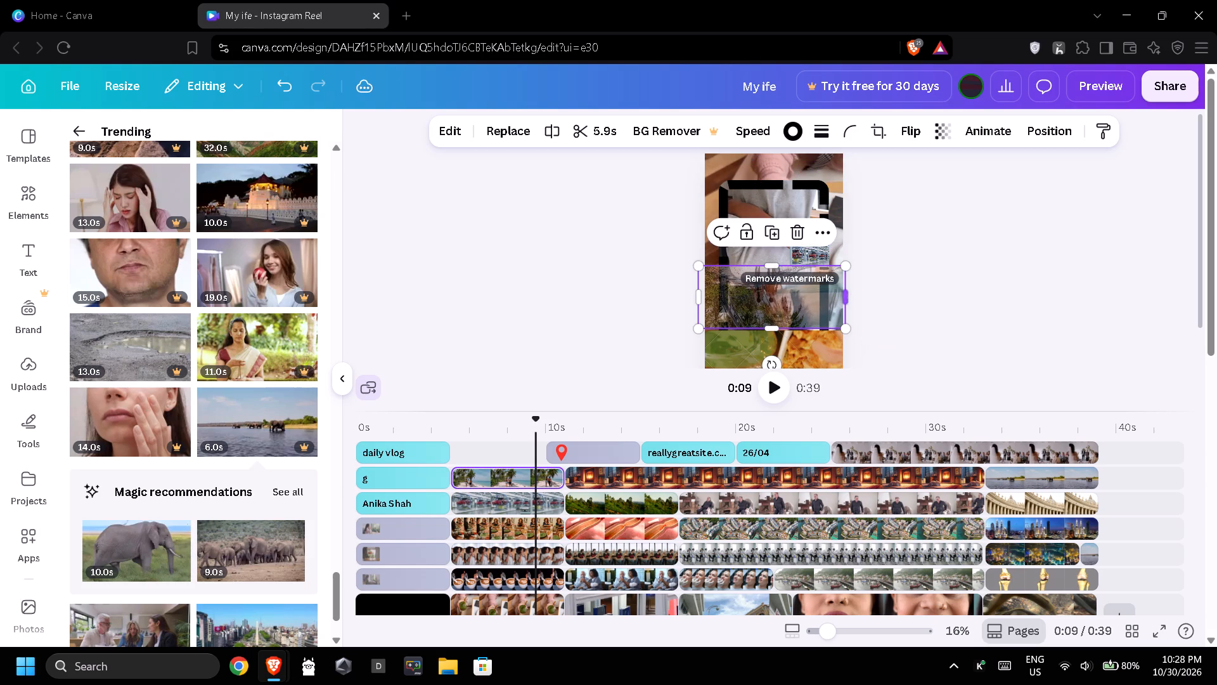
{"action": "left_click", "coordinate": [915, 284]}
Adjust the palm tree clip's transparency setting to make it fully opaque.
{"action": "left_click", "coordinate": [802, 296]}
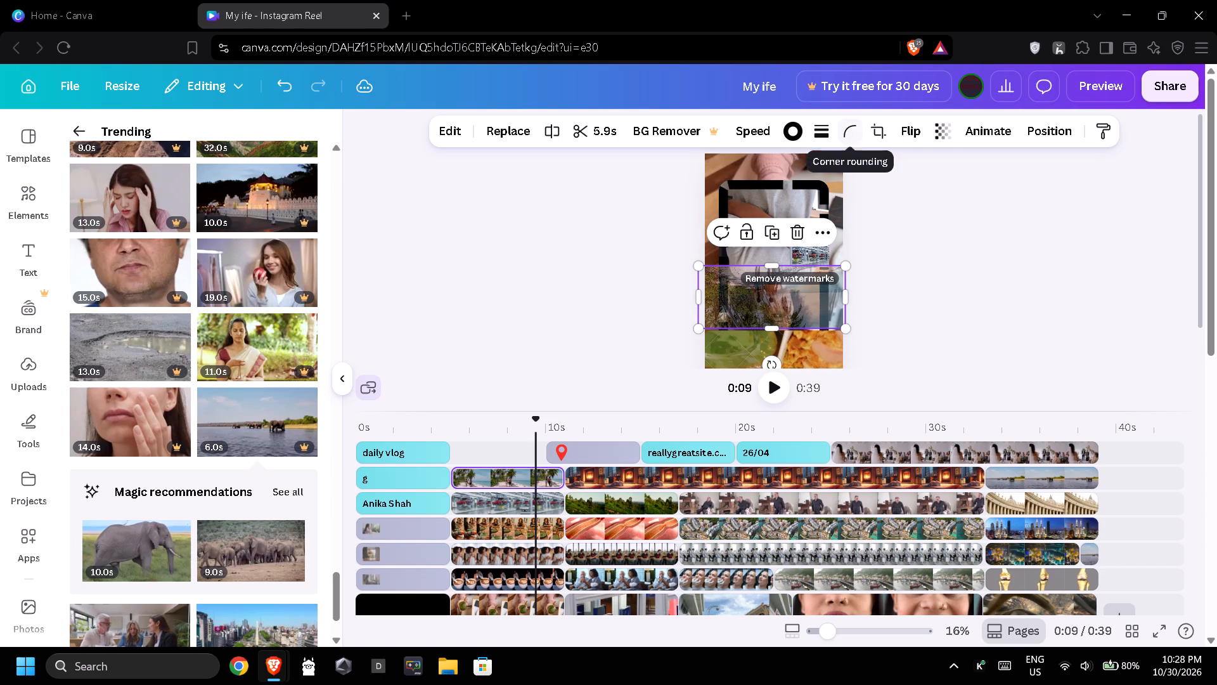
{"action": "left_click", "coordinate": [936, 136]}
{"action": "left_click_drag", "start_coordinate": [915, 199], "coordinate": [944, 197]}
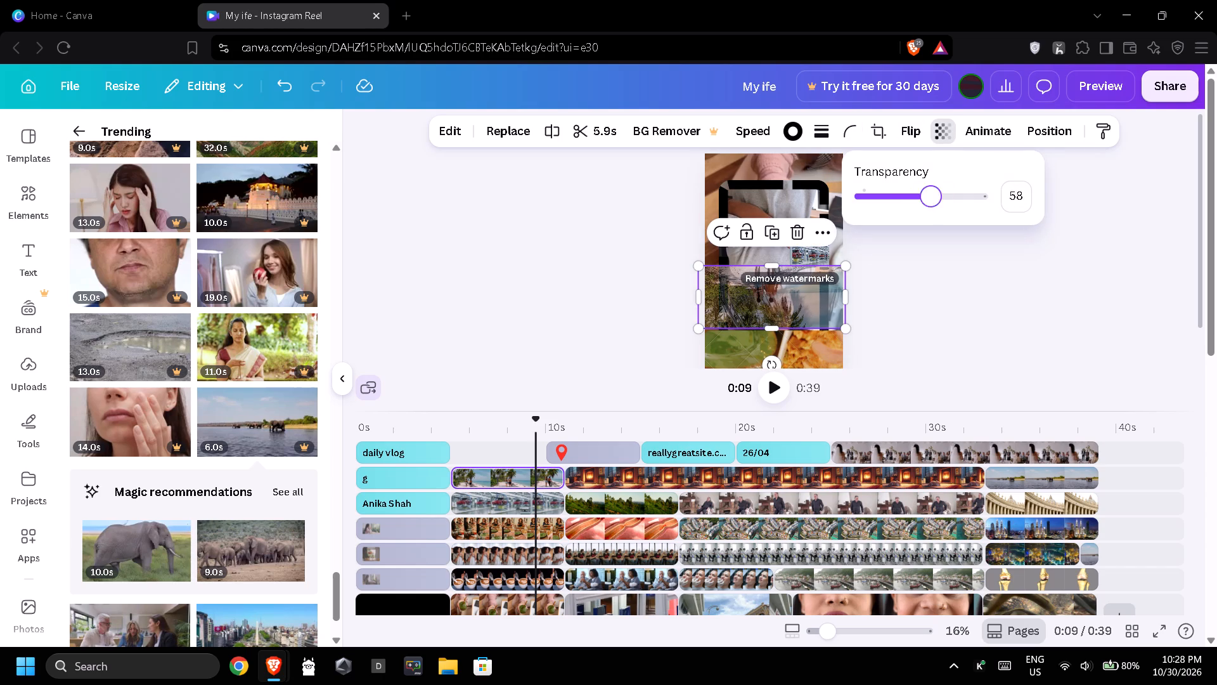
{"action": "left_click_drag", "start_coordinate": [944, 197], "coordinate": [1001, 197]}
{"action": "left_click", "coordinate": [981, 266]}
{"action": "left_click", "coordinate": [943, 271]}
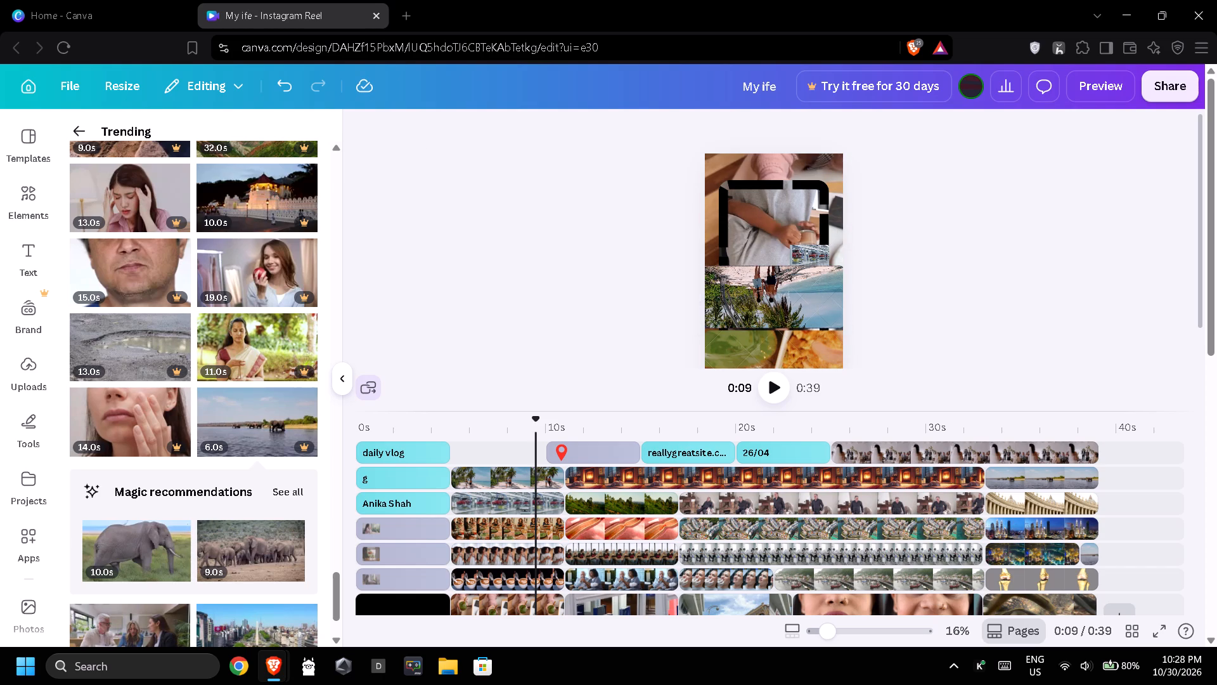
Move the small street clip to the left edge above the palm tree clip, enlarge it to about 330 high and stretch it full width.
{"action": "left_click_drag", "start_coordinate": [811, 252], "coordinate": [769, 244]}
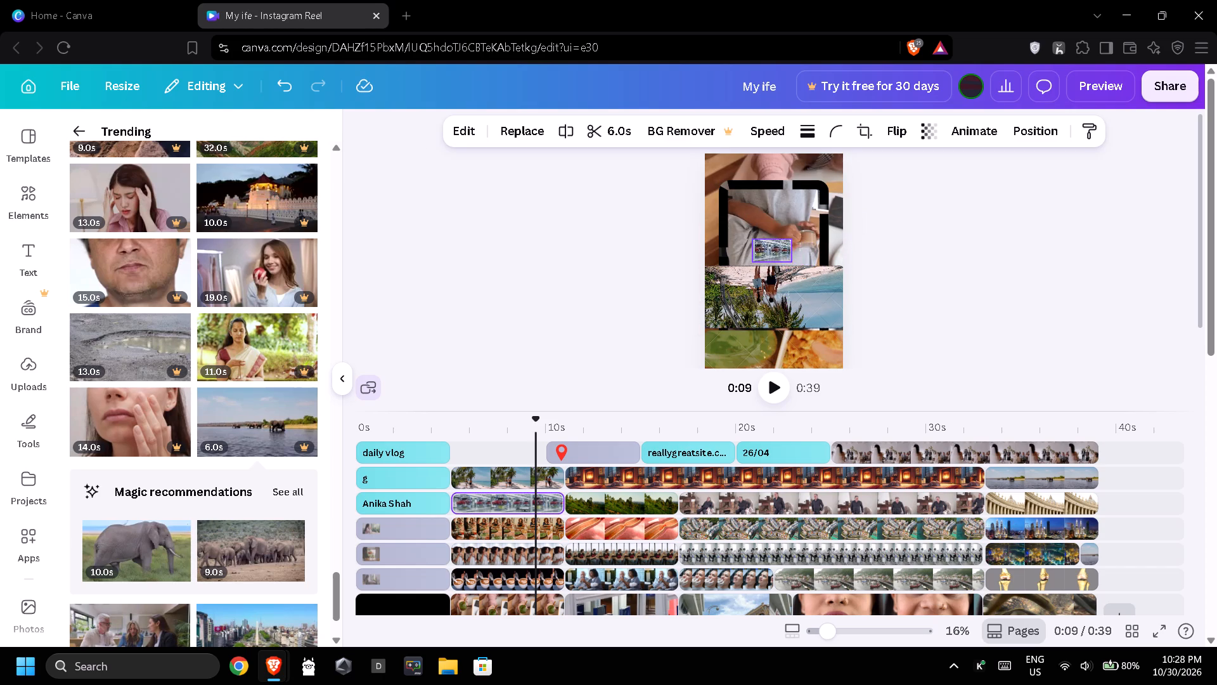
{"action": "left_click_drag", "start_coordinate": [769, 244], "coordinate": [727, 228]}
{"action": "left_click_drag", "start_coordinate": [745, 242], "coordinate": [756, 256]}
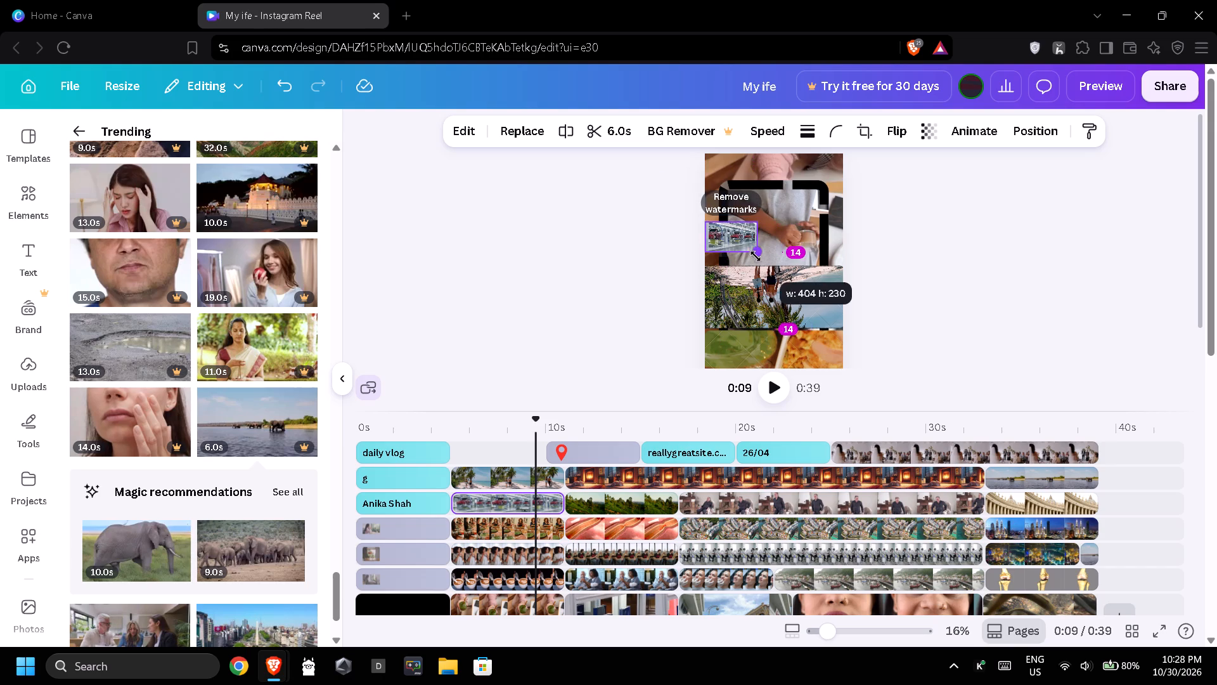
{"action": "left_click_drag", "start_coordinate": [756, 256], "coordinate": [770, 278]}
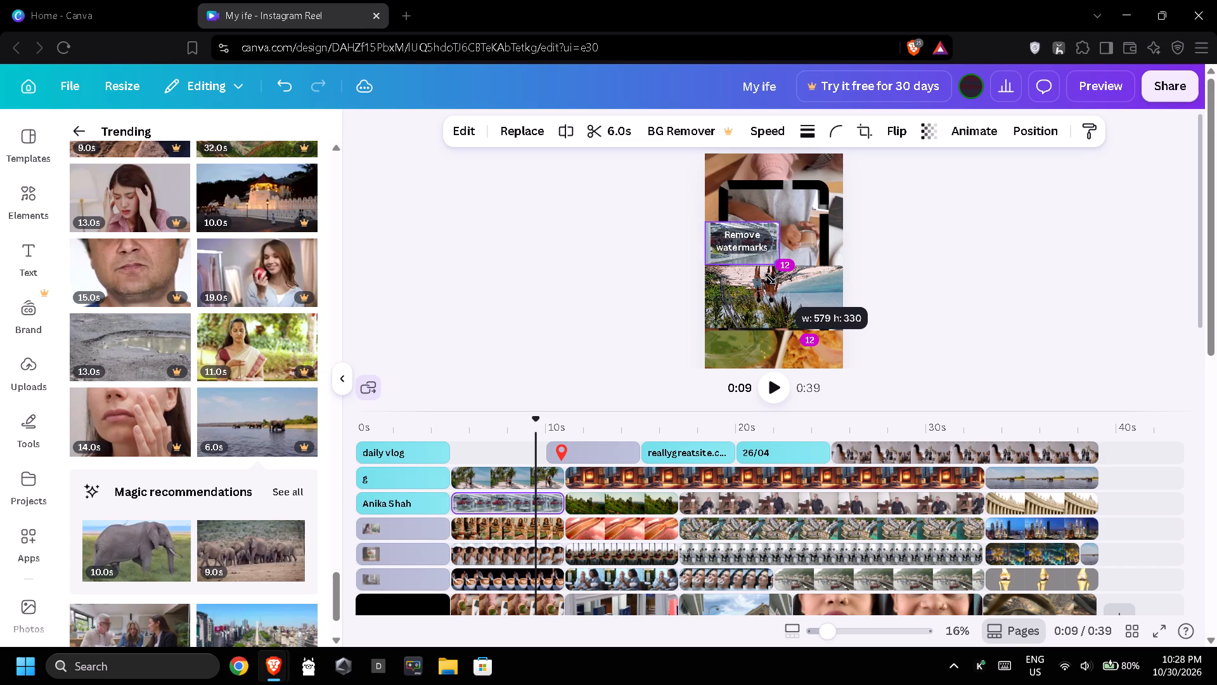
{"action": "left_click_drag", "start_coordinate": [770, 278], "coordinate": [771, 278]}
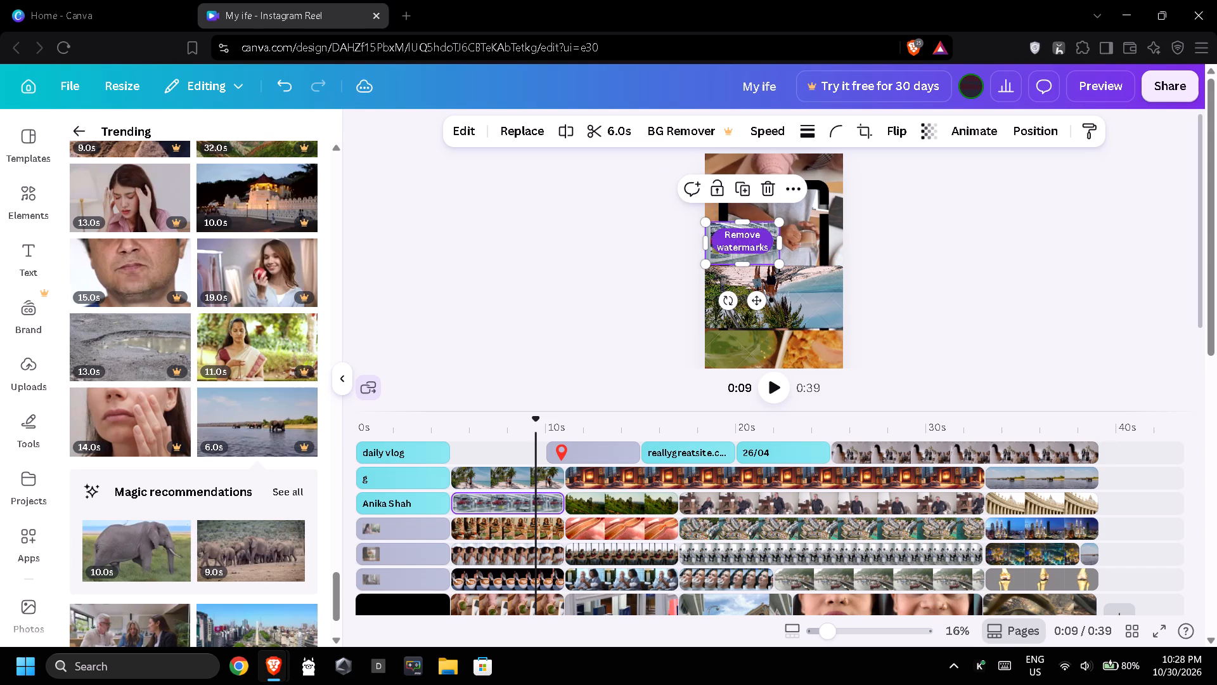
{"action": "left_click_drag", "start_coordinate": [778, 241], "coordinate": [818, 242]}
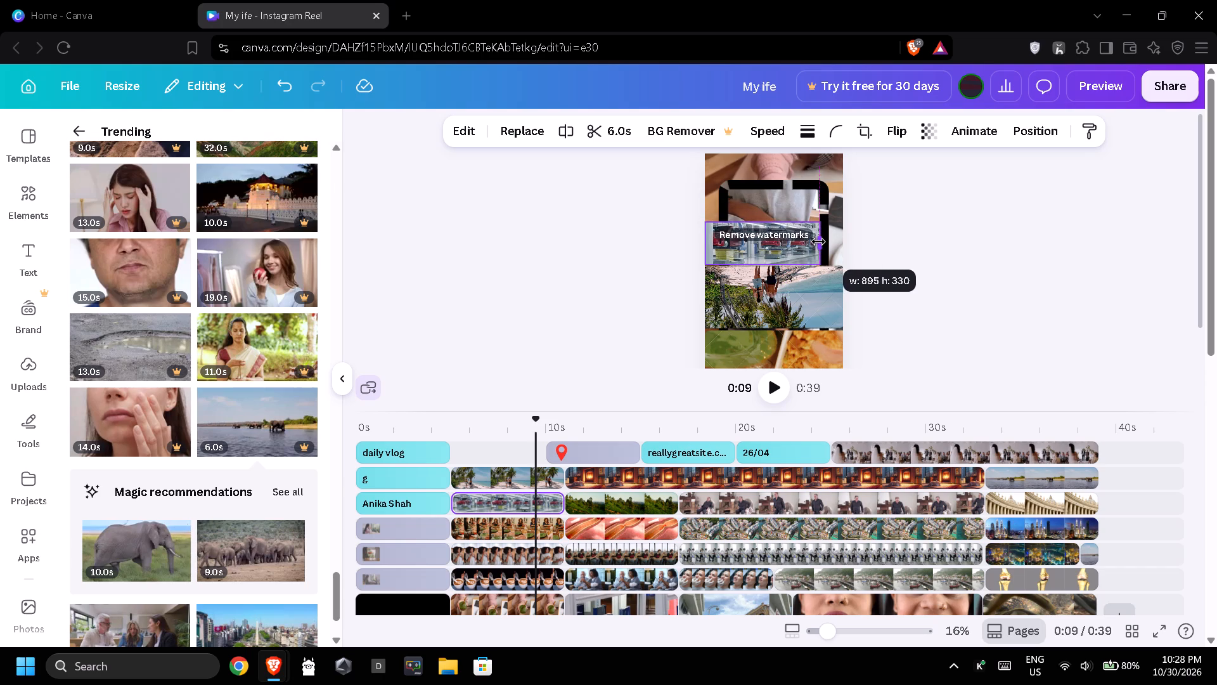
{"action": "left_click_drag", "start_coordinate": [818, 242], "coordinate": [839, 244]}
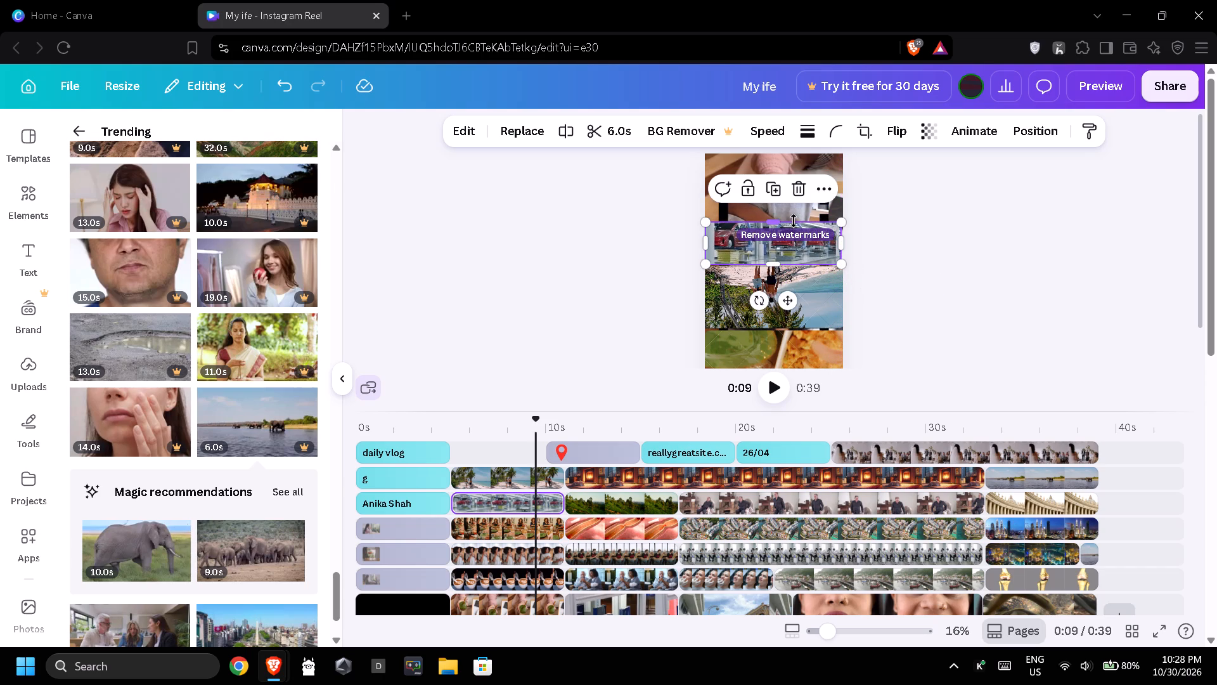
Extend the full-width car clip upward above the palm tree clip, and check its transparency setting.
{"action": "left_click_drag", "start_coordinate": [778, 221], "coordinate": [778, 210]}
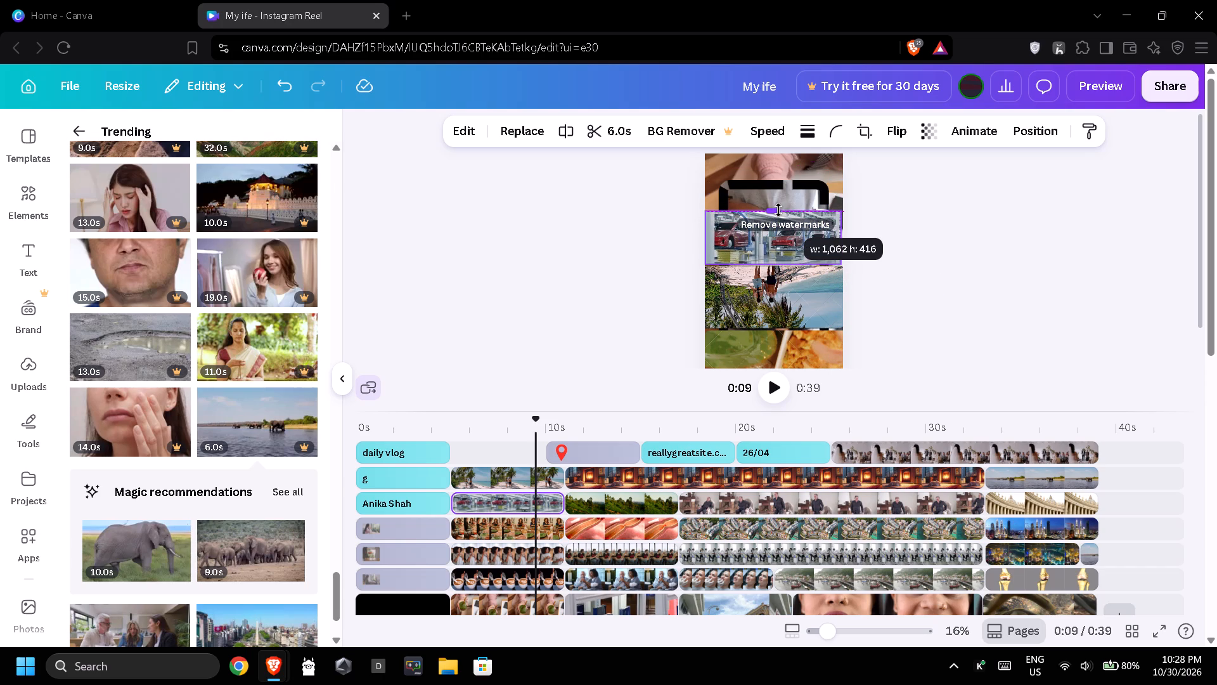
{"action": "left_click_drag", "start_coordinate": [778, 210], "coordinate": [779, 205]}
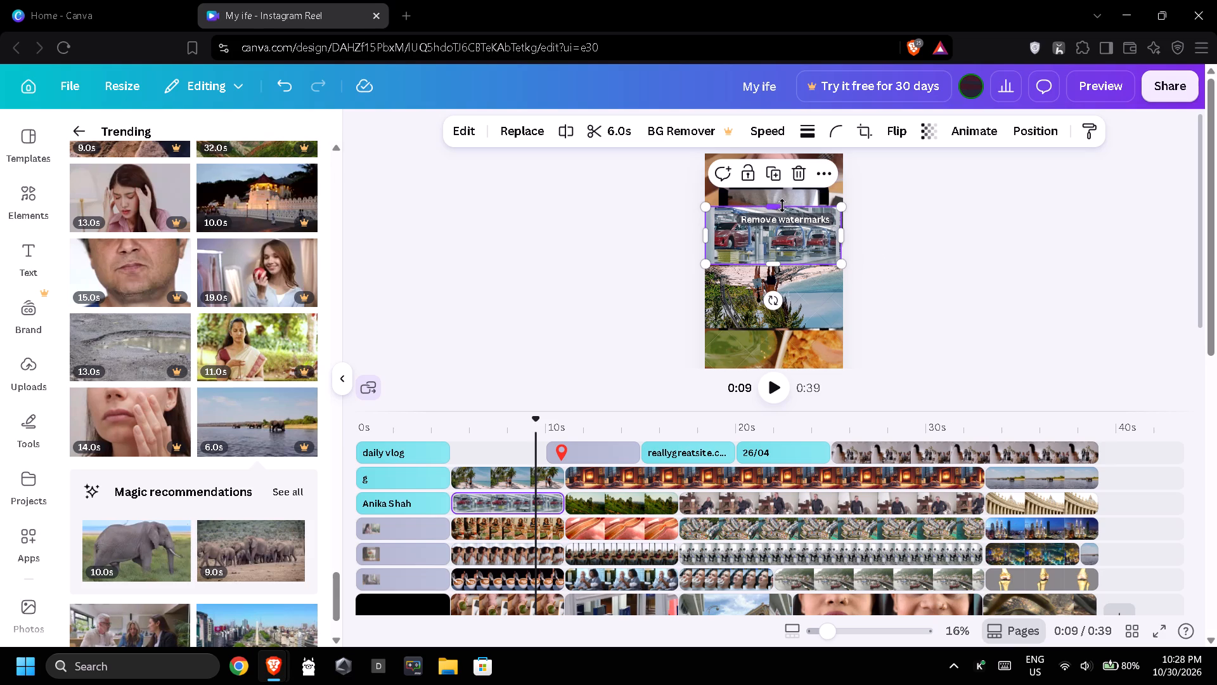
{"action": "left_click", "coordinate": [931, 134]}
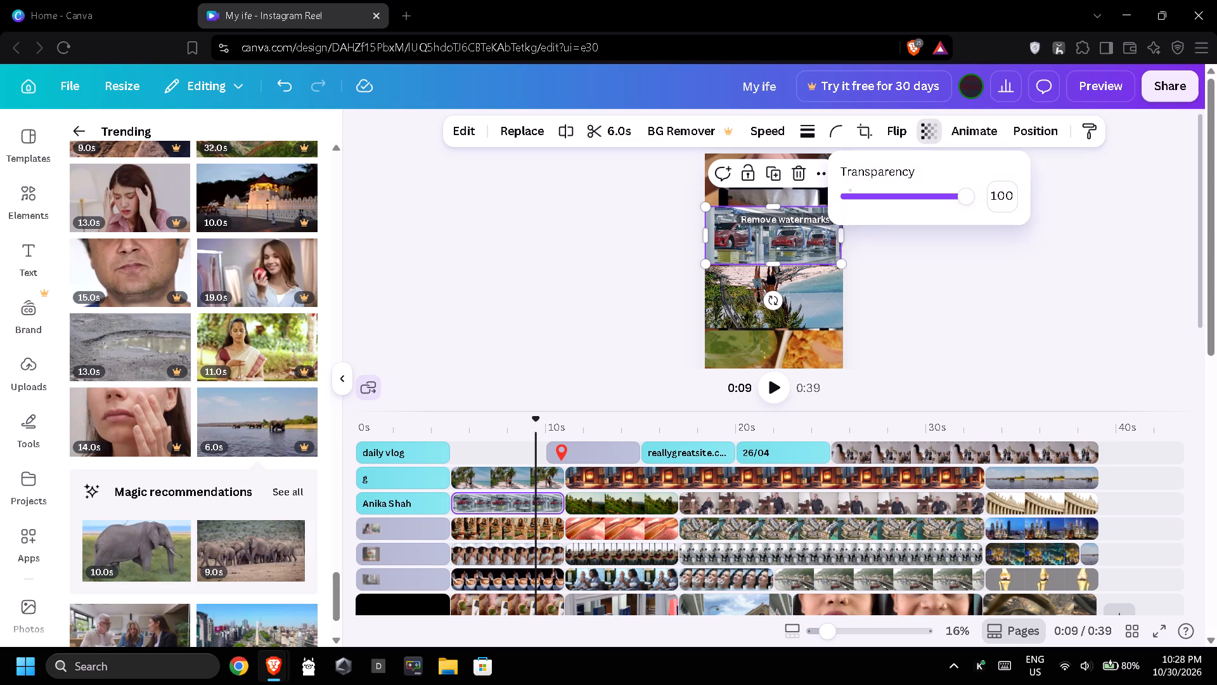
{"action": "left_click", "coordinate": [946, 277]}
{"action": "left_click", "coordinate": [933, 228]}
{"action": "scroll", "coordinate": [764, 255], "scroll_direction": "up", "scroll_amount": 1}
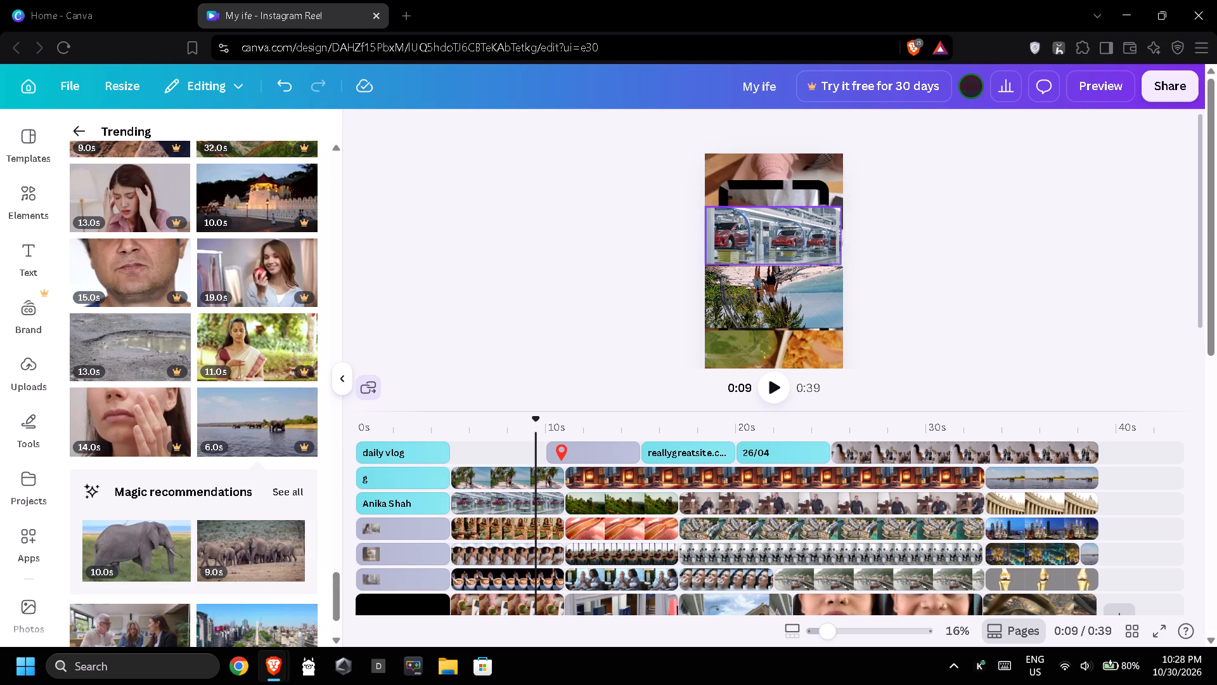
Move the black-bordered clip of the seated person up and slightly past the page's top-left corner.
{"action": "left_click_drag", "start_coordinate": [783, 197], "coordinate": [769, 171]}
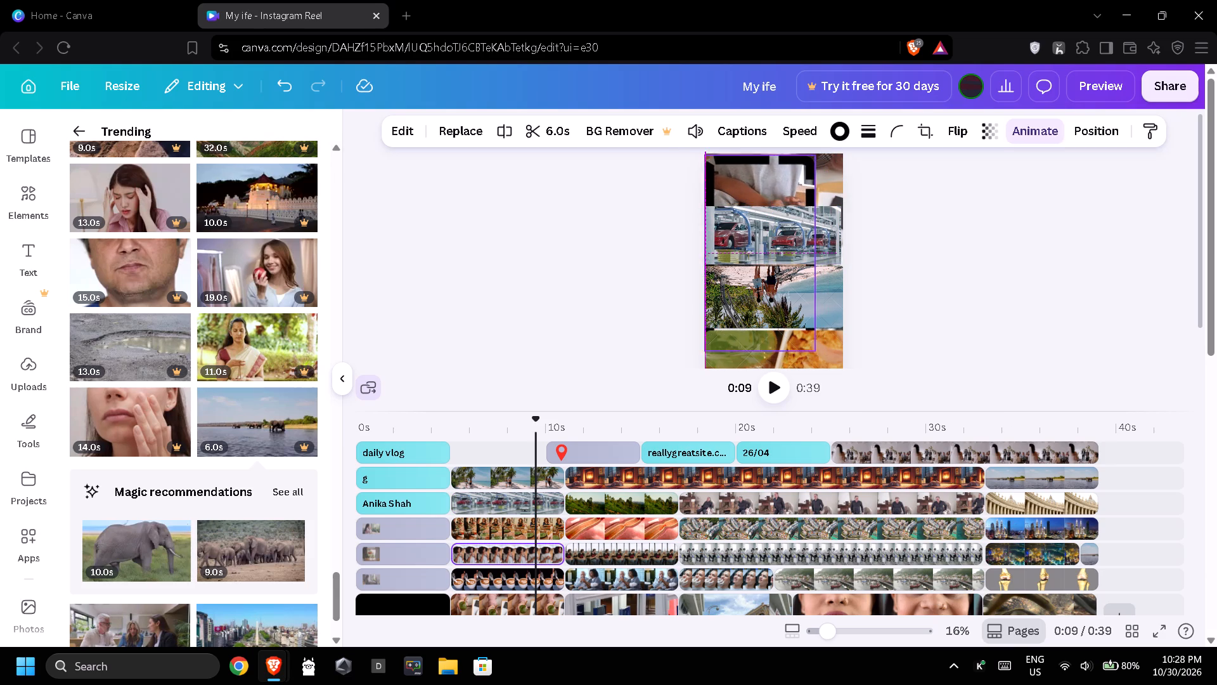
{"action": "left_click_drag", "start_coordinate": [769, 171], "coordinate": [764, 164]}
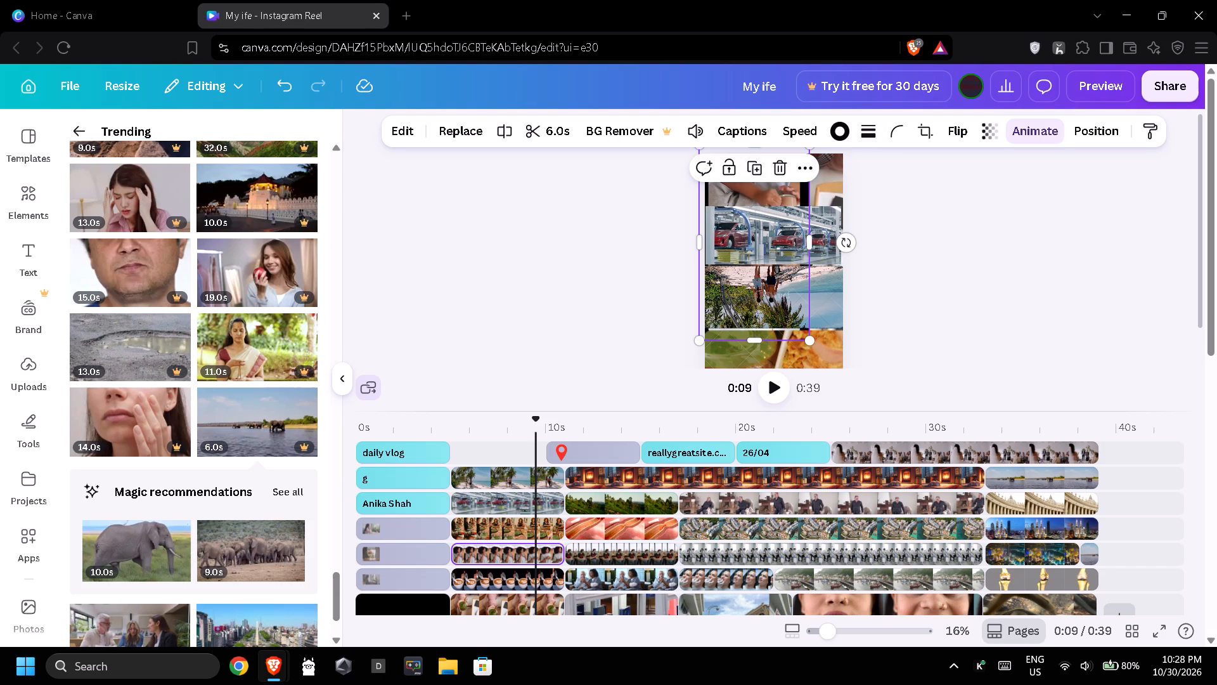
Remove the black border from the seated person clip by setting its stroke style to none.
{"action": "left_click", "coordinate": [868, 134]}
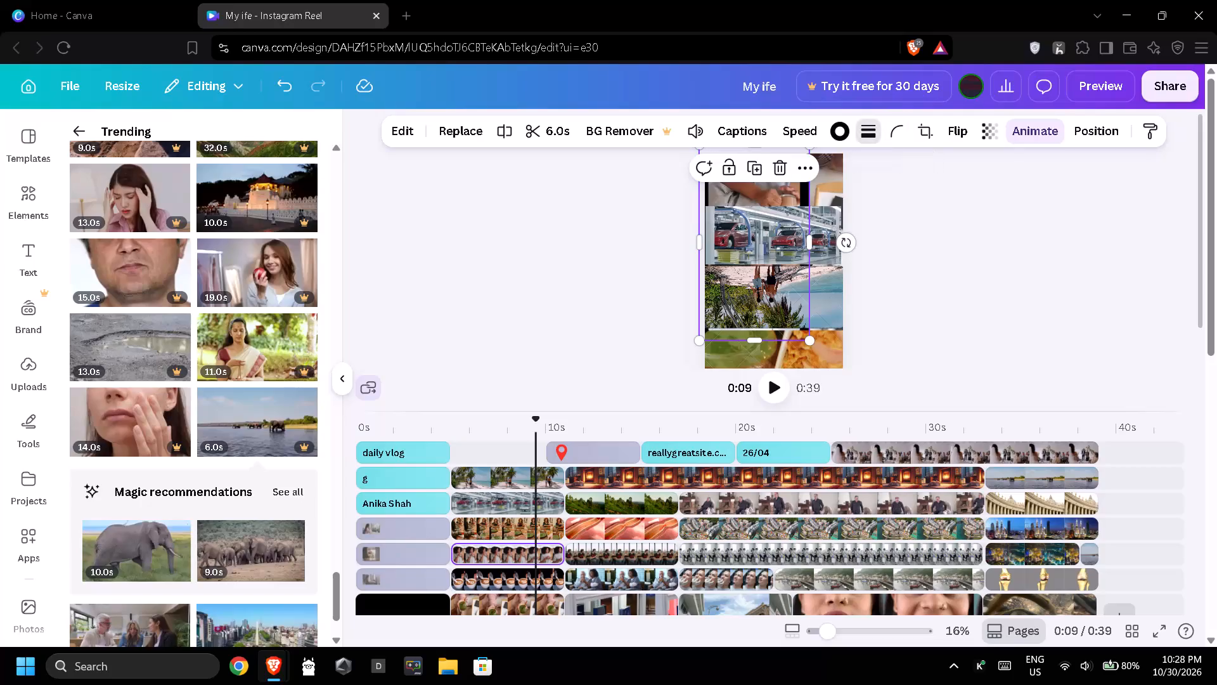
{"action": "left_click", "coordinate": [768, 184]}
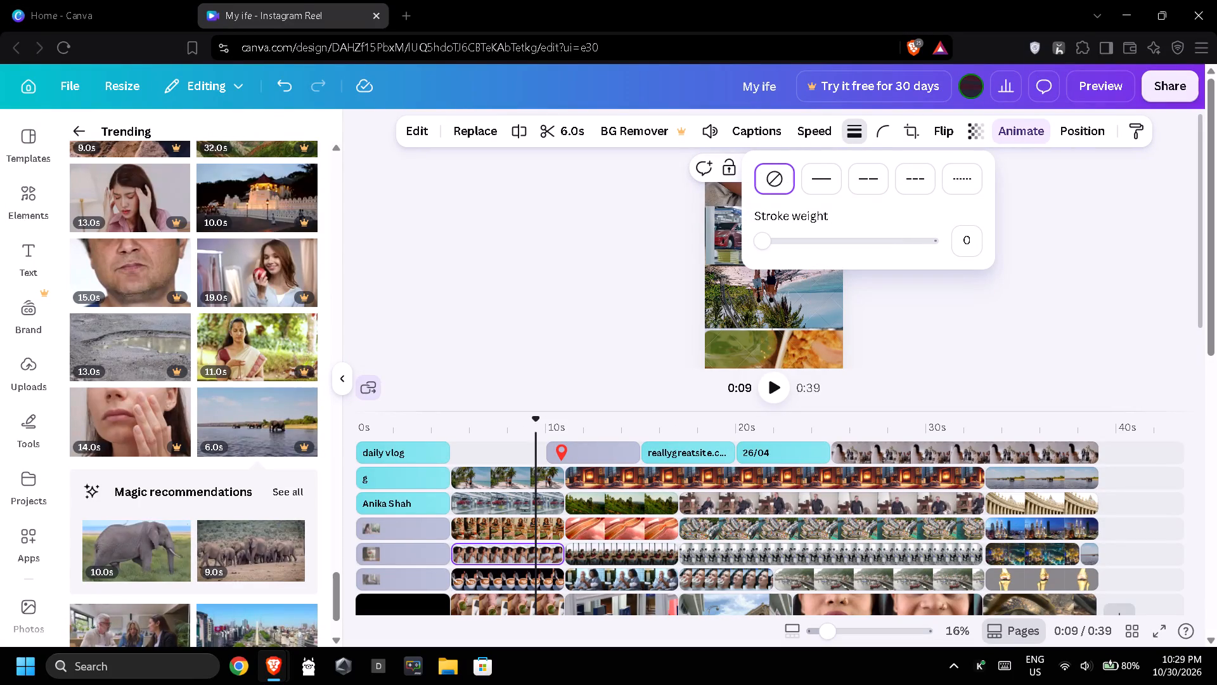
{"action": "left_click", "coordinate": [658, 256]}
{"action": "scroll", "coordinate": [812, 227], "scroll_direction": "up", "scroll_amount": 1}
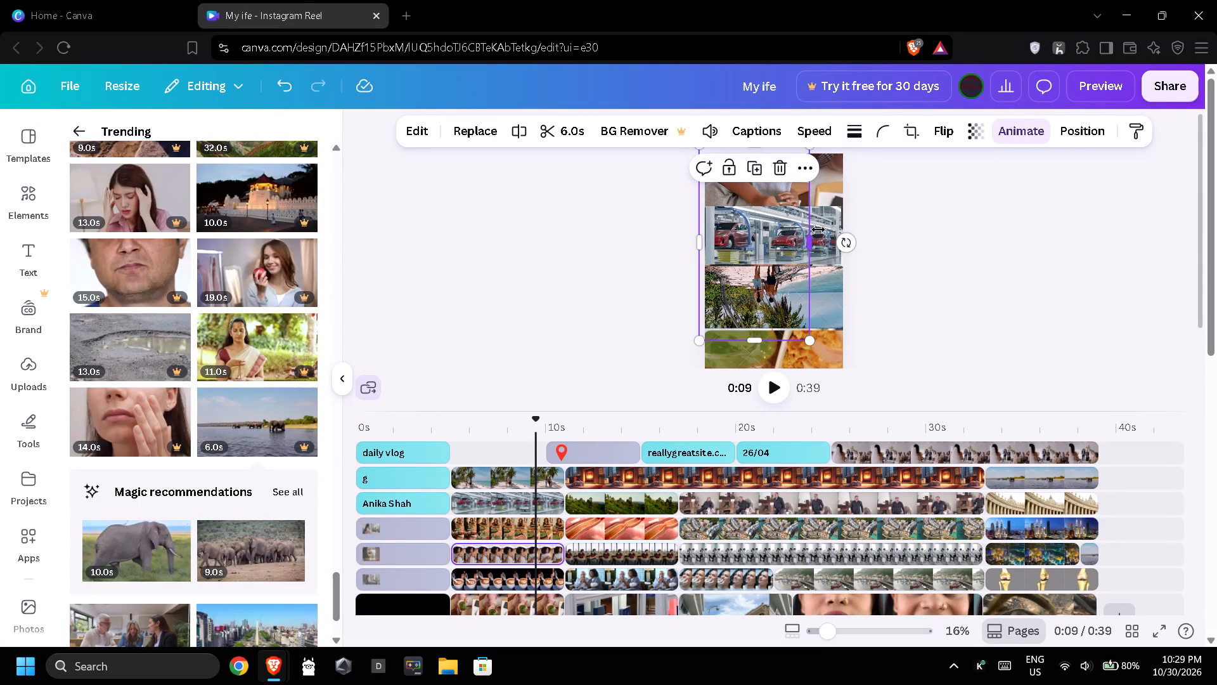
{"action": "left_click", "coordinate": [970, 237]}
{"action": "scroll", "coordinate": [842, 249], "scroll_direction": "up", "scroll_amount": 1}
{"action": "left_click", "coordinate": [753, 184]}
Widen the seated person clip past the page's right edge so it fills the top row.
{"action": "left_click_drag", "start_coordinate": [811, 243], "coordinate": [828, 244]}
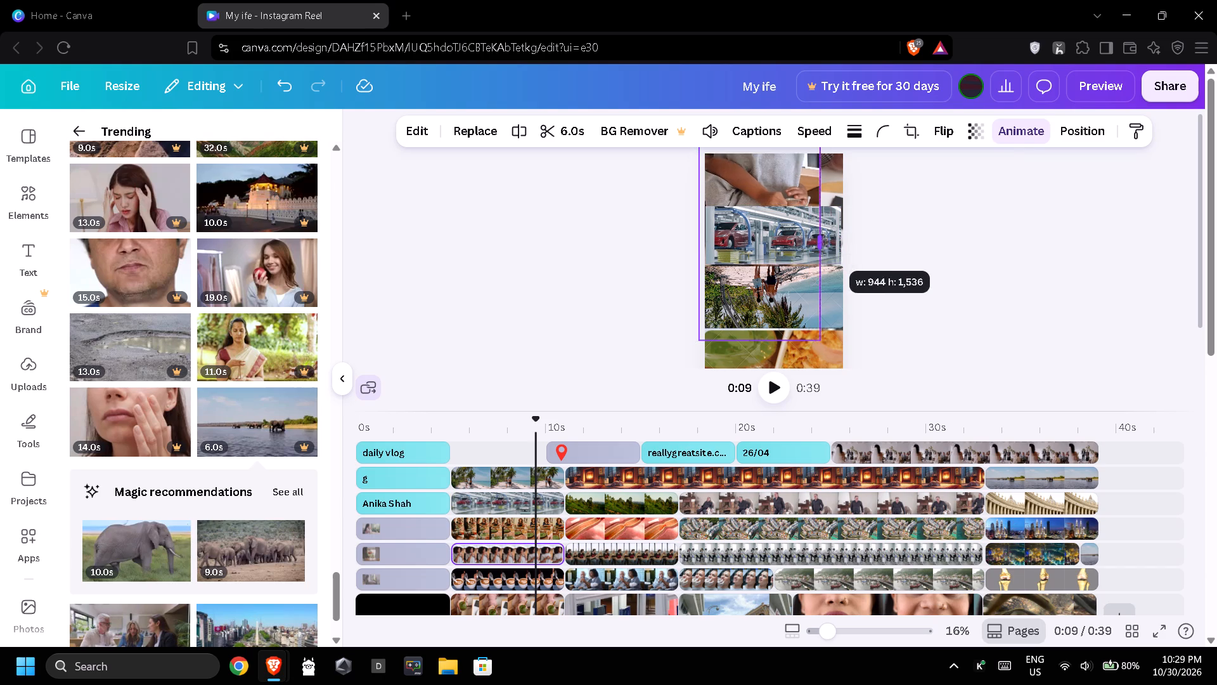
{"action": "left_click_drag", "start_coordinate": [828, 244], "coordinate": [850, 246]}
{"action": "left_click", "coordinate": [969, 218]}
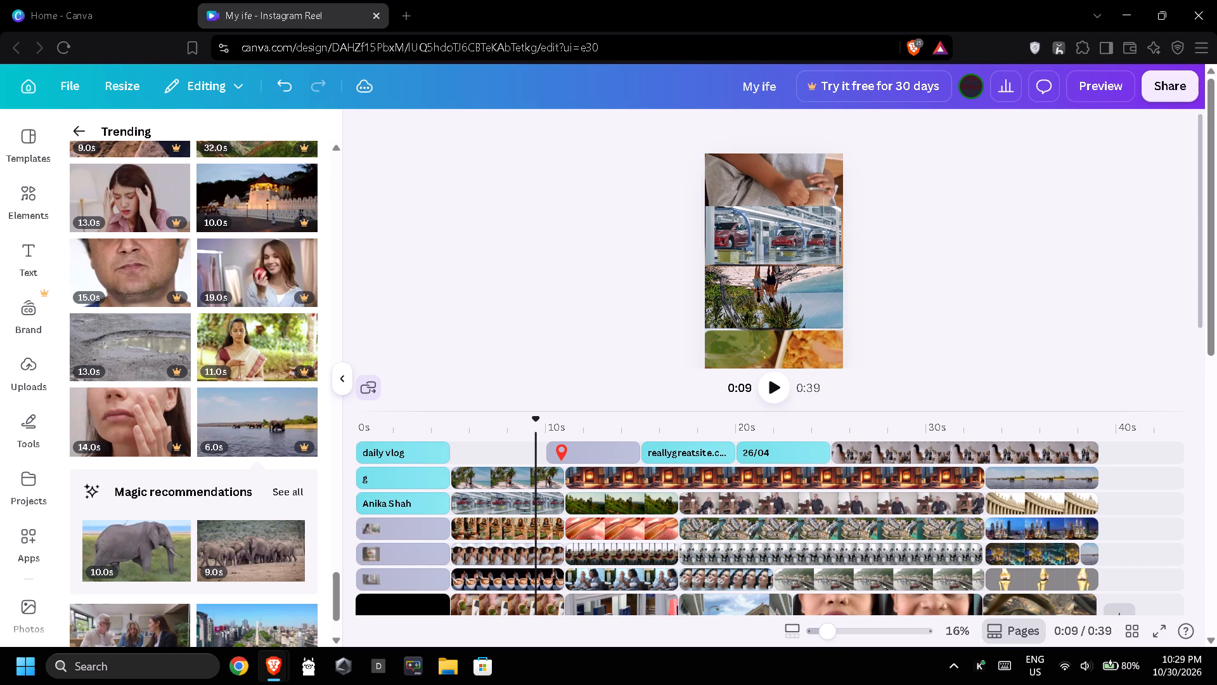
Review the clip arrangement at points along the timeline, from the opening page through to the end at 0:39.
{"action": "left_click", "coordinate": [609, 275]}
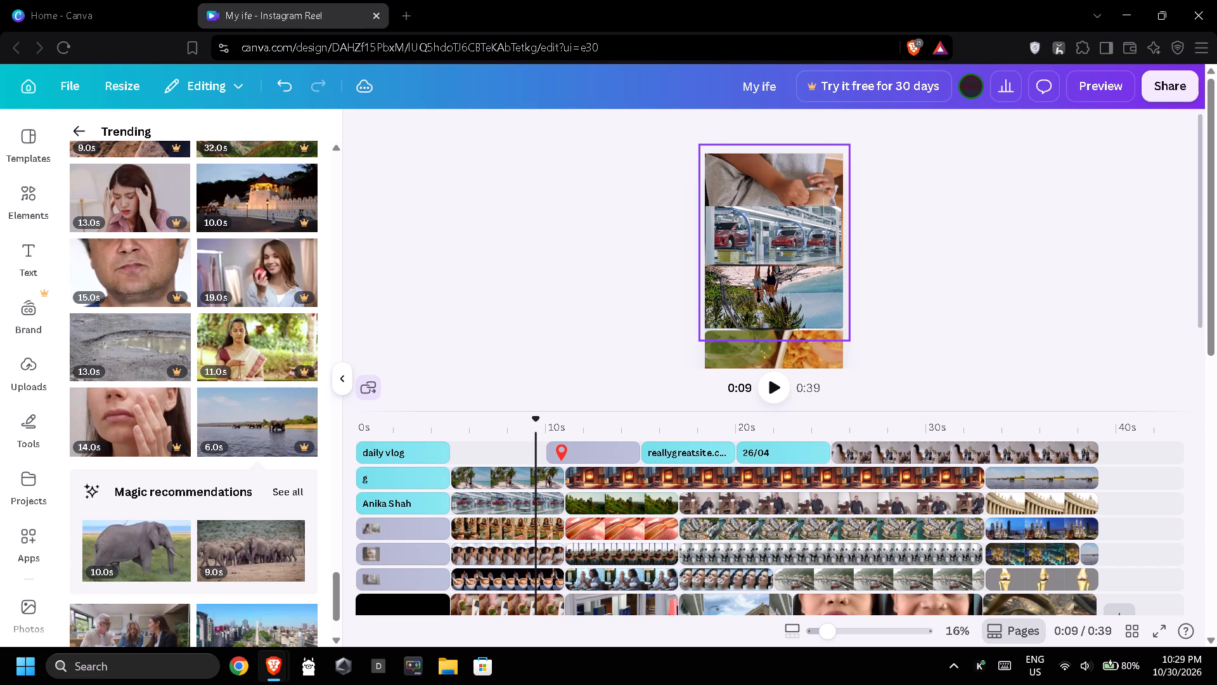
{"action": "left_click", "coordinate": [562, 247]}
{"action": "scroll", "coordinate": [768, 250], "scroll_direction": "down", "scroll_amount": 2}
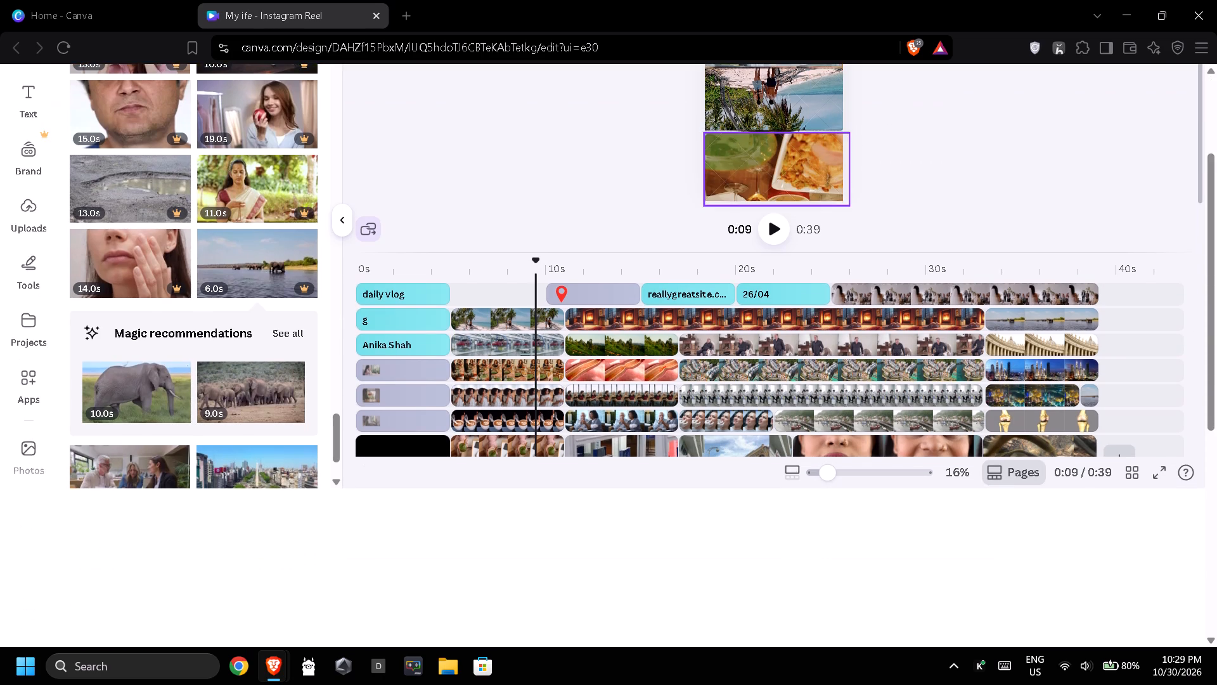
{"action": "scroll", "coordinate": [768, 250], "scroll_direction": "up", "scroll_amount": 1}
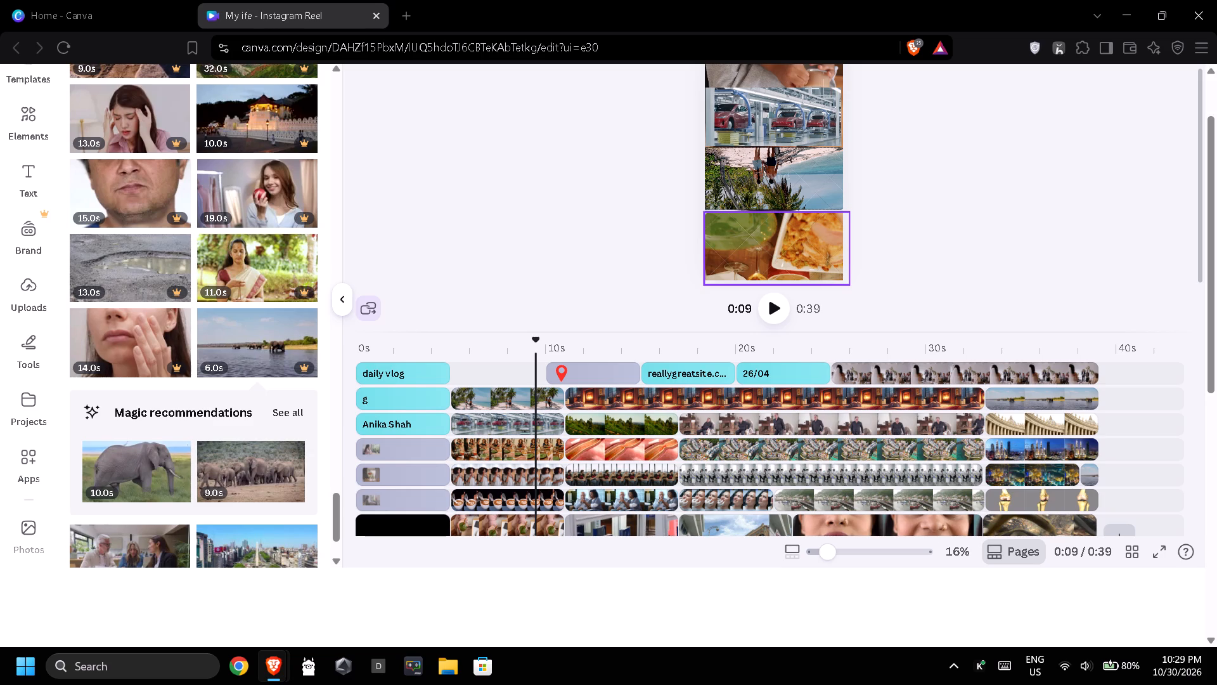
{"action": "scroll", "coordinate": [507, 253], "scroll_direction": "up", "scroll_amount": 2}
{"action": "scroll", "coordinate": [507, 253], "scroll_direction": "down", "scroll_amount": 1}
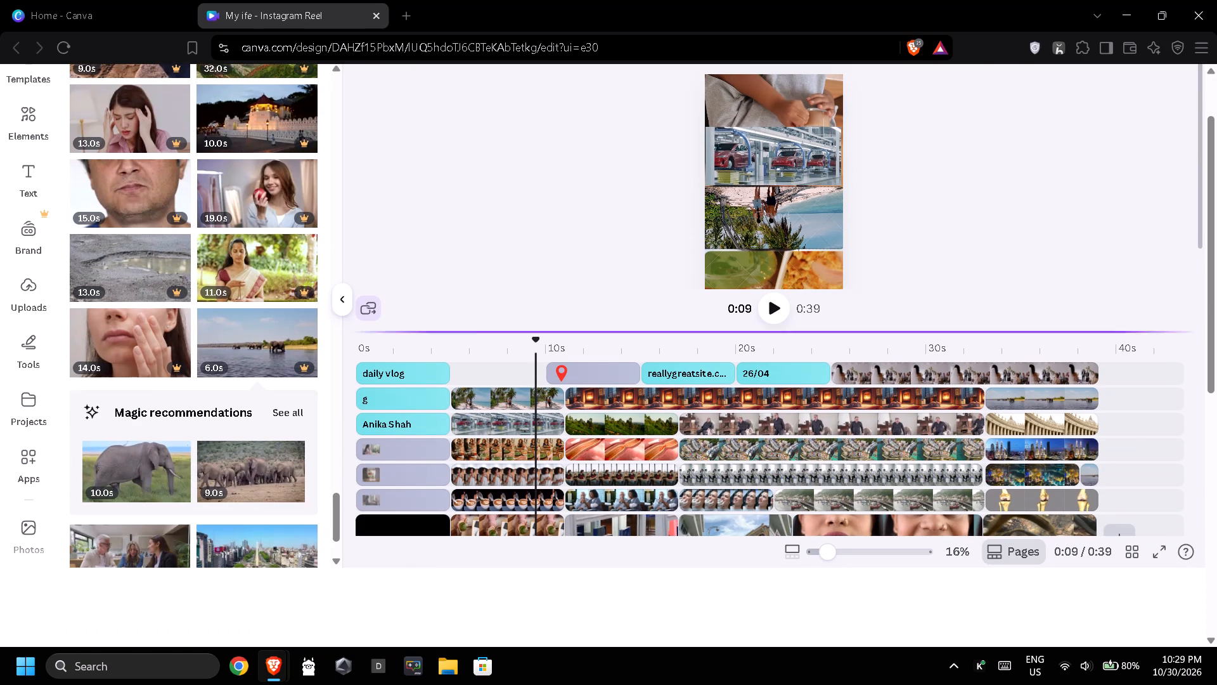
{"action": "left_click", "coordinate": [491, 351]}
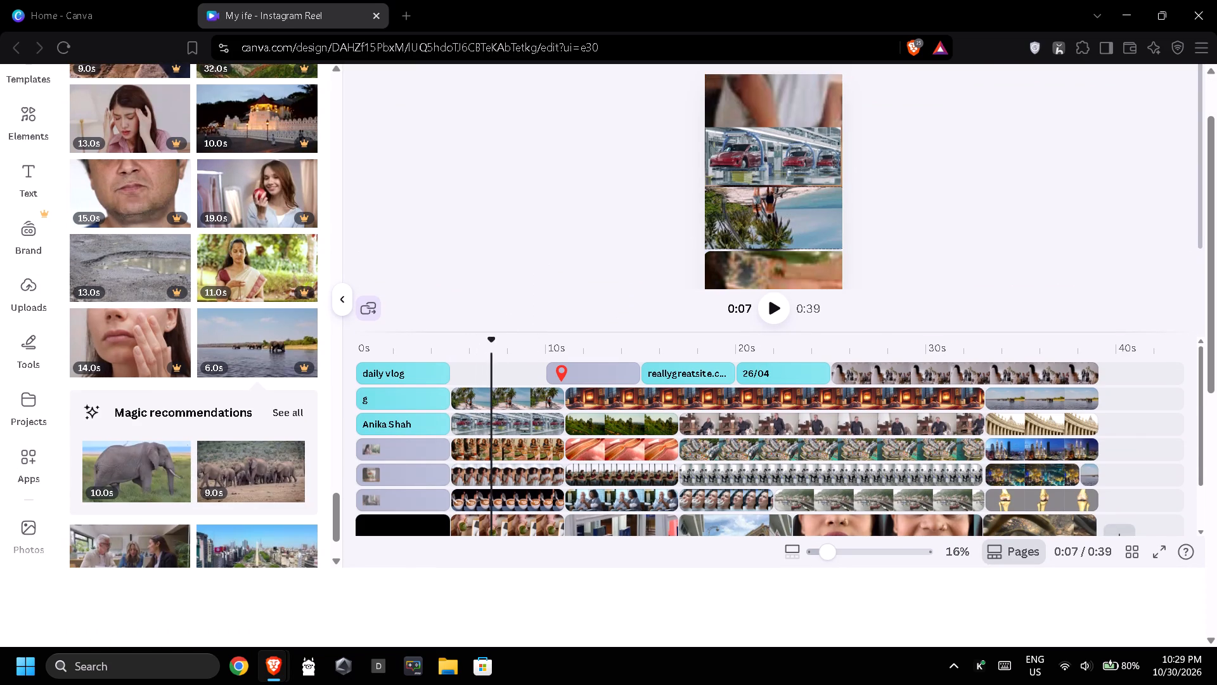
{"action": "left_click", "coordinate": [463, 358]}
{"action": "left_click", "coordinate": [436, 353]}
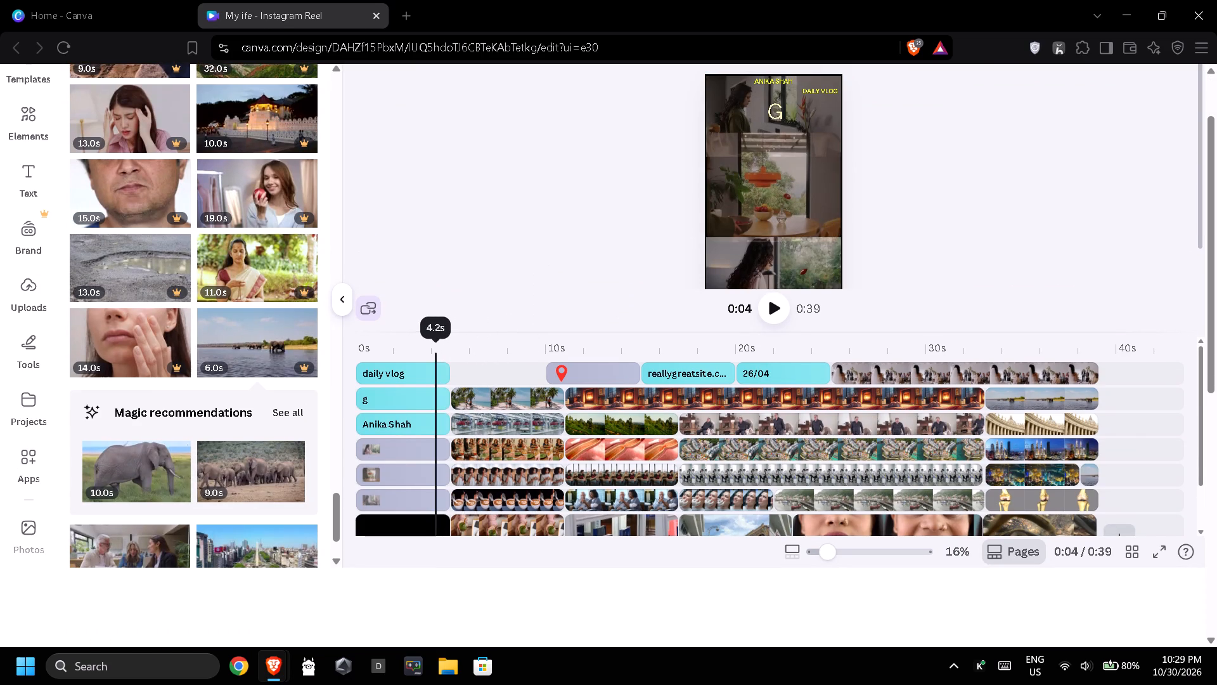
{"action": "scroll", "coordinate": [607, 244], "scroll_direction": "up", "scroll_amount": 1}
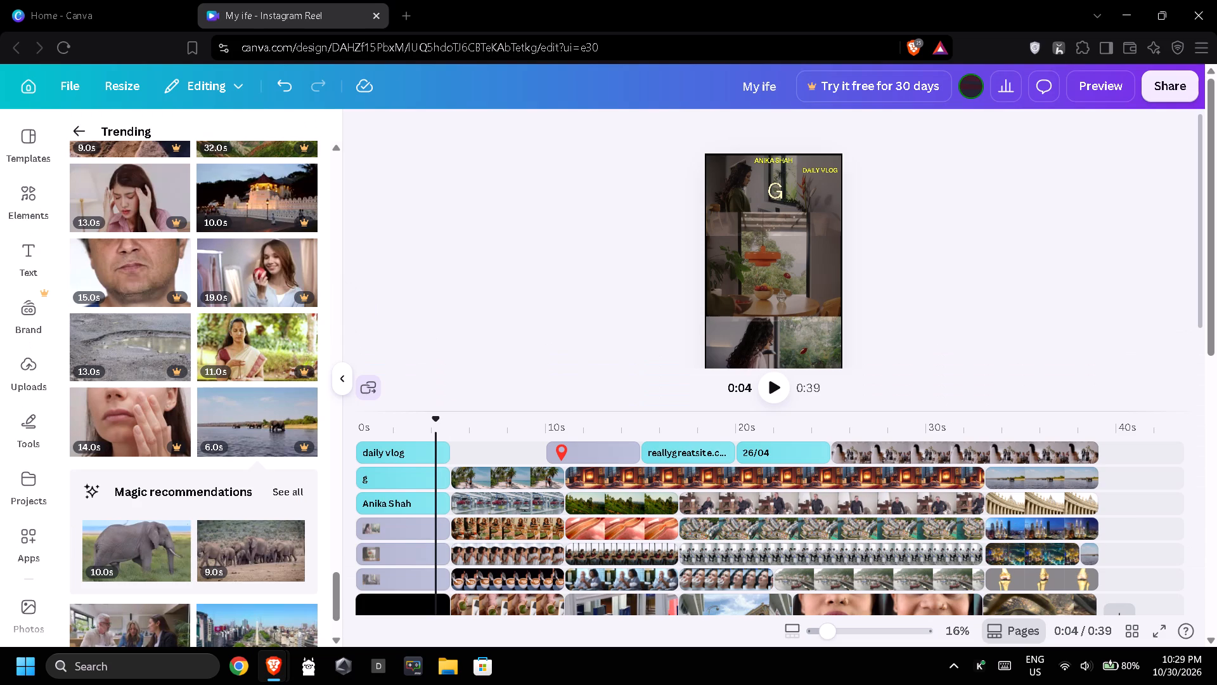
{"action": "left_click", "coordinate": [418, 433]}
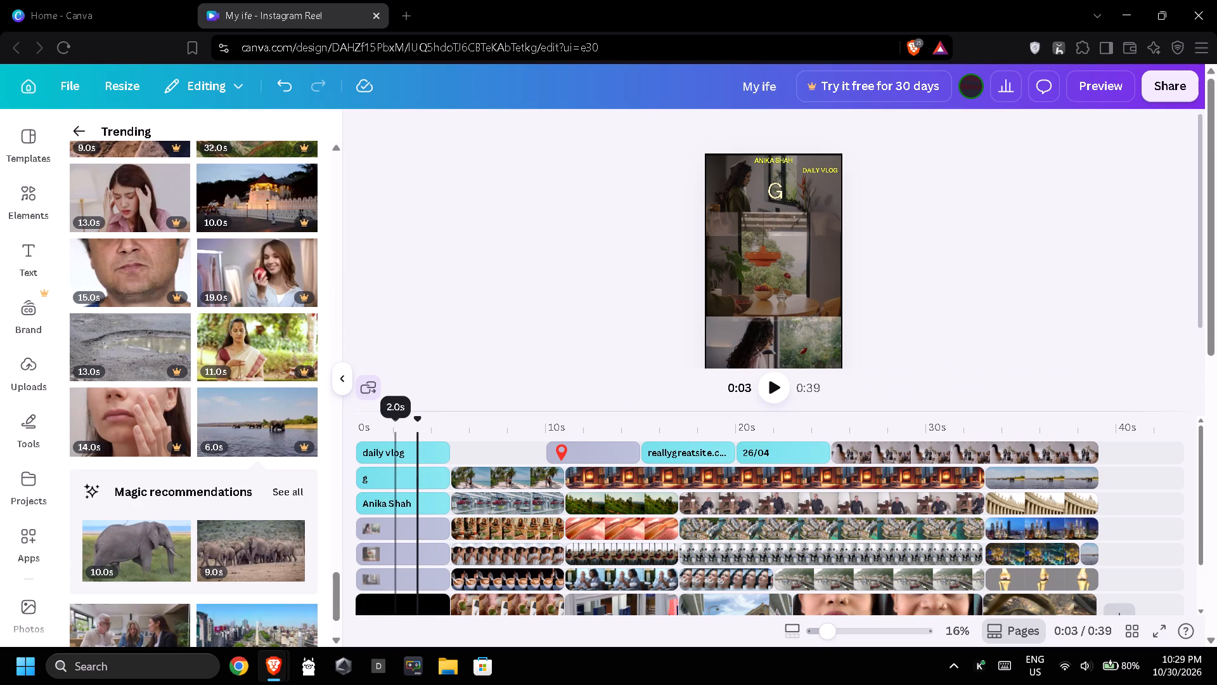
{"action": "left_click", "coordinate": [395, 434]}
{"action": "left_click", "coordinate": [380, 433]}
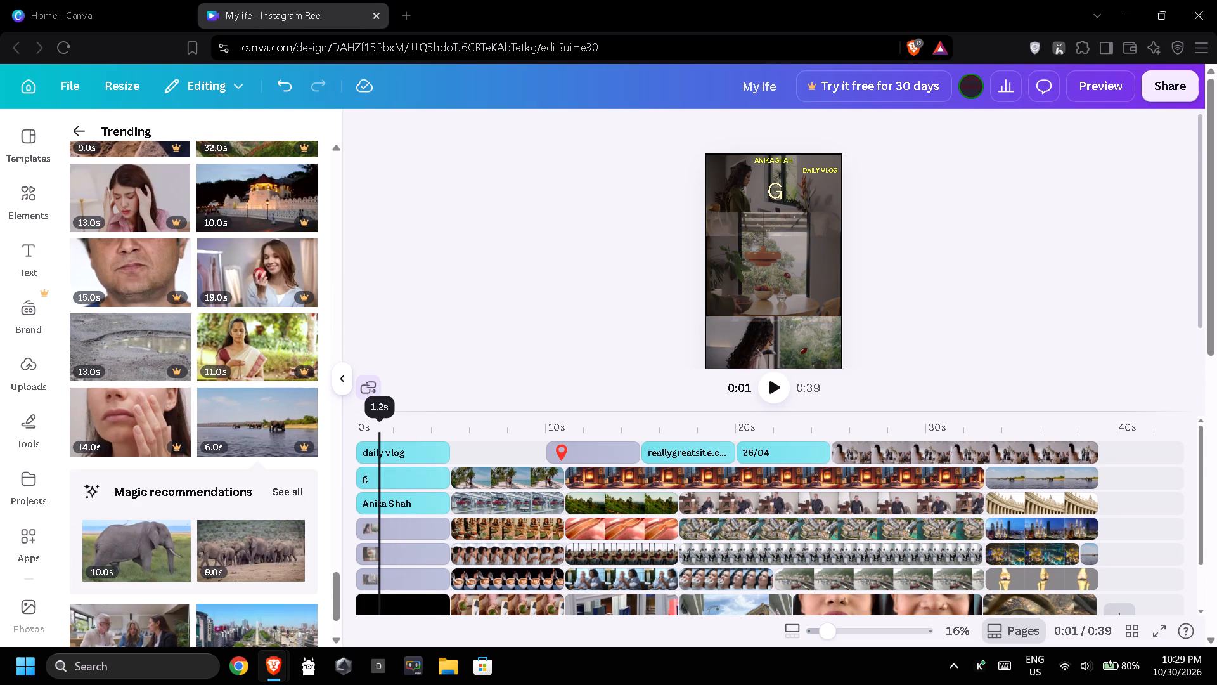
{"action": "left_click", "coordinate": [456, 426]}
{"action": "left_click", "coordinate": [500, 426]}
{"action": "left_click", "coordinate": [536, 426]}
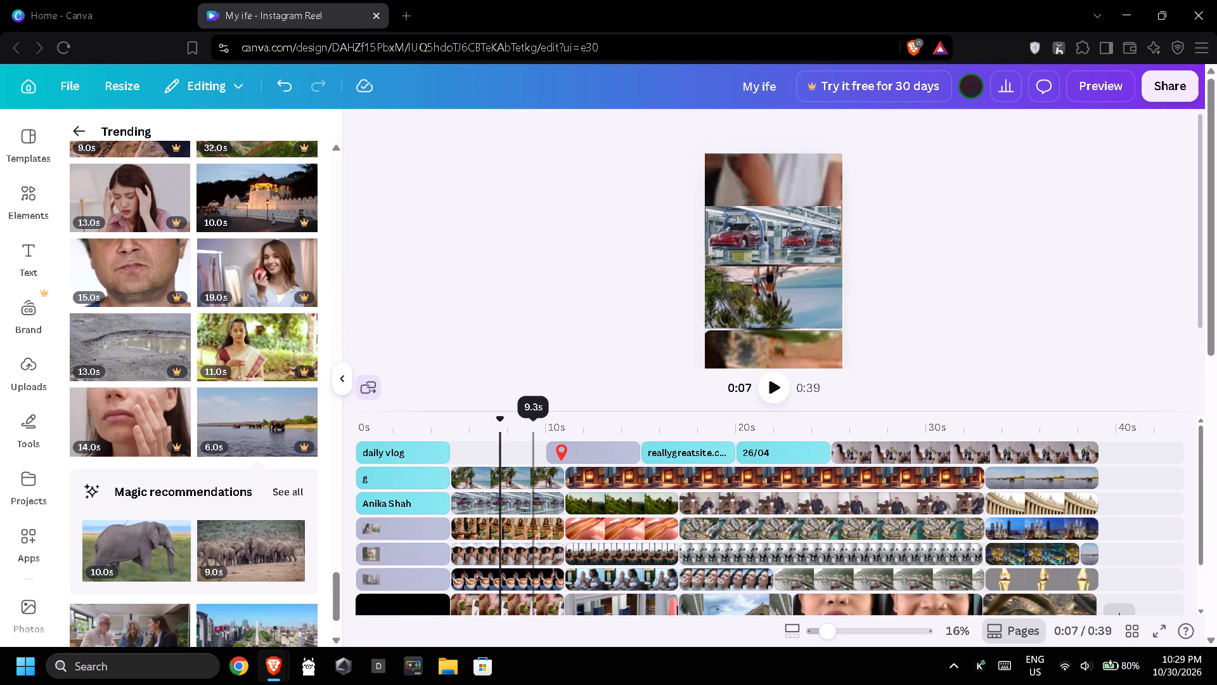
{"action": "left_click", "coordinate": [595, 429]}
{"action": "left_click", "coordinate": [654, 428]}
{"action": "left_click", "coordinate": [692, 428]}
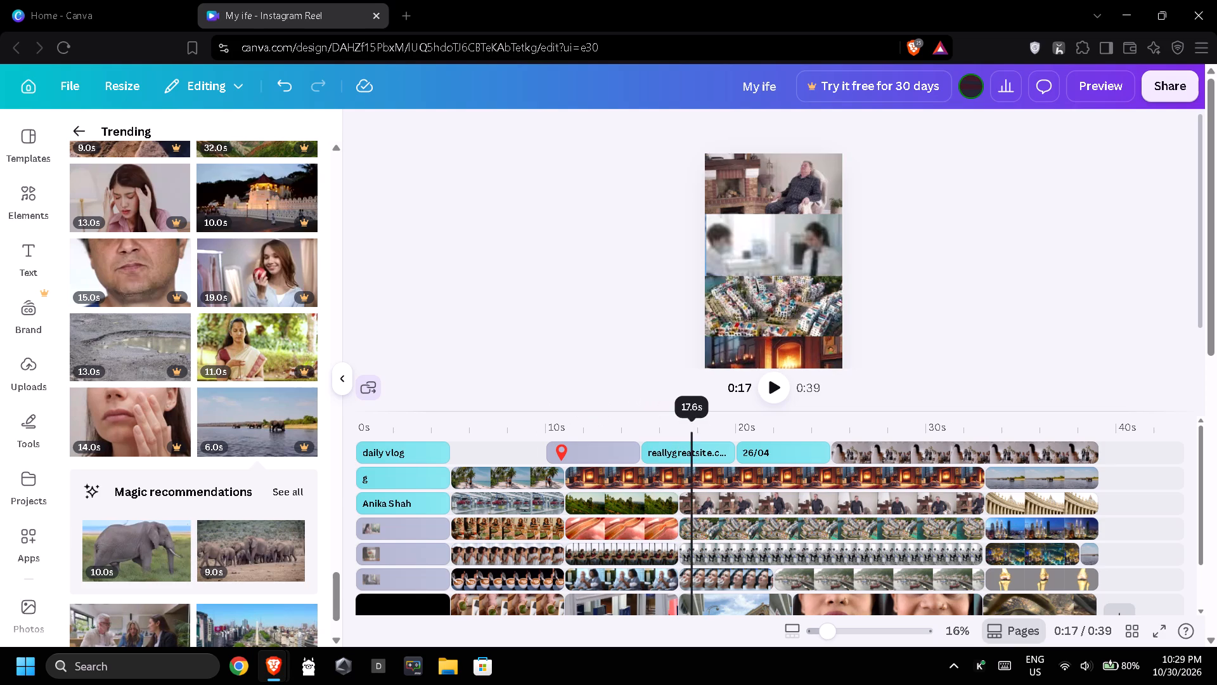
{"action": "left_click", "coordinate": [722, 428]}
{"action": "left_click", "coordinate": [750, 428]}
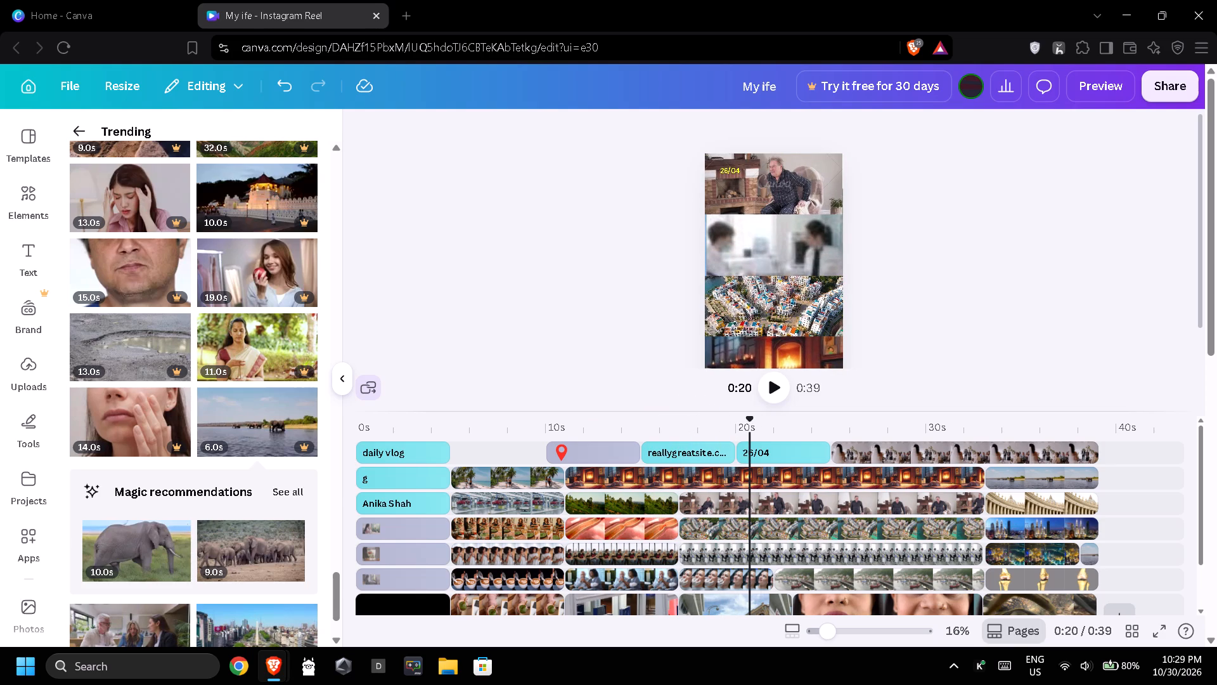
{"action": "left_click", "coordinate": [765, 428]}
{"action": "left_click", "coordinate": [792, 428]}
{"action": "left_click", "coordinate": [821, 428]}
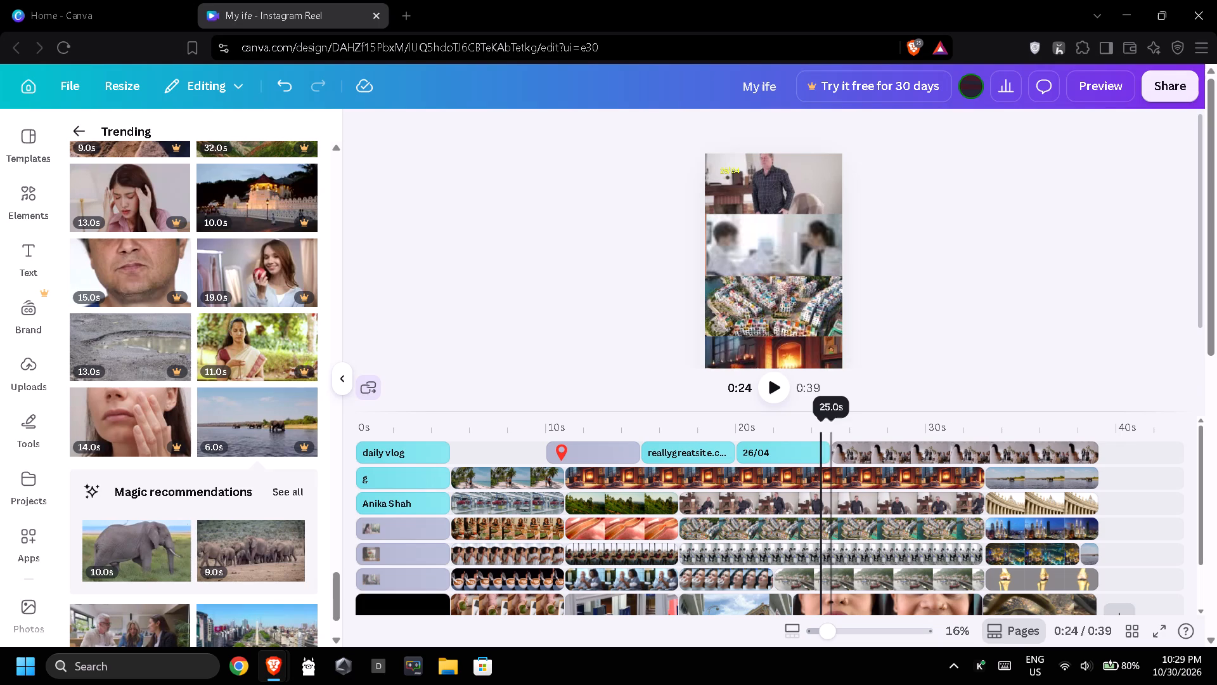
{"action": "left_click", "coordinate": [843, 429]}
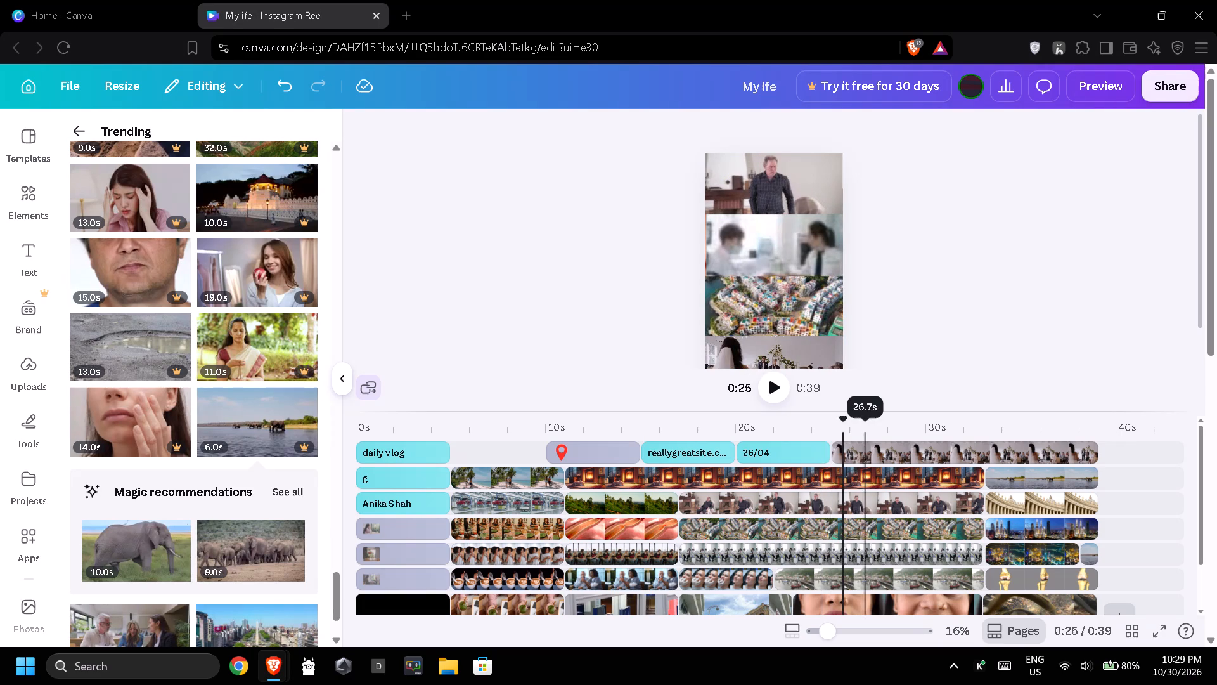
{"action": "left_click", "coordinate": [872, 429]}
{"action": "left_click", "coordinate": [894, 429]}
{"action": "left_click", "coordinate": [918, 430]}
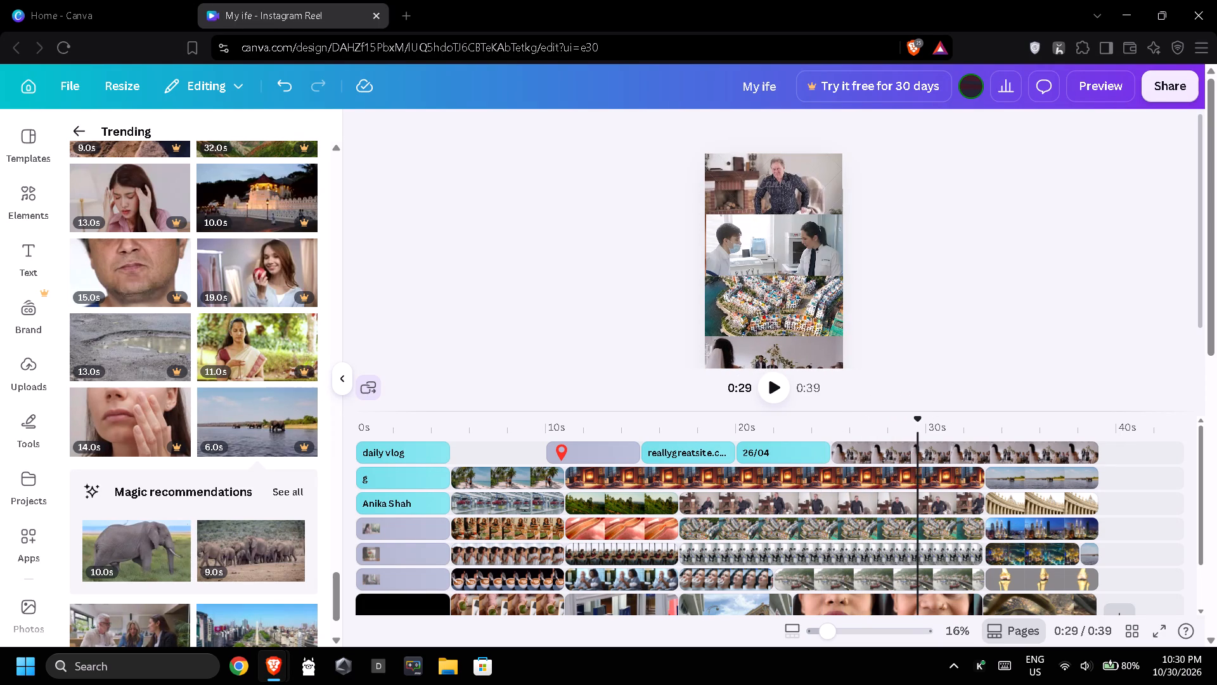
{"action": "left_click", "coordinate": [934, 430]}
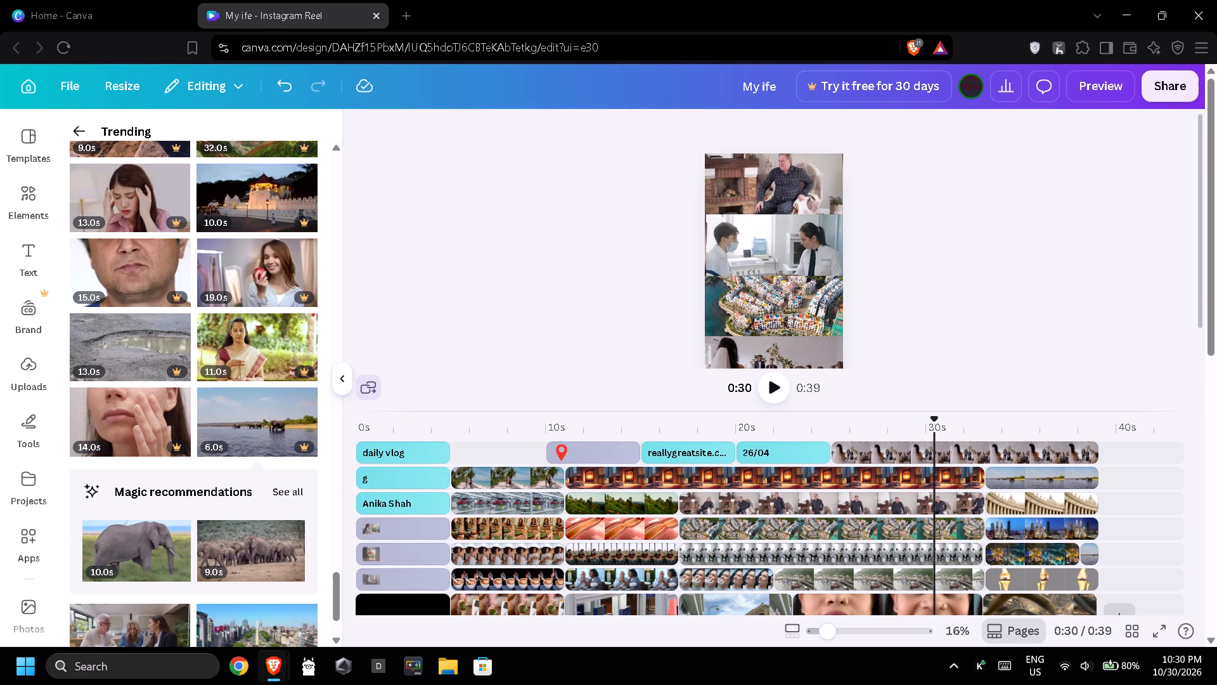
{"action": "left_click", "coordinate": [984, 419]}
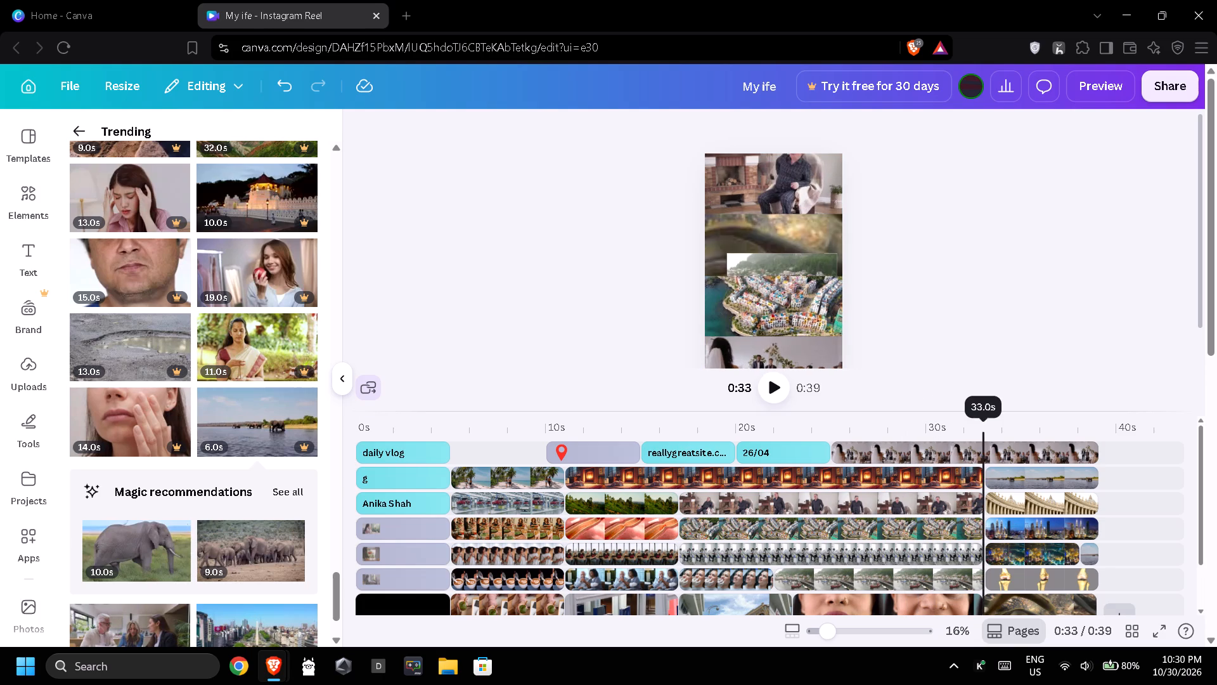
{"action": "left_click", "coordinate": [1039, 426]}
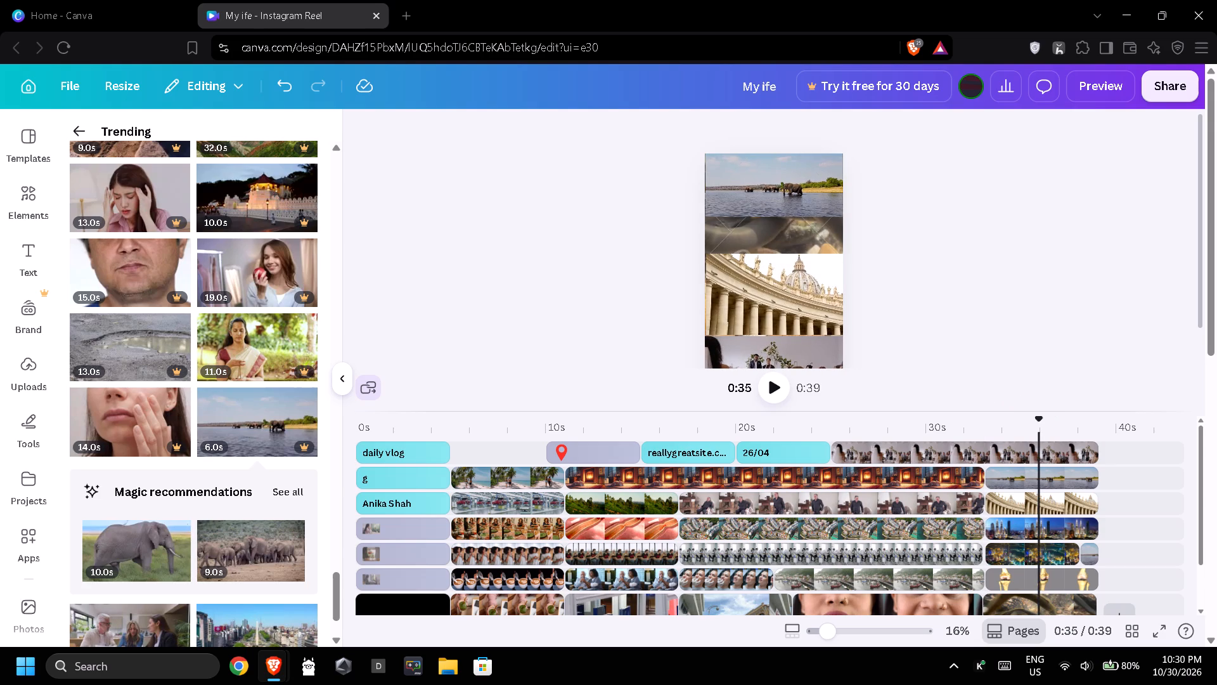
{"action": "left_click", "coordinate": [1076, 424]}
{"action": "left_click", "coordinate": [1111, 431]}
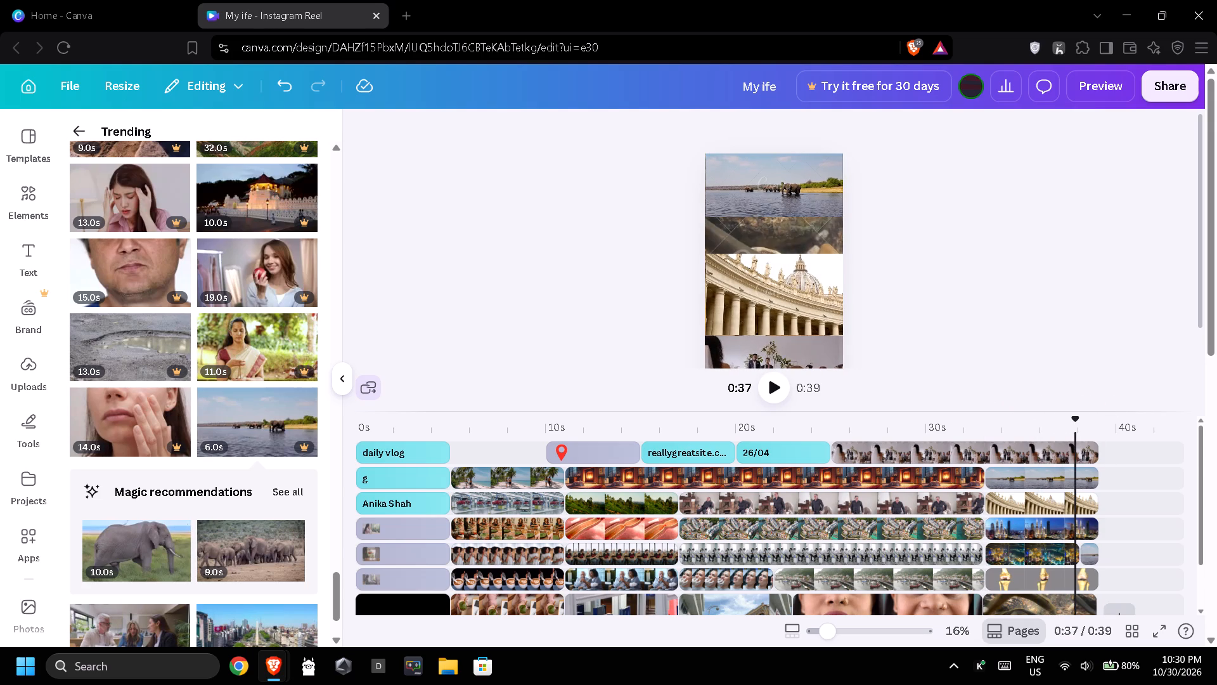
Examine how the clips are stacked on the last page at 0:39.
{"action": "scroll", "coordinate": [1116, 504], "scroll_direction": "down", "scroll_amount": 3}
{"action": "scroll", "coordinate": [1116, 504], "scroll_direction": "up", "scroll_amount": 3}
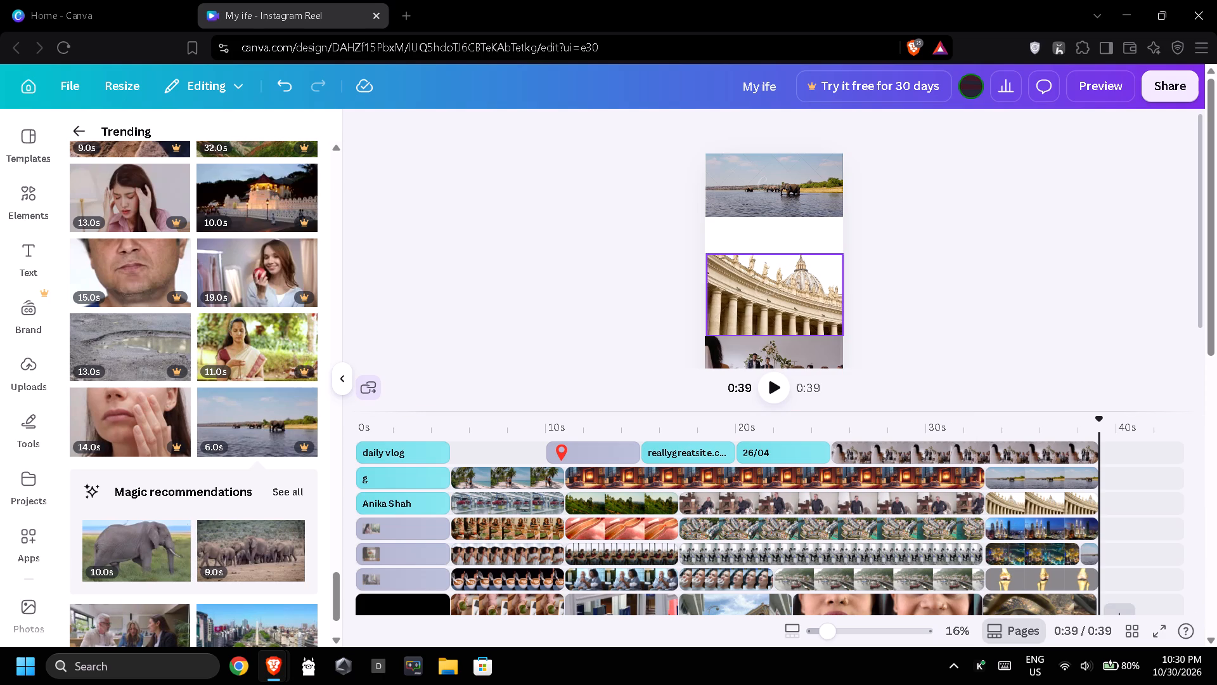
{"action": "left_click", "coordinate": [996, 262]}
{"action": "scroll", "coordinate": [814, 282], "scroll_direction": "down", "scroll_amount": 1}
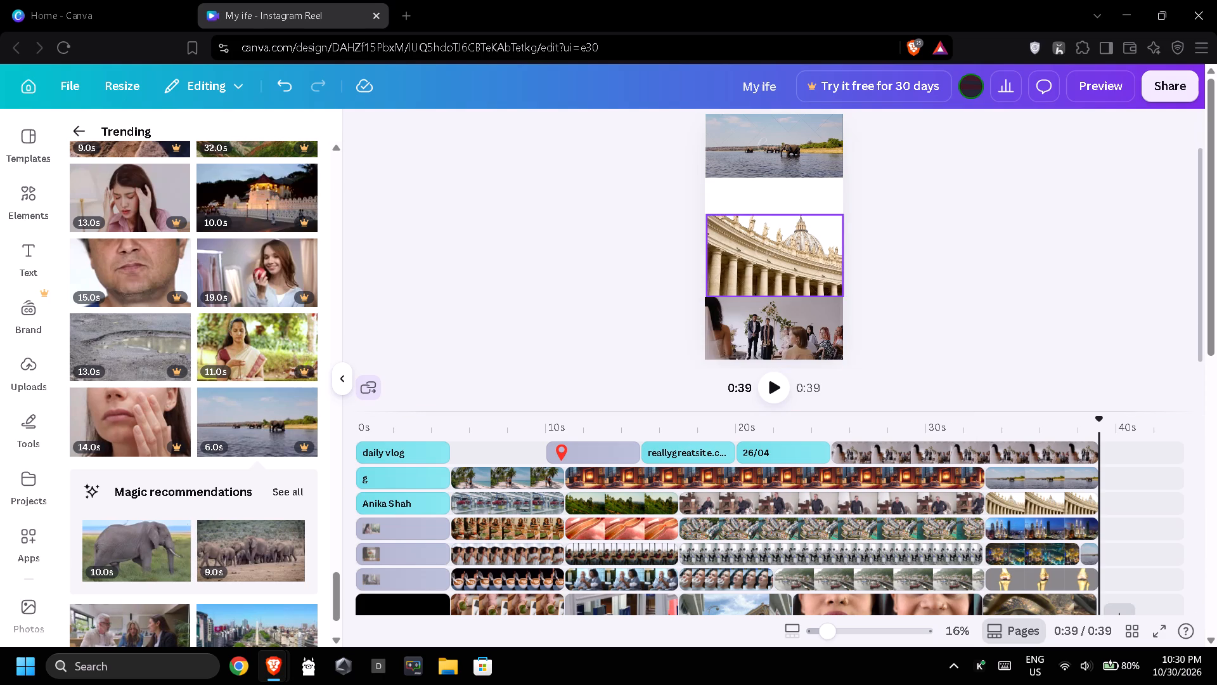
{"action": "scroll", "coordinate": [814, 282], "scroll_direction": "up", "scroll_amount": 1}
{"action": "left_click", "coordinate": [593, 297]}
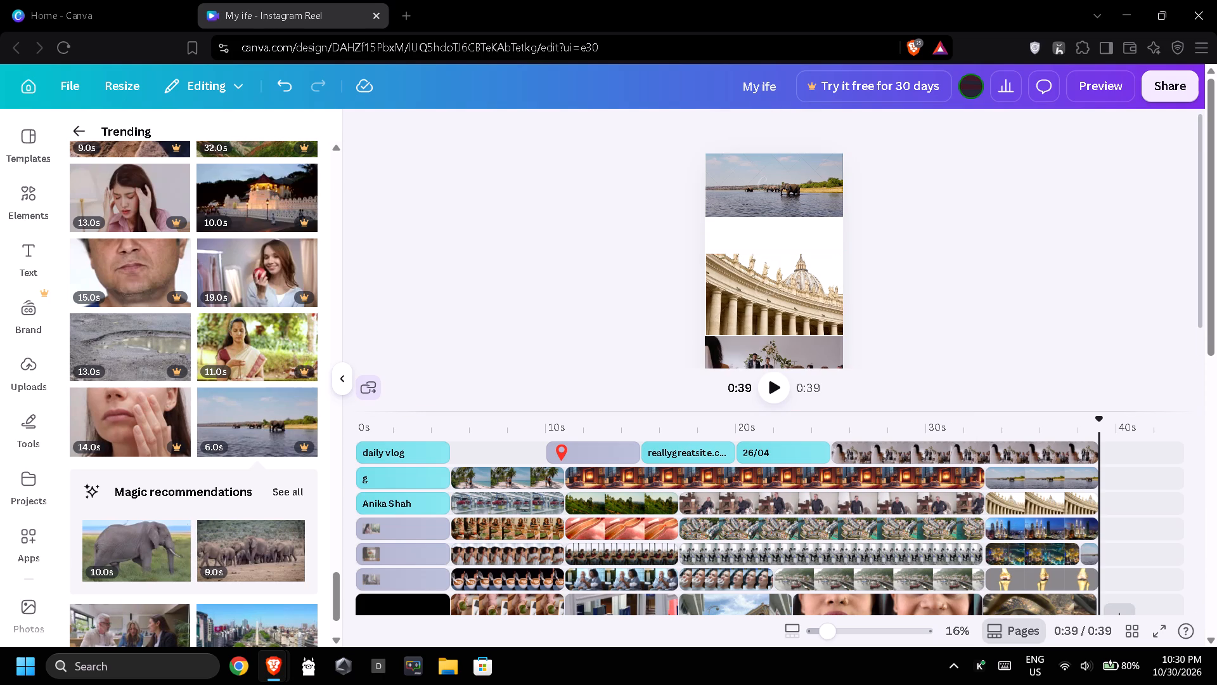
{"action": "scroll", "coordinate": [594, 294], "scroll_direction": "up", "scroll_amount": 1}
{"action": "scroll", "coordinate": [594, 294], "scroll_direction": "down", "scroll_amount": 2}
{"action": "scroll", "coordinate": [594, 294], "scroll_direction": "up", "scroll_amount": 1}
Browse further down the trending stock videos for new clips.
{"action": "scroll", "coordinate": [594, 294], "scroll_direction": "down", "scroll_amount": 1}
{"action": "scroll", "coordinate": [594, 294], "scroll_direction": "up", "scroll_amount": 1}
{"action": "scroll", "coordinate": [235, 353], "scroll_direction": "down", "scroll_amount": 7}
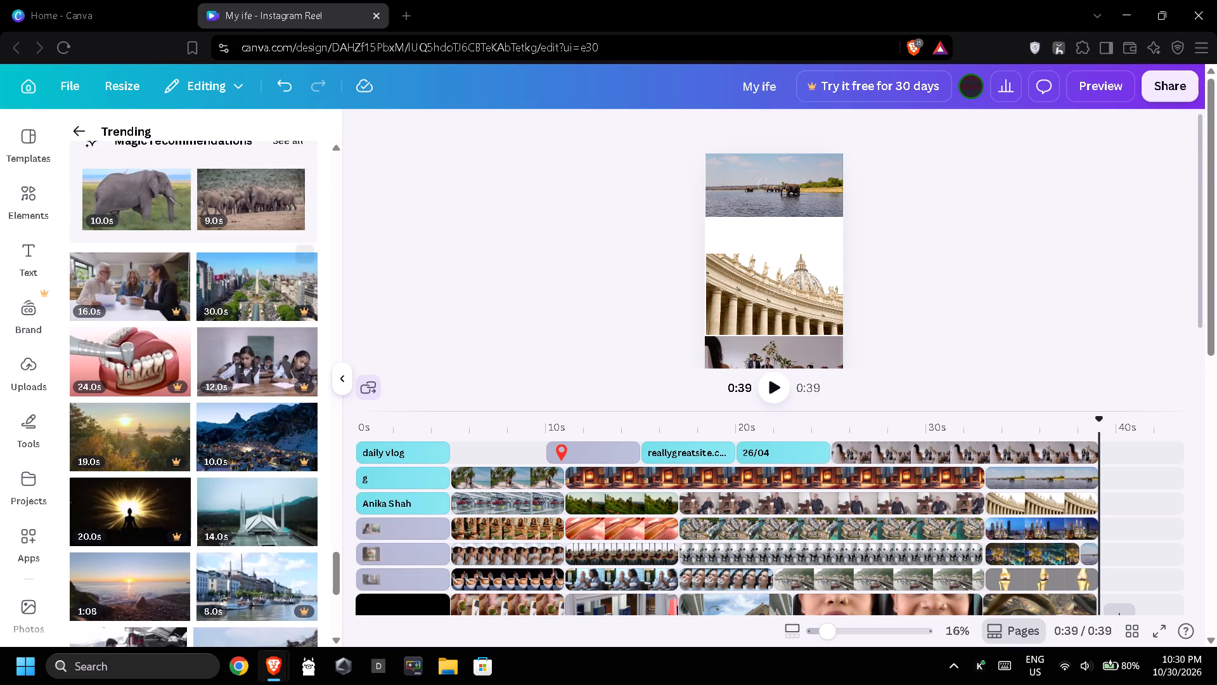
{"action": "scroll", "coordinate": [263, 363], "scroll_direction": "down", "scroll_amount": 6}
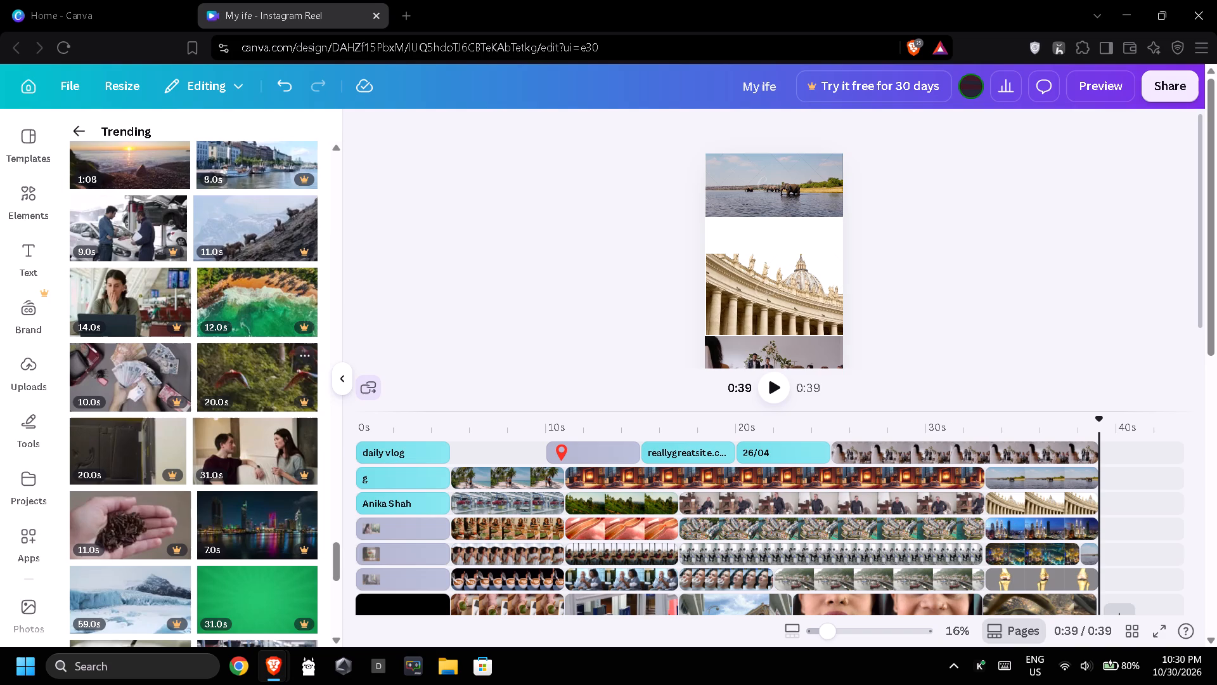
{"action": "scroll", "coordinate": [267, 360], "scroll_direction": "down", "scroll_amount": 6}
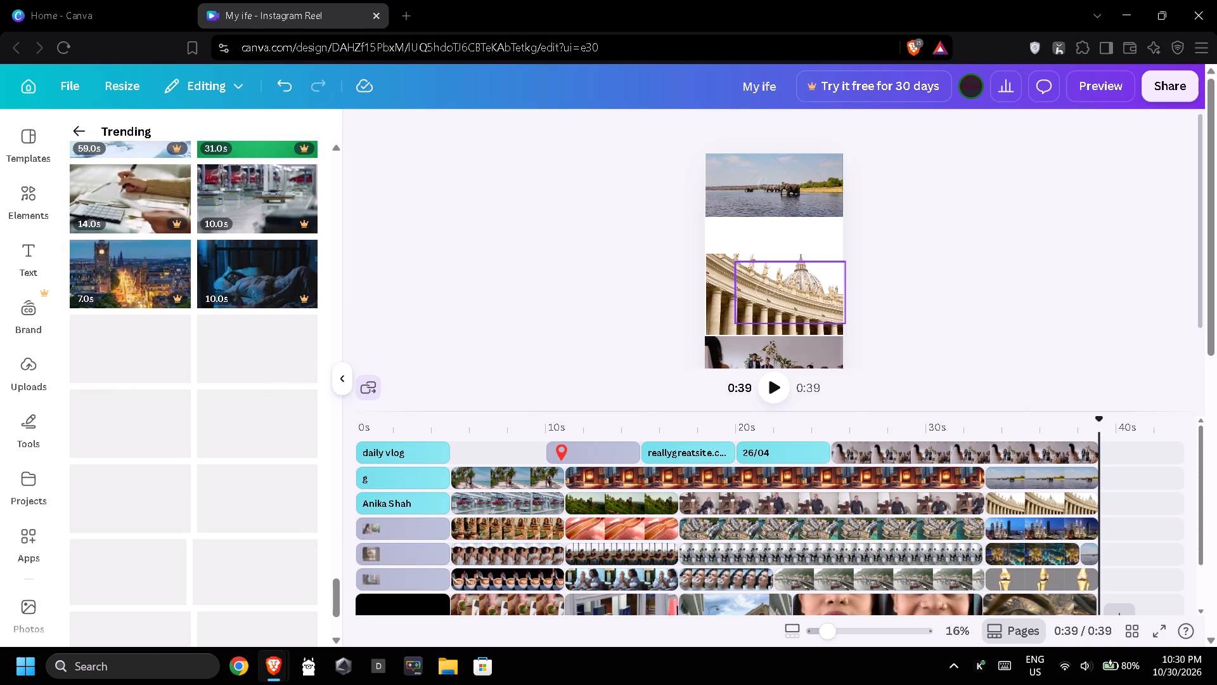
Delete all clips and elements after the opening page across every timeline track.
{"action": "scroll", "coordinate": [1132, 591], "scroll_direction": "down", "scroll_amount": 1}
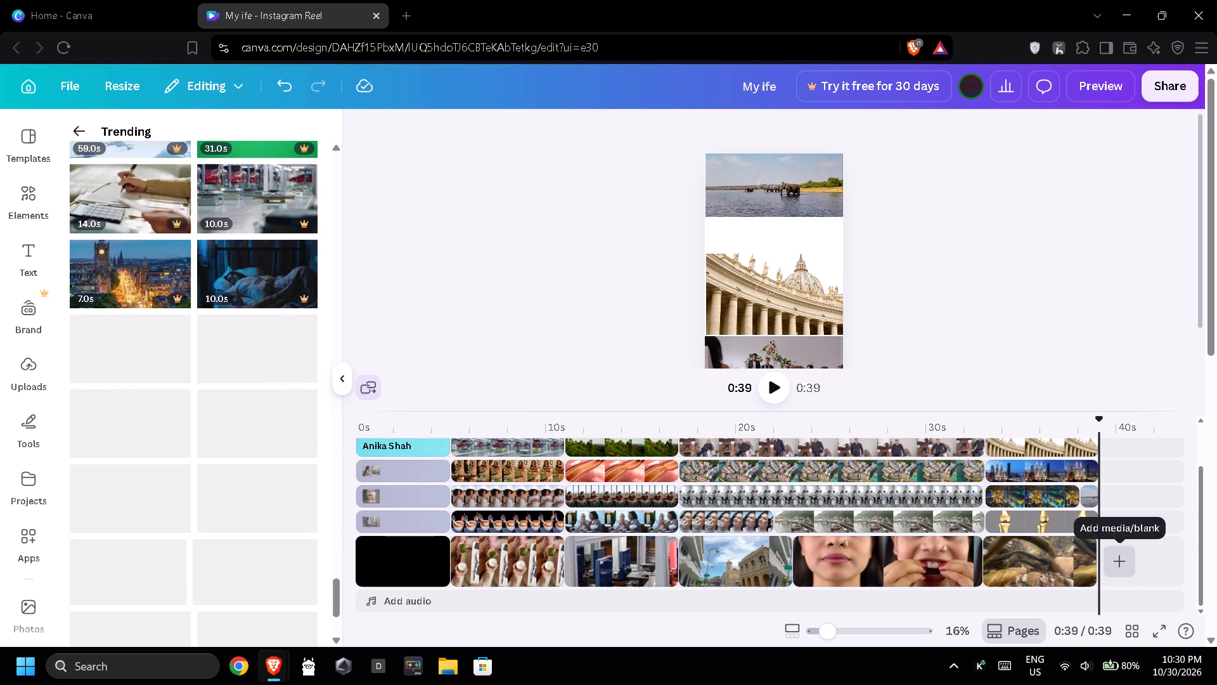
{"action": "left_click_drag", "start_coordinate": [1109, 594], "coordinate": [840, 522]}
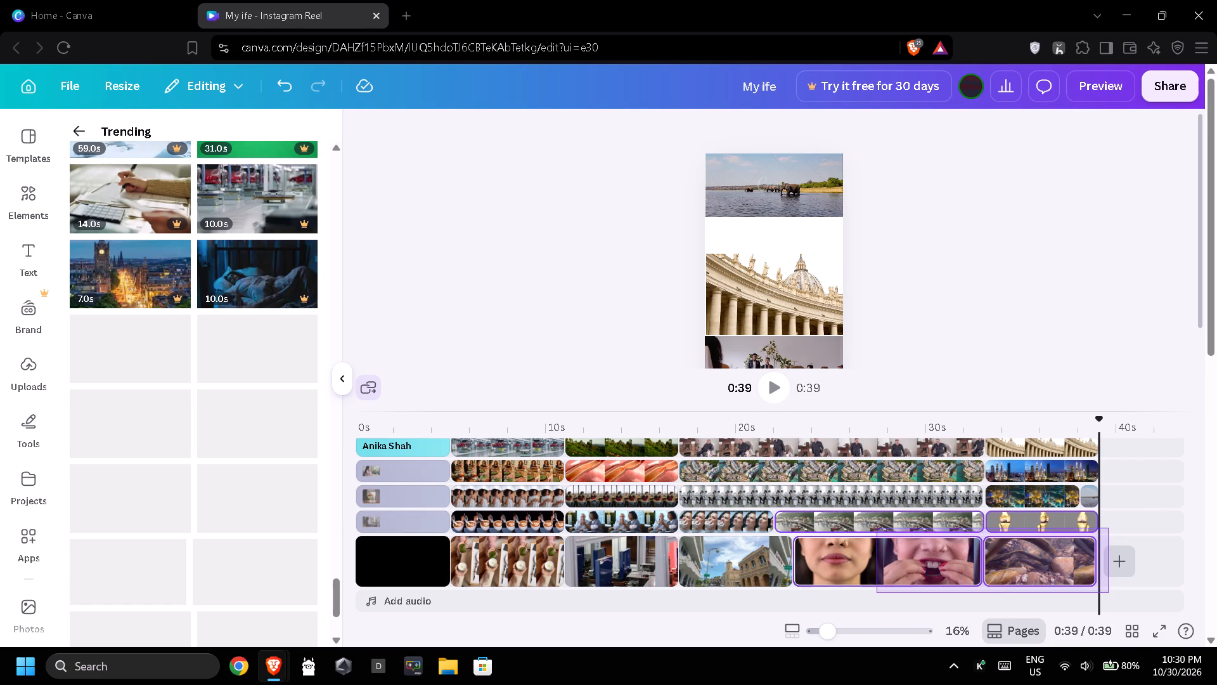
{"action": "left_click_drag", "start_coordinate": [840, 522], "coordinate": [526, 451]}
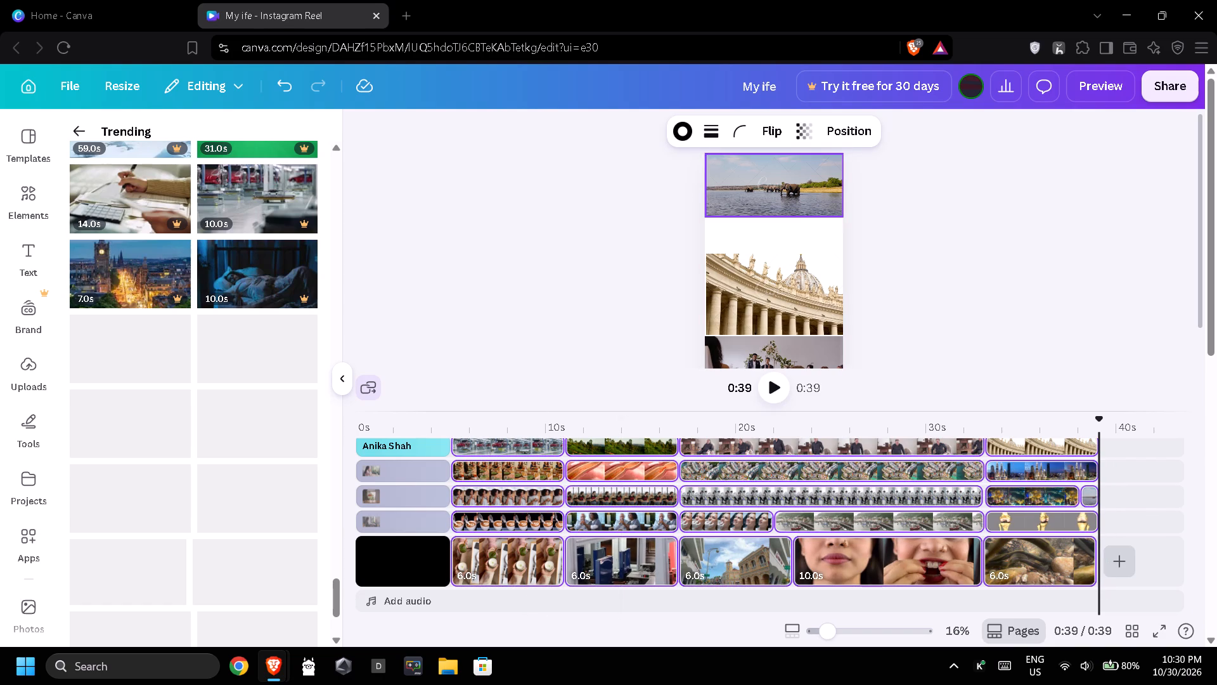
{"action": "key", "text": "BackSpace"}
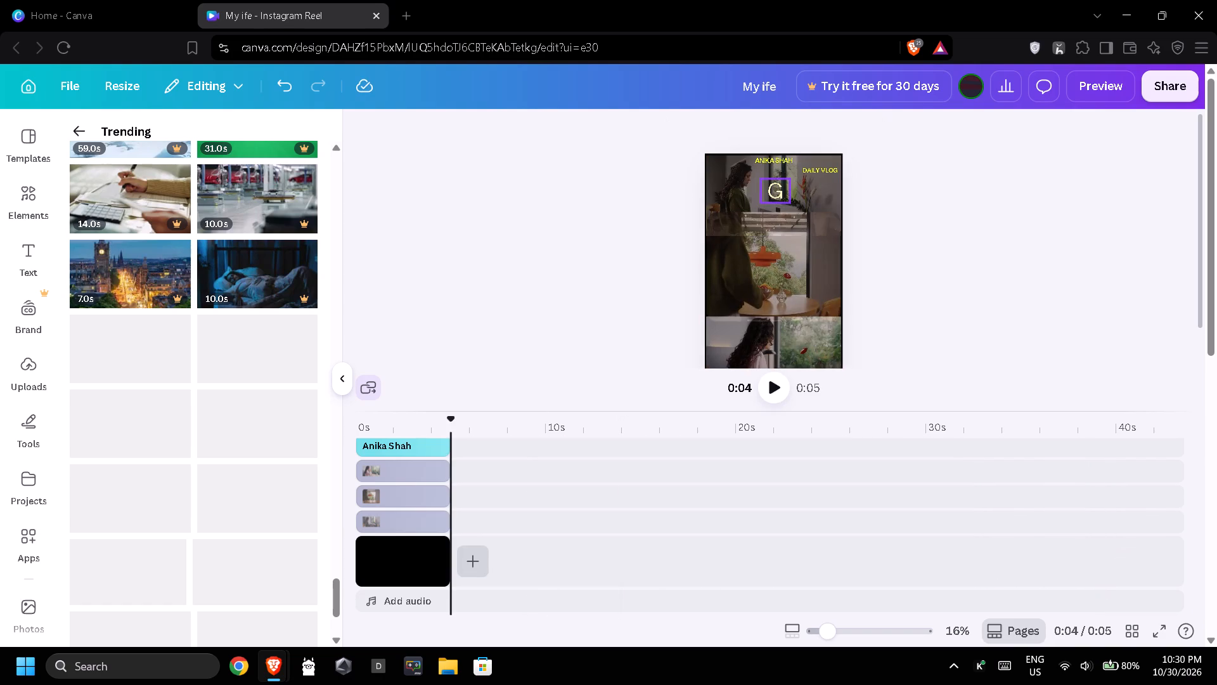
Delete the three text elements from the opening page: "daily vlog", the "g" and the name text.
{"action": "scroll", "coordinate": [694, 525], "scroll_direction": "up", "scroll_amount": 2}
{"action": "scroll", "coordinate": [694, 525], "scroll_direction": "down", "scroll_amount": 2}
{"action": "scroll", "coordinate": [693, 525], "scroll_direction": "up", "scroll_amount": 2}
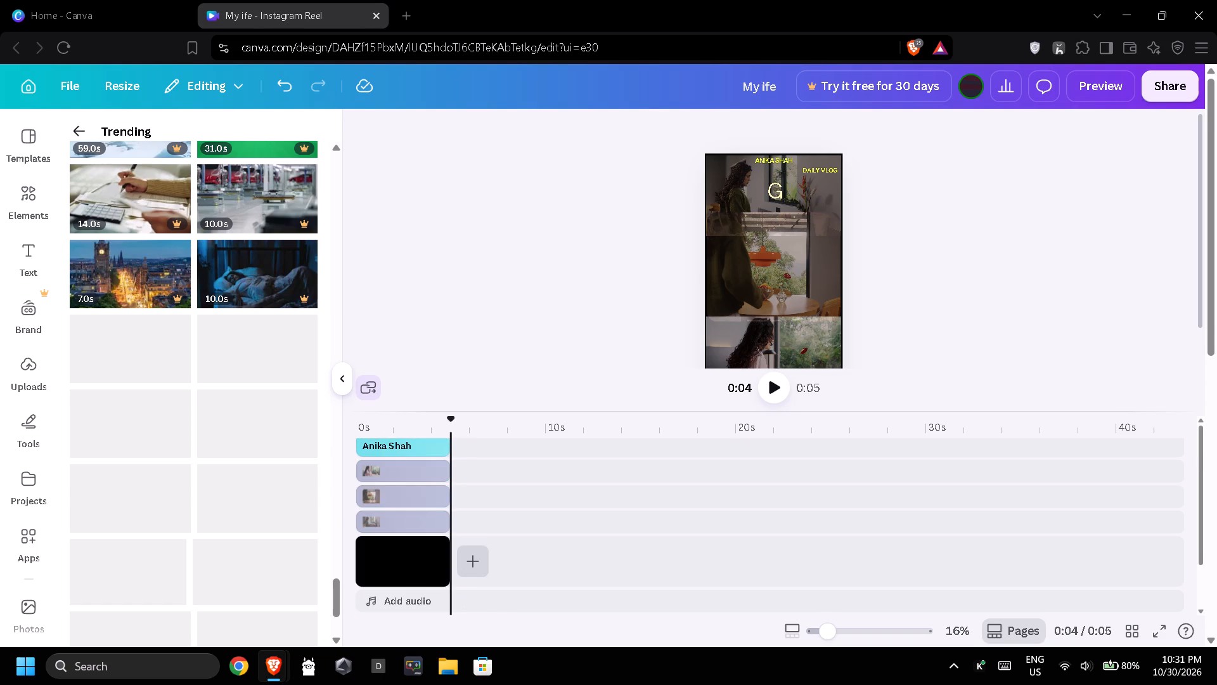
{"action": "left_click_drag", "start_coordinate": [485, 509], "coordinate": [357, 456]}
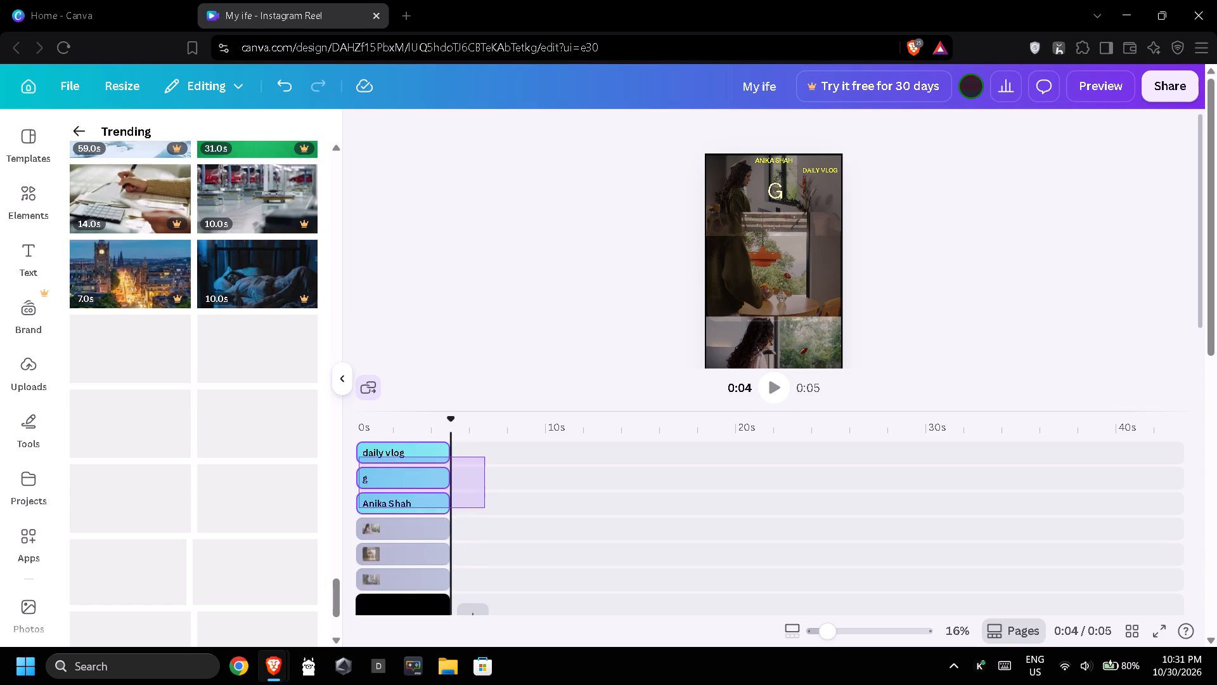
{"action": "left_click_drag", "start_coordinate": [357, 456], "coordinate": [349, 454]}
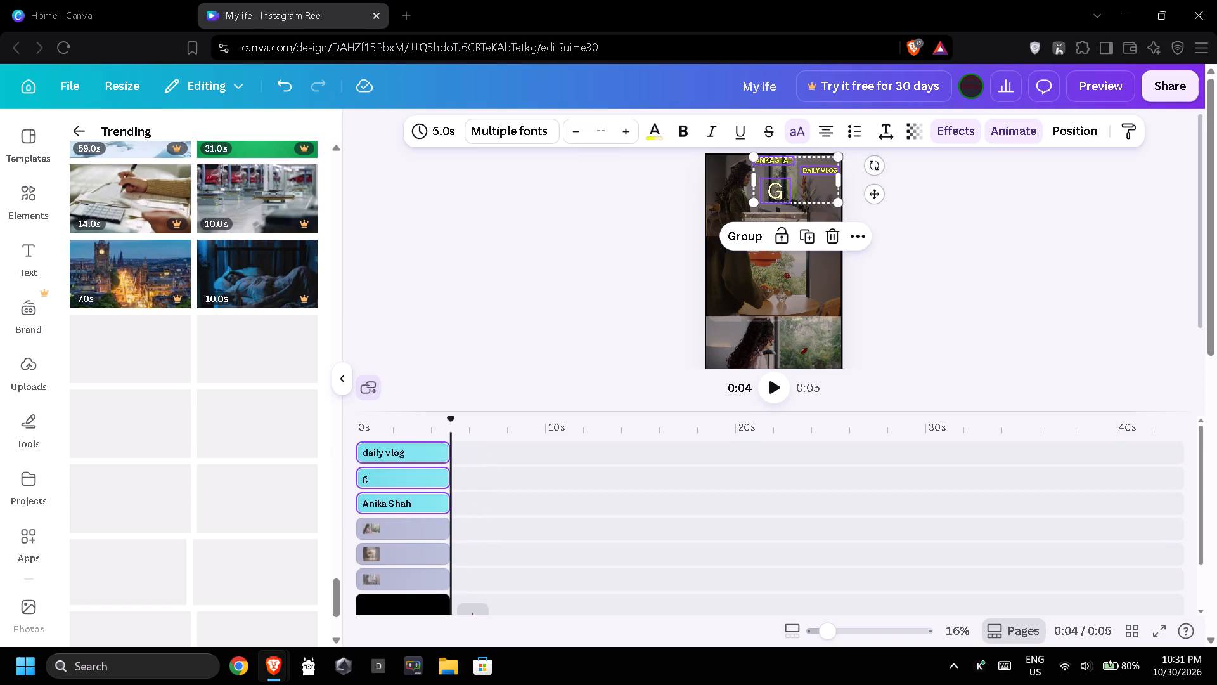
{"action": "key", "text": "BackSpace"}
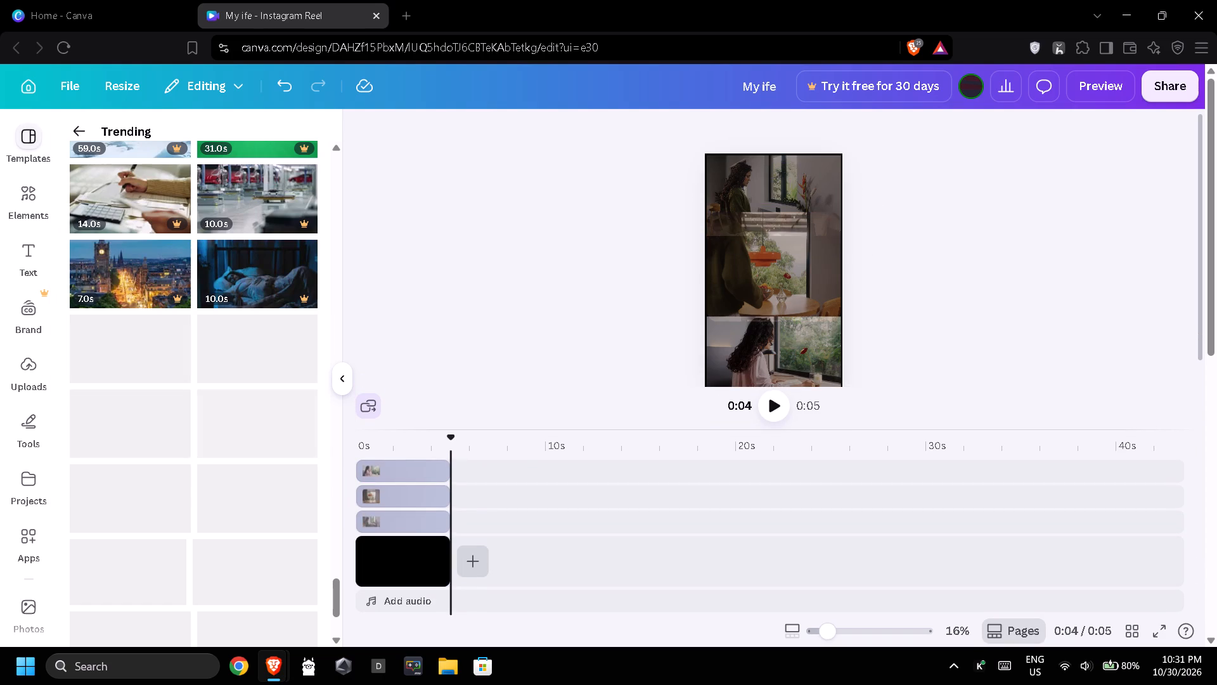
Add the 12-second red roof tiles clip as a page after the opening page and trim it to 6.5 s.
{"action": "scroll", "coordinate": [499, 514], "scroll_direction": "up", "scroll_amount": 1}
{"action": "scroll", "coordinate": [499, 514], "scroll_direction": "down", "scroll_amount": 1}
{"action": "scroll", "coordinate": [499, 514], "scroll_direction": "up", "scroll_amount": 1}
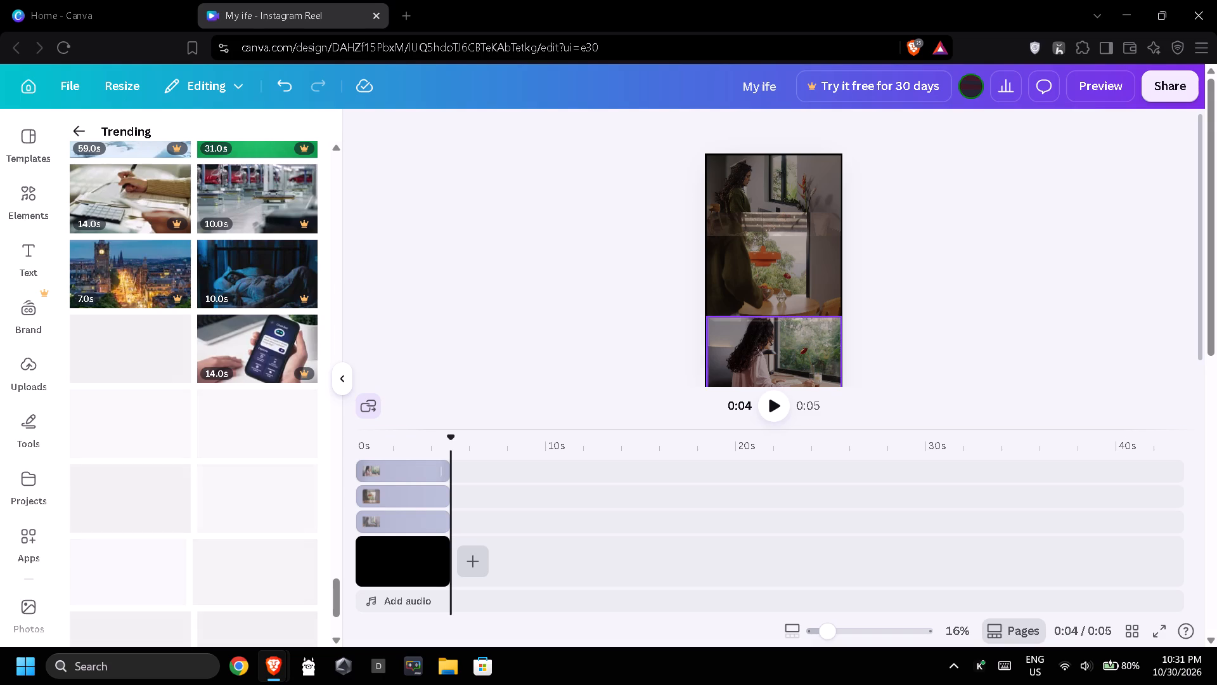
{"action": "scroll", "coordinate": [273, 348], "scroll_direction": "down", "scroll_amount": 1}
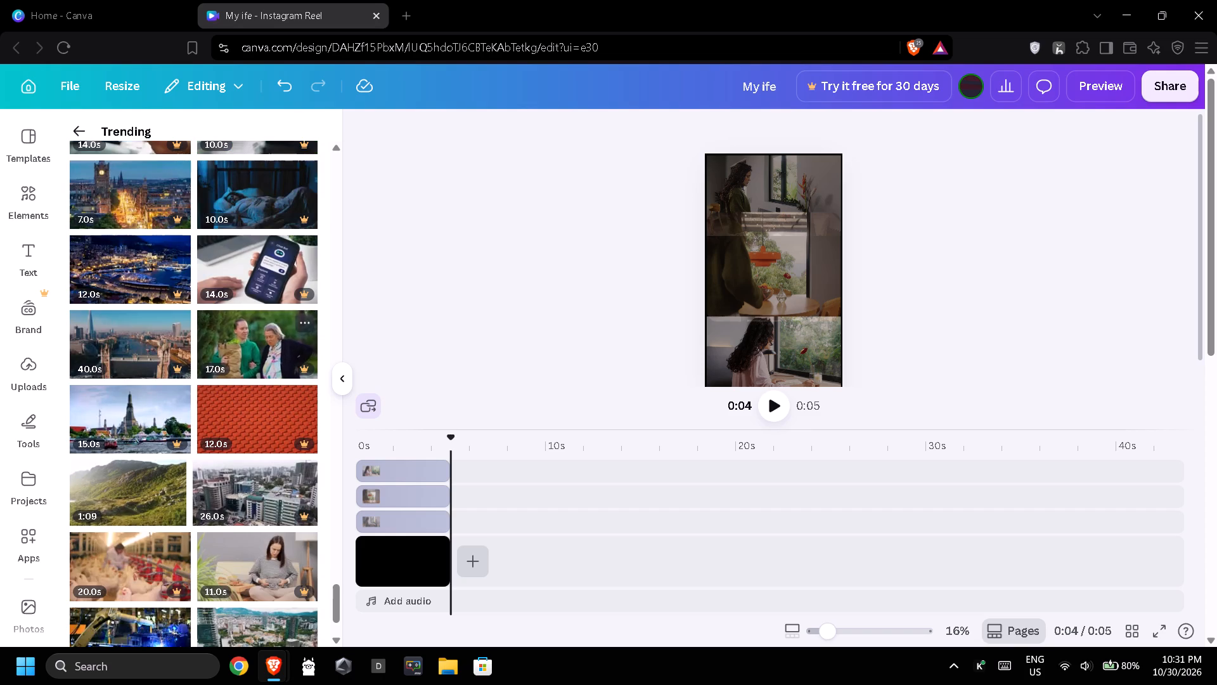
{"action": "left_click_drag", "start_coordinate": [242, 410], "coordinate": [503, 548]}
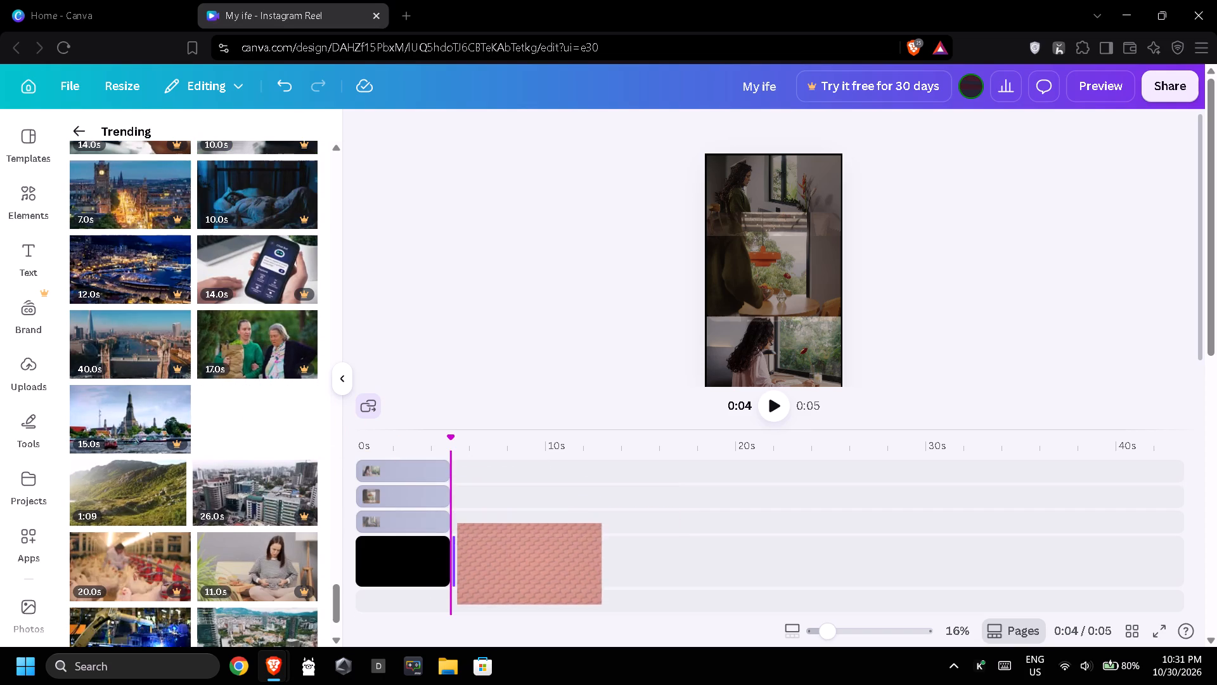
{"action": "left_click", "coordinate": [678, 563]}
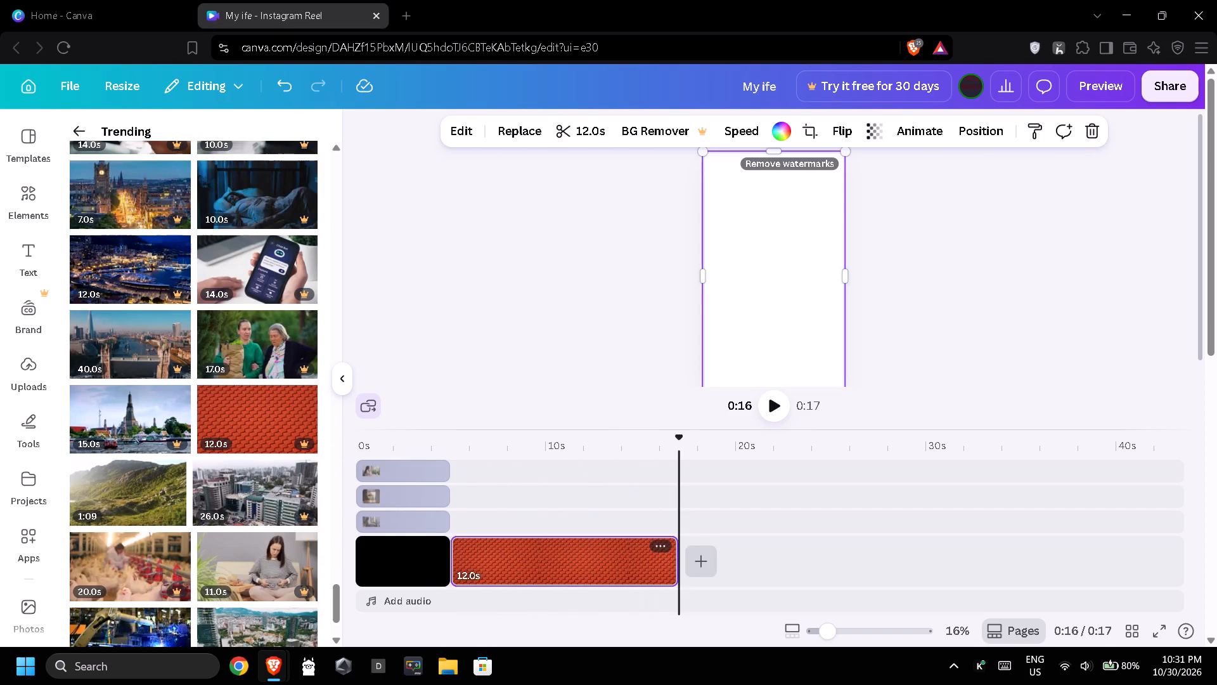
{"action": "left_click_drag", "start_coordinate": [671, 563], "coordinate": [567, 567]}
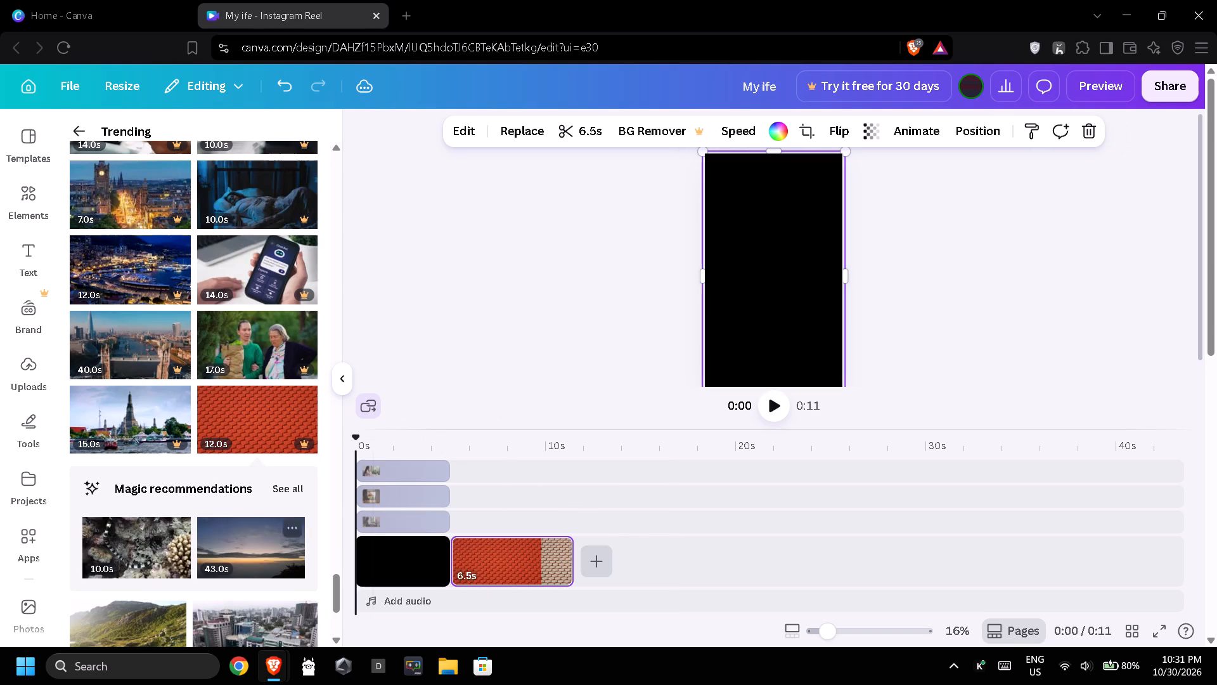
Add the 10-second coral reef clip from the recommendations after the roof tiles clip and trim it to 6.3 s.
{"action": "scroll", "coordinate": [270, 514], "scroll_direction": "down", "scroll_amount": 1}
{"action": "left_click_drag", "start_coordinate": [146, 473], "coordinate": [446, 486]}
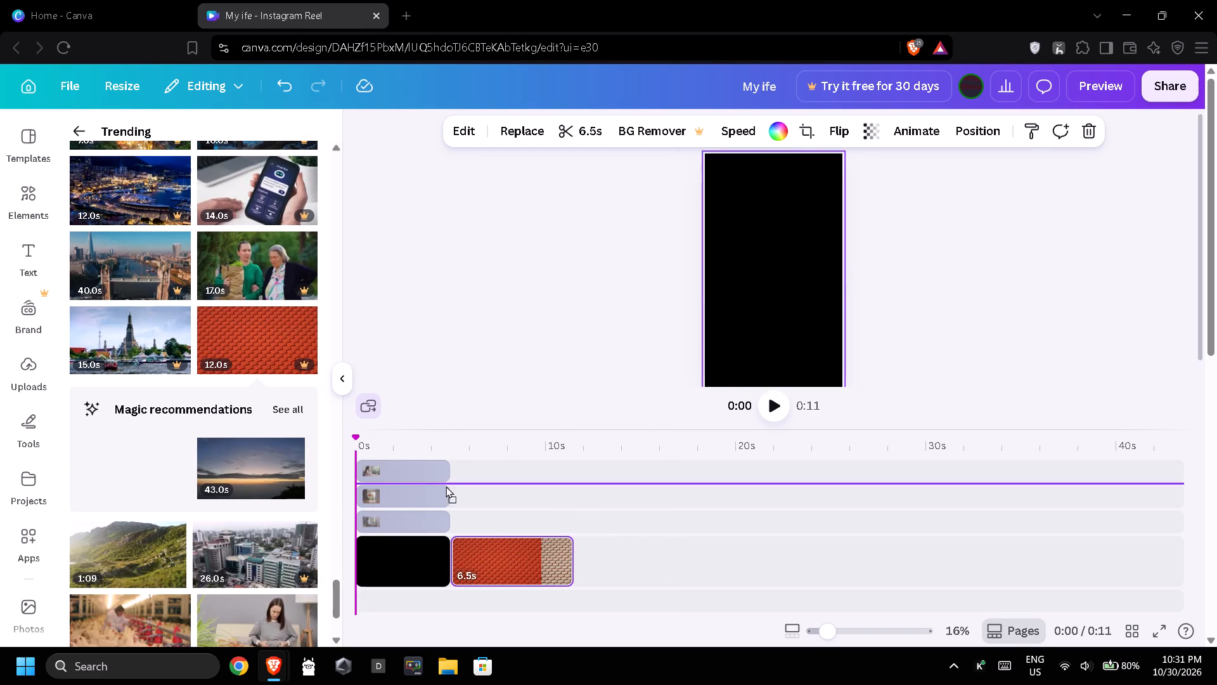
{"action": "left_click_drag", "start_coordinate": [446, 486], "coordinate": [622, 549]}
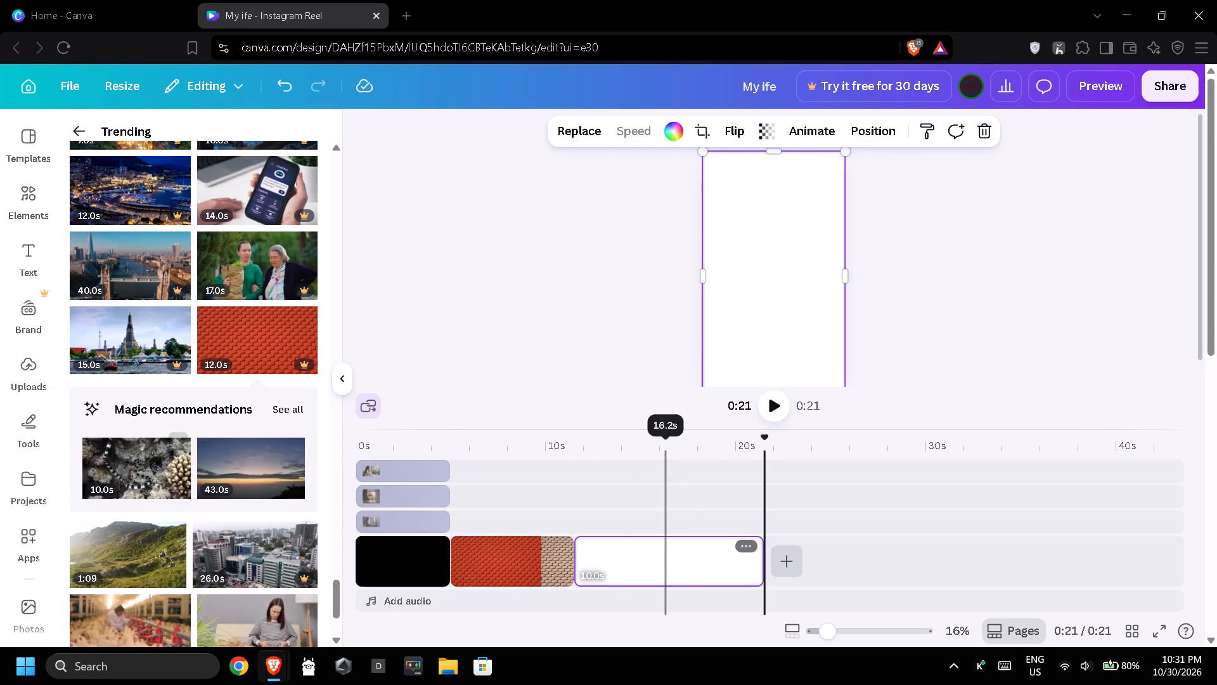
{"action": "left_click_drag", "start_coordinate": [757, 566], "coordinate": [689, 566]}
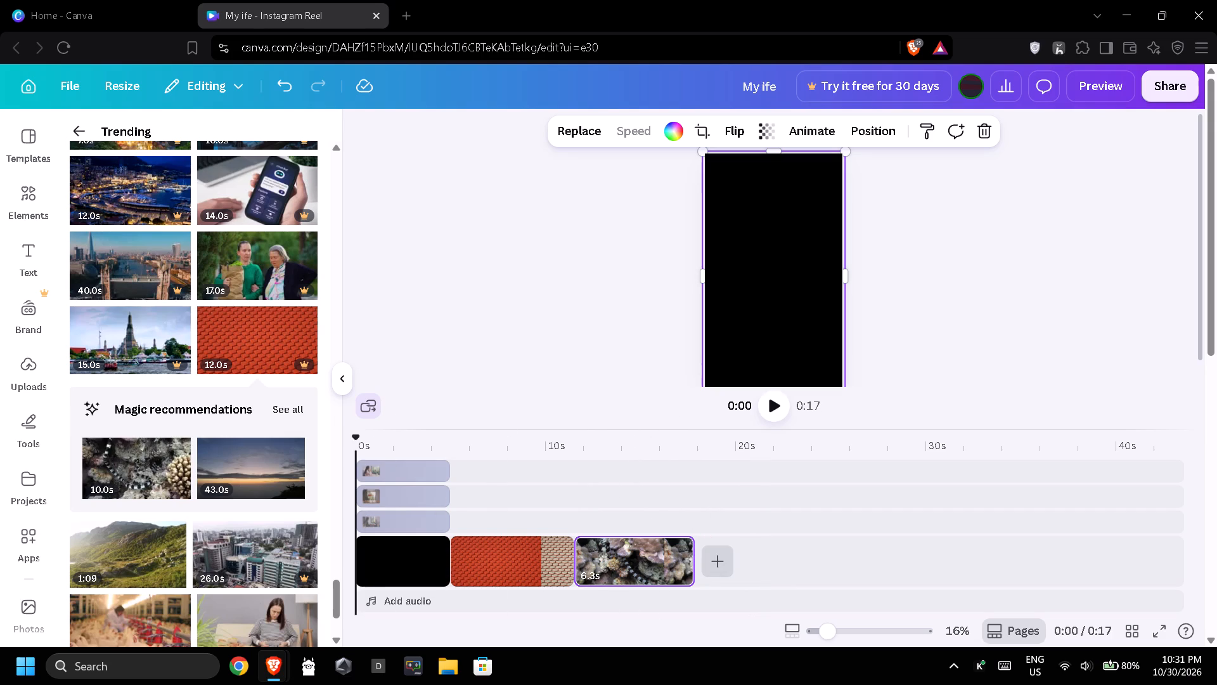
Overlay the 11-second clip of the seated woman in grey above the roof tiles clip and trim it to 6.5 s.
{"action": "scroll", "coordinate": [250, 525], "scroll_direction": "down", "scroll_amount": 1}
{"action": "left_click_drag", "start_coordinate": [222, 542], "coordinate": [431, 512]}
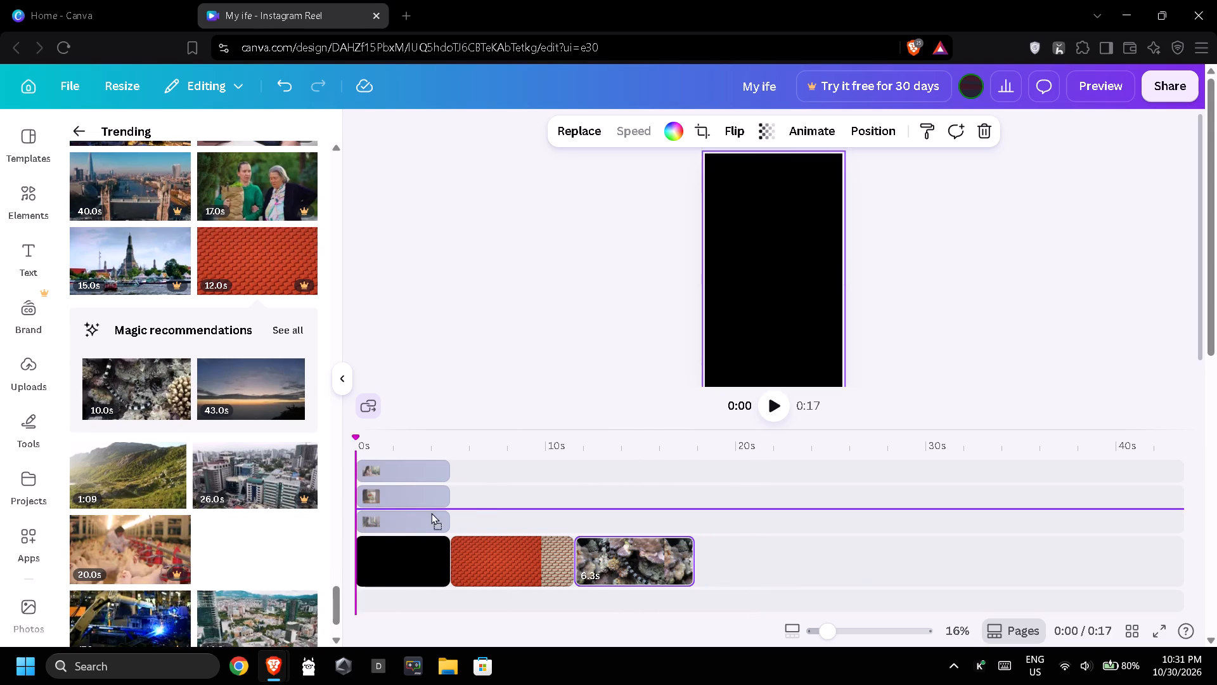
{"action": "left_click_drag", "start_coordinate": [431, 512], "coordinate": [481, 522]}
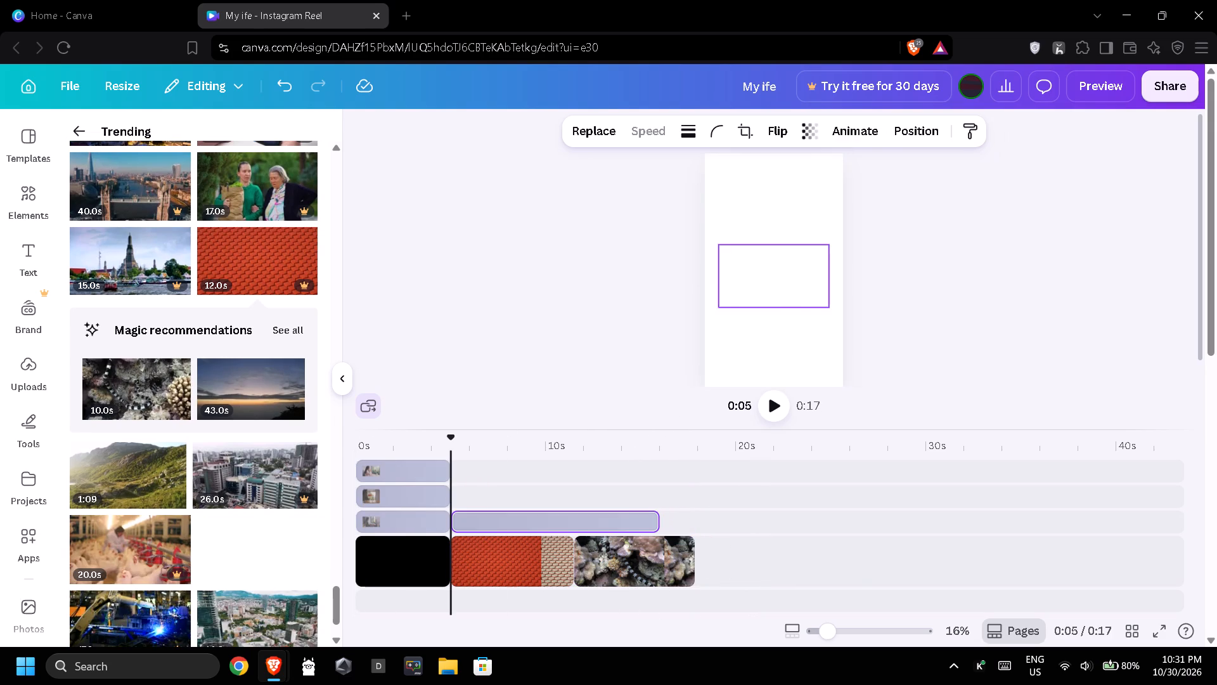
{"action": "left_click_drag", "start_coordinate": [656, 522], "coordinate": [606, 523]}
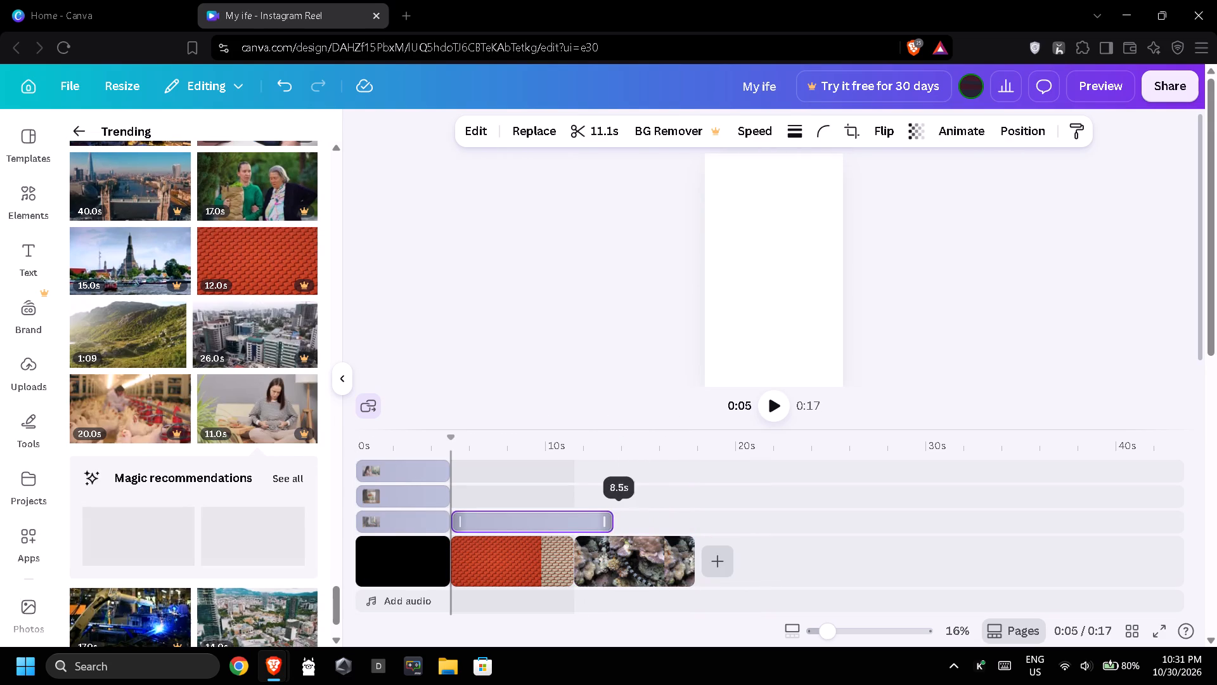
{"action": "left_click_drag", "start_coordinate": [606, 523], "coordinate": [575, 526]}
Overlay the 11-second clip of hands working with a tablet above the coral clip, trimming its end to match the coral clip's end.
{"action": "scroll", "coordinate": [243, 513], "scroll_direction": "down", "scroll_amount": 1}
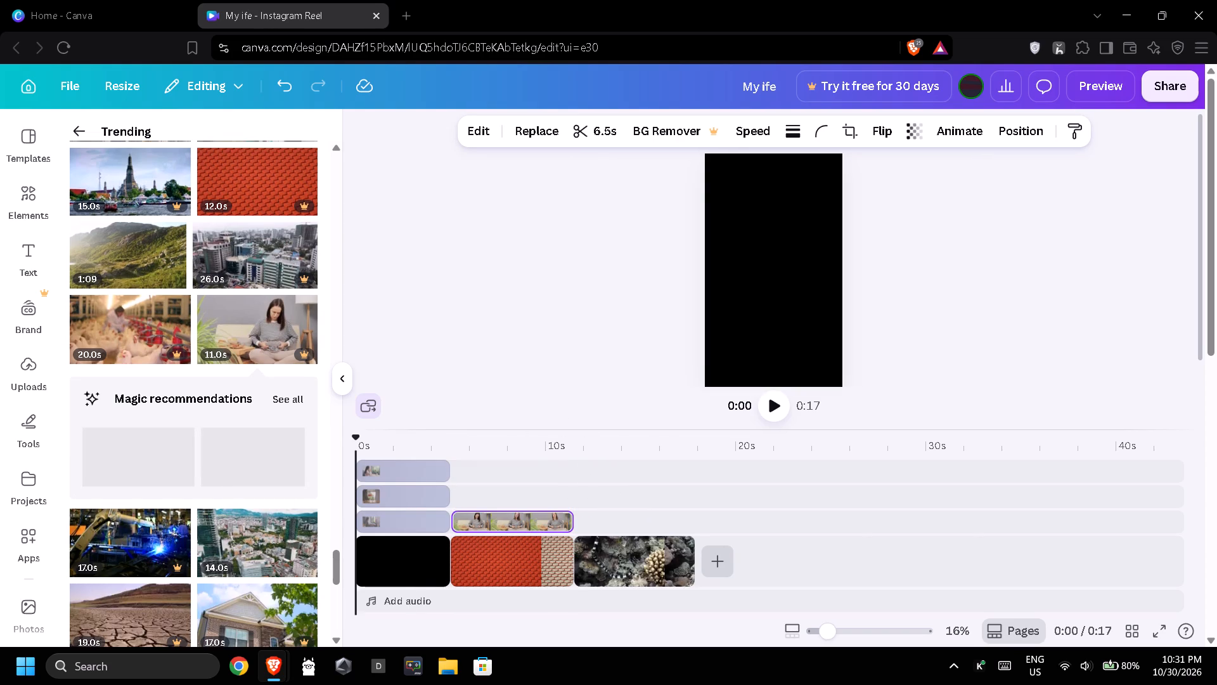
{"action": "scroll", "coordinate": [233, 500], "scroll_direction": "down", "scroll_amount": 1}
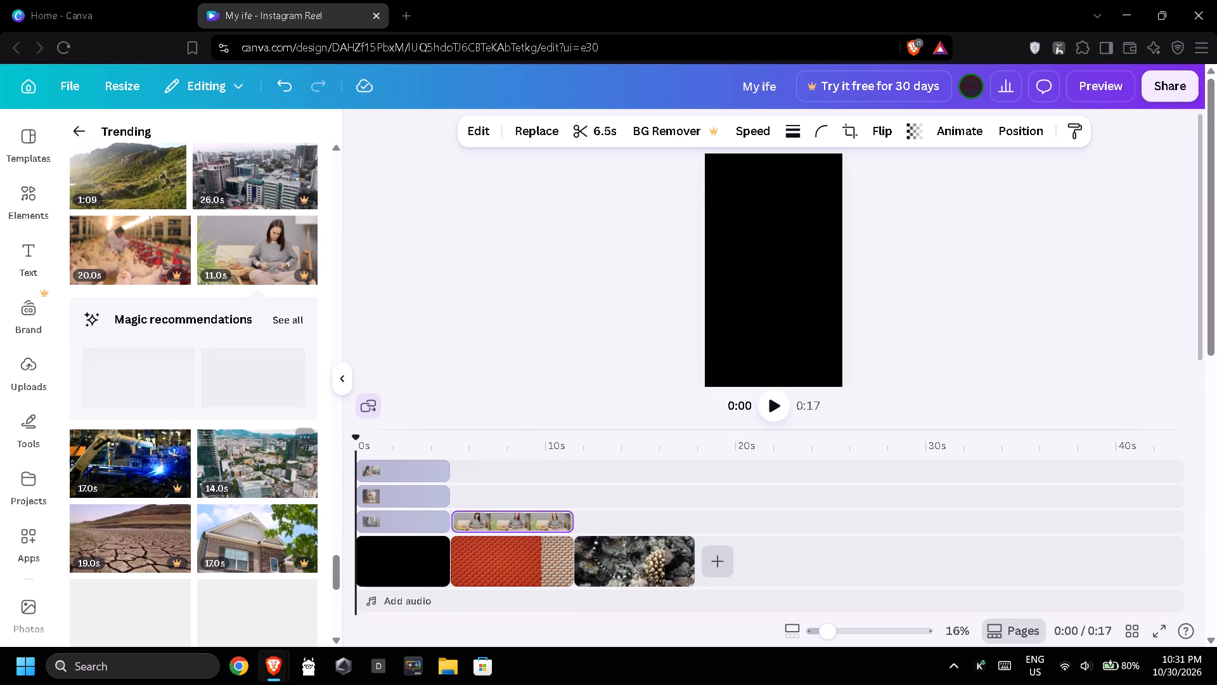
{"action": "scroll", "coordinate": [221, 531], "scroll_direction": "down", "scroll_amount": 1}
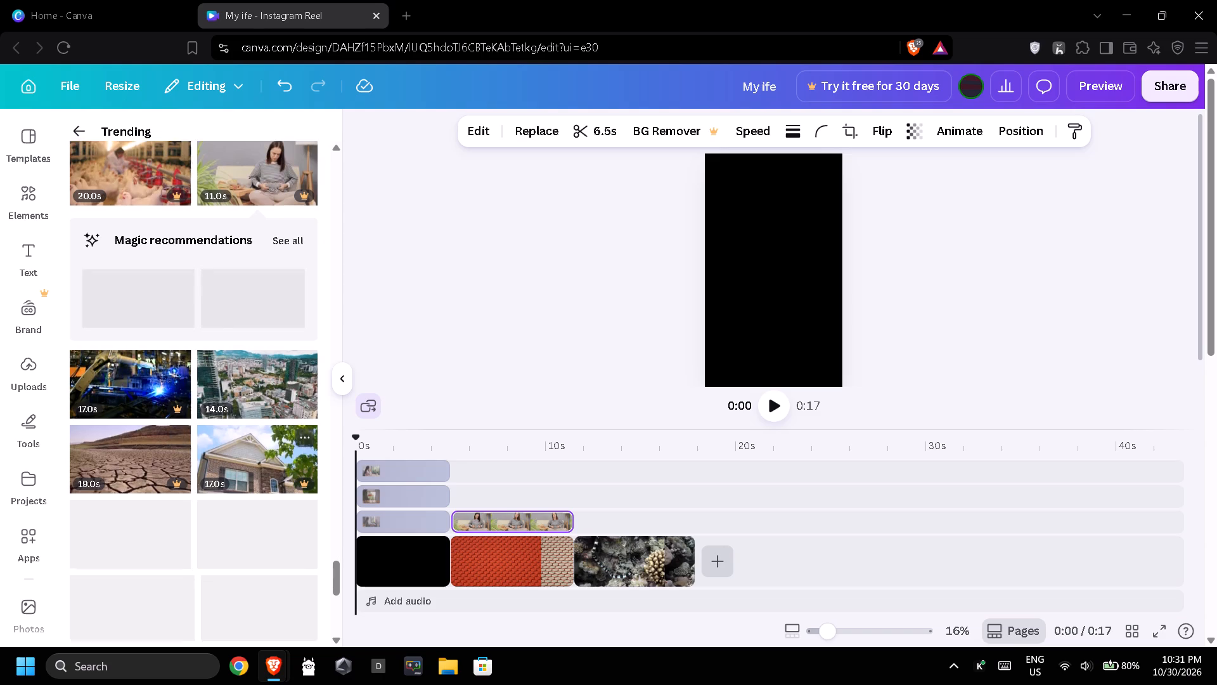
{"action": "scroll", "coordinate": [221, 531], "scroll_direction": "down", "scroll_amount": 1}
{"action": "scroll", "coordinate": [190, 422], "scroll_direction": "down", "scroll_amount": 1}
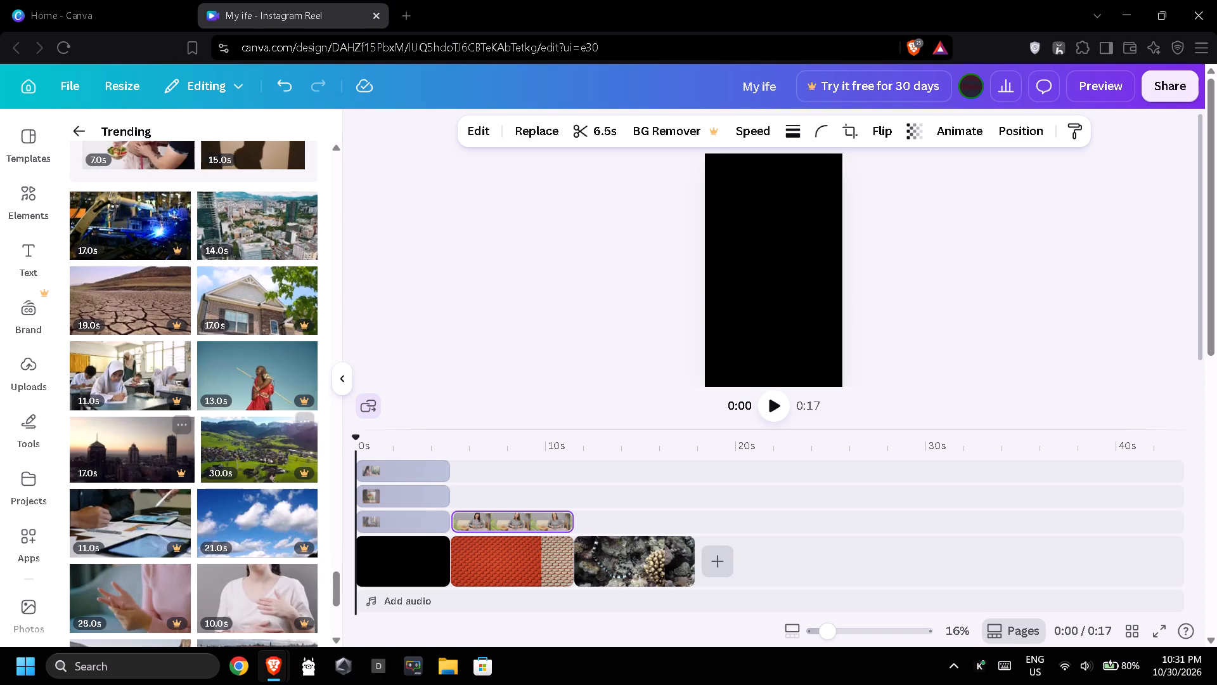
{"action": "left_click_drag", "start_coordinate": [141, 527], "coordinate": [272, 516]}
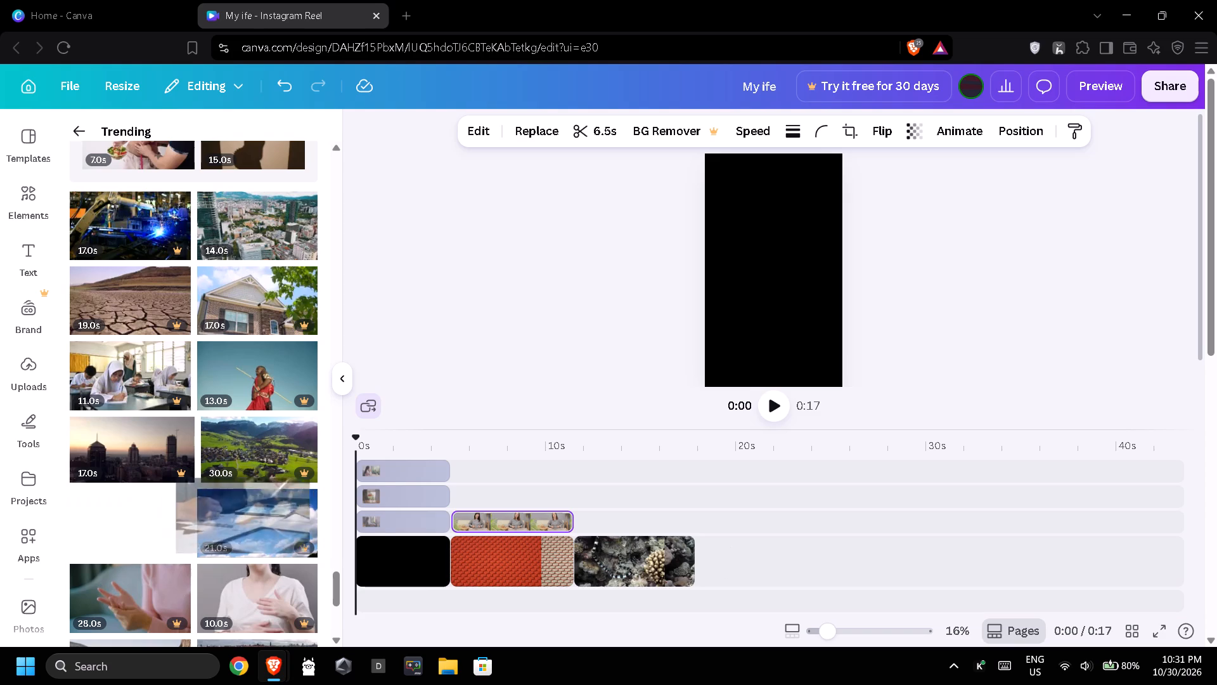
{"action": "left_click_drag", "start_coordinate": [272, 516], "coordinate": [325, 514]}
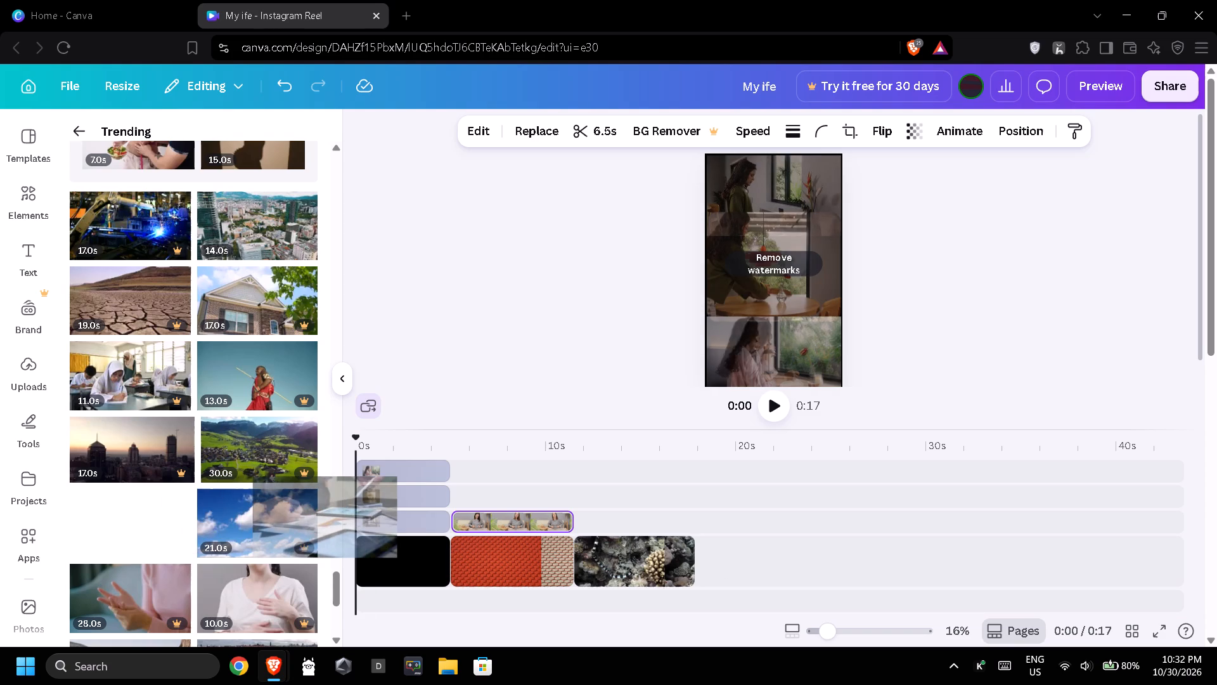
{"action": "left_click_drag", "start_coordinate": [325, 514], "coordinate": [644, 513]}
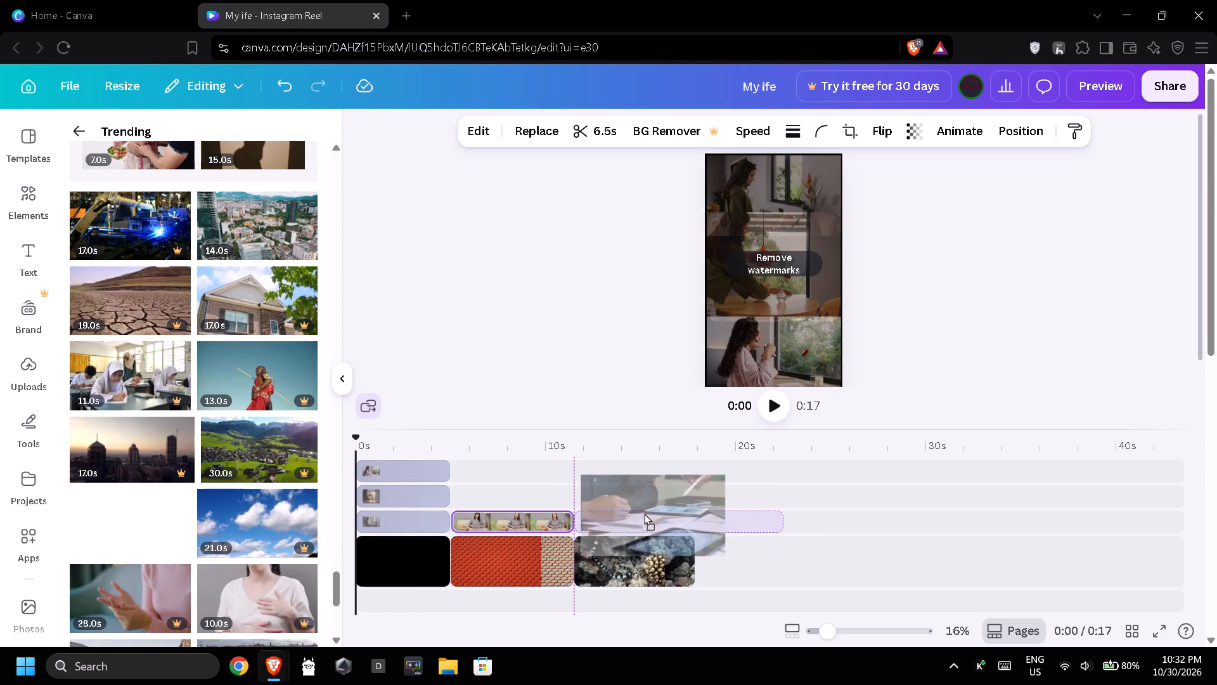
{"action": "left_click_drag", "start_coordinate": [644, 513], "coordinate": [641, 513]}
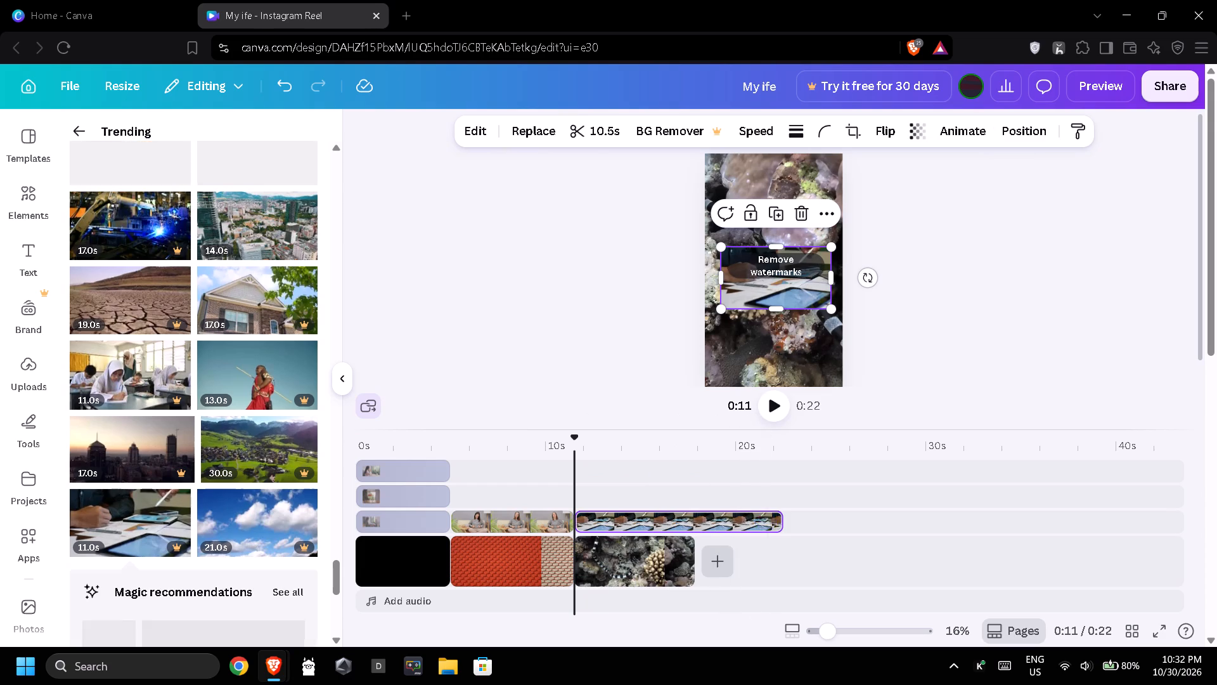
{"action": "left_click_drag", "start_coordinate": [781, 523], "coordinate": [703, 524]}
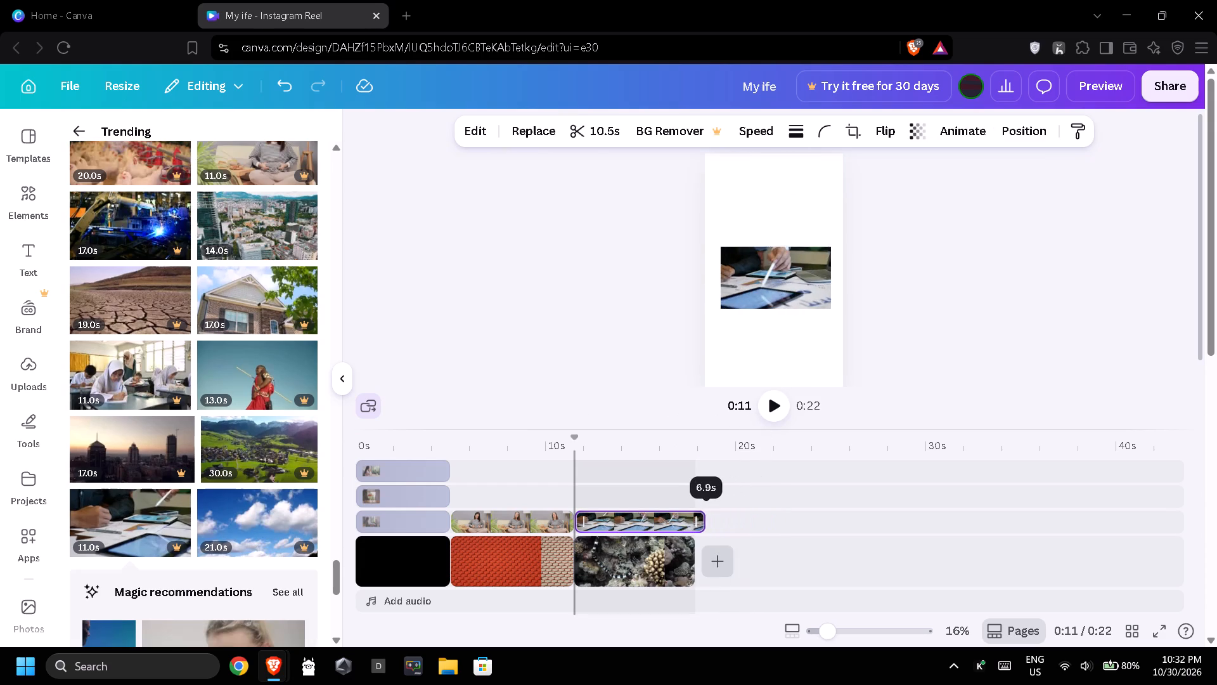
{"action": "left_click_drag", "start_coordinate": [703, 524], "coordinate": [695, 525]}
{"action": "left_click", "coordinate": [752, 525]}
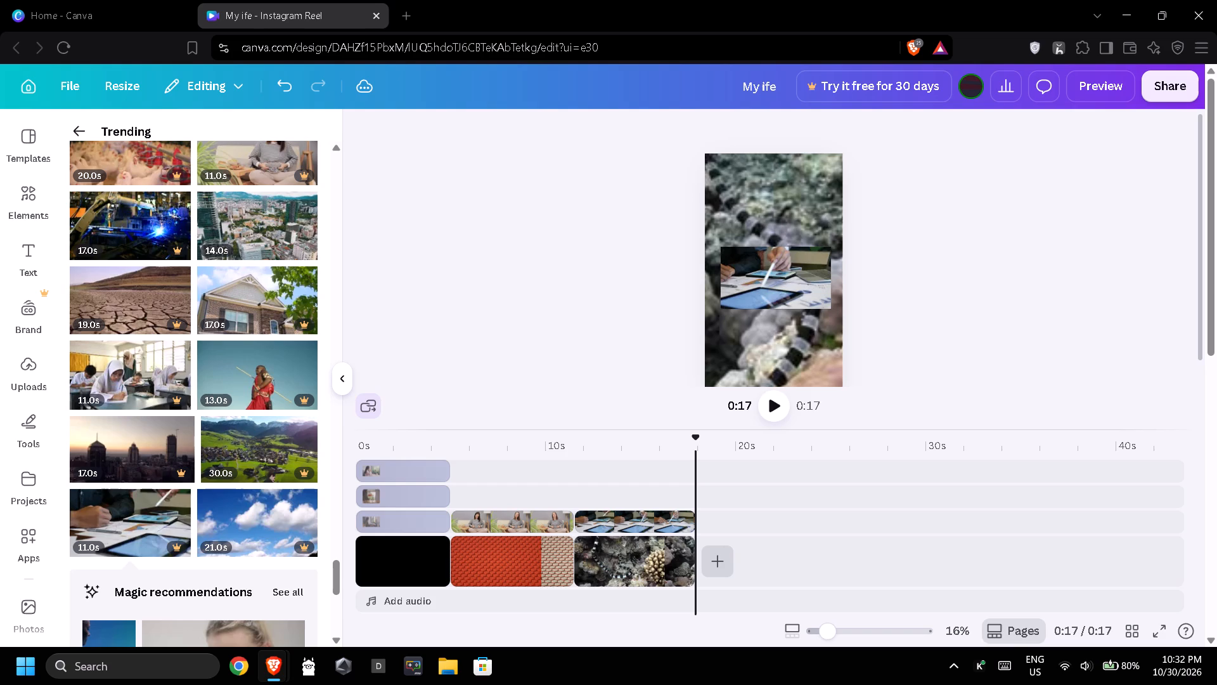
Overlay the 11-second hands-and-tablet clip above the seated woman clip over the roof tiles page and trim it to 6.5 s.
{"action": "scroll", "coordinate": [236, 451], "scroll_direction": "down", "scroll_amount": 1}
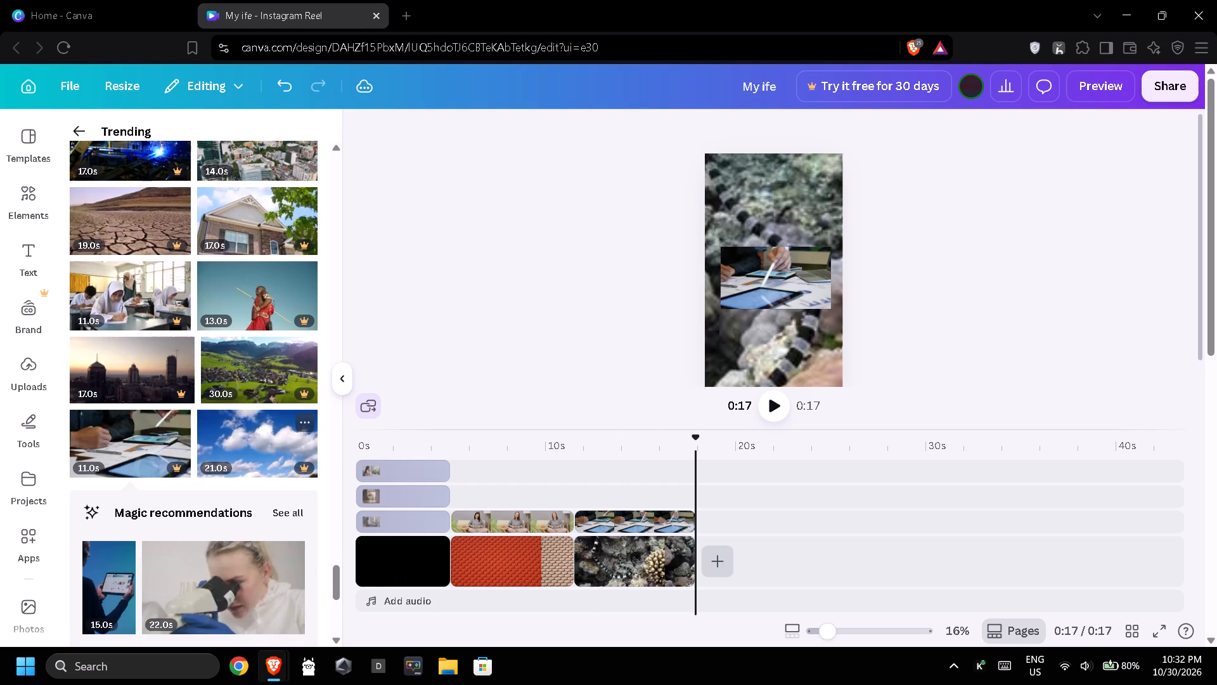
{"action": "scroll", "coordinate": [221, 452], "scroll_direction": "down", "scroll_amount": 1}
{"action": "left_click_drag", "start_coordinate": [117, 374], "coordinate": [236, 405]}
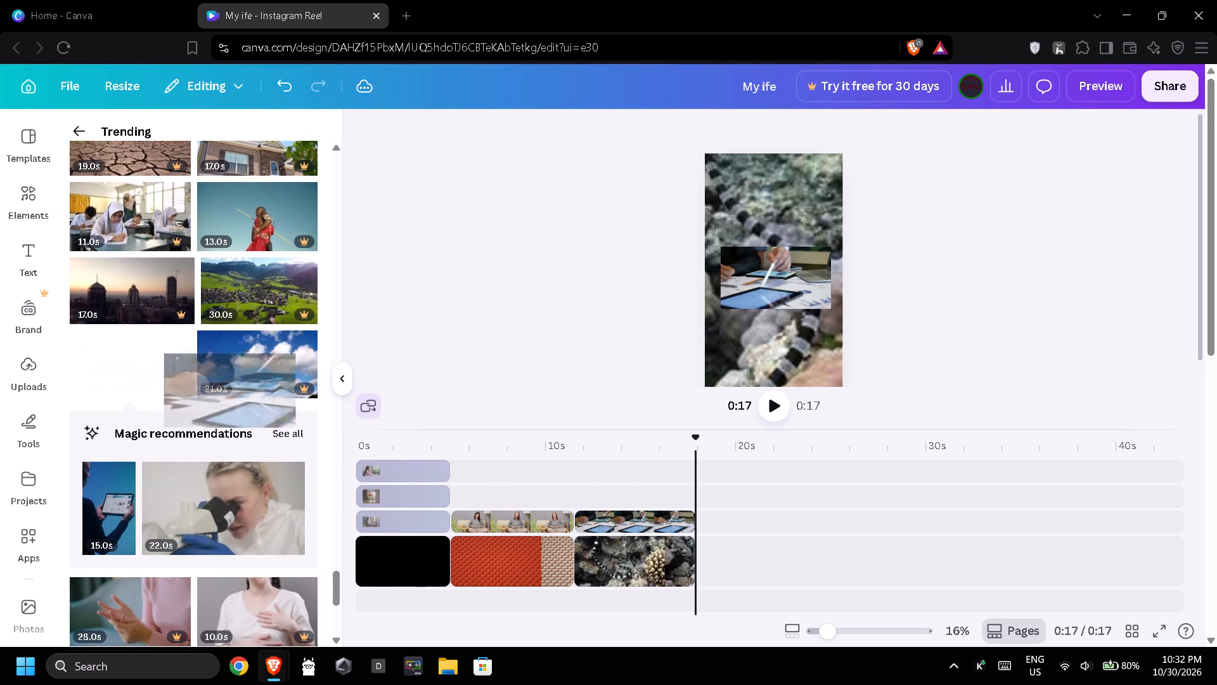
{"action": "left_click_drag", "start_coordinate": [236, 405], "coordinate": [326, 431]}
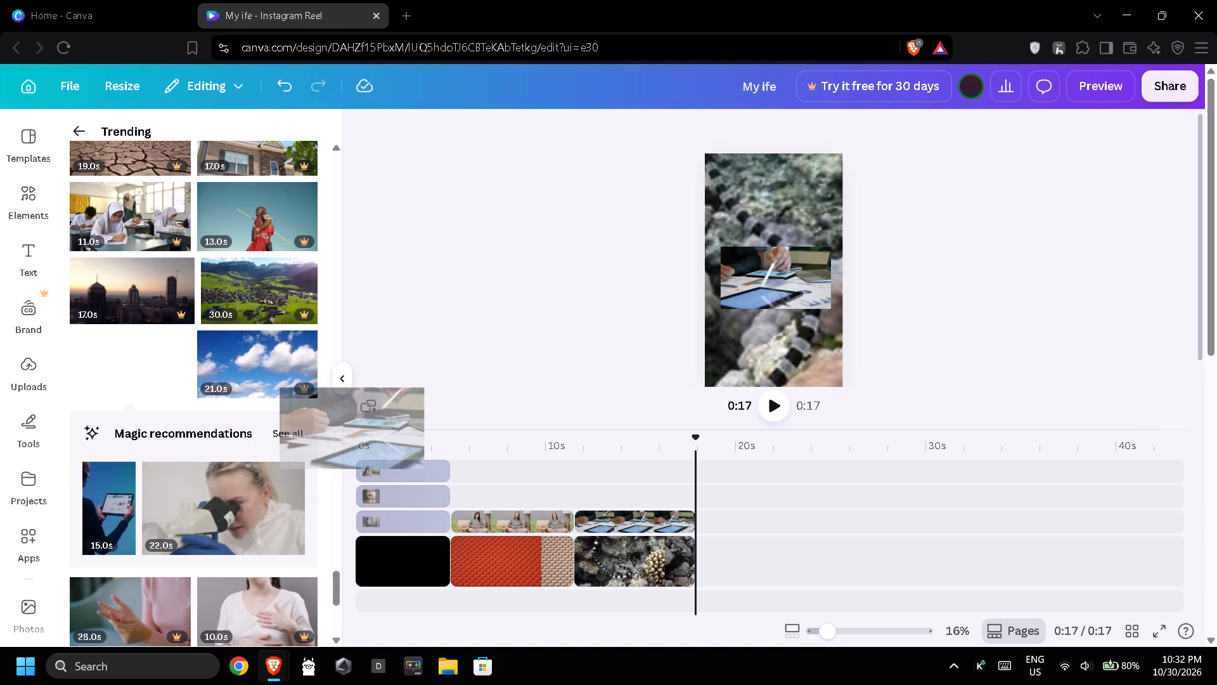
{"action": "left_click_drag", "start_coordinate": [326, 431], "coordinate": [356, 438]}
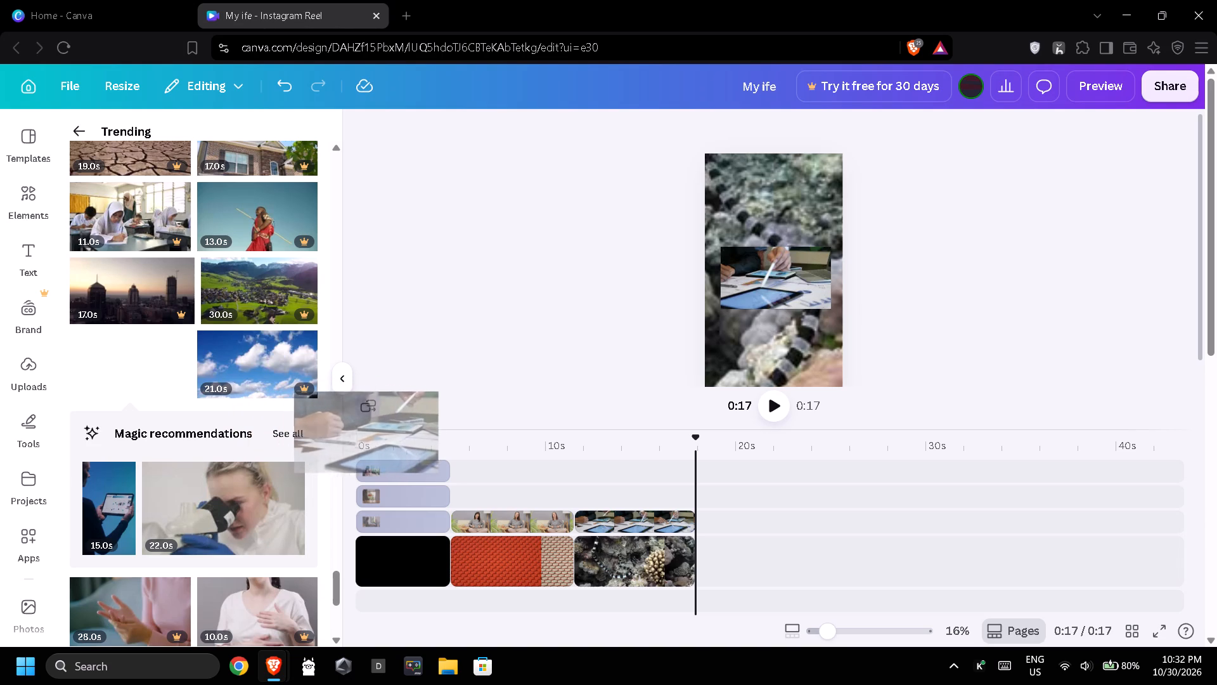
{"action": "left_click_drag", "start_coordinate": [356, 438], "coordinate": [489, 500]}
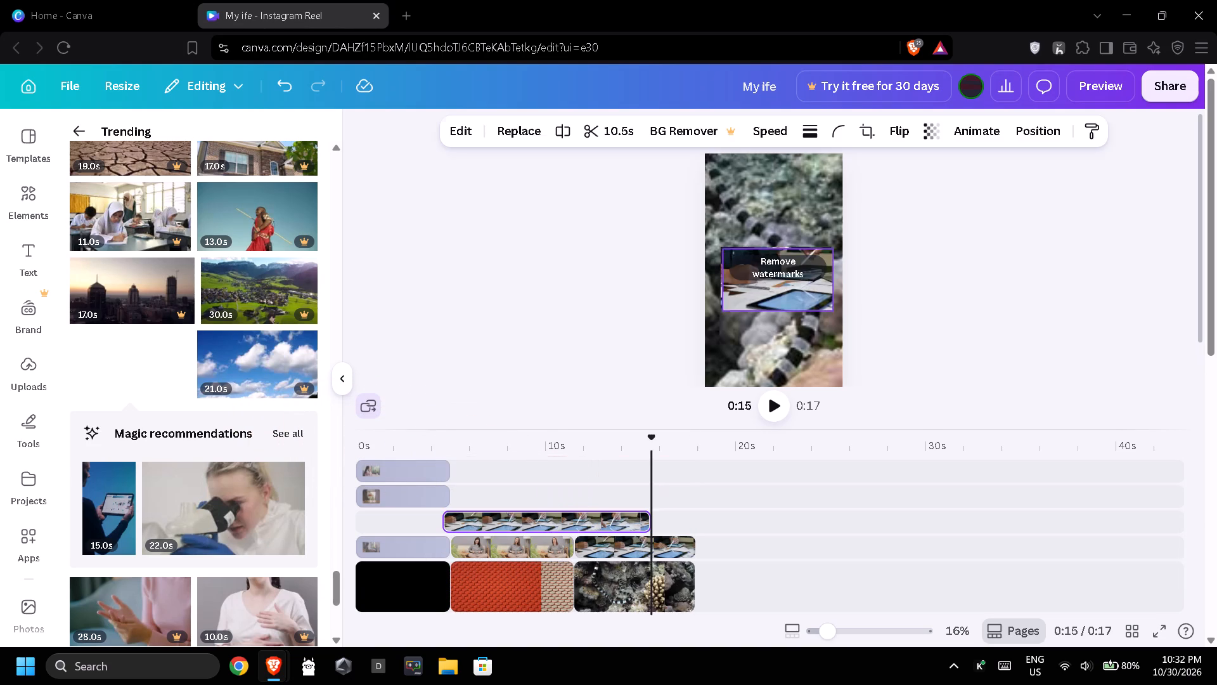
{"action": "left_click_drag", "start_coordinate": [548, 500], "coordinate": [551, 489]}
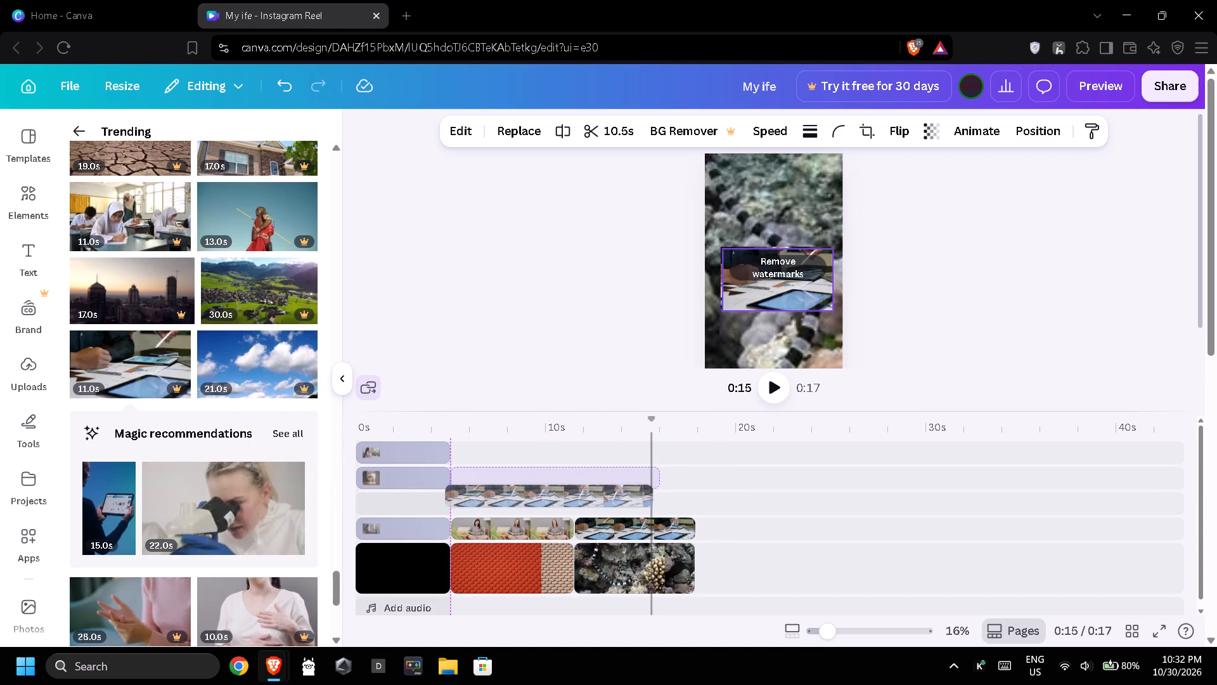
{"action": "left_click_drag", "start_coordinate": [551, 489], "coordinate": [553, 489]}
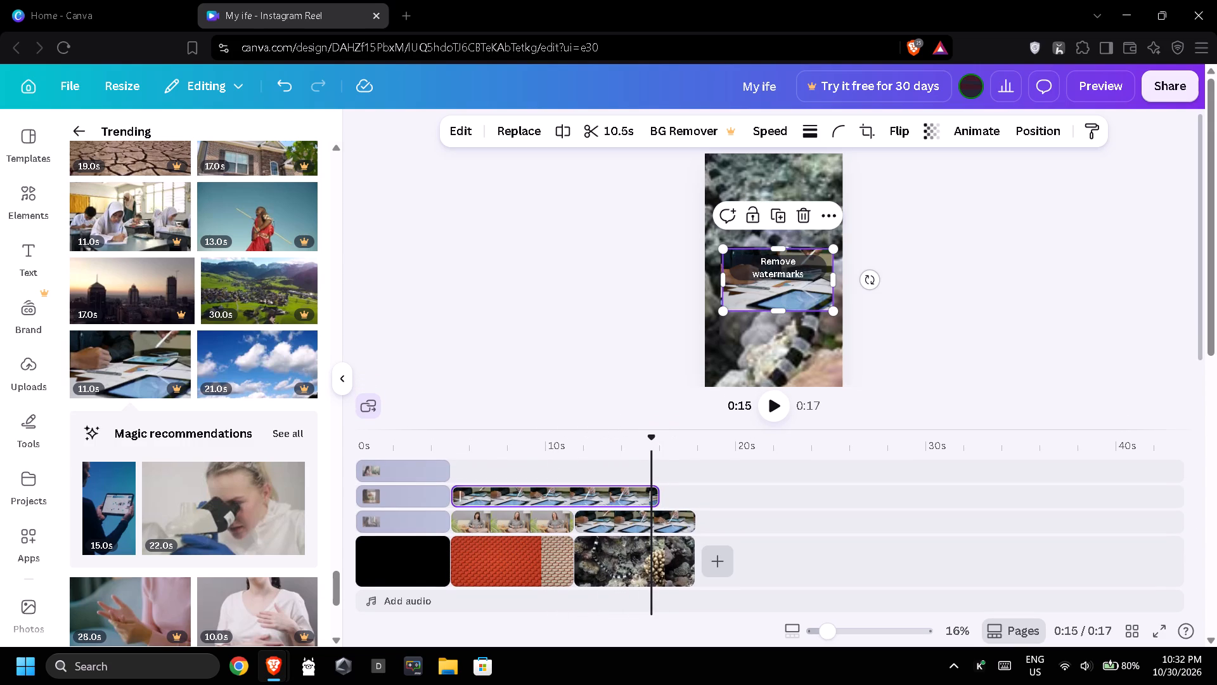
{"action": "left_click_drag", "start_coordinate": [655, 491], "coordinate": [576, 495]}
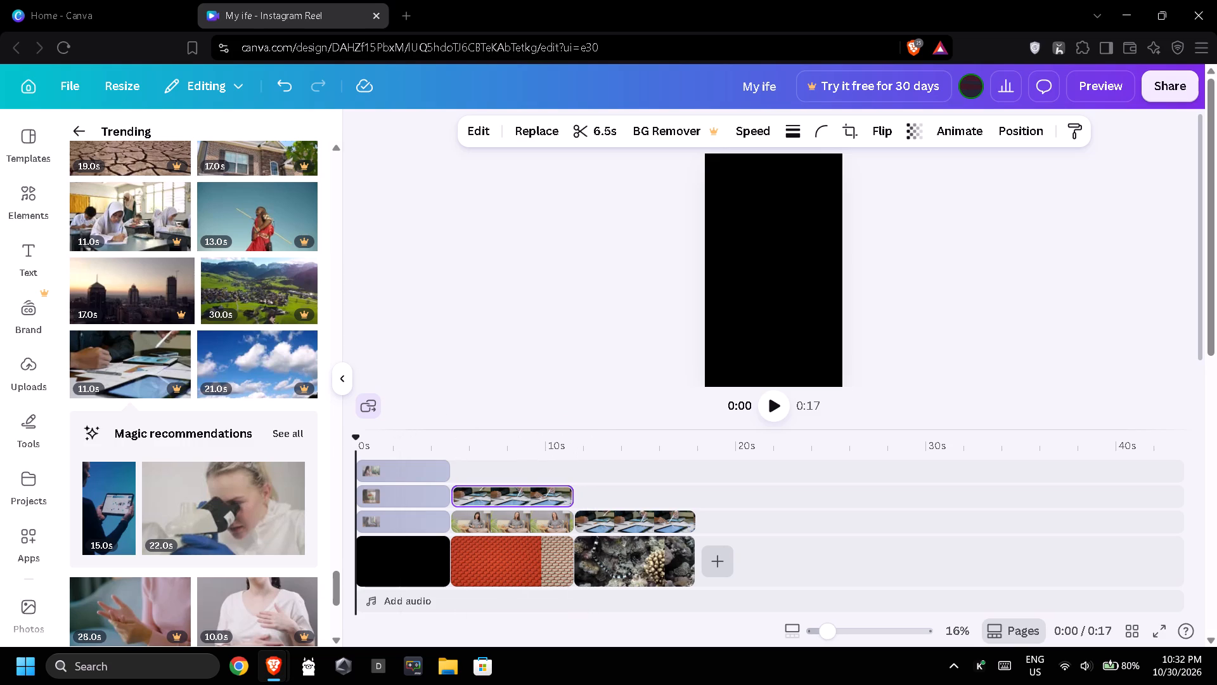
Overlay the 10-second clip of the woman in a white top above the tablet clip over the coral page and trim it to 6.3 s.
{"action": "scroll", "coordinate": [152, 438], "scroll_direction": "down", "scroll_amount": 2}
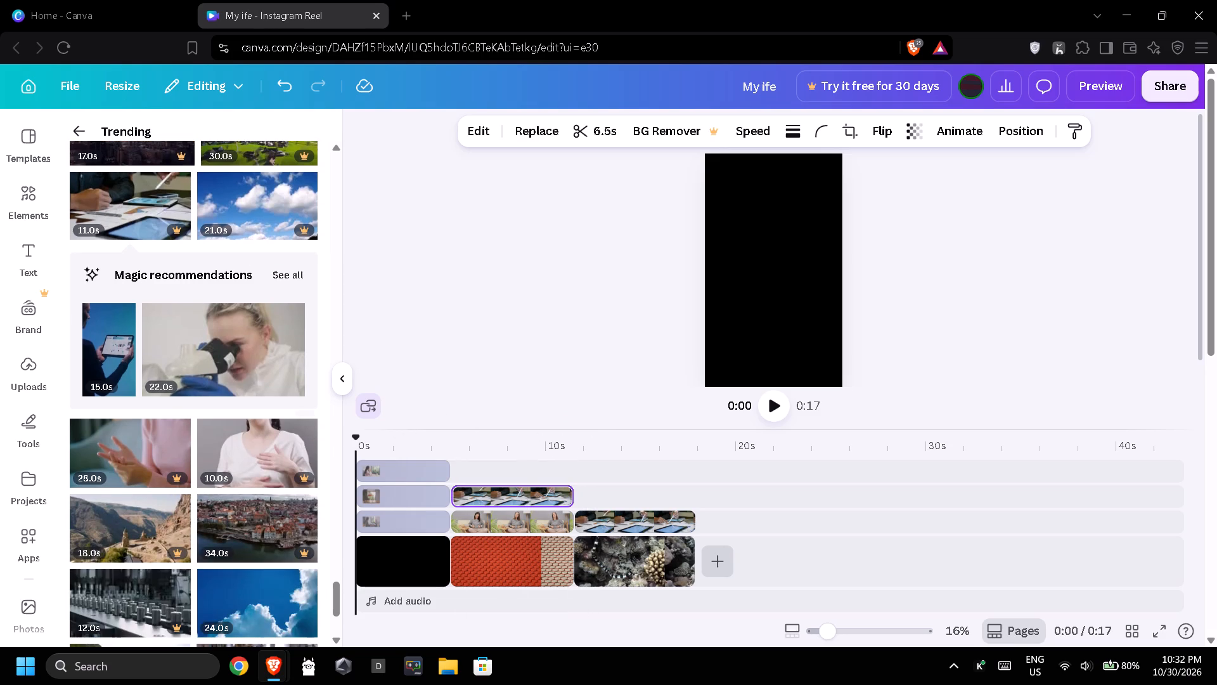
{"action": "left_click_drag", "start_coordinate": [264, 468], "coordinate": [627, 495]}
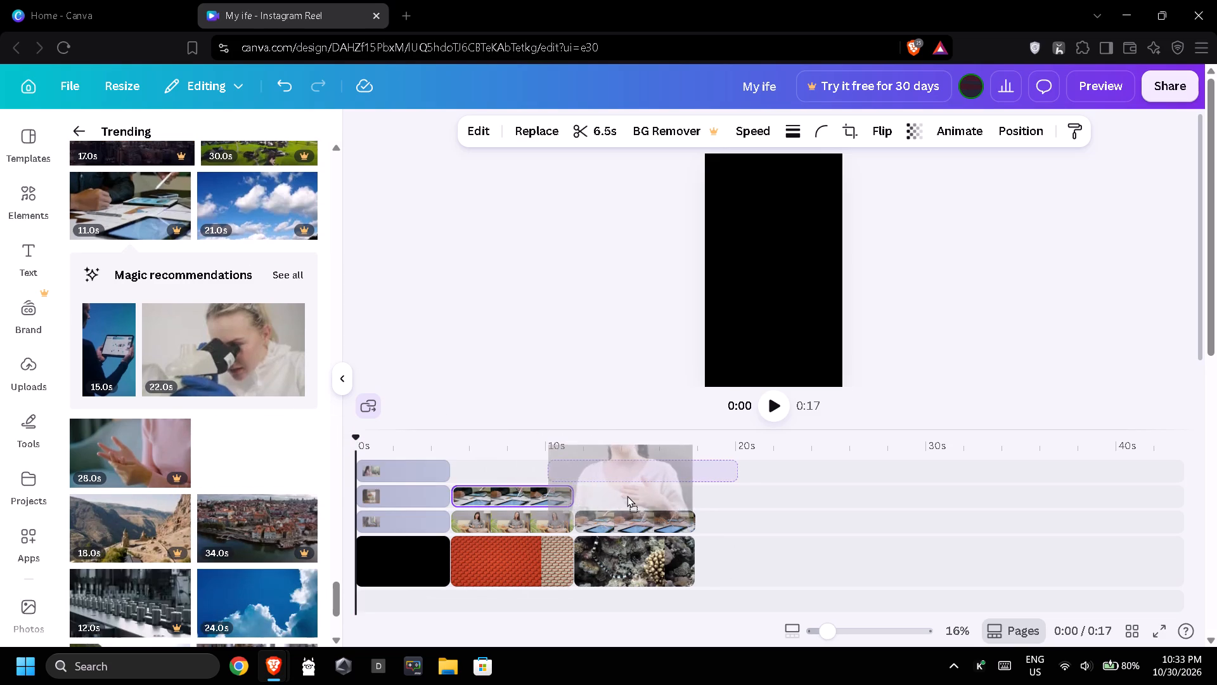
{"action": "left_click_drag", "start_coordinate": [627, 495], "coordinate": [634, 502]}
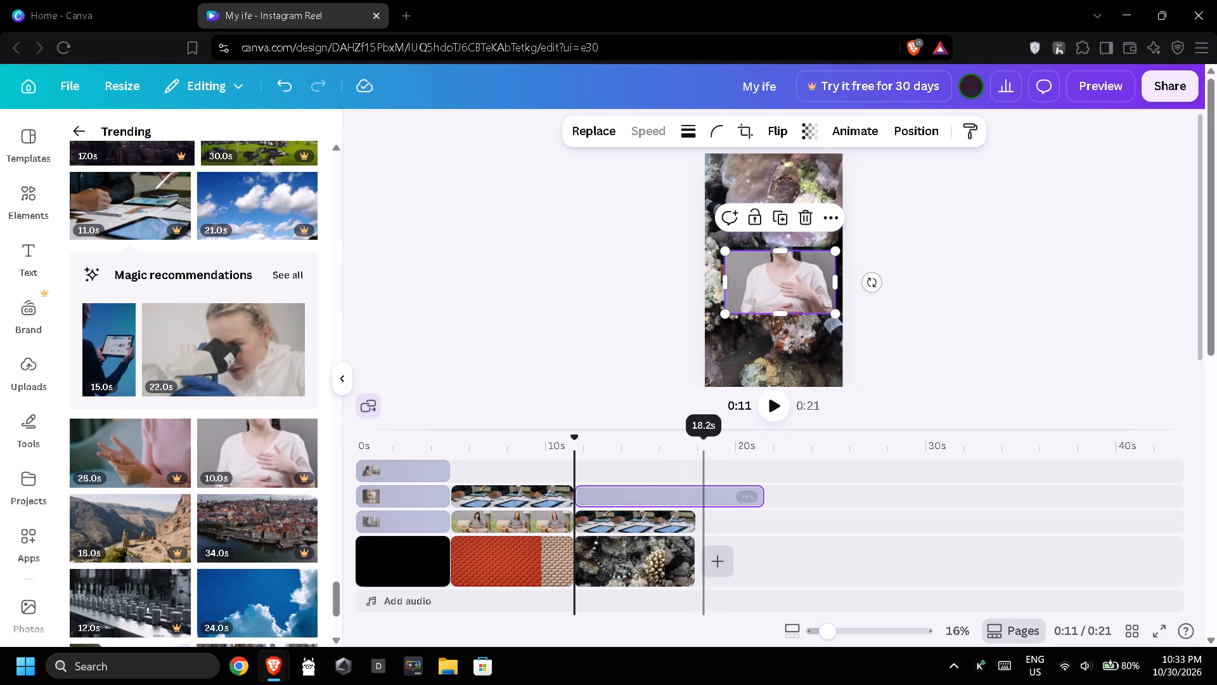
{"action": "left_click_drag", "start_coordinate": [757, 496], "coordinate": [726, 496]}
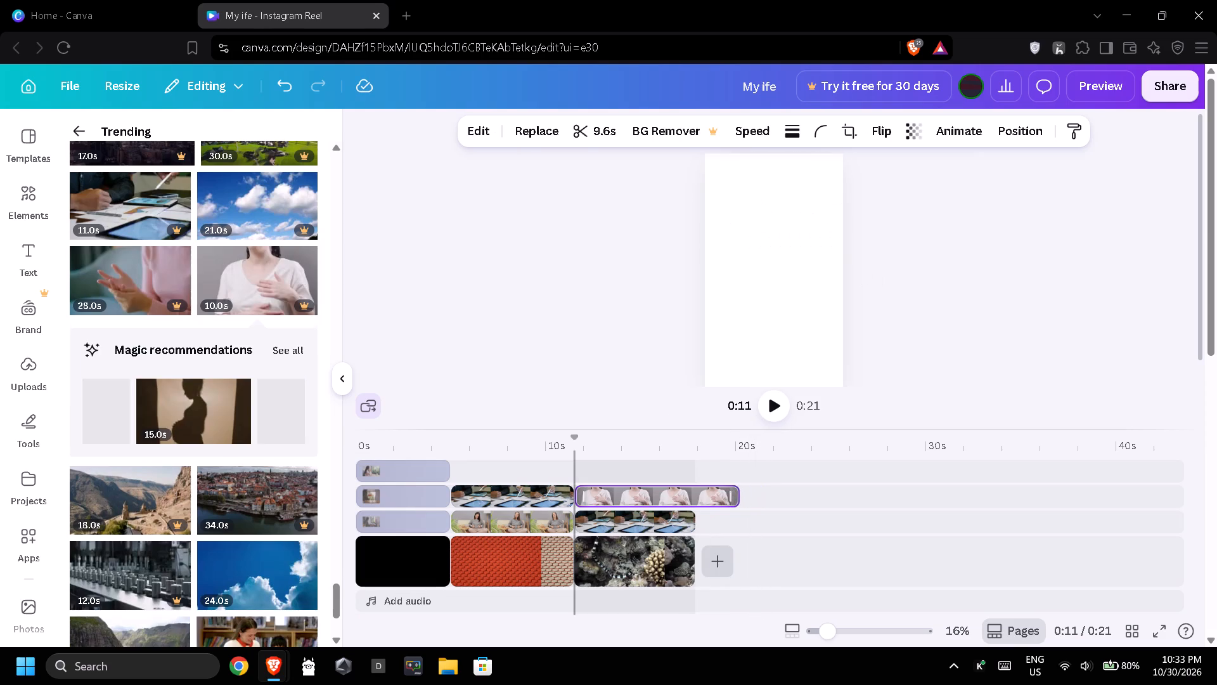
{"action": "left_click_drag", "start_coordinate": [726, 496], "coordinate": [694, 499]}
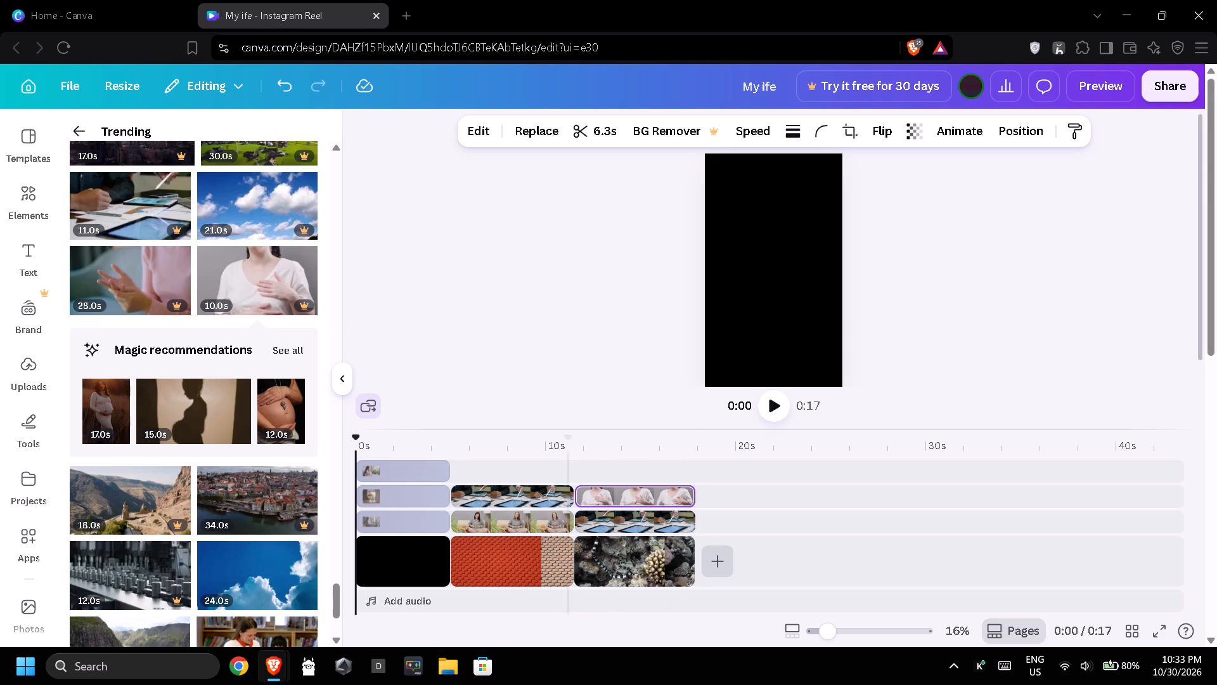
Overlay the 9-second clip of a woman touching her cheek on the uppermost track above the roof tiles page and trim it to 6.5 s.
{"action": "scroll", "coordinate": [259, 471], "scroll_direction": "down", "scroll_amount": 2}
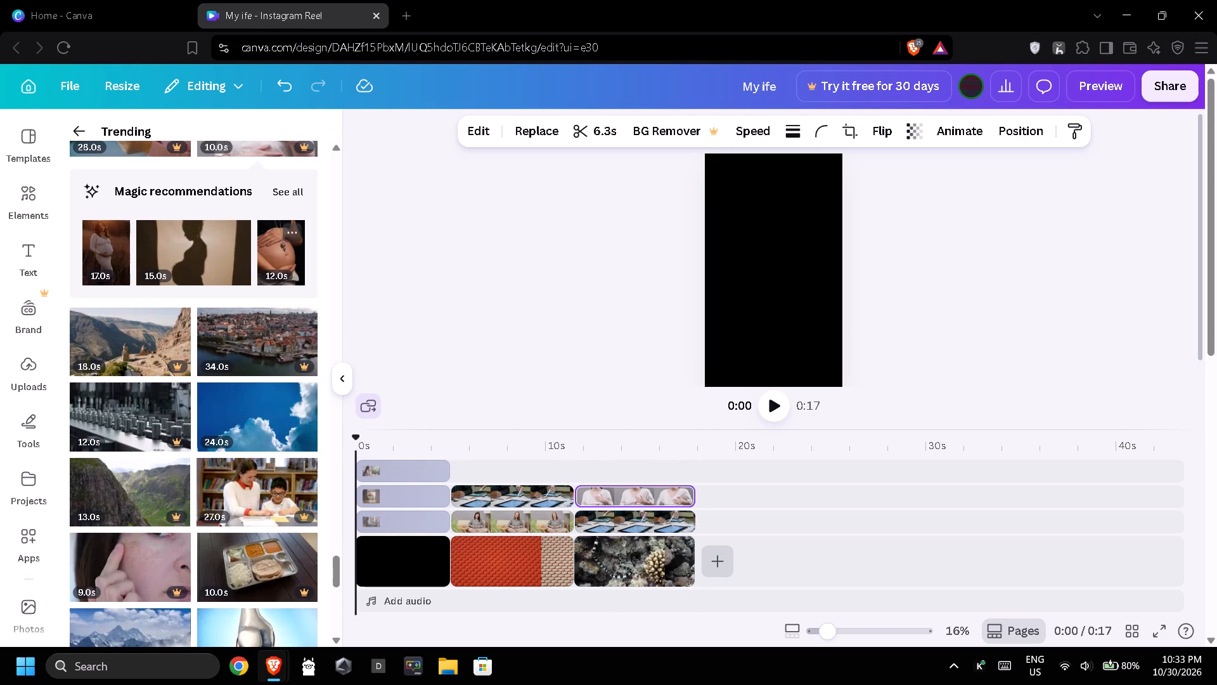
{"action": "scroll", "coordinate": [241, 341], "scroll_direction": "down", "scroll_amount": 1}
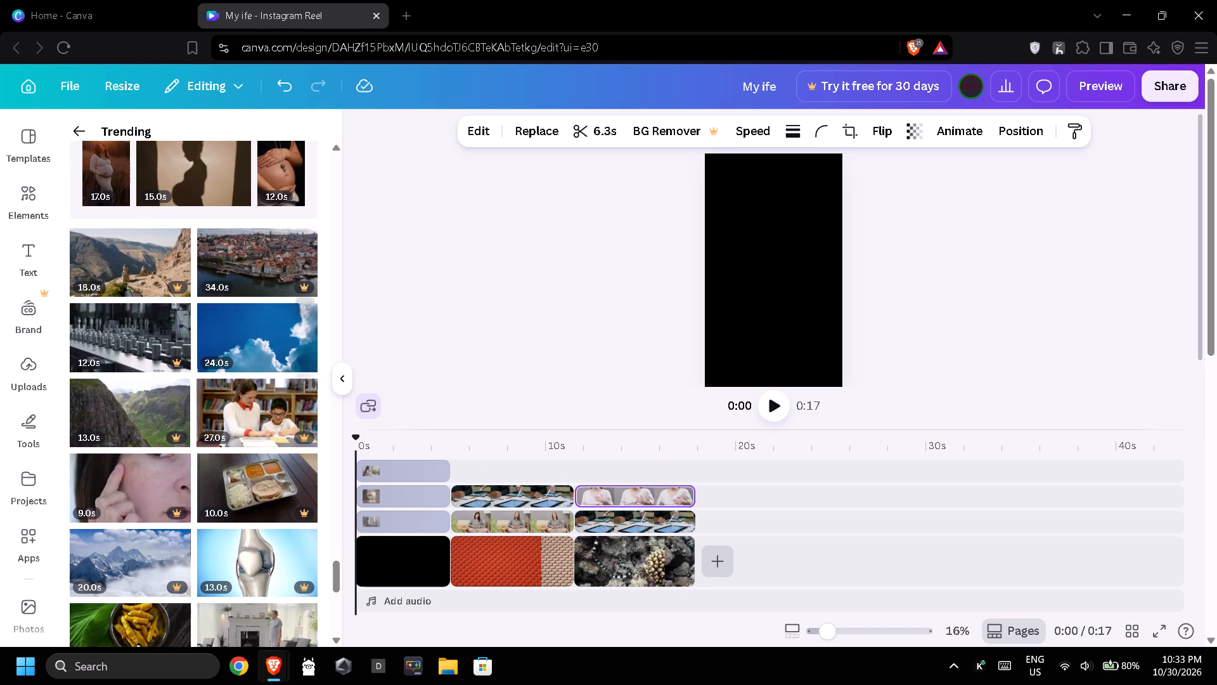
{"action": "left_click_drag", "start_coordinate": [123, 499], "coordinate": [160, 496]}
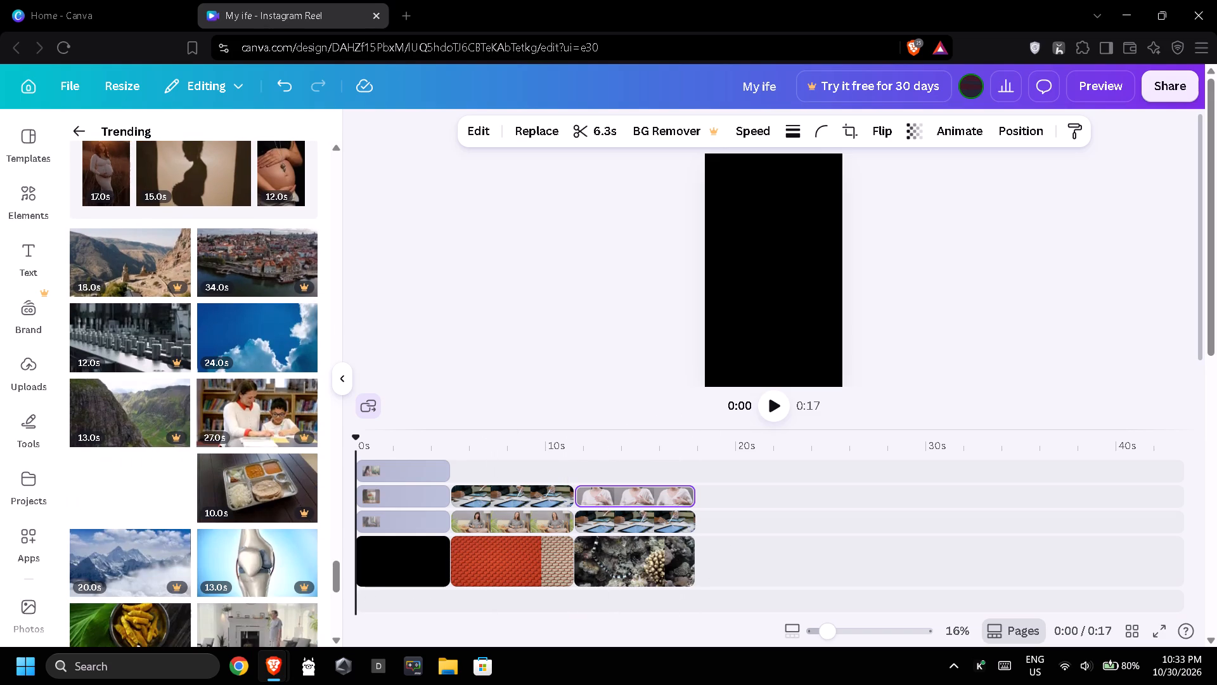
{"action": "left_click_drag", "start_coordinate": [160, 496], "coordinate": [513, 469]}
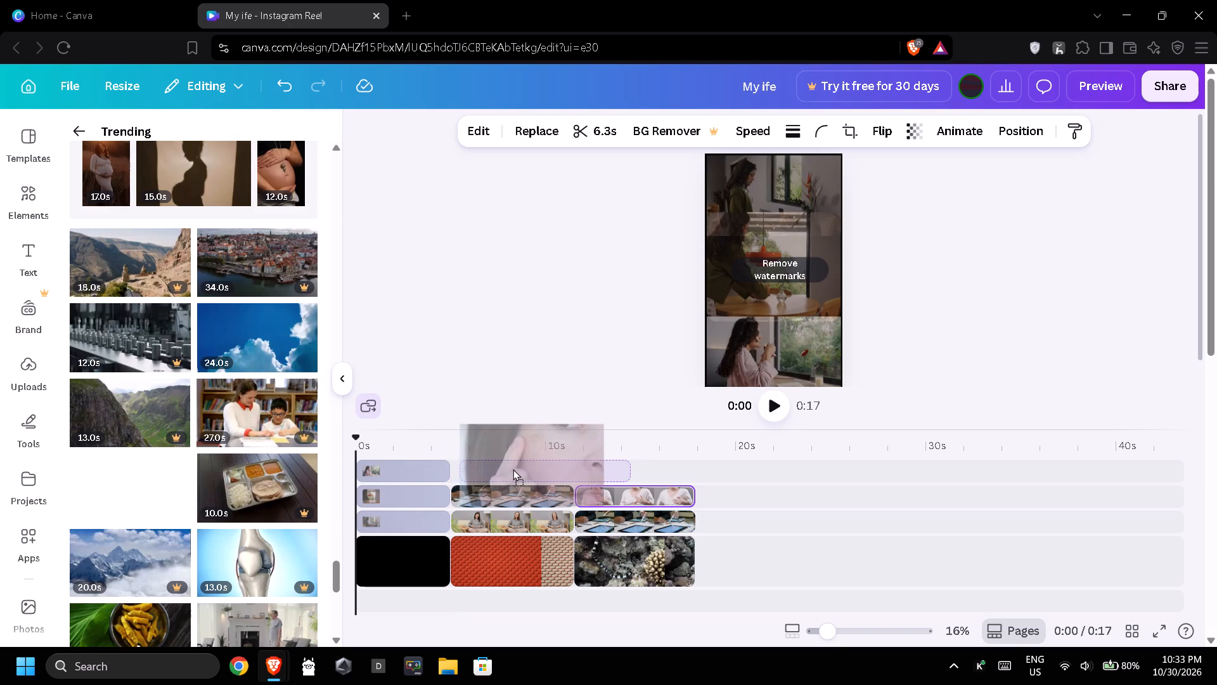
{"action": "left_click_drag", "start_coordinate": [513, 469], "coordinate": [509, 469]}
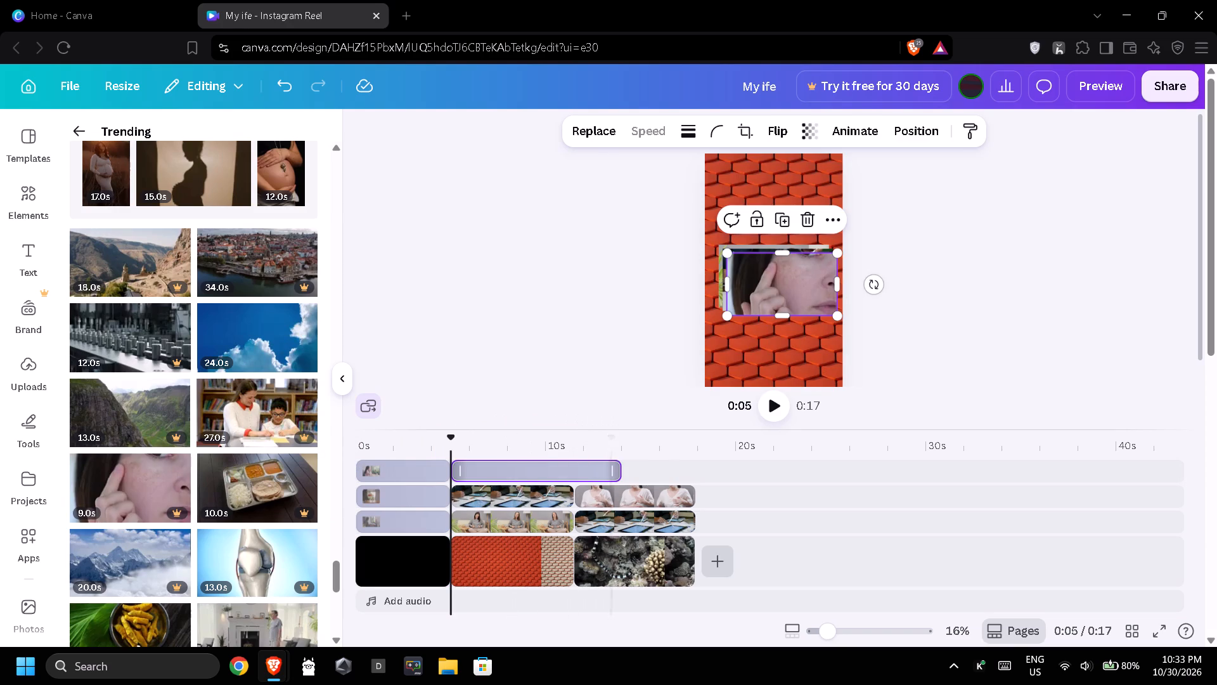
{"action": "left_click_drag", "start_coordinate": [619, 467], "coordinate": [579, 474]}
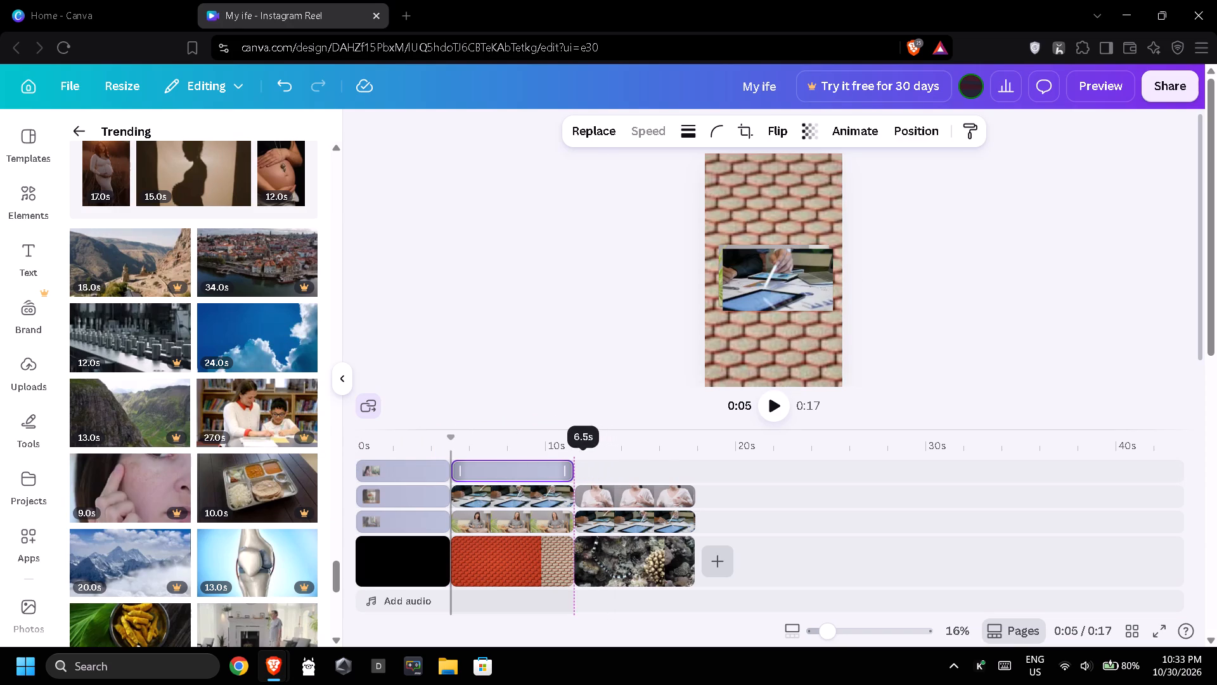
{"action": "left_click_drag", "start_coordinate": [579, 474], "coordinate": [578, 474]}
Overlay the 9-second clip of the bowl of yellow turmeric on the uppermost track above the coral page and trim it to 6.3 s.
{"action": "scroll", "coordinate": [274, 483], "scroll_direction": "down", "scroll_amount": 1}
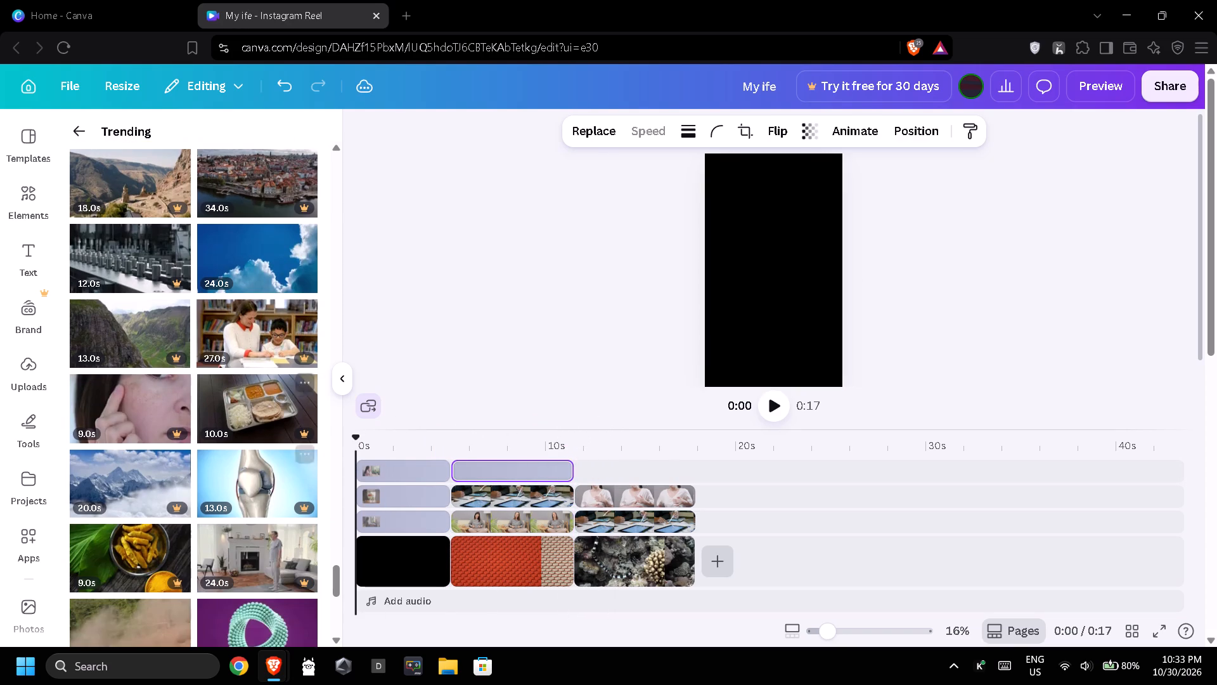
{"action": "scroll", "coordinate": [248, 483], "scroll_direction": "down", "scroll_amount": 1}
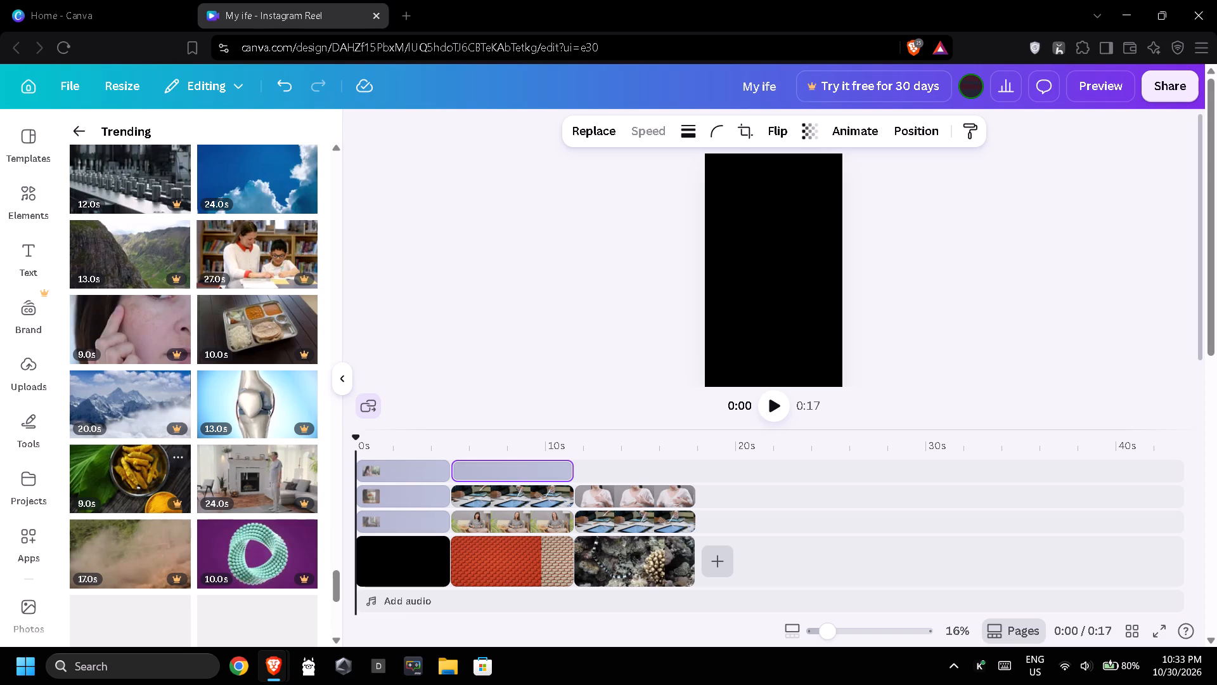
{"action": "left_click_drag", "start_coordinate": [122, 490], "coordinate": [628, 470]}
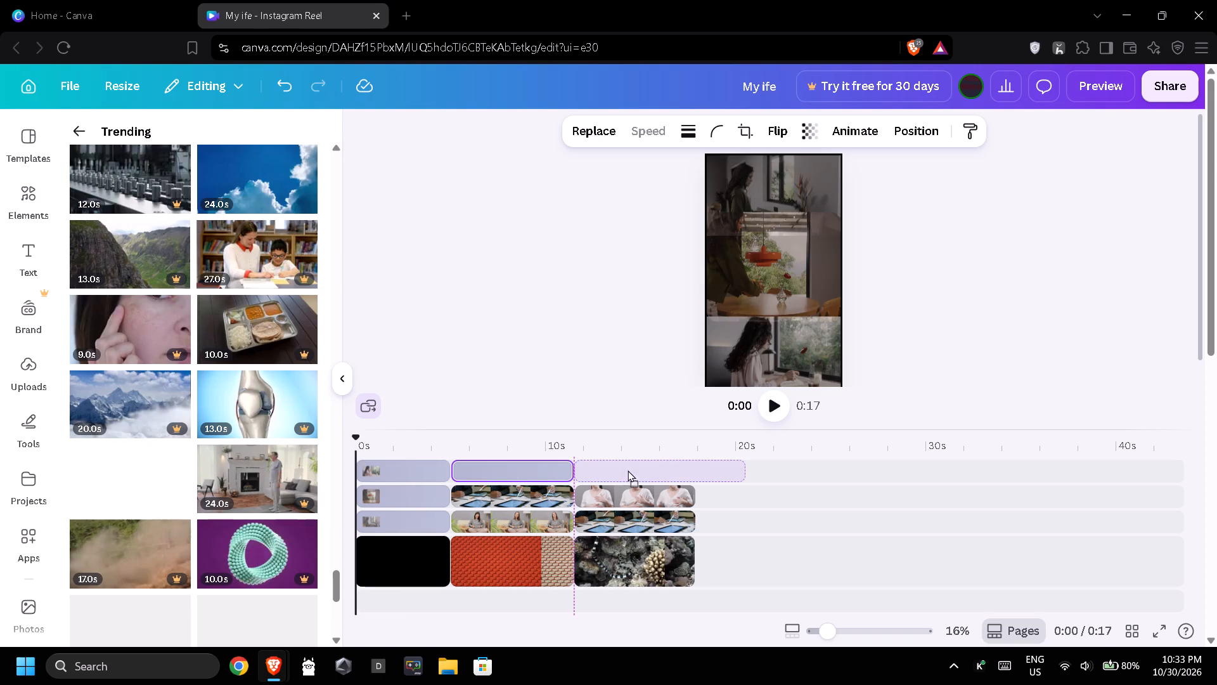
{"action": "left_click_drag", "start_coordinate": [628, 470], "coordinate": [633, 471]}
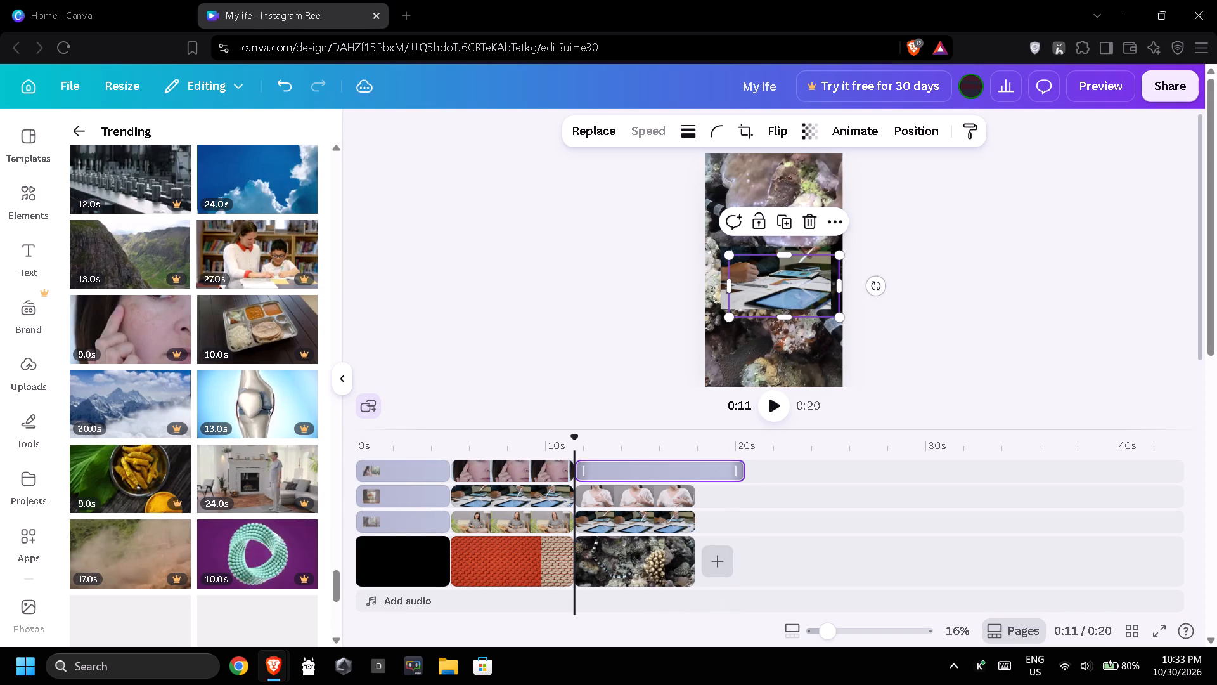
{"action": "left_click_drag", "start_coordinate": [742, 473], "coordinate": [695, 476]}
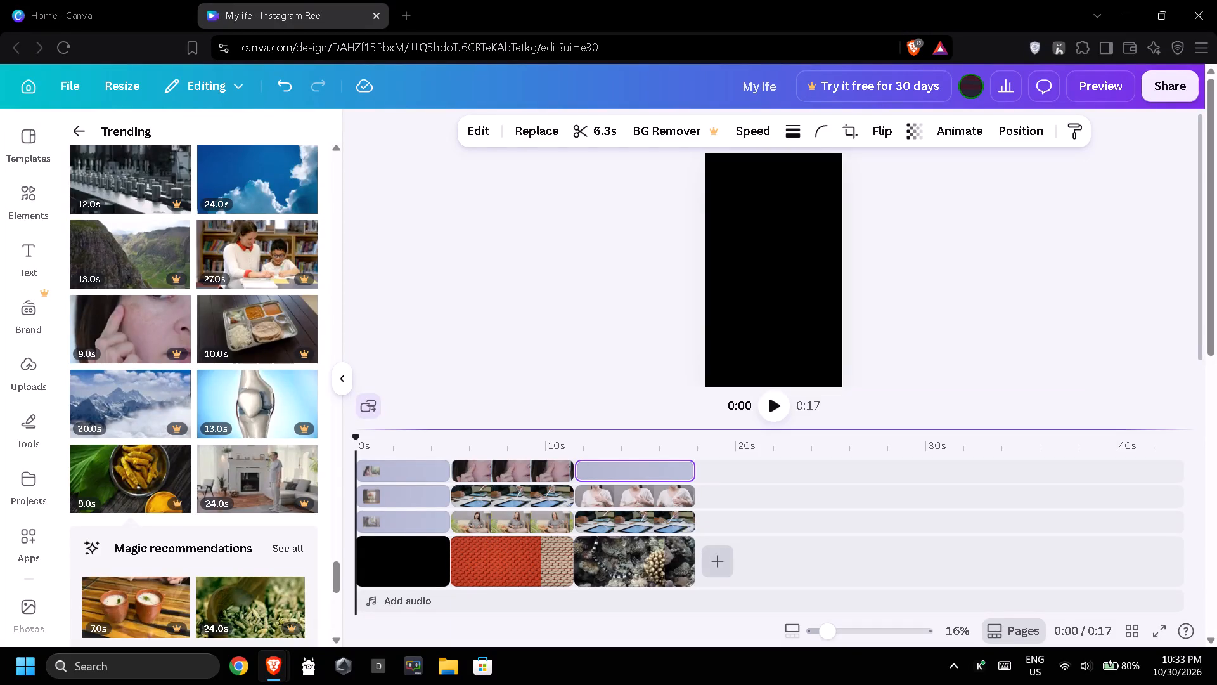
Add the 10-second teal beaded ring clip as a page after the coral clip and trim it to 7.0 s.
{"action": "scroll", "coordinate": [280, 460], "scroll_direction": "down", "scroll_amount": 3}
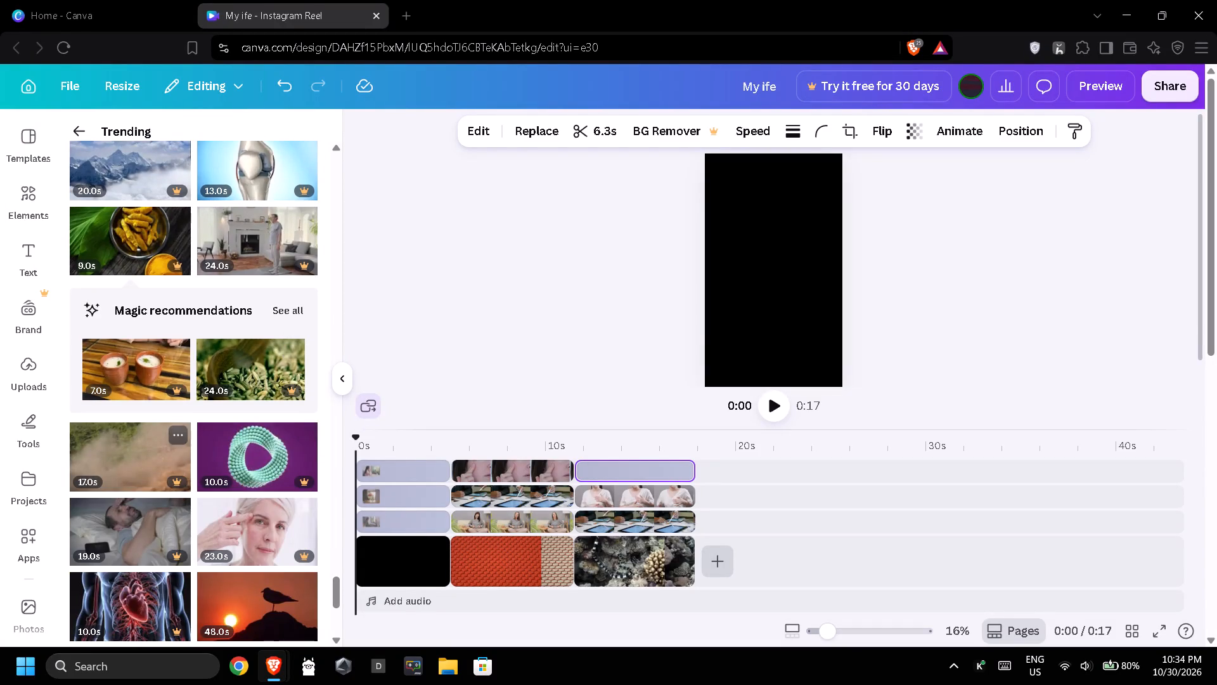
{"action": "left_click_drag", "start_coordinate": [240, 453], "coordinate": [754, 573]}
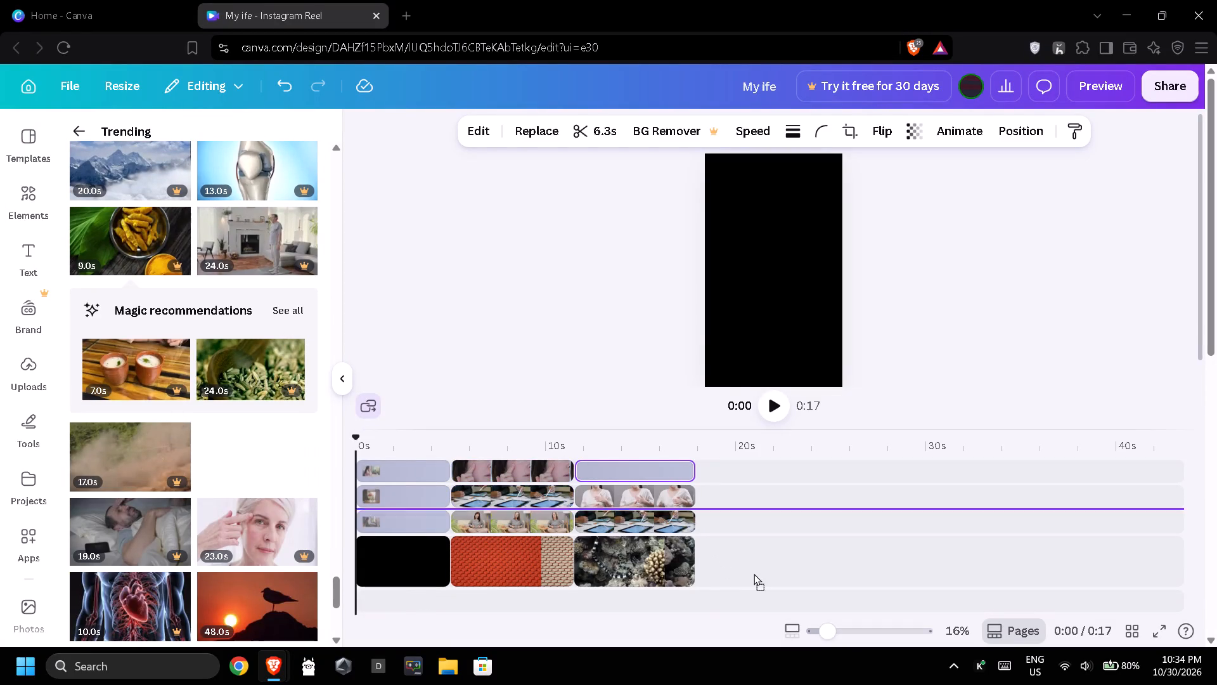
{"action": "left_click_drag", "start_coordinate": [754, 573], "coordinate": [755, 574]}
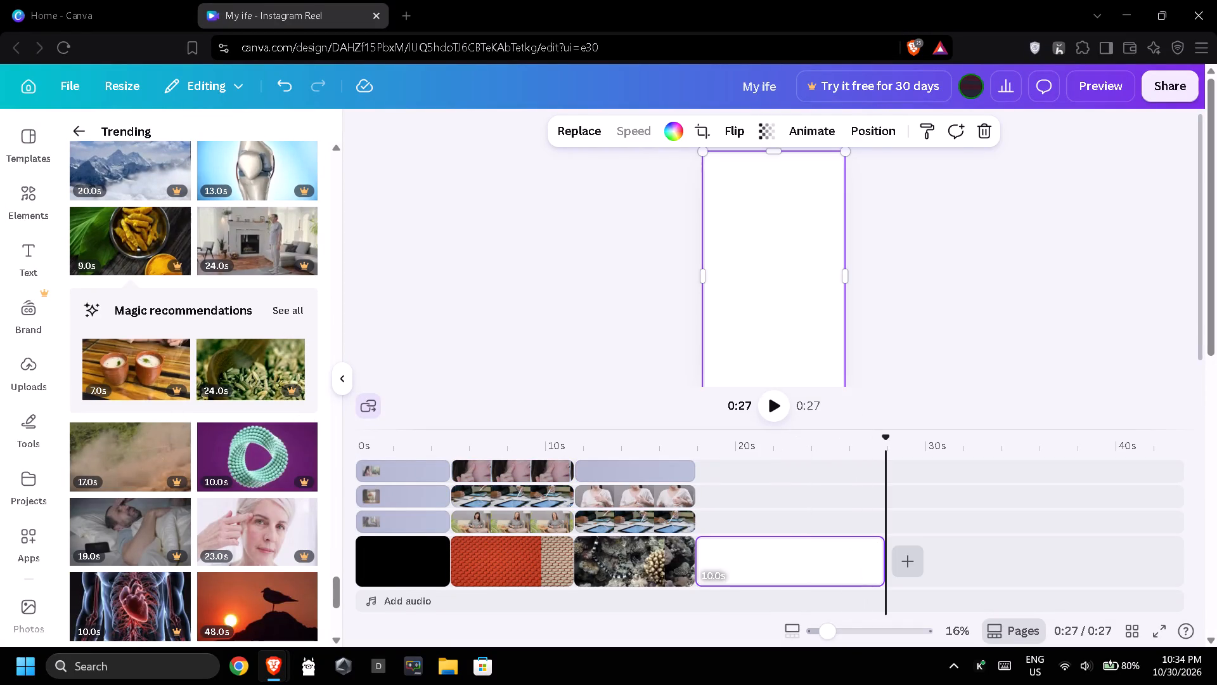
{"action": "left_click_drag", "start_coordinate": [880, 564], "coordinate": [819, 564]}
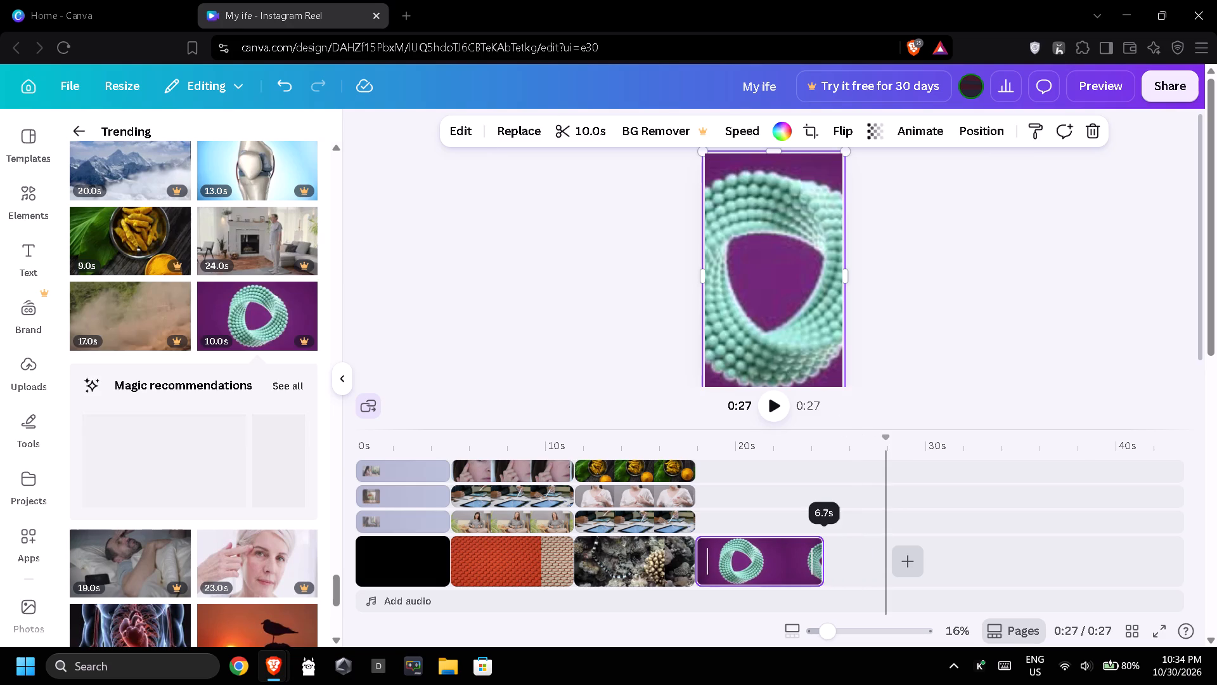
{"action": "left_click_drag", "start_coordinate": [819, 564], "coordinate": [824, 566]}
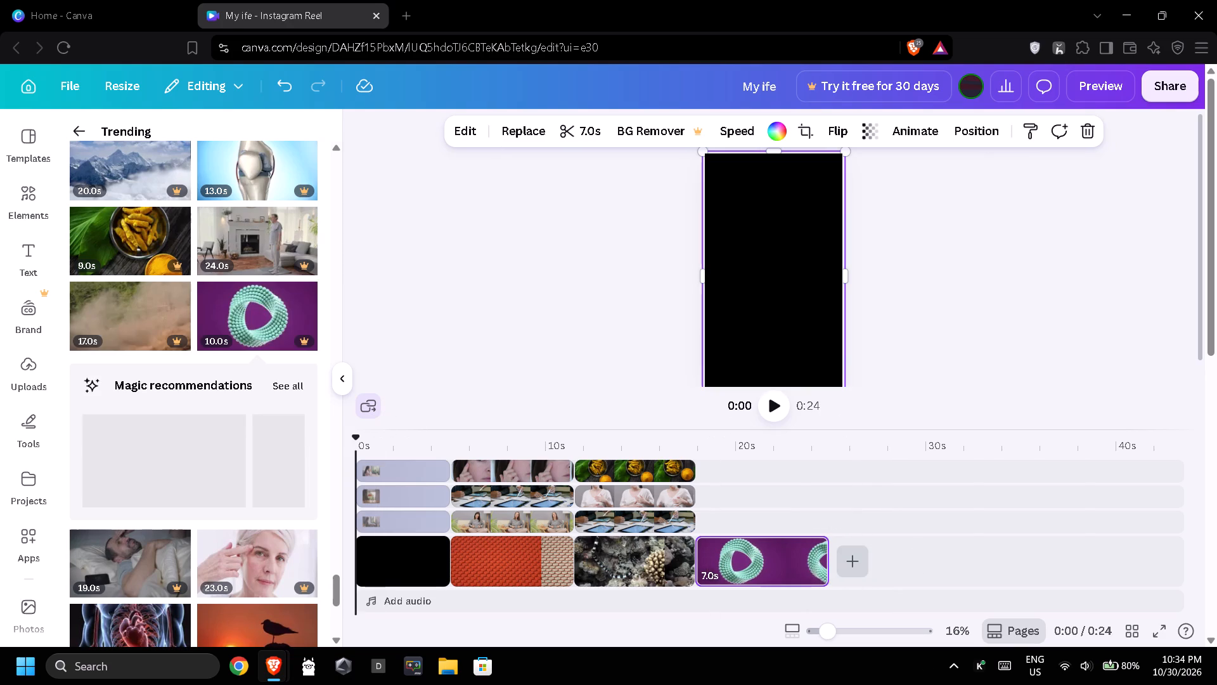
Overlay the recommended 5-second glass sphere clip above the start of the beaded ring page and try to extend it to the page's end.
{"action": "scroll", "coordinate": [177, 497], "scroll_direction": "down", "scroll_amount": 2}
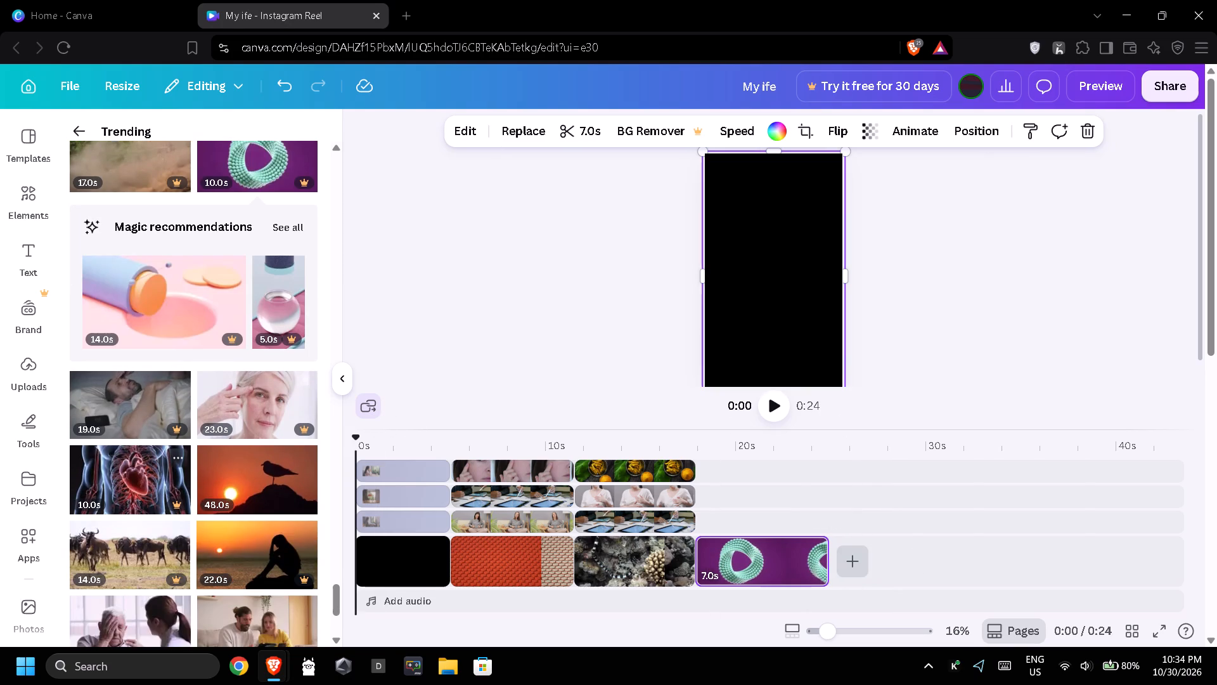
{"action": "left_click_drag", "start_coordinate": [271, 322], "coordinate": [370, 355]}
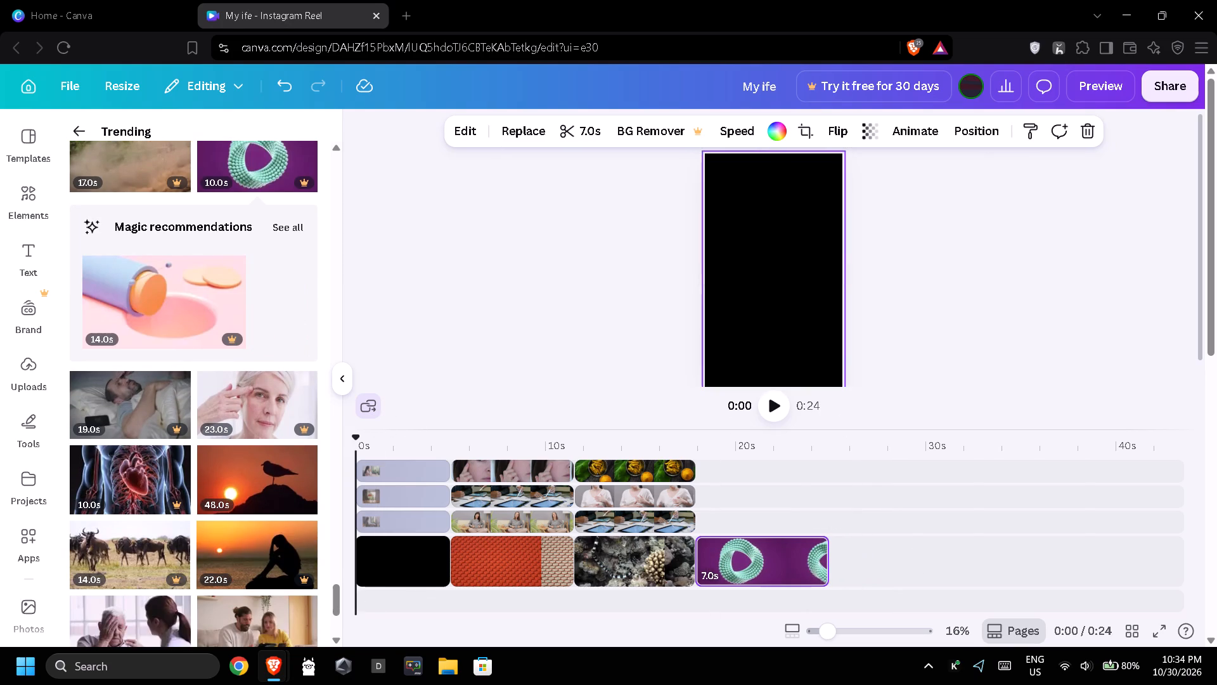
{"action": "left_click_drag", "start_coordinate": [370, 355], "coordinate": [720, 519]}
{"action": "left_click_drag", "start_coordinate": [785, 516], "coordinate": [791, 517]}
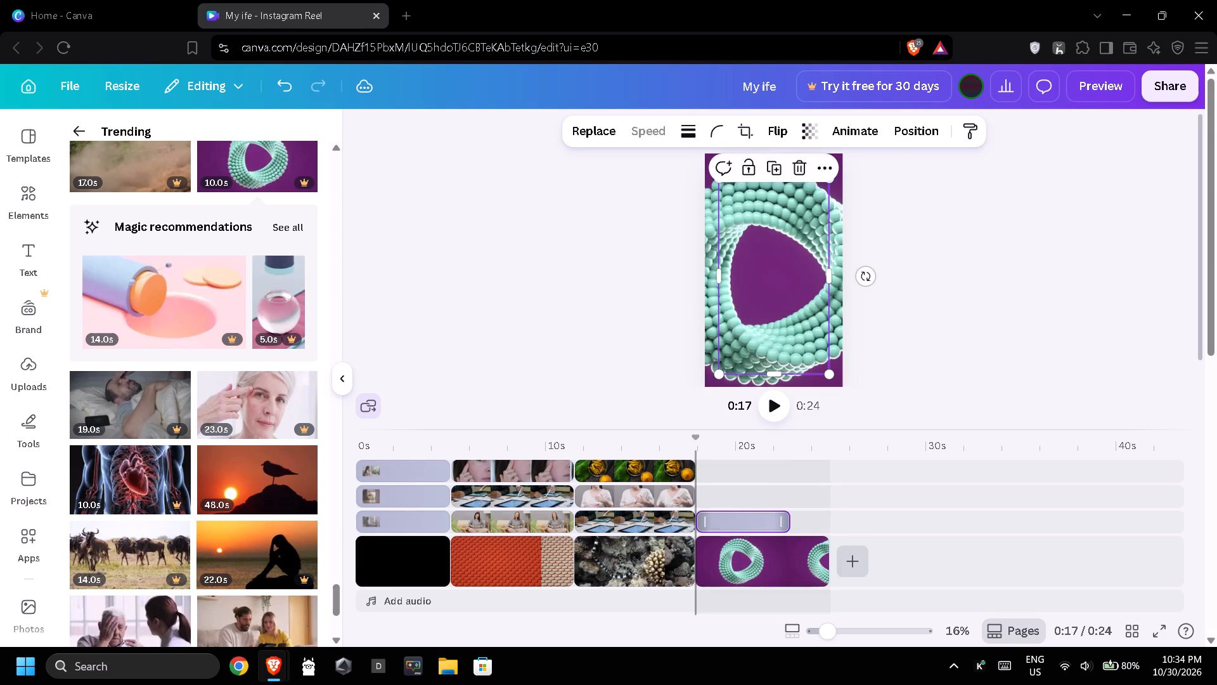
{"action": "left_click_drag", "start_coordinate": [791, 517], "coordinate": [823, 523]}
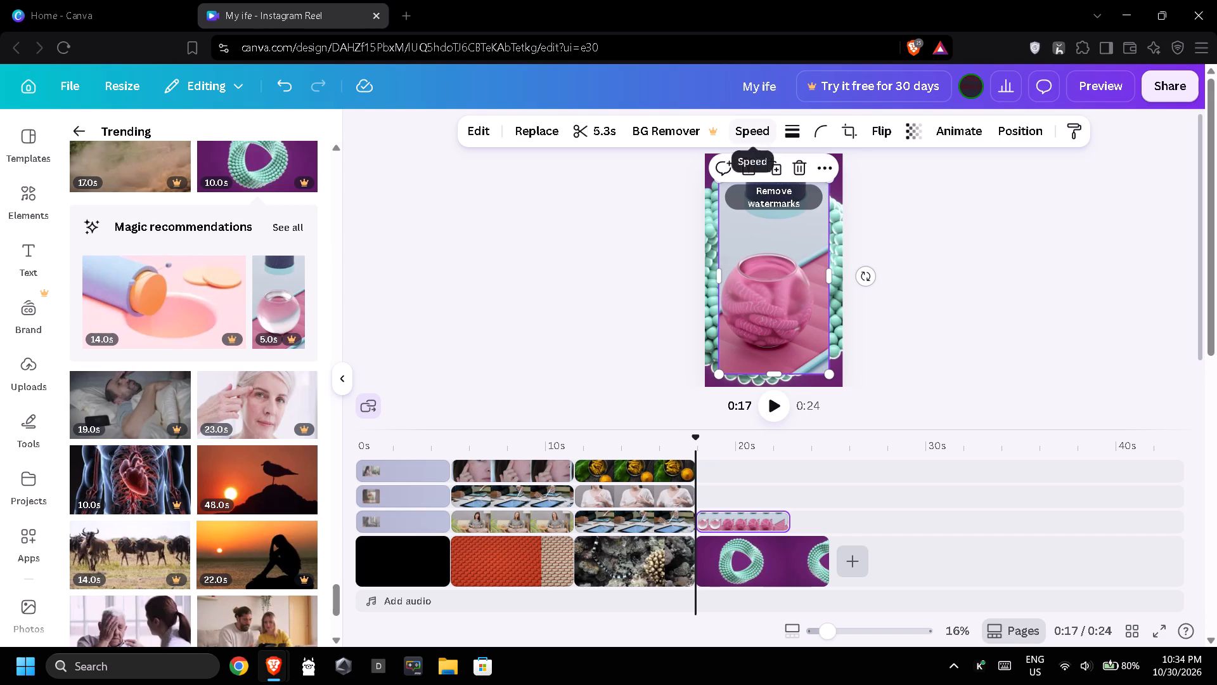
Slow the glass sphere overlay to 0.75 speed and trim it to 6.9 s.
{"action": "left_click", "coordinate": [764, 129]}
{"action": "left_click", "coordinate": [711, 208]}
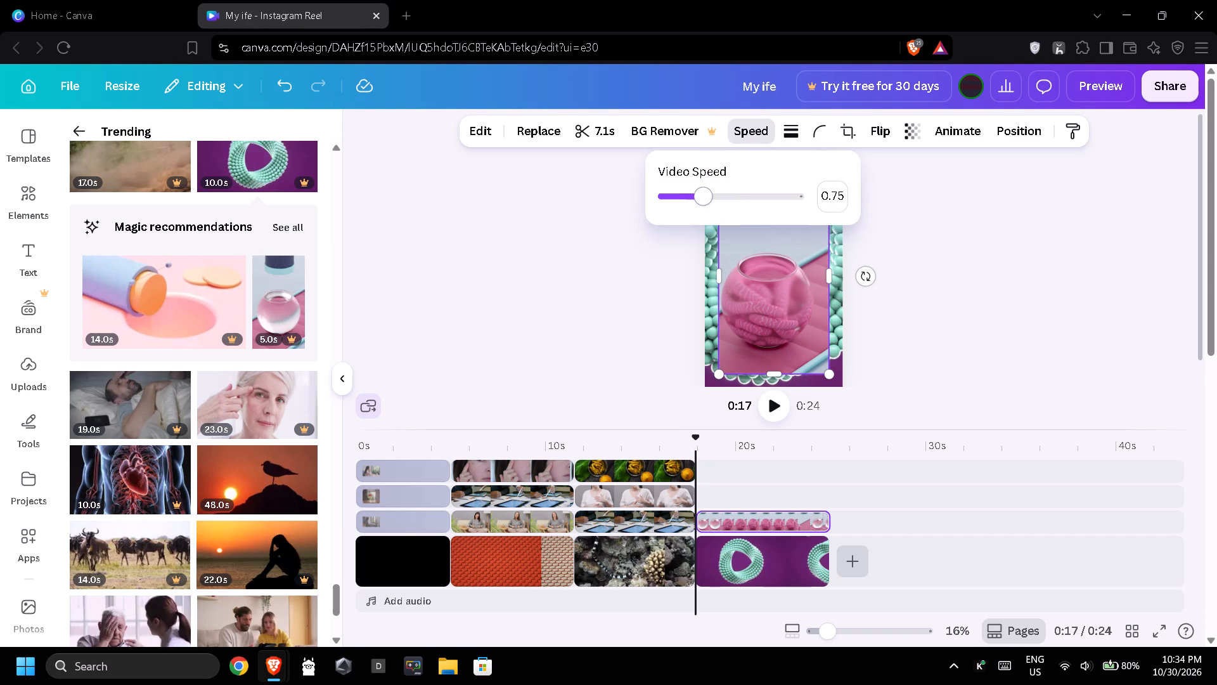
{"action": "left_click", "coordinate": [823, 516]}
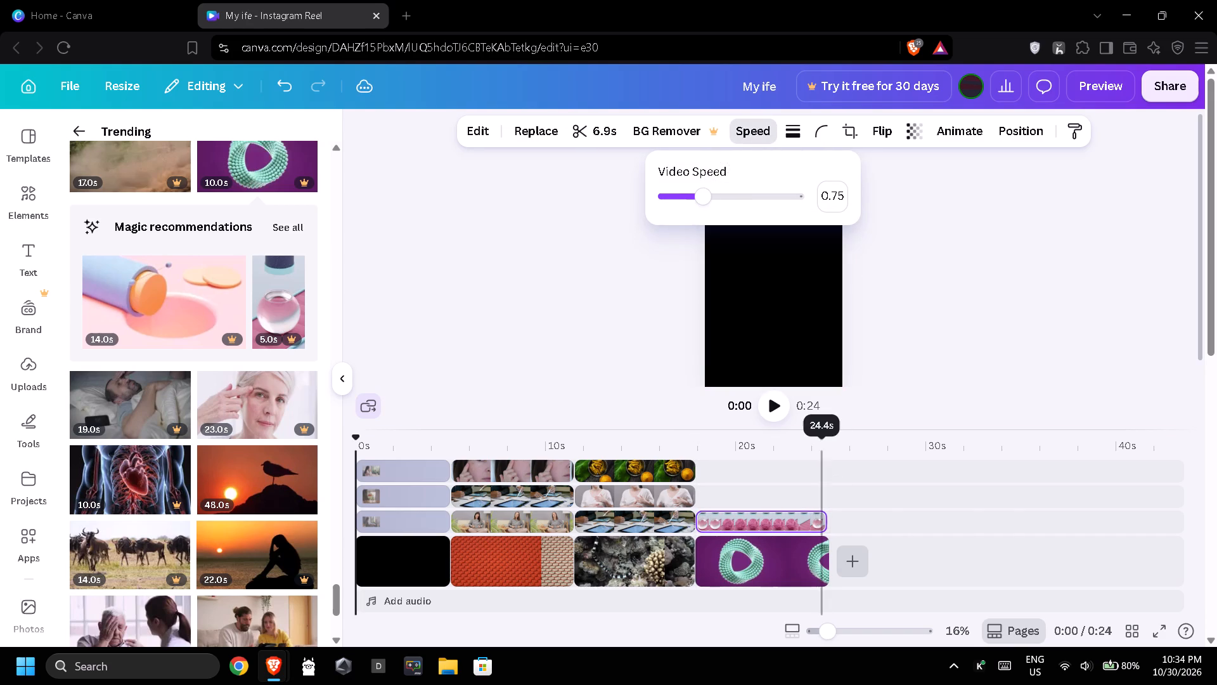
Overlay the recommended 14-second peach tablets clip on the second overlay track above the beaded ring page and trim it to 7.0 s.
{"action": "left_click", "coordinate": [740, 499]}
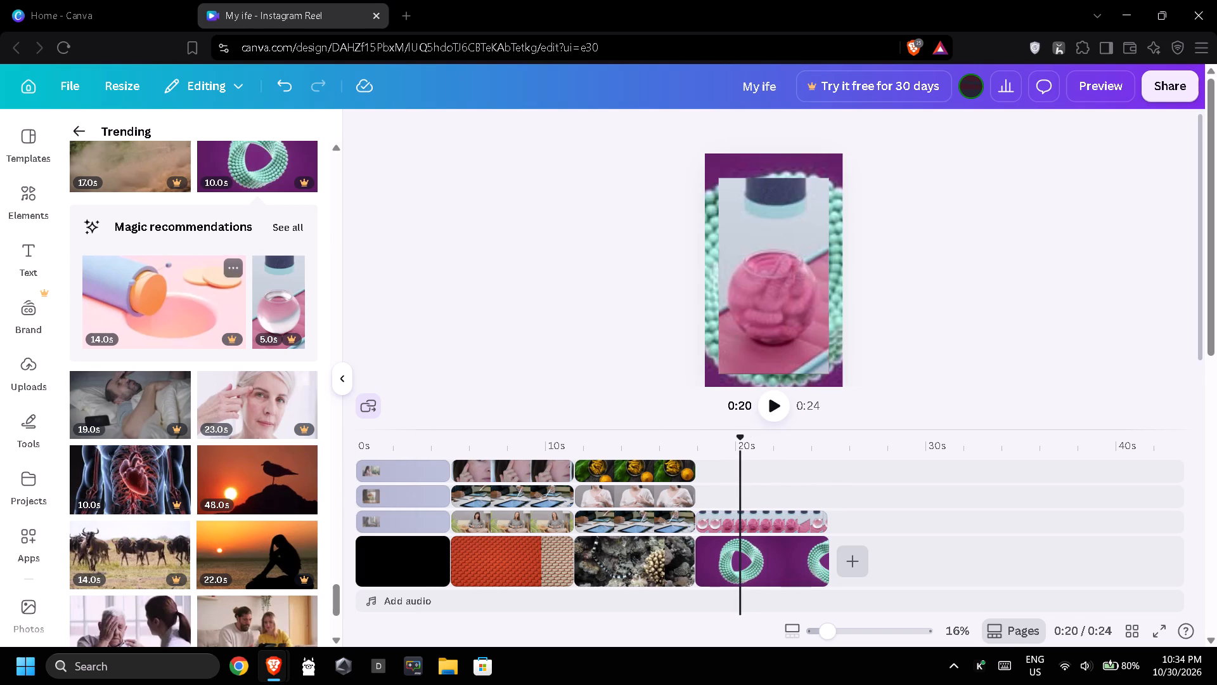
{"action": "left_click_drag", "start_coordinate": [150, 318], "coordinate": [771, 496]}
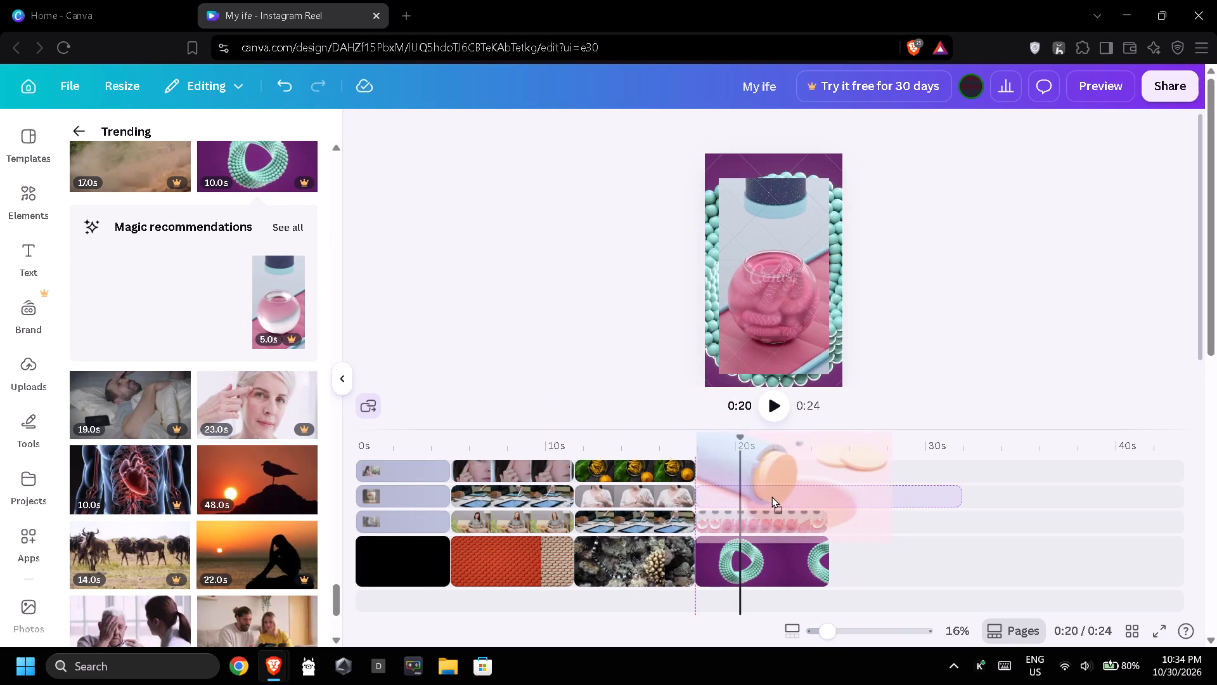
{"action": "left_click_drag", "start_coordinate": [771, 496], "coordinate": [764, 496]}
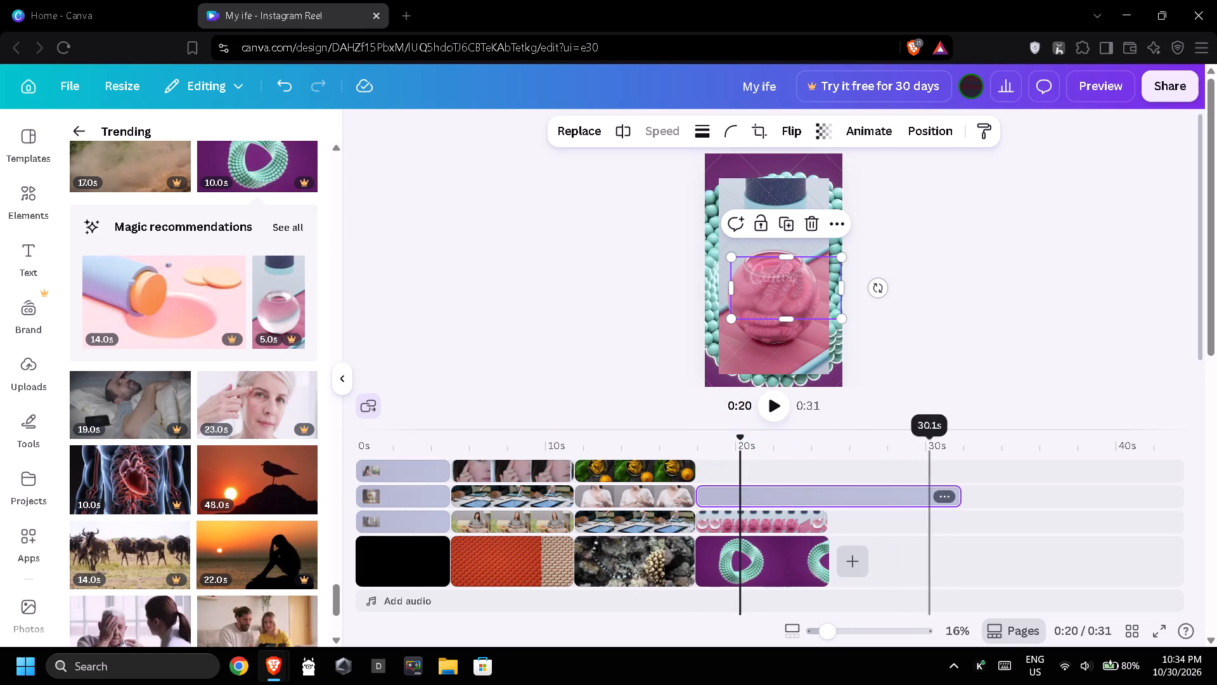
{"action": "left_click_drag", "start_coordinate": [958, 495], "coordinate": [940, 495]}
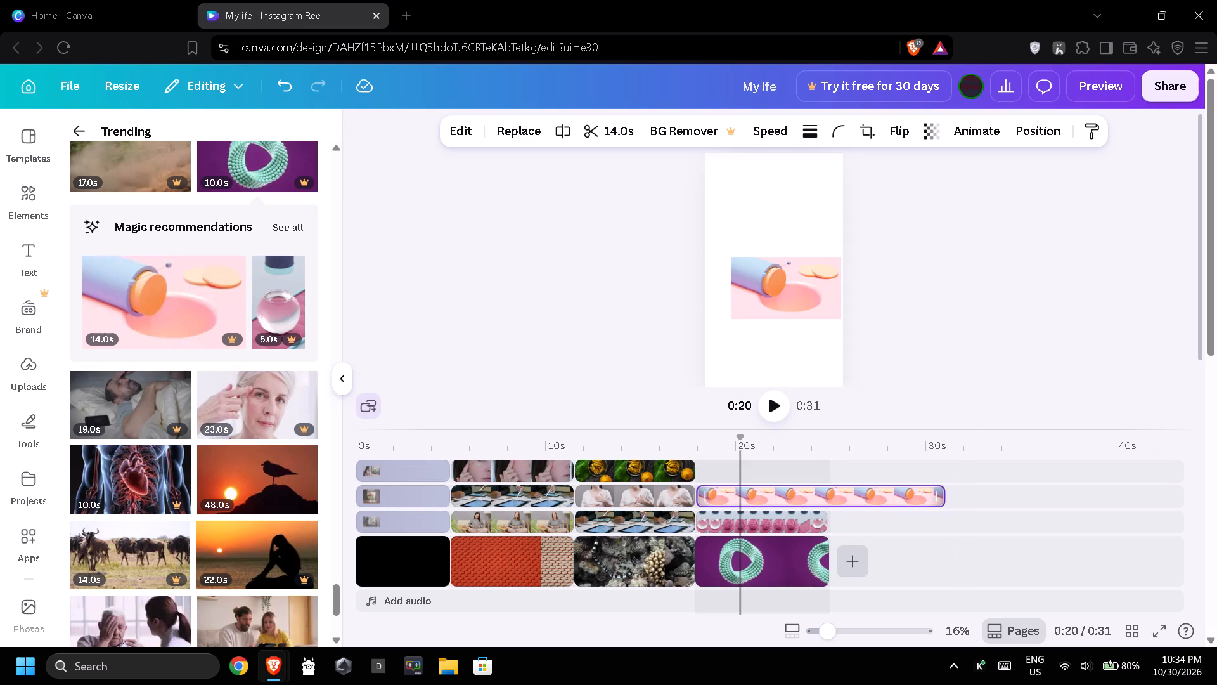
{"action": "left_click_drag", "start_coordinate": [940, 495], "coordinate": [828, 502]}
Overlay the 10-second clip of the chimpanzee in water on the third overlay track above the beaded ring page and trim it to 7.0 s.
{"action": "scroll", "coordinate": [246, 447], "scroll_direction": "down", "scroll_amount": 2}
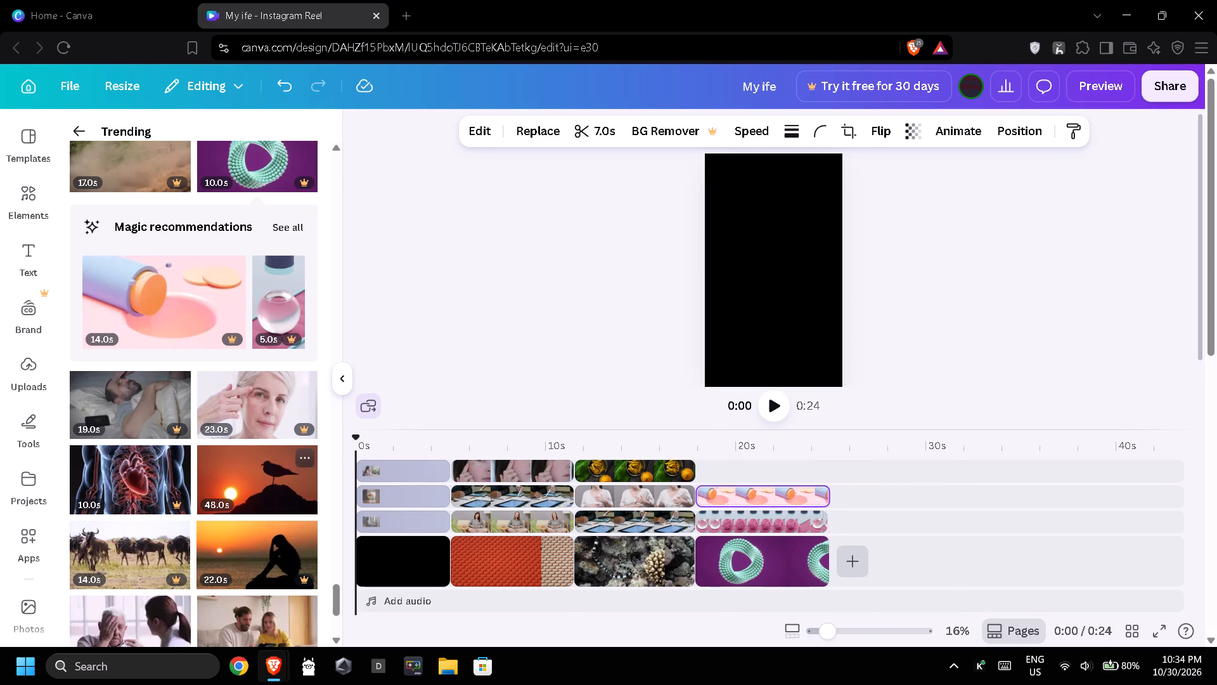
{"action": "scroll", "coordinate": [246, 447], "scroll_direction": "down", "scroll_amount": 2}
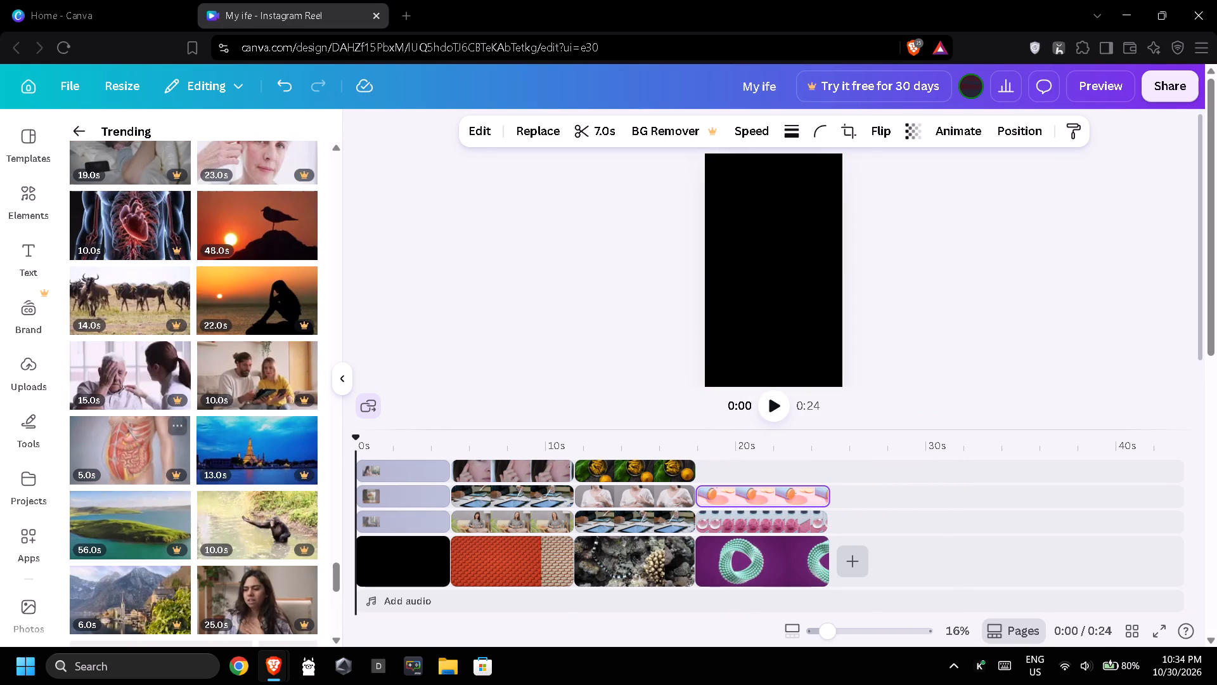
{"action": "left_click_drag", "start_coordinate": [238, 514], "coordinate": [751, 455]}
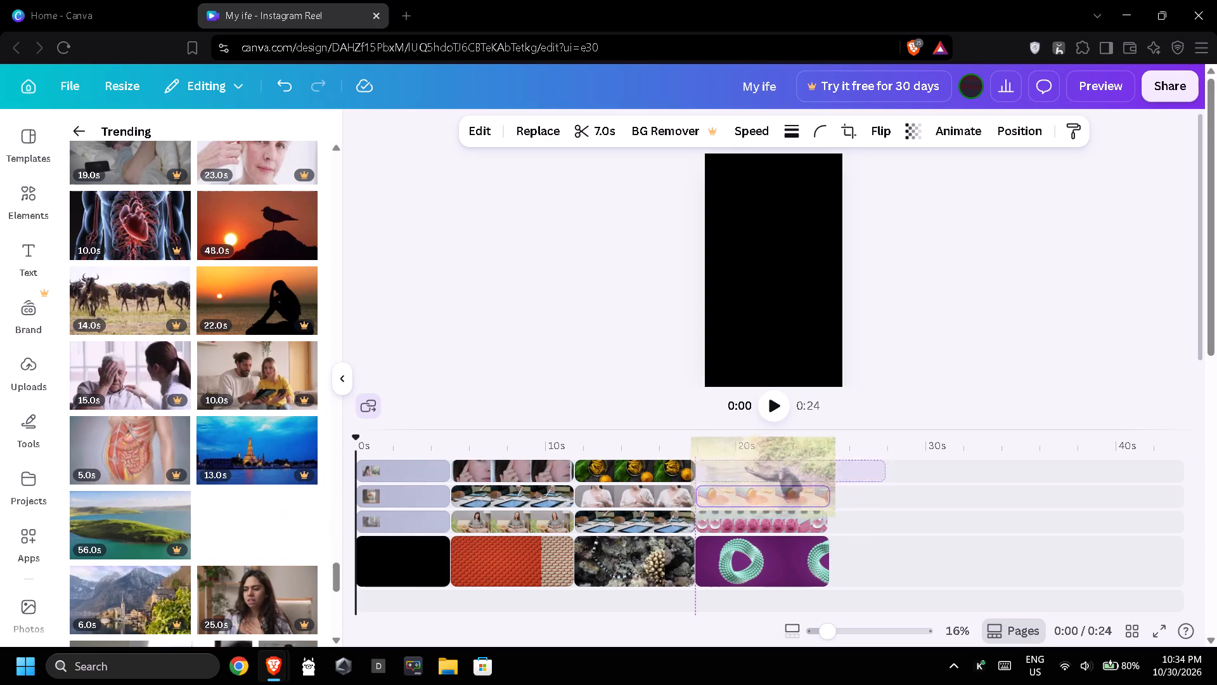
{"action": "left_click_drag", "start_coordinate": [751, 455], "coordinate": [735, 471]}
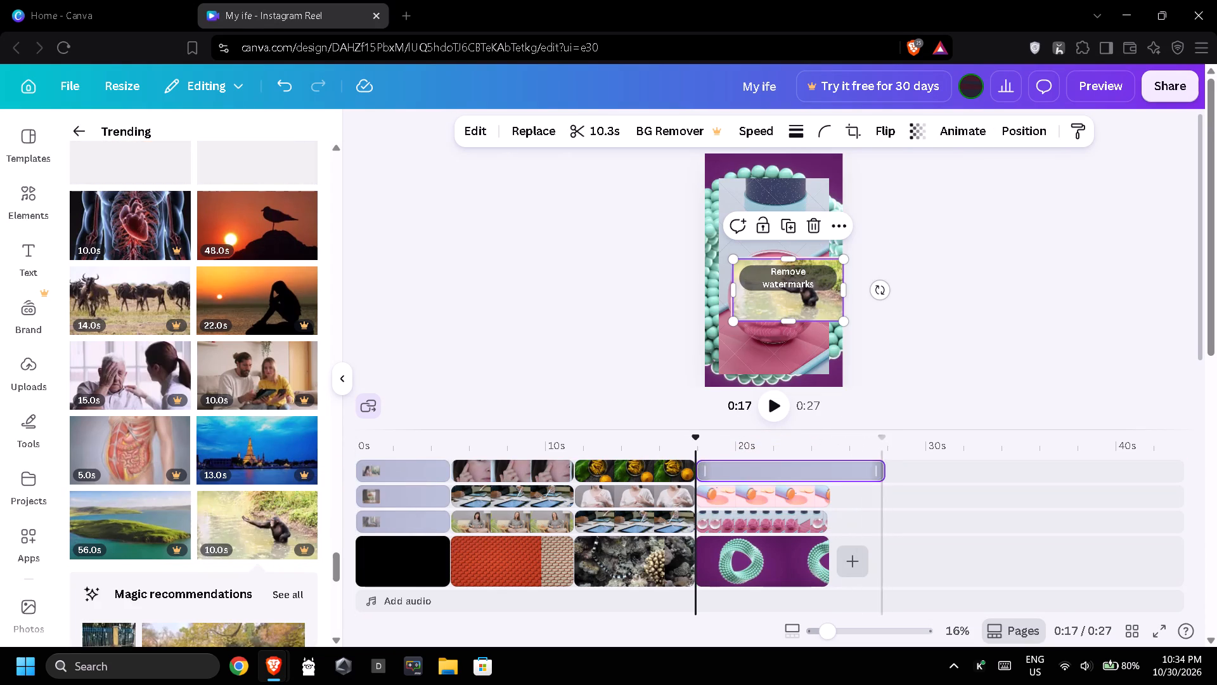
{"action": "left_click_drag", "start_coordinate": [877, 470], "coordinate": [828, 473]}
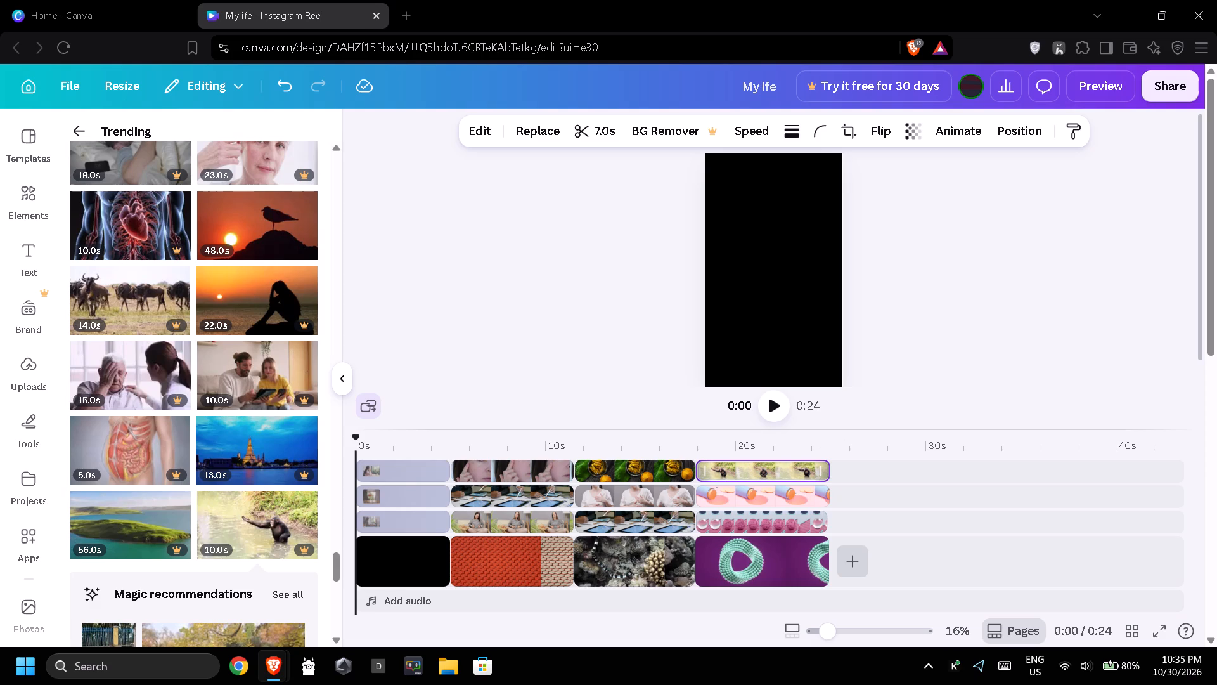
Overlay the recommended 6-second monkey clip on a new uppermost track above the black first page and trim it to the page's end.
{"action": "scroll", "coordinate": [832, 525], "scroll_direction": "up", "scroll_amount": 2}
{"action": "scroll", "coordinate": [832, 525], "scroll_direction": "down", "scroll_amount": 2}
{"action": "scroll", "coordinate": [832, 525], "scroll_direction": "up", "scroll_amount": 2}
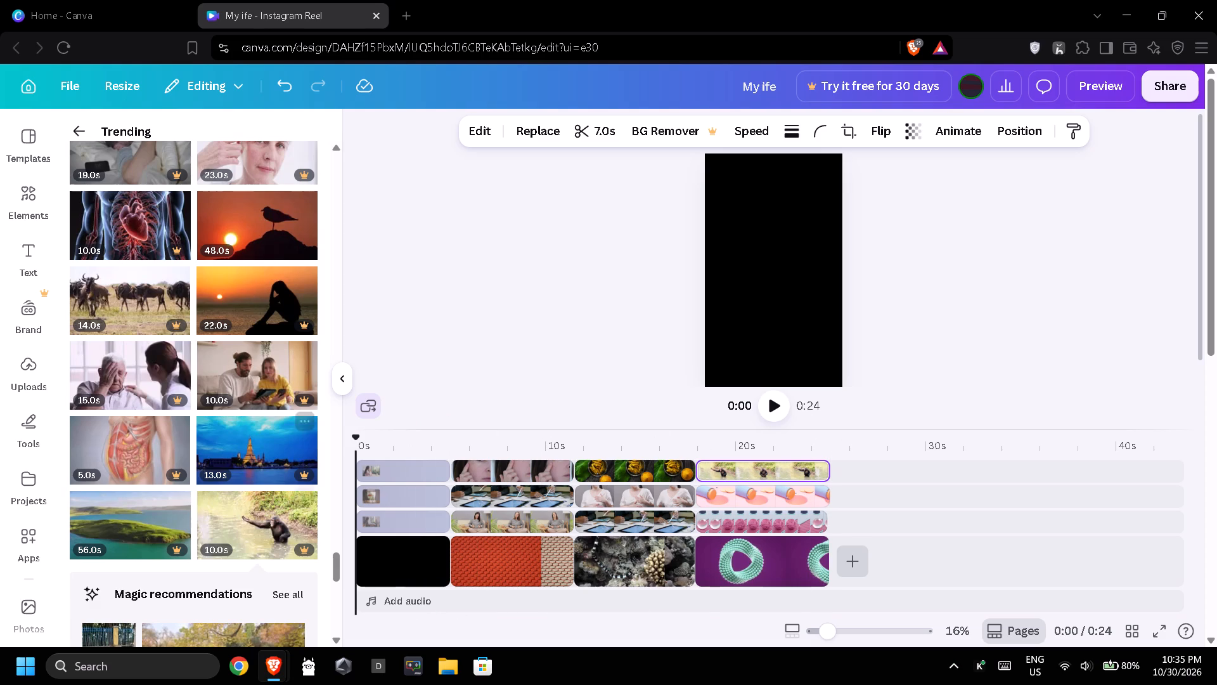
{"action": "scroll", "coordinate": [207, 470], "scroll_direction": "down", "scroll_amount": 2}
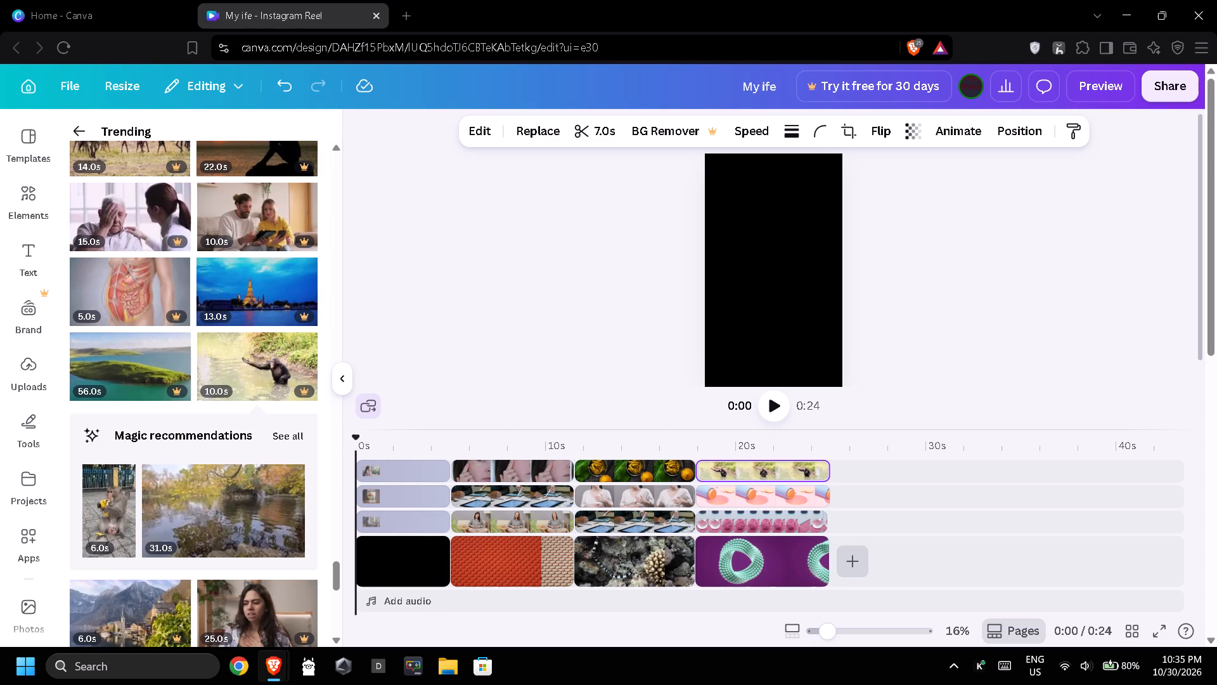
{"action": "left_click_drag", "start_coordinate": [95, 514], "coordinate": [141, 512]}
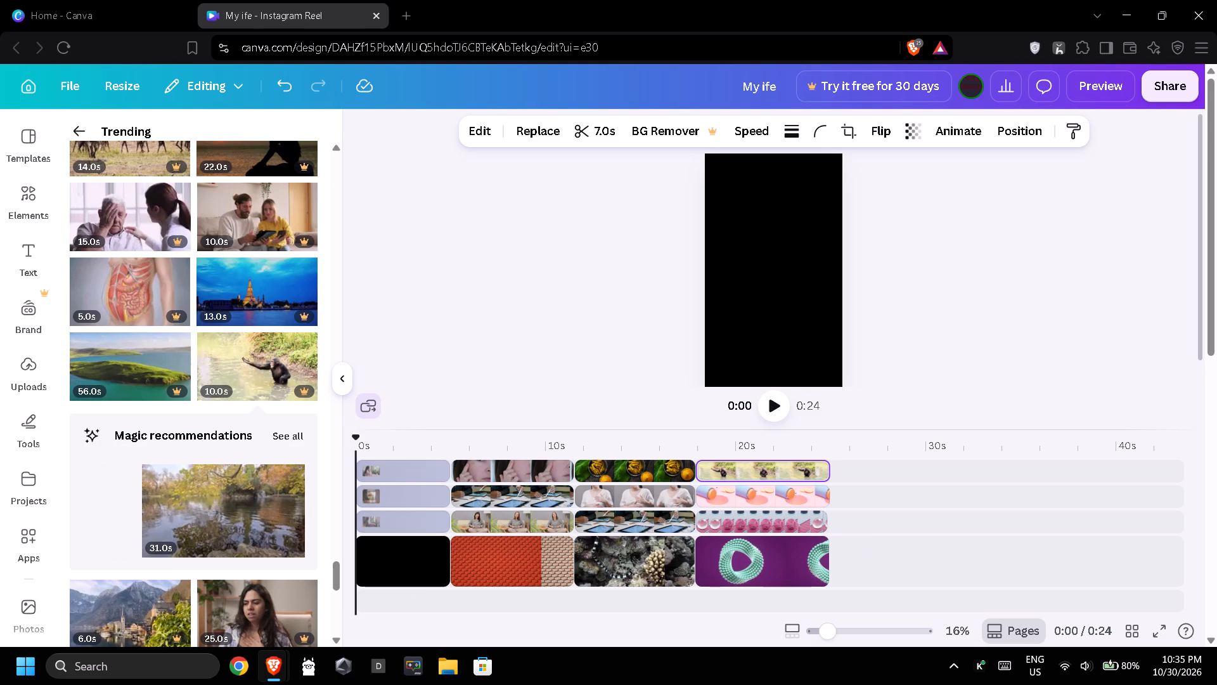
{"action": "left_click_drag", "start_coordinate": [141, 512], "coordinate": [429, 461]}
{"action": "left_click_drag", "start_coordinate": [453, 451], "coordinate": [409, 453]}
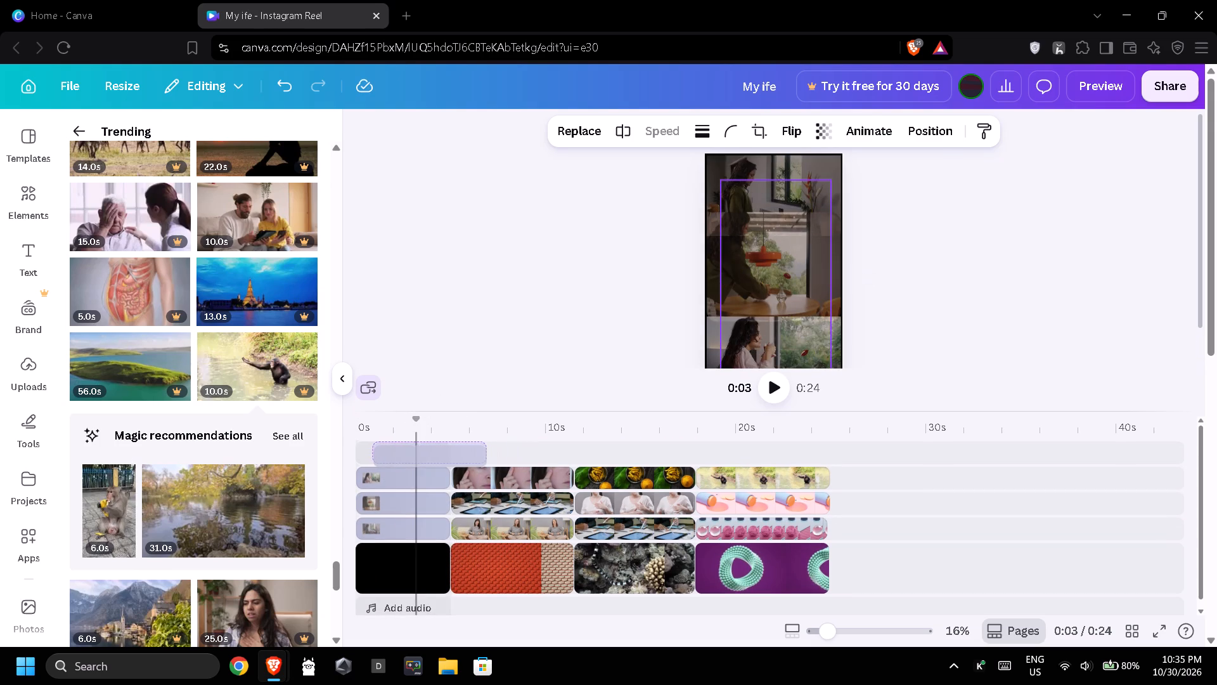
{"action": "left_click_drag", "start_coordinate": [409, 453], "coordinate": [394, 453]}
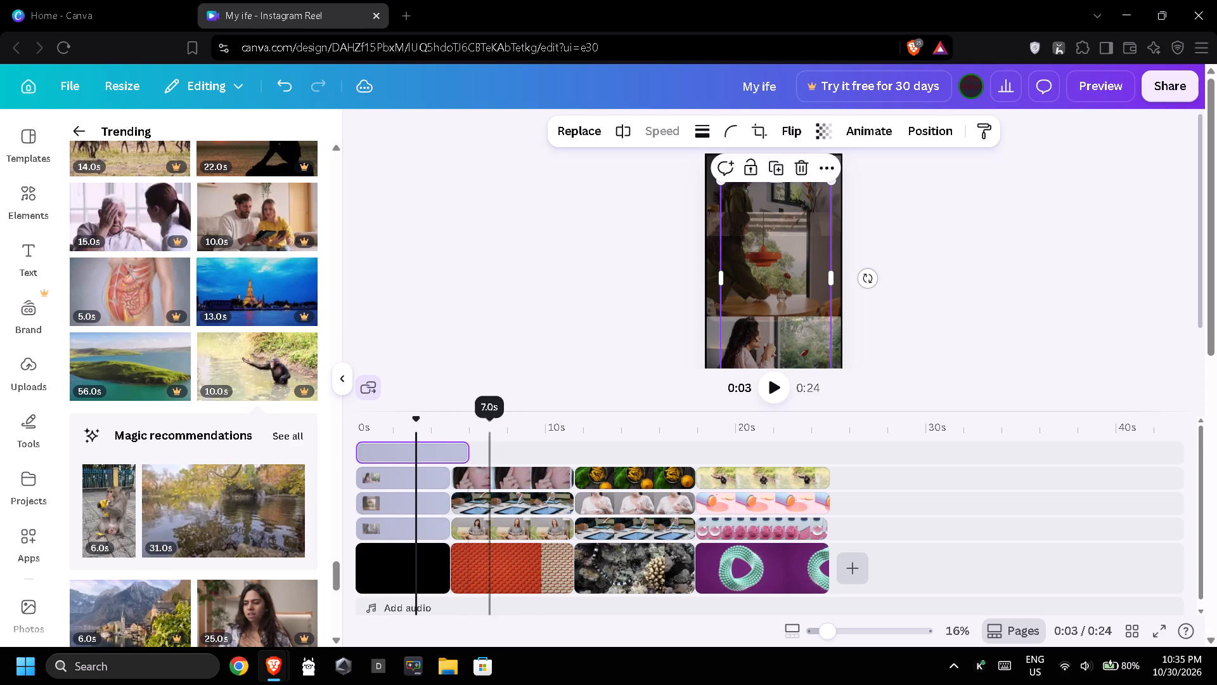
{"action": "left_click_drag", "start_coordinate": [465, 453], "coordinate": [457, 453]}
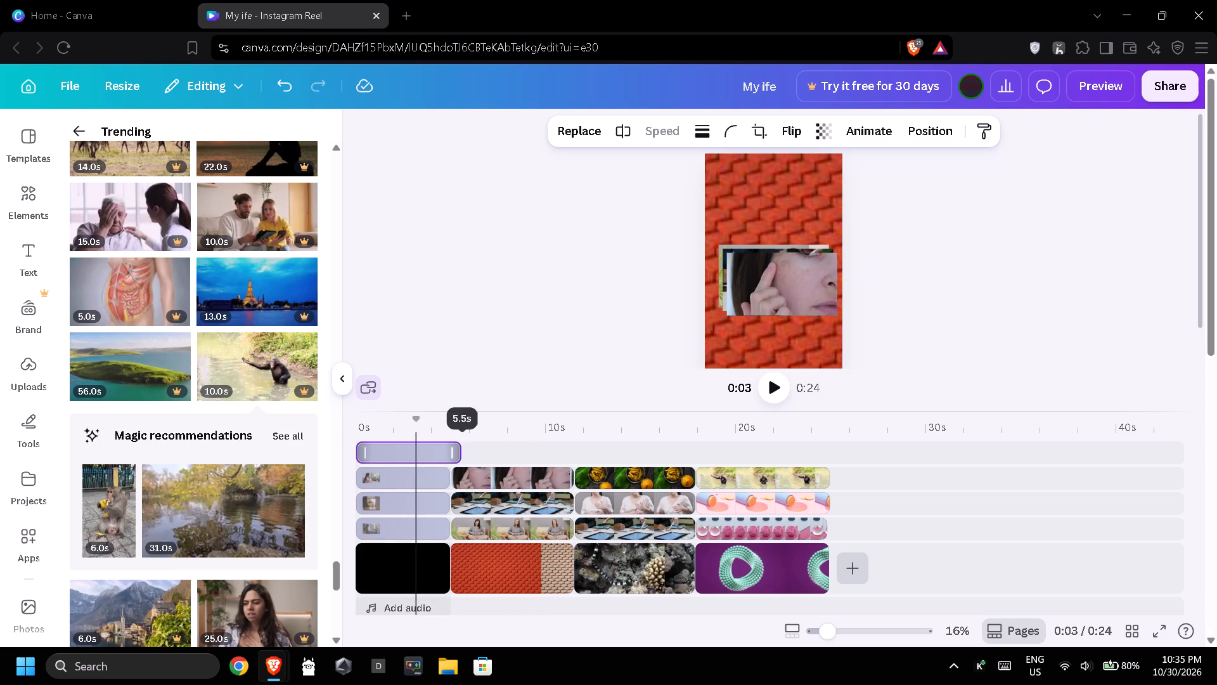
{"action": "left_click_drag", "start_coordinate": [457, 453], "coordinate": [451, 455]}
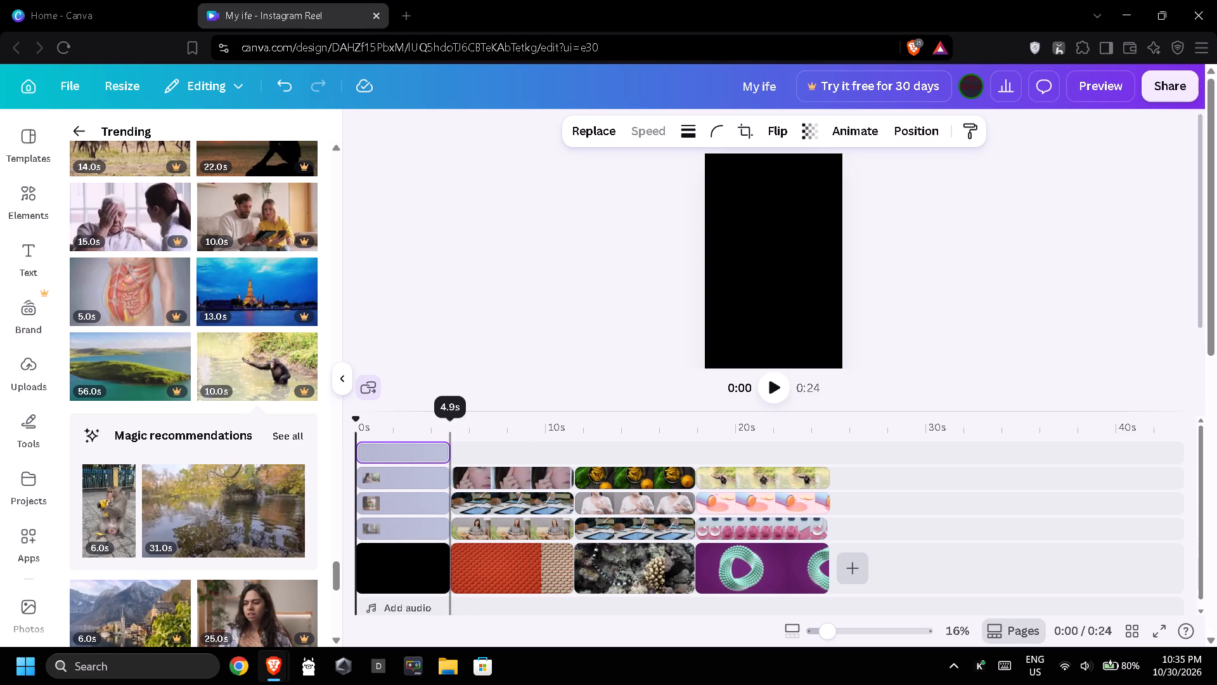
Overlay the 6-second mountain village clip on the uppermost track above the orange brick page and try to extend it to the page's end.
{"action": "left_click", "coordinate": [494, 455]}
{"action": "scroll", "coordinate": [188, 467], "scroll_direction": "down", "scroll_amount": 2}
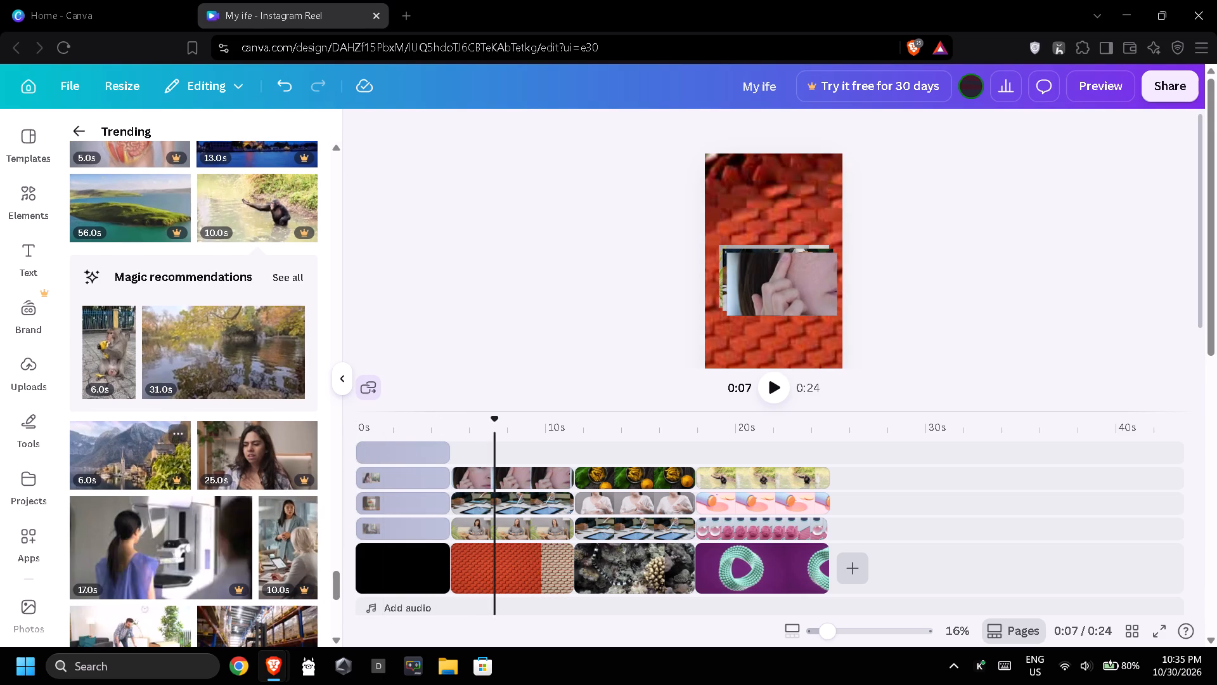
{"action": "left_click_drag", "start_coordinate": [125, 464], "coordinate": [127, 462]}
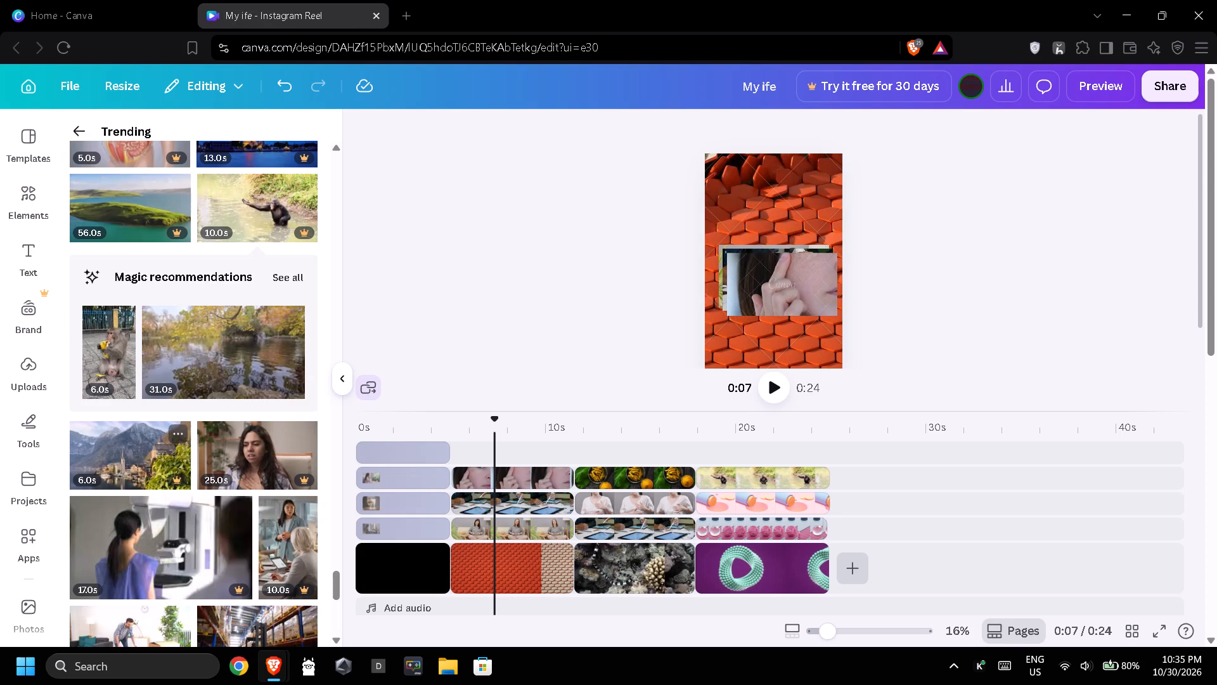
{"action": "left_click_drag", "start_coordinate": [127, 462], "coordinate": [499, 454]}
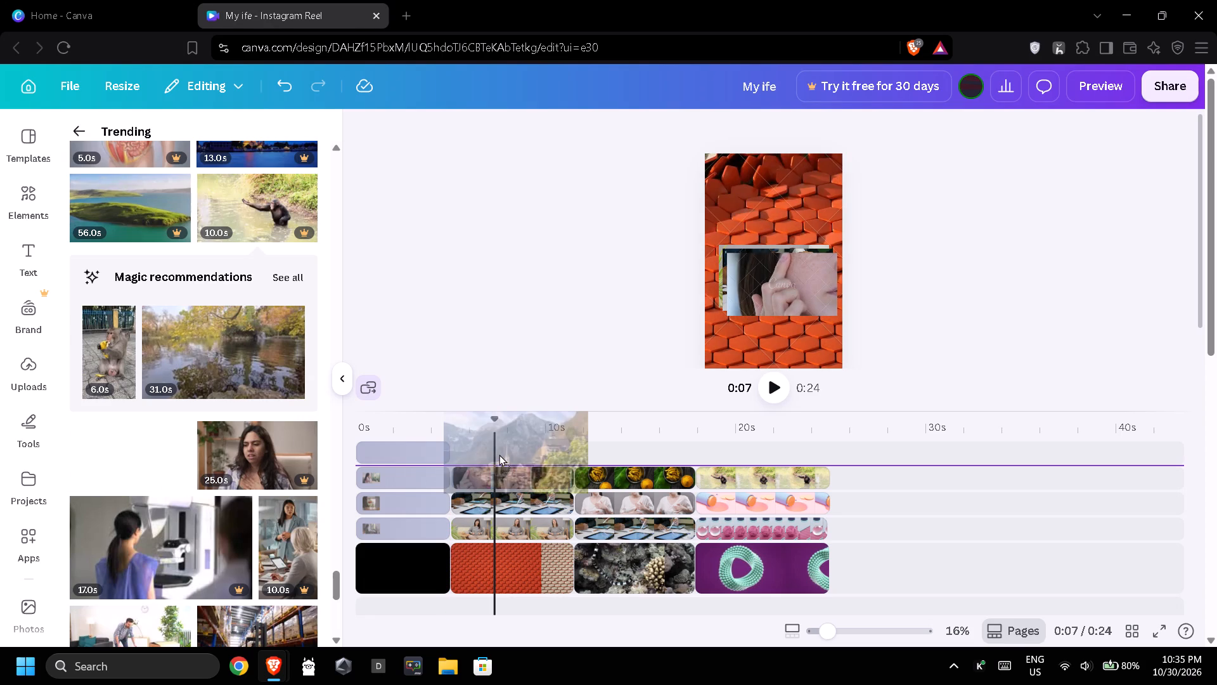
{"action": "left_click_drag", "start_coordinate": [499, 454], "coordinate": [507, 454]}
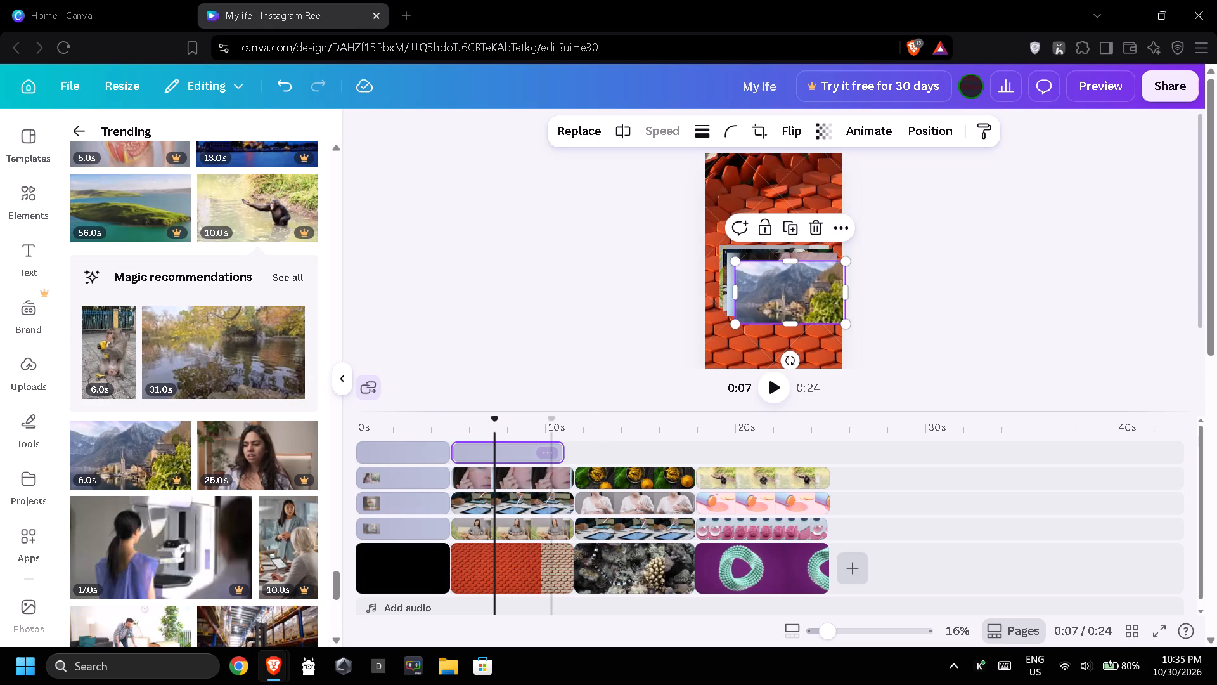
{"action": "left_click_drag", "start_coordinate": [560, 450], "coordinate": [569, 452]}
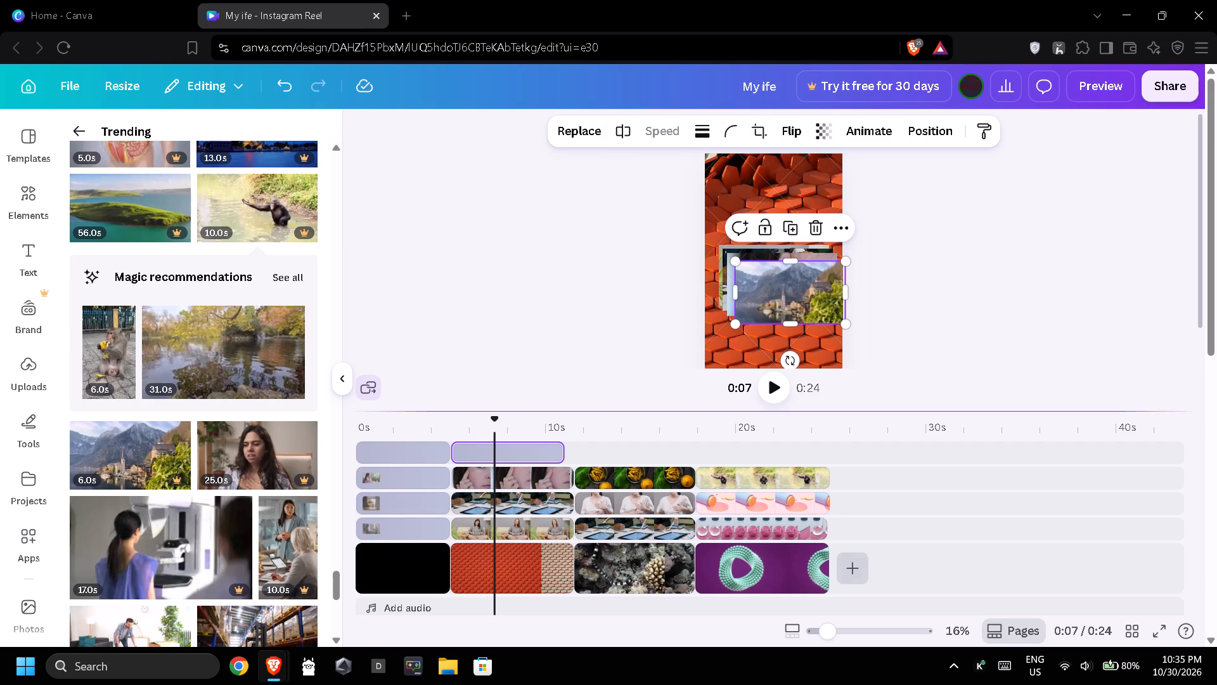
Overlay the 8-second warehouse forklift clip on the uppermost track directly after the village clip and trim it to 6.8 s at the coral page's end.
{"action": "scroll", "coordinate": [187, 499], "scroll_direction": "down", "scroll_amount": 1}
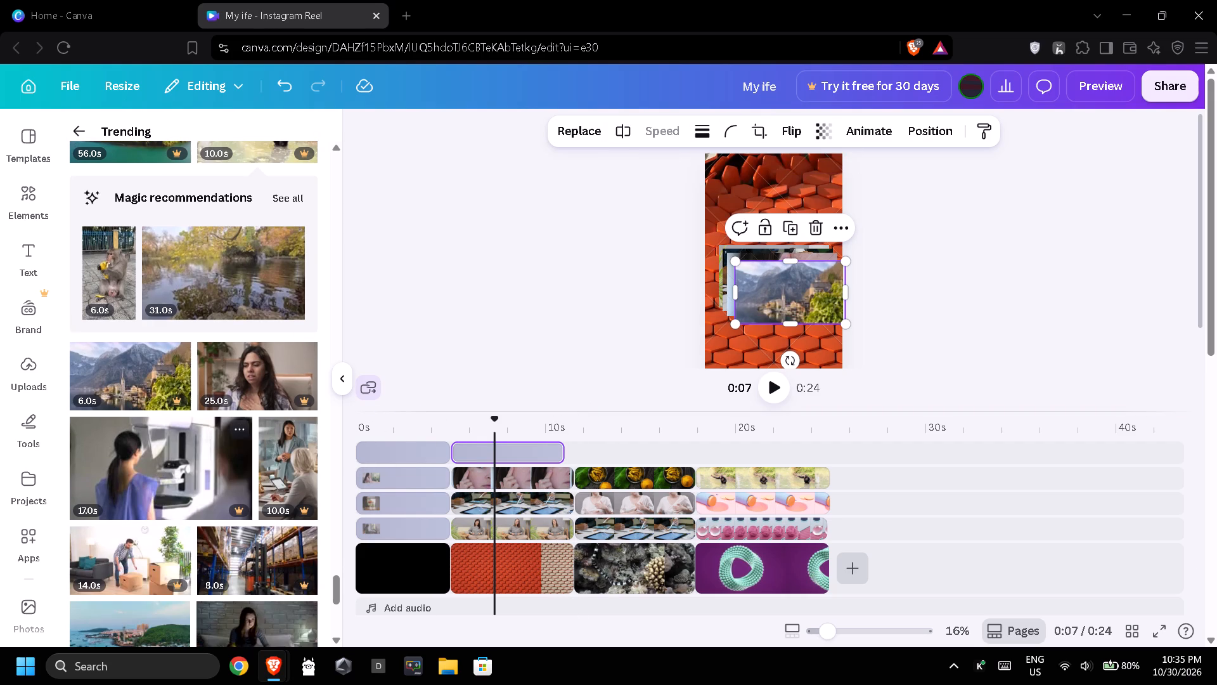
{"action": "left_click_drag", "start_coordinate": [236, 535], "coordinate": [236, 534]}
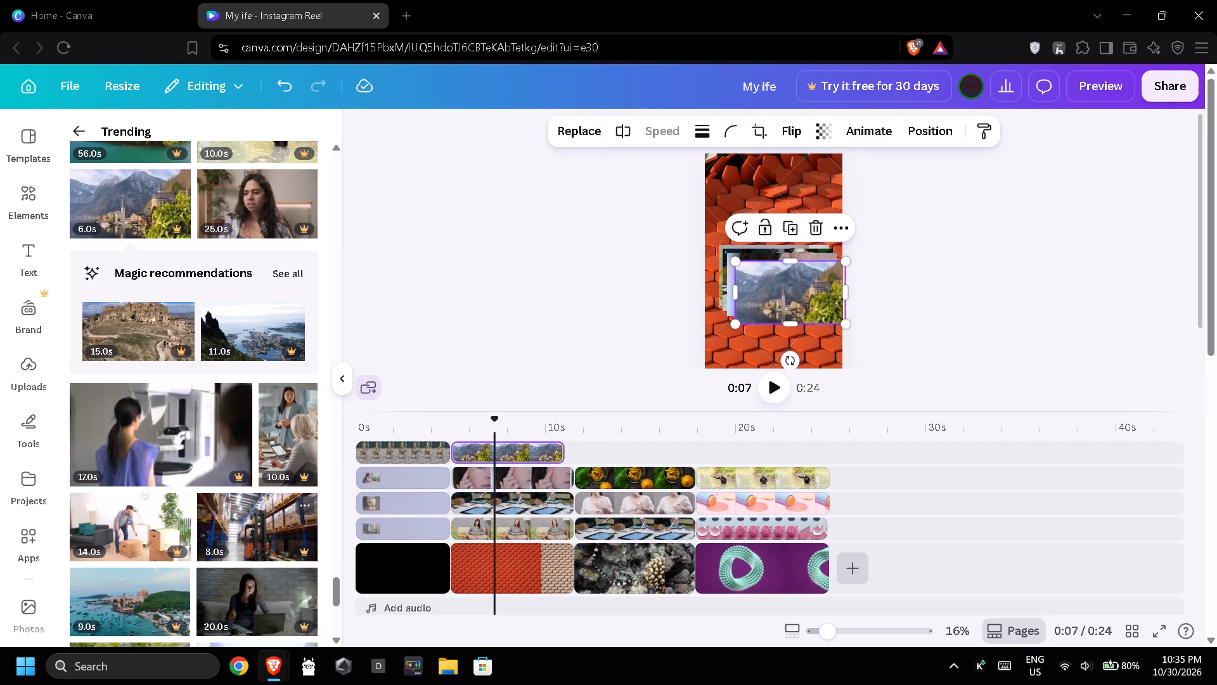
{"action": "left_click_drag", "start_coordinate": [236, 534], "coordinate": [608, 459]}
{"action": "left_click_drag", "start_coordinate": [621, 456], "coordinate": [615, 455]}
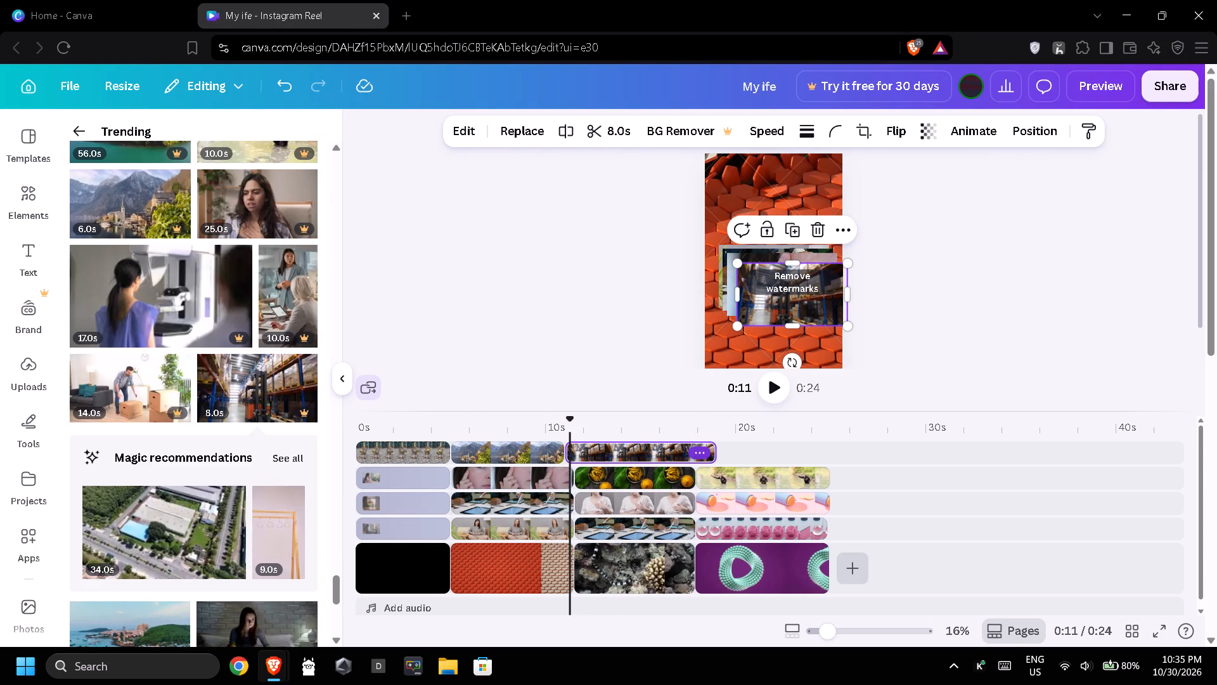
{"action": "left_click_drag", "start_coordinate": [716, 455], "coordinate": [700, 455]}
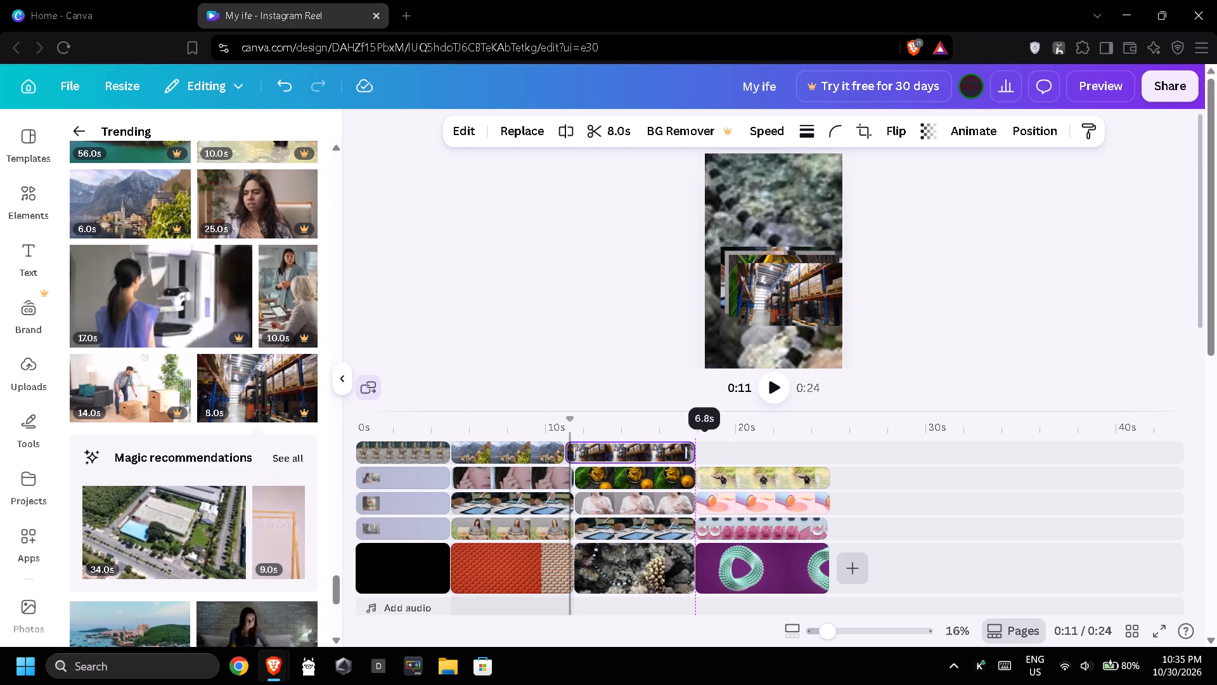
{"action": "left_click_drag", "start_coordinate": [700, 455], "coordinate": [695, 455]}
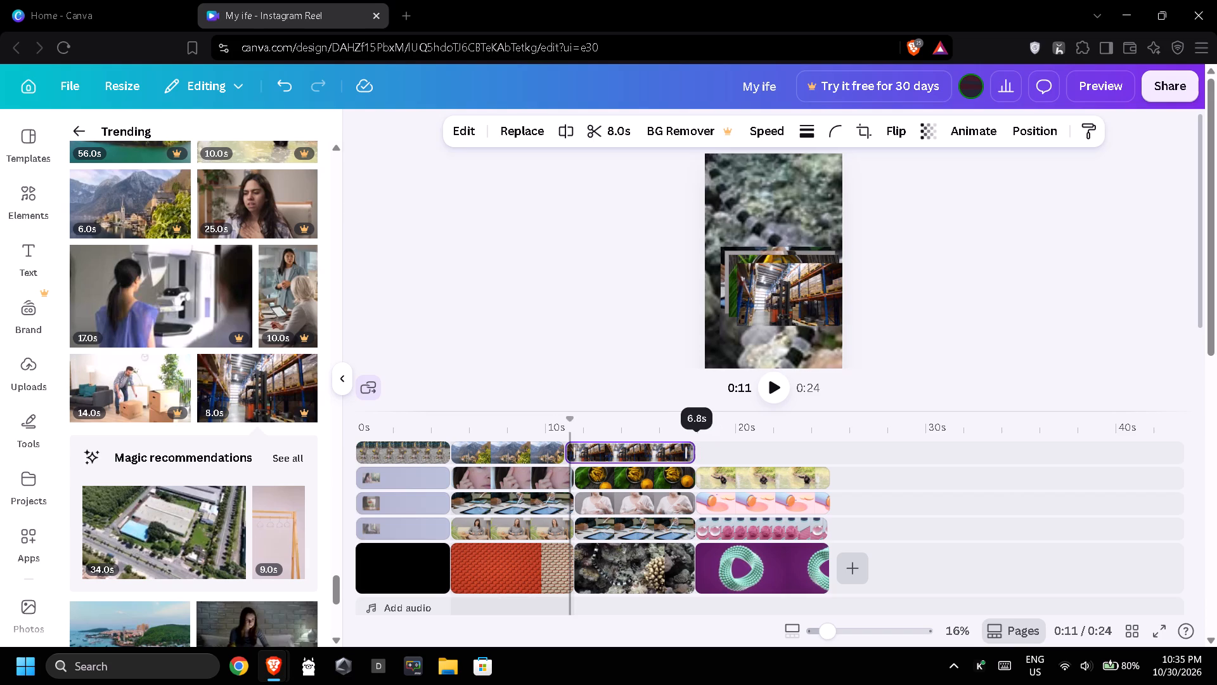
Overlay the recommended 9-second clothes rack clip on the uppermost track above the beaded ring page and trim it to 7.0 s.
{"action": "left_click", "coordinate": [719, 453]}
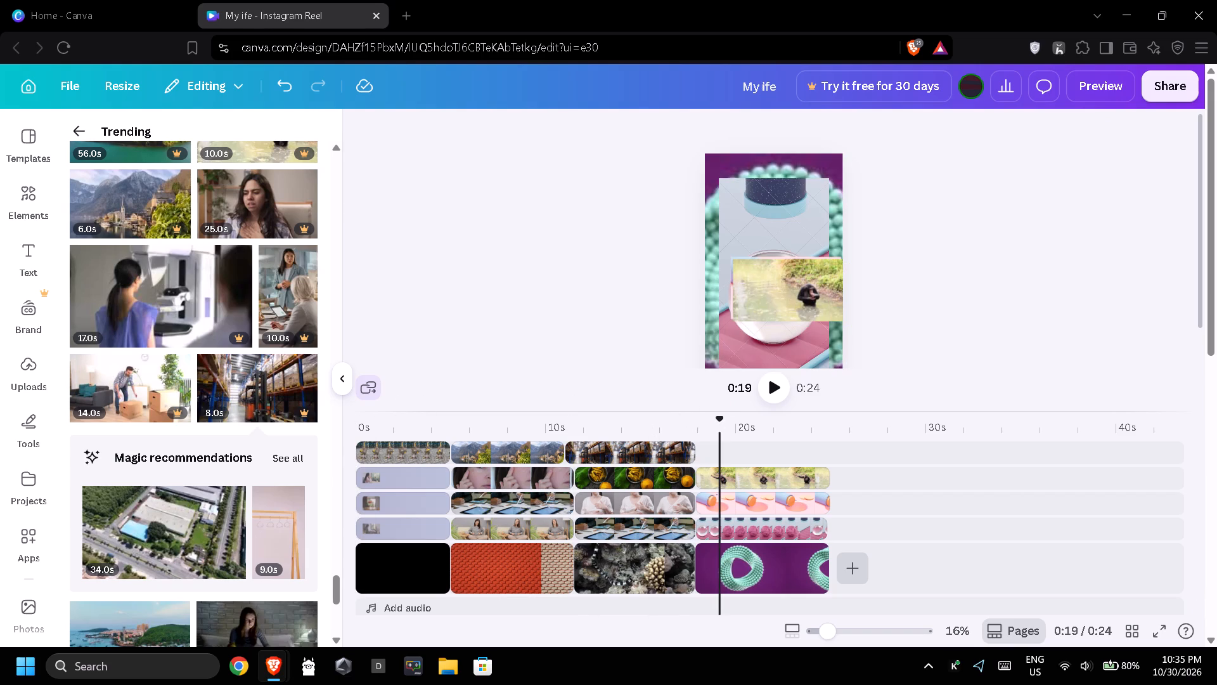
{"action": "scroll", "coordinate": [188, 465], "scroll_direction": "down", "scroll_amount": 1}
{"action": "left_click_drag", "start_coordinate": [266, 460], "coordinate": [717, 448]}
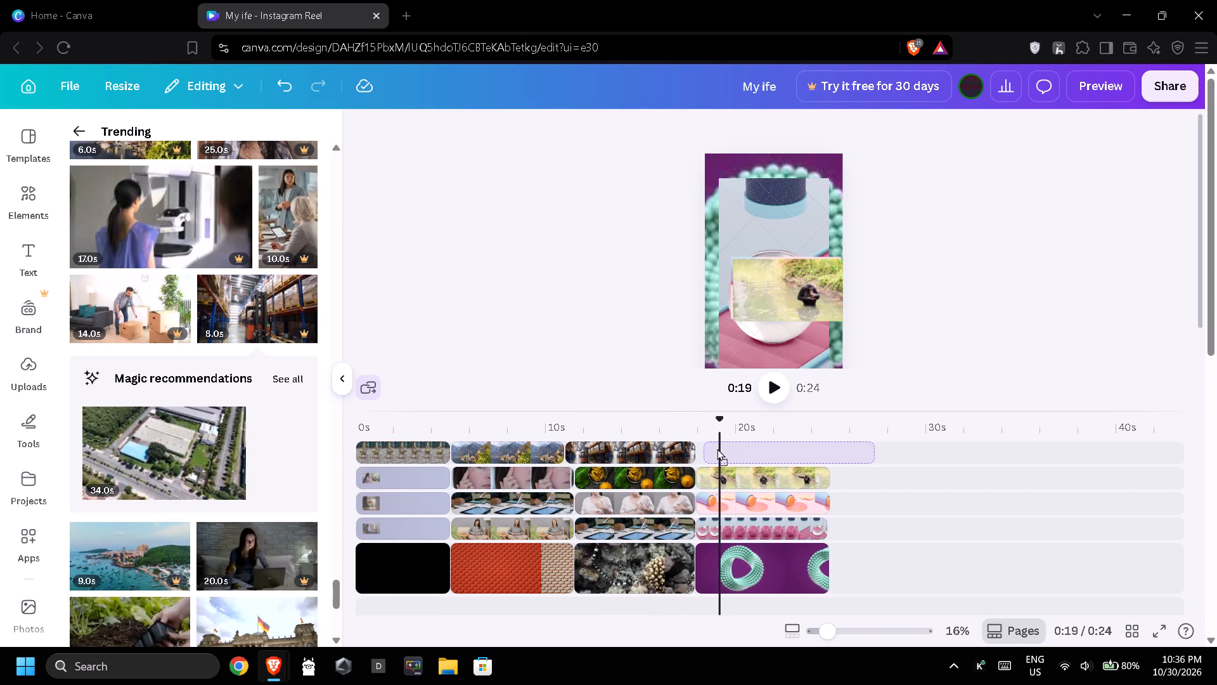
{"action": "left_click_drag", "start_coordinate": [717, 448], "coordinate": [715, 448]}
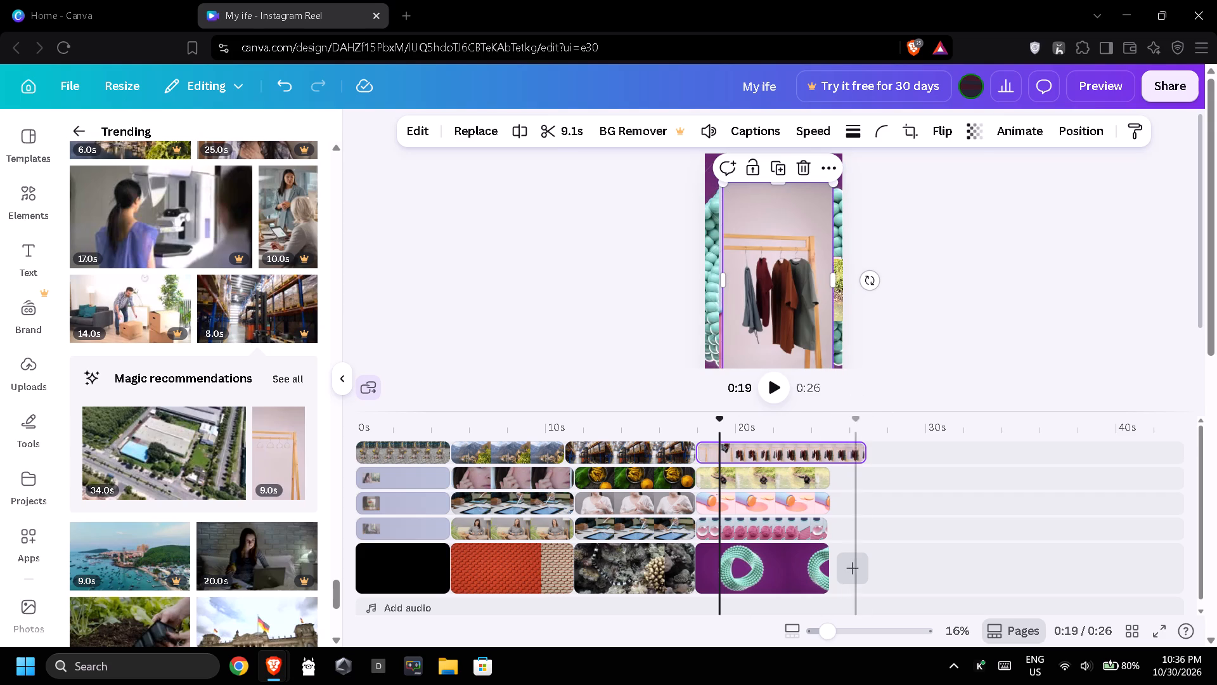
{"action": "left_click_drag", "start_coordinate": [862, 452], "coordinate": [833, 453]}
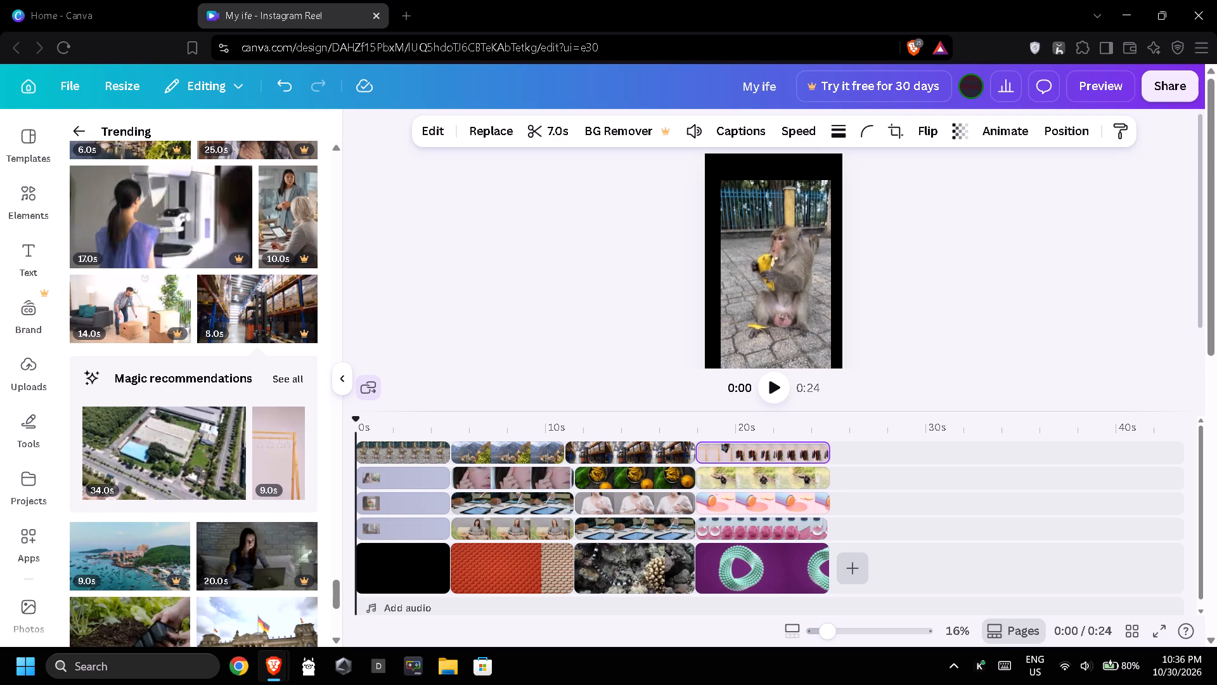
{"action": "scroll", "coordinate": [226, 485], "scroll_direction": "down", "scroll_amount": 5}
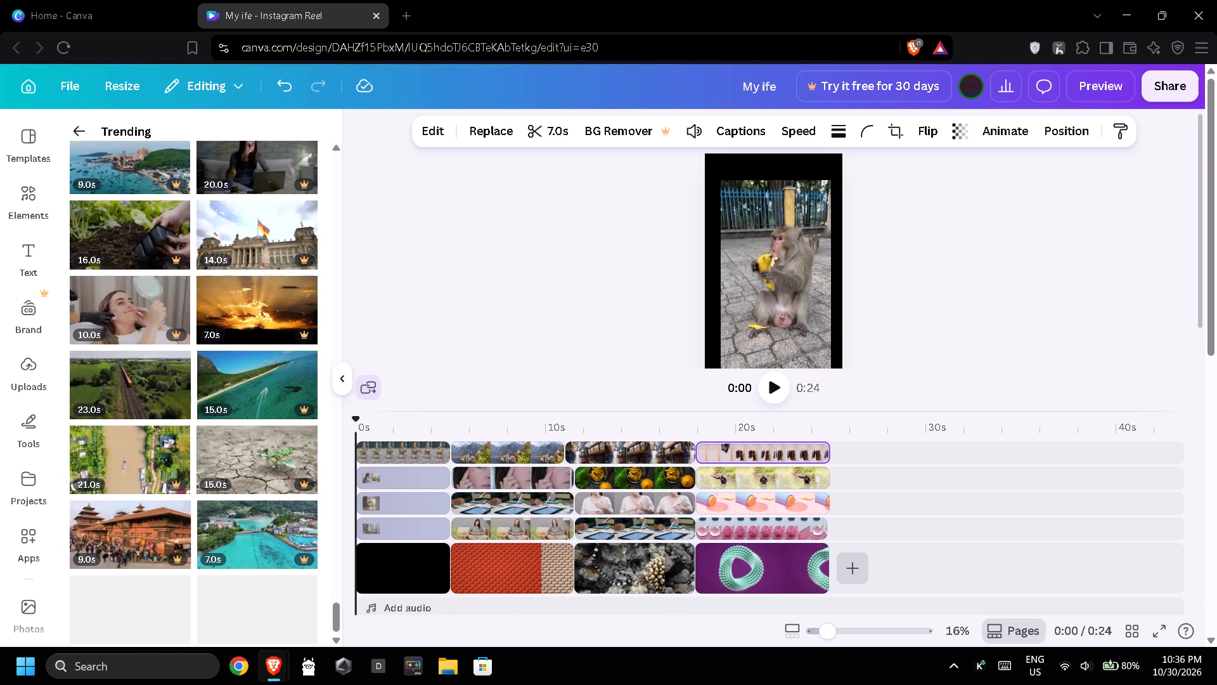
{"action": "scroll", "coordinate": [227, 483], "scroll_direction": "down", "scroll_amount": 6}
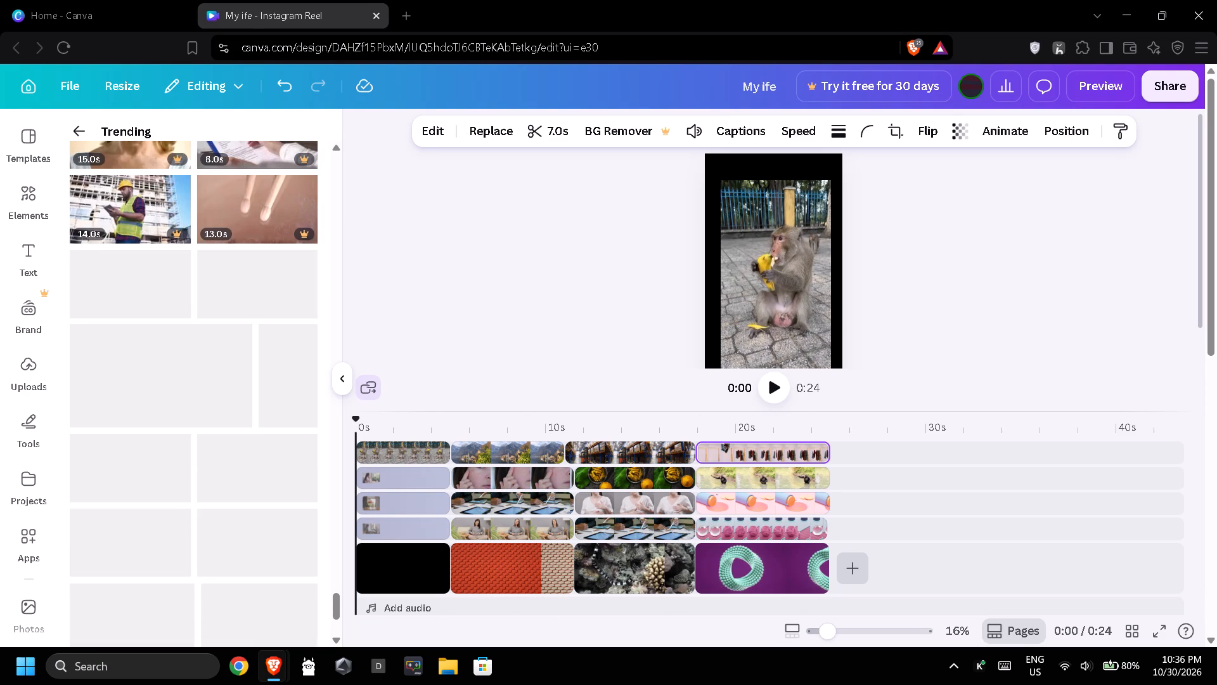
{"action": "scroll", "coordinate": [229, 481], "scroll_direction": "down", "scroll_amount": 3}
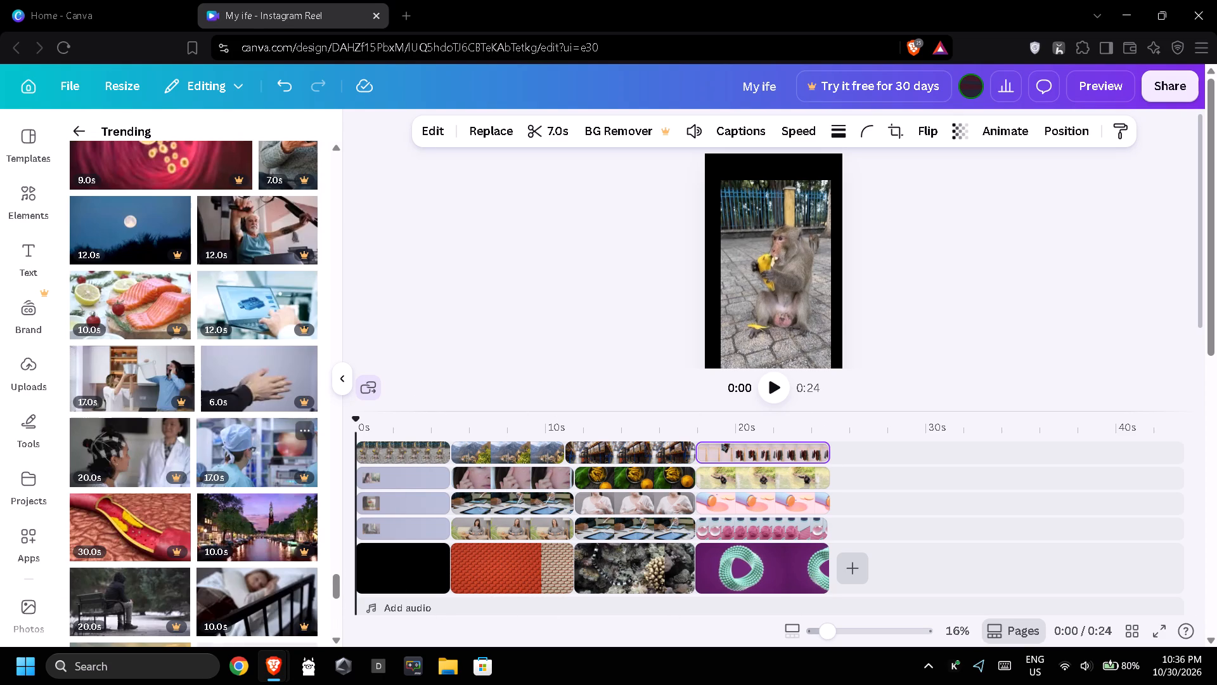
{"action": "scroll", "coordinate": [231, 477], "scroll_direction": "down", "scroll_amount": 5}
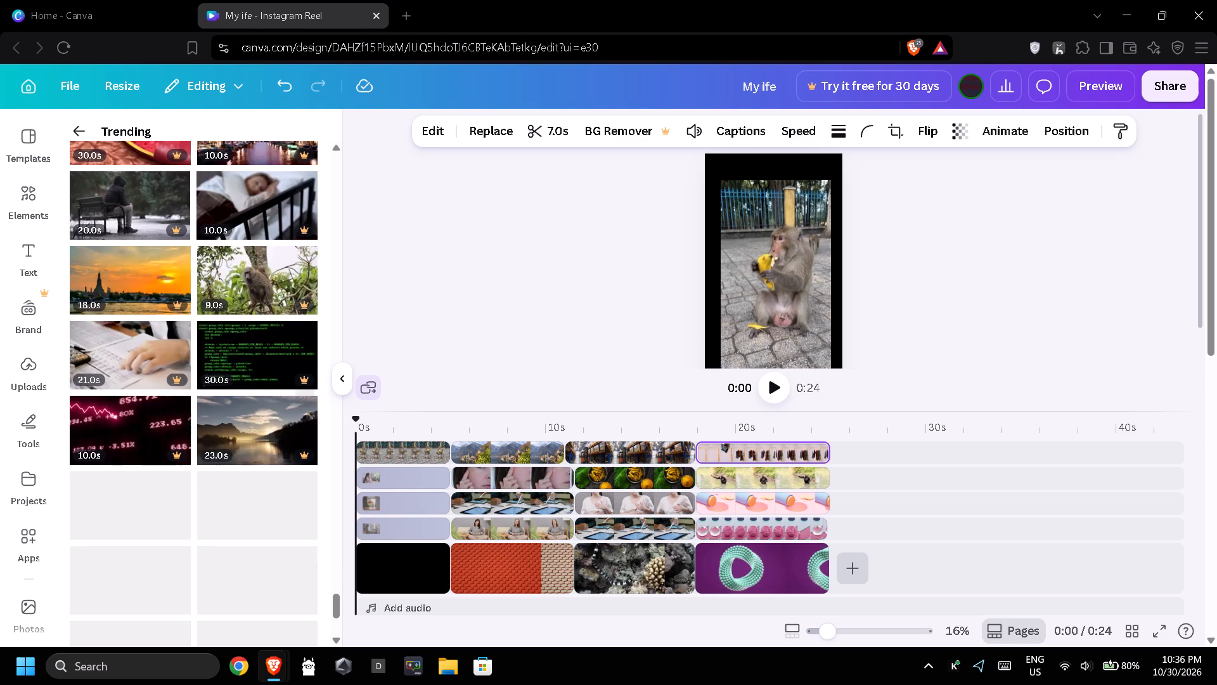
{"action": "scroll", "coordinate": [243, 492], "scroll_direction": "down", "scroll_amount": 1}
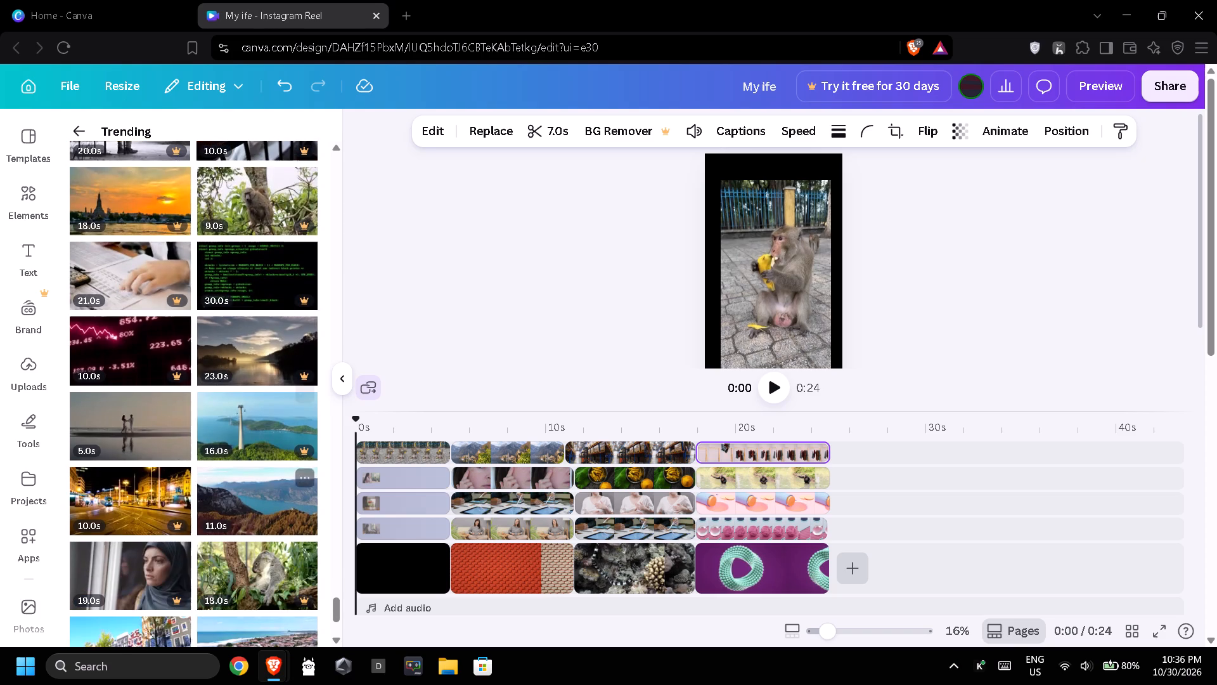
Flip the coral page's full-size background video vertically.
{"action": "left_click", "coordinate": [618, 488]}
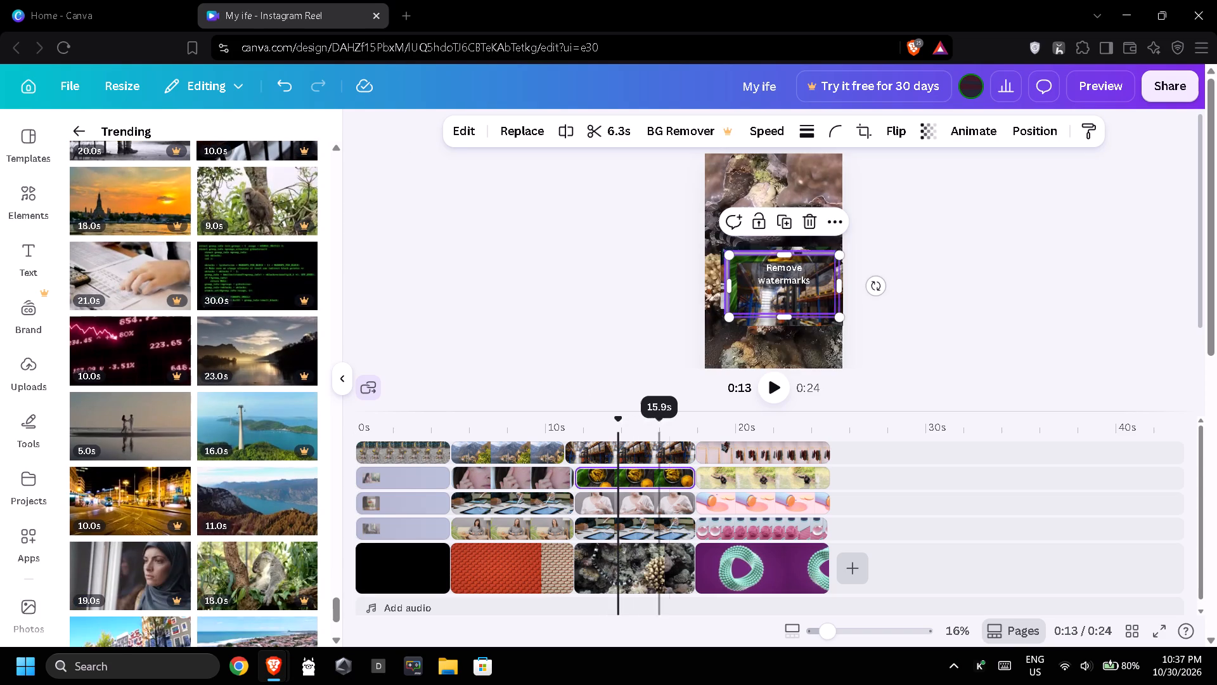
{"action": "left_click", "coordinate": [669, 543]}
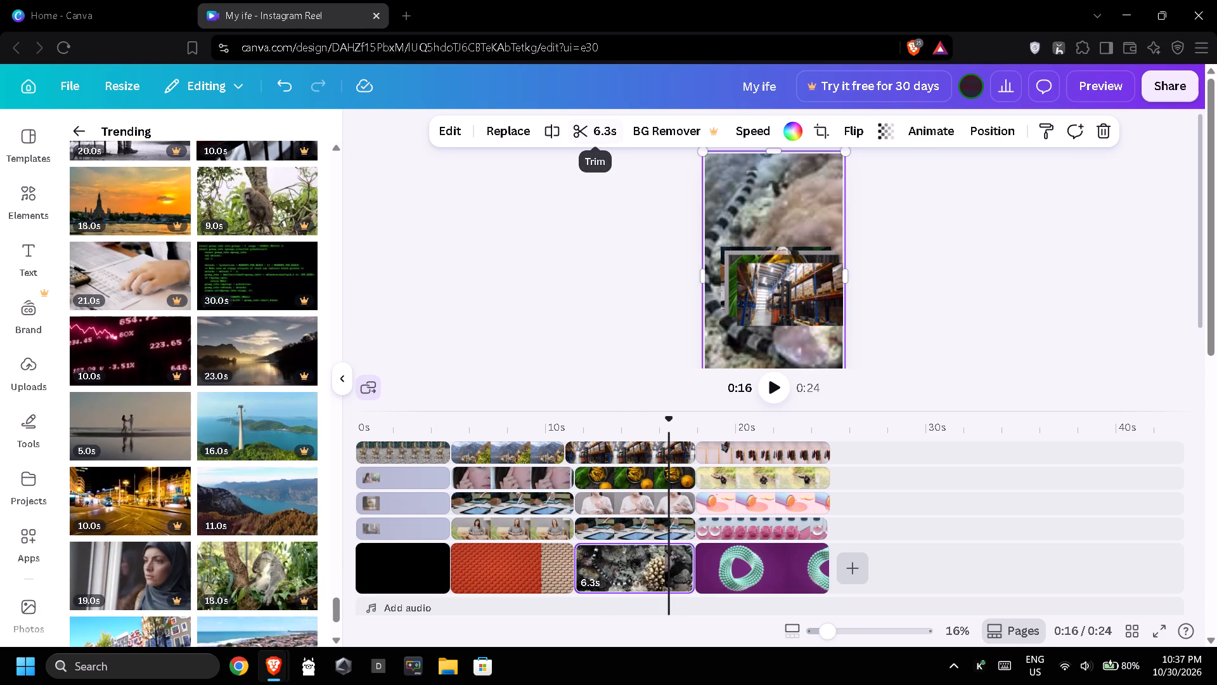
{"action": "left_click", "coordinate": [930, 135]}
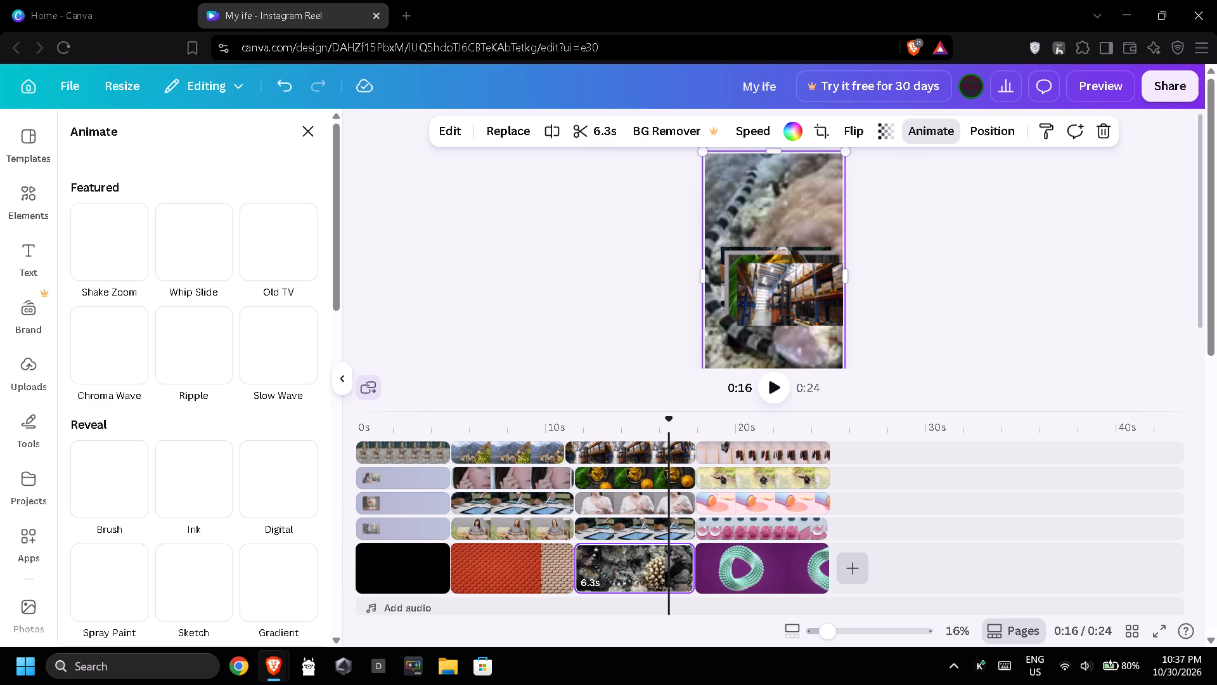
{"action": "left_click", "coordinate": [856, 132]}
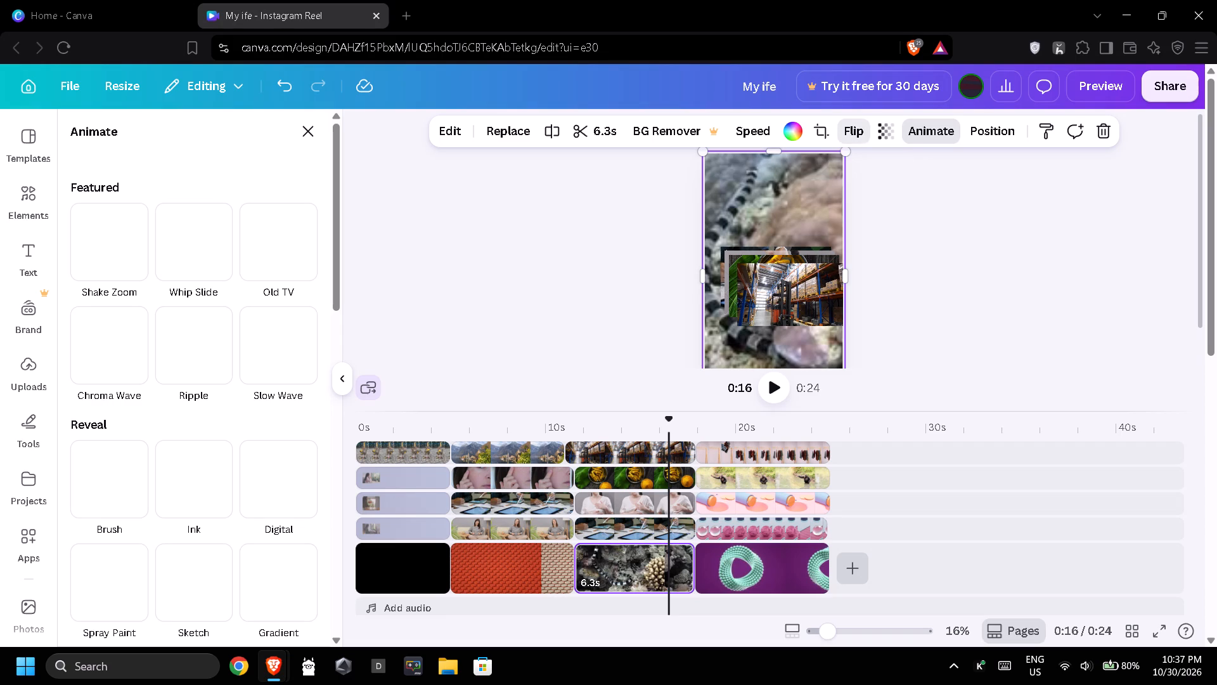
{"action": "left_click", "coordinate": [838, 196]}
Flip the pink and orange overlay clip on the third track from the top above the beaded ring page horizontally.
{"action": "left_click", "coordinate": [784, 496]}
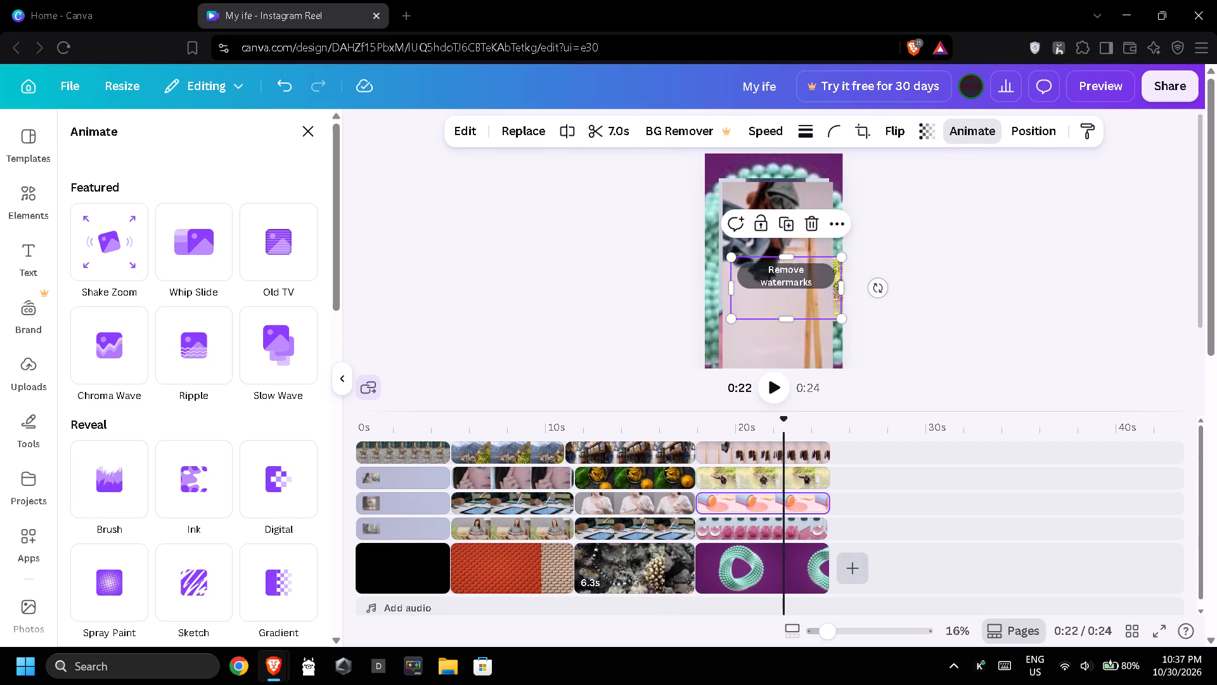
{"action": "left_click", "coordinate": [896, 133]}
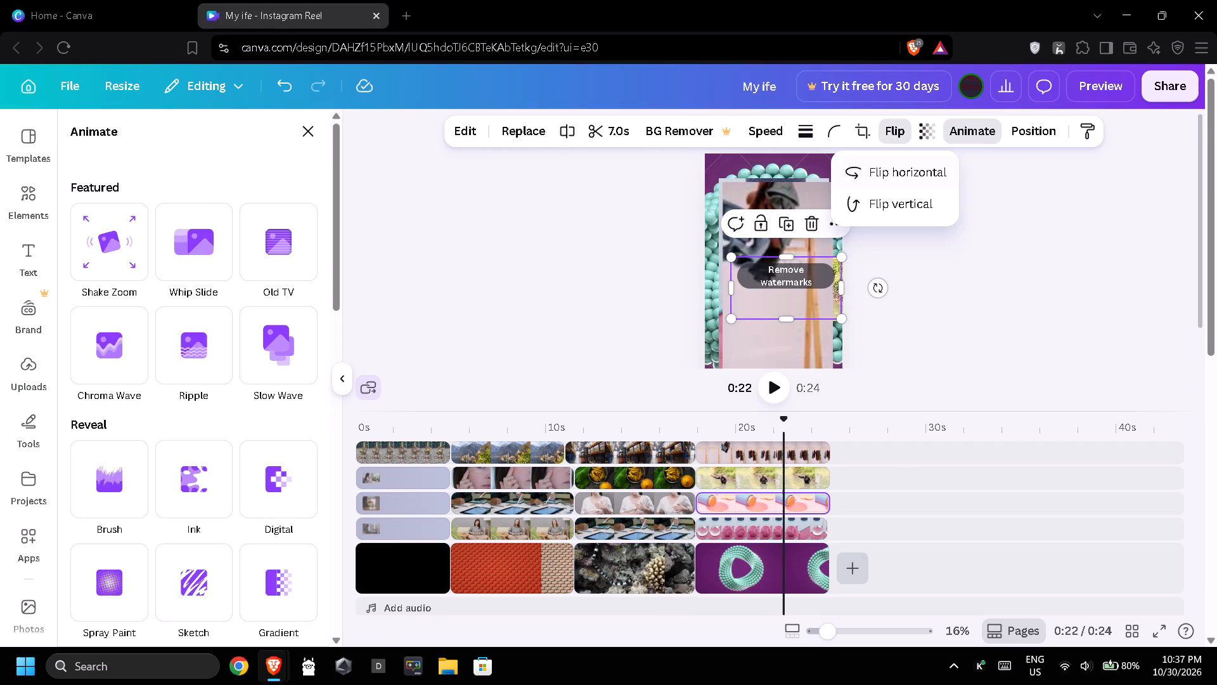
{"action": "left_click", "coordinate": [879, 178]}
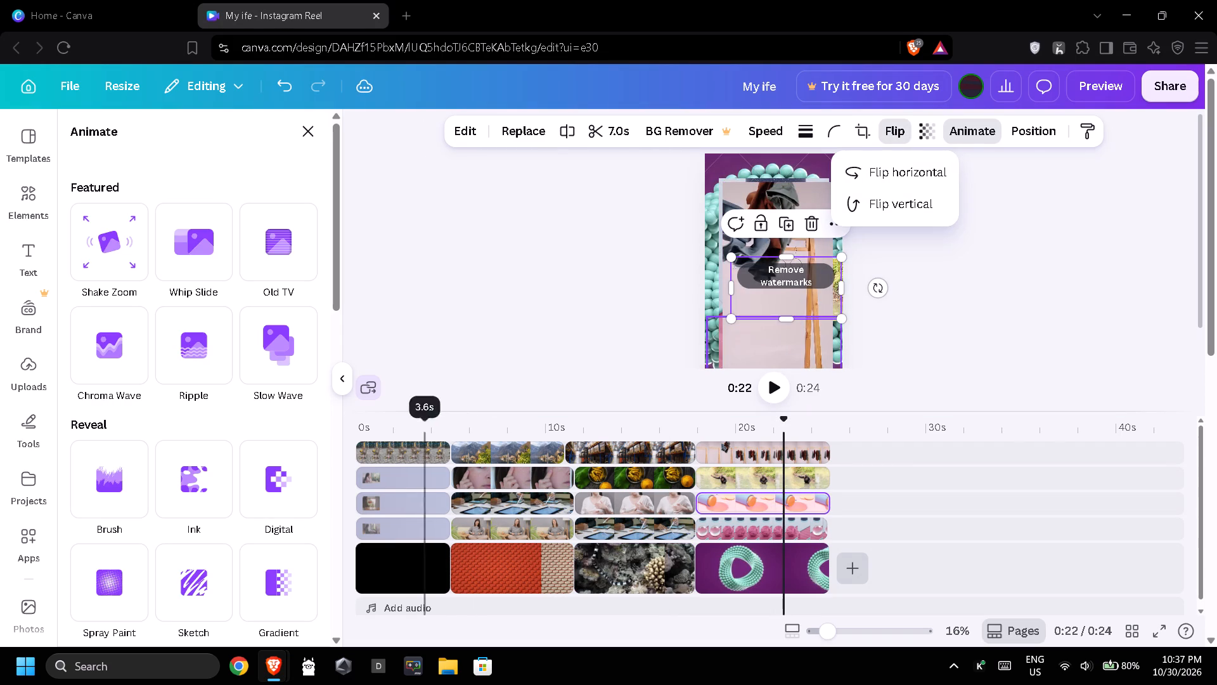
Flip the pink-toned second-track overlay above the orange brick page vertically and raise its corner rounding to near the maximum.
{"action": "left_click", "coordinate": [501, 482]}
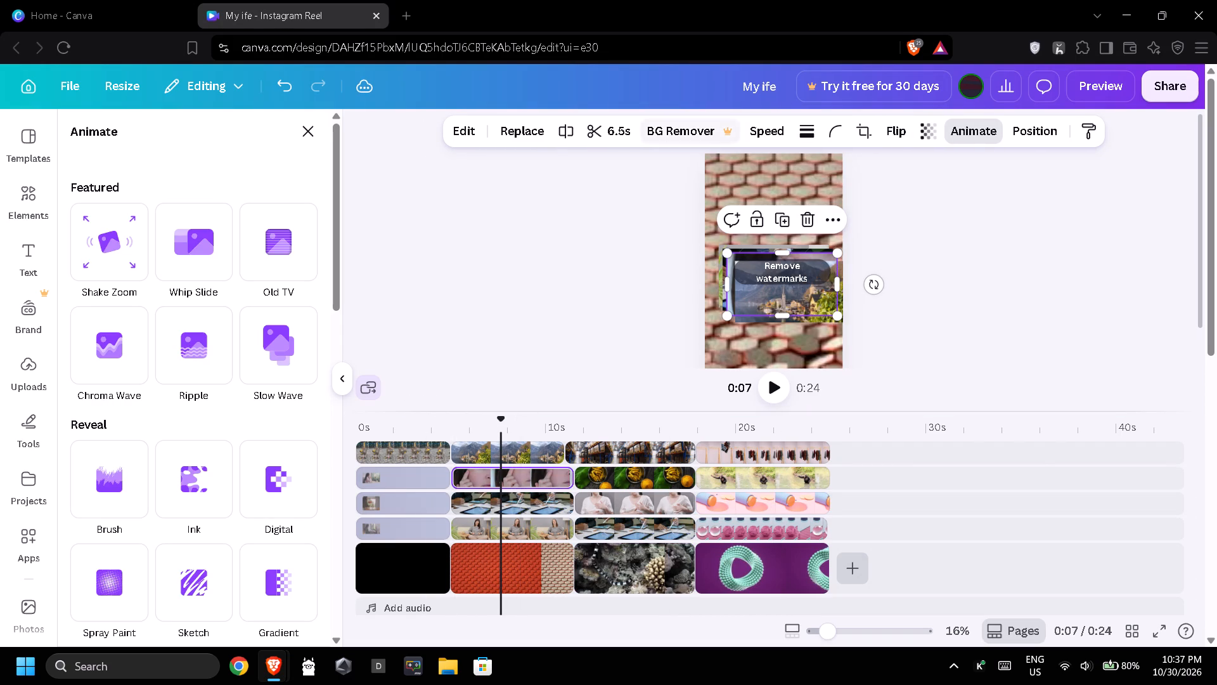
{"action": "left_click", "coordinate": [897, 134]}
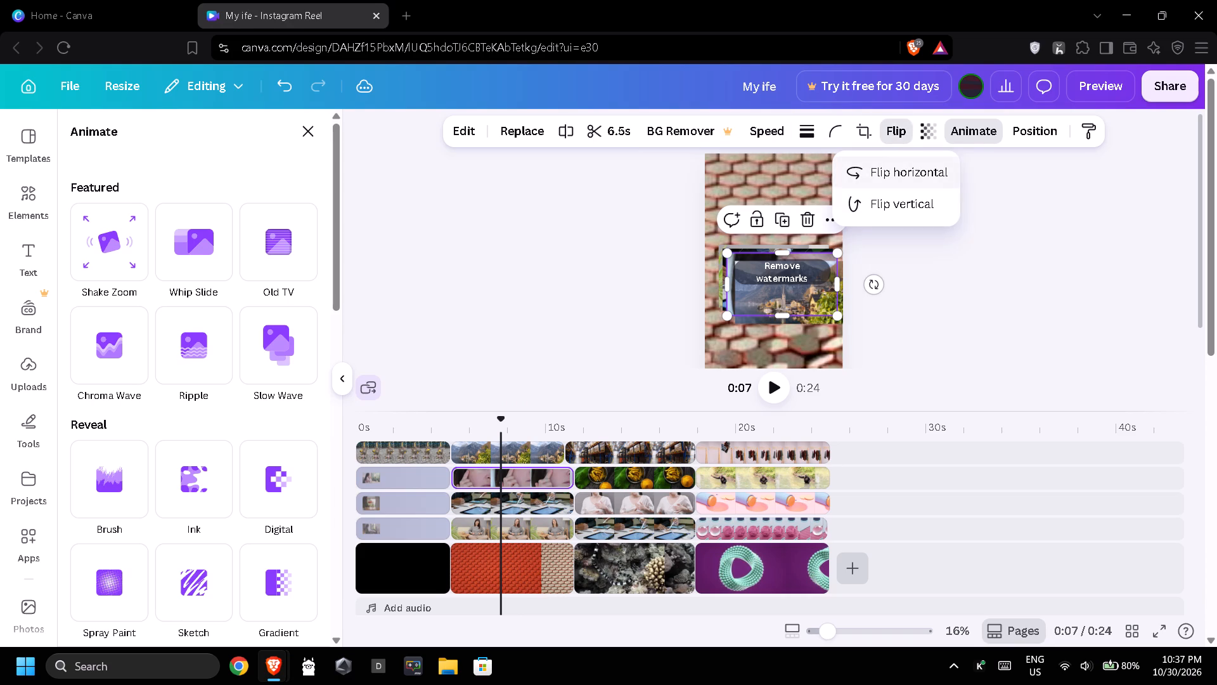
{"action": "left_click", "coordinate": [894, 199]}
{"action": "left_click", "coordinate": [842, 140]}
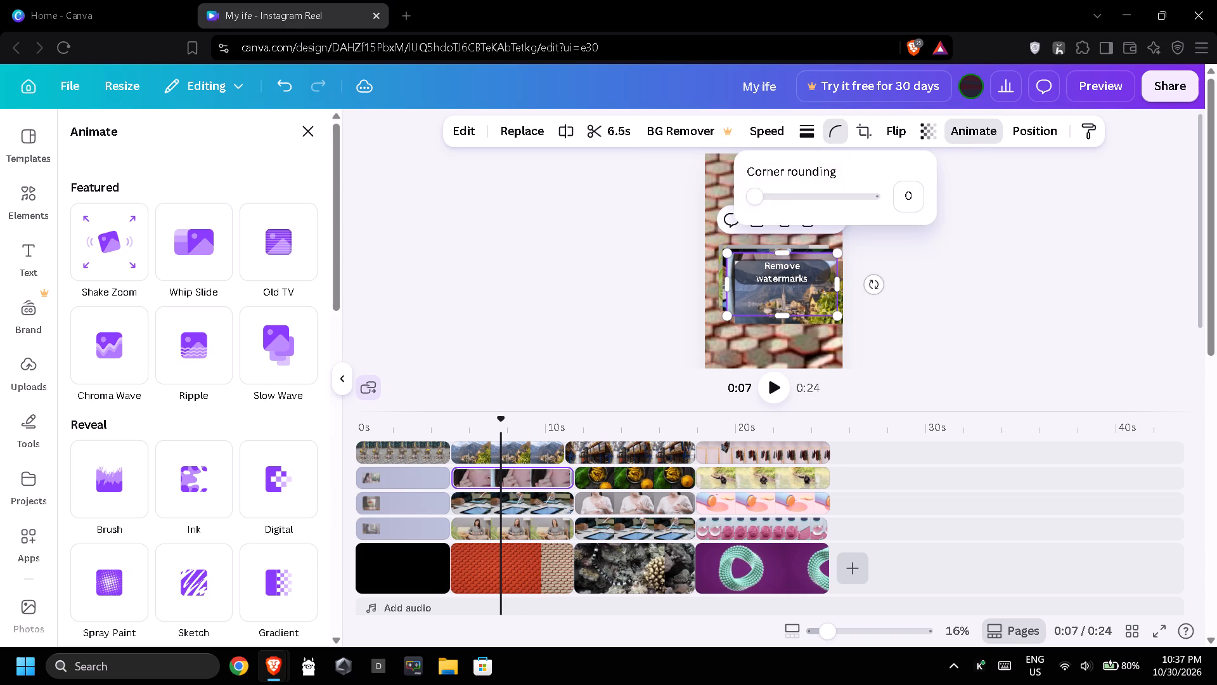
{"action": "left_click_drag", "start_coordinate": [853, 192], "coordinate": [878, 195]}
{"action": "left_click", "coordinate": [922, 290]}
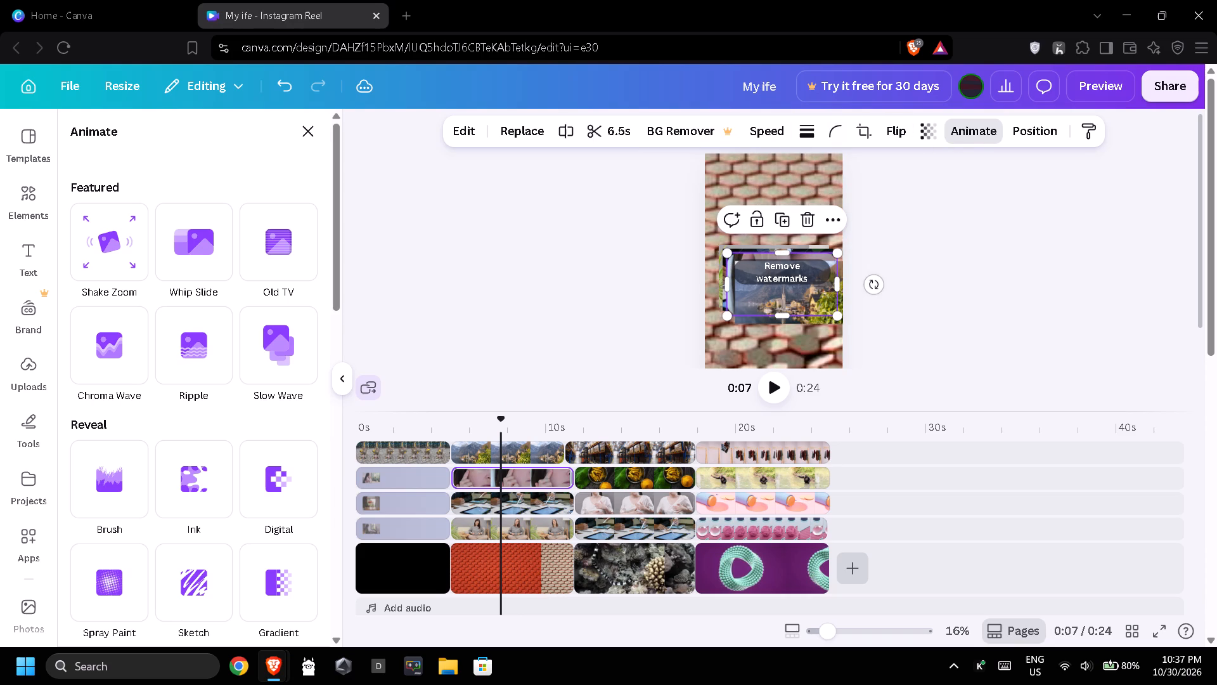
Flip the tablet clip on the lowest overlay track above the coral page horizontally and vertically, and set its corner rounding to 96.
{"action": "left_click", "coordinate": [666, 533]}
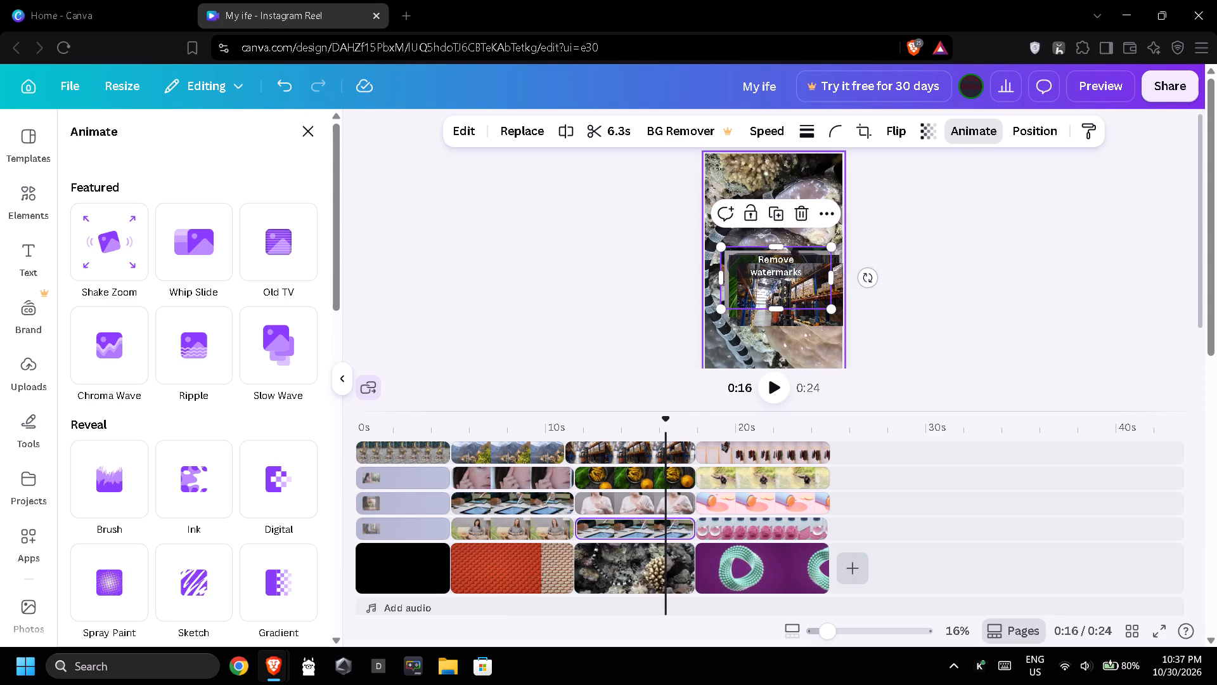
{"action": "left_click", "coordinate": [891, 136]}
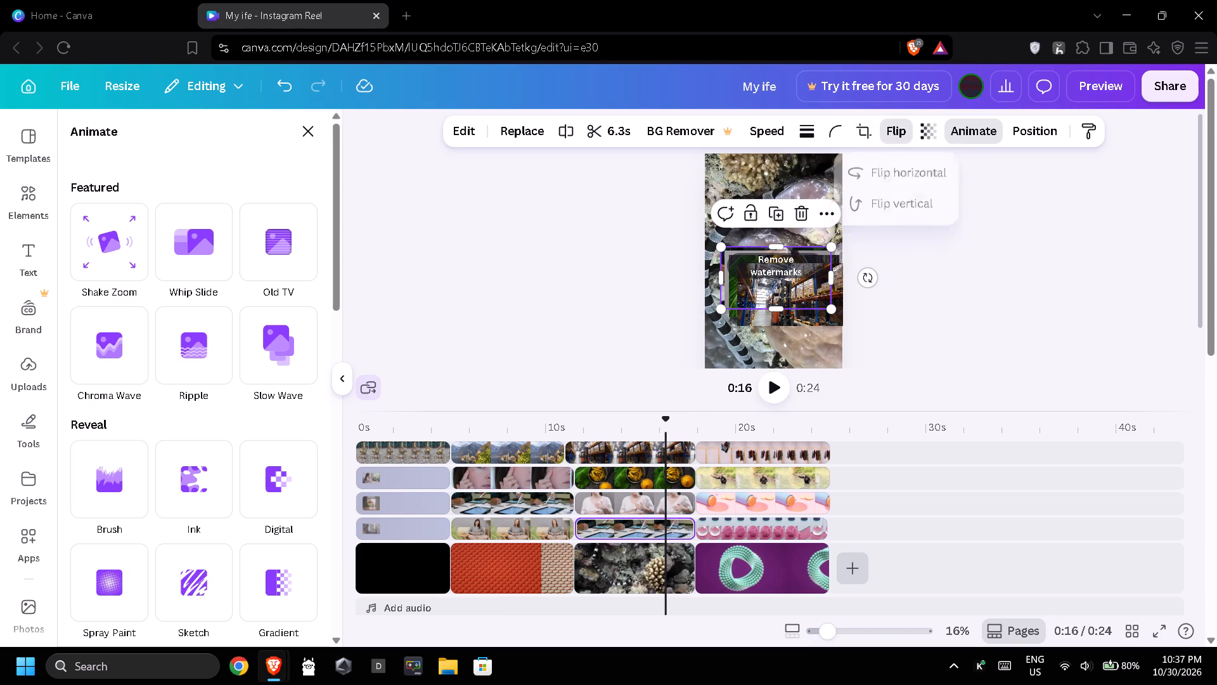
{"action": "left_click", "coordinate": [883, 182]}
{"action": "left_click", "coordinate": [906, 209]}
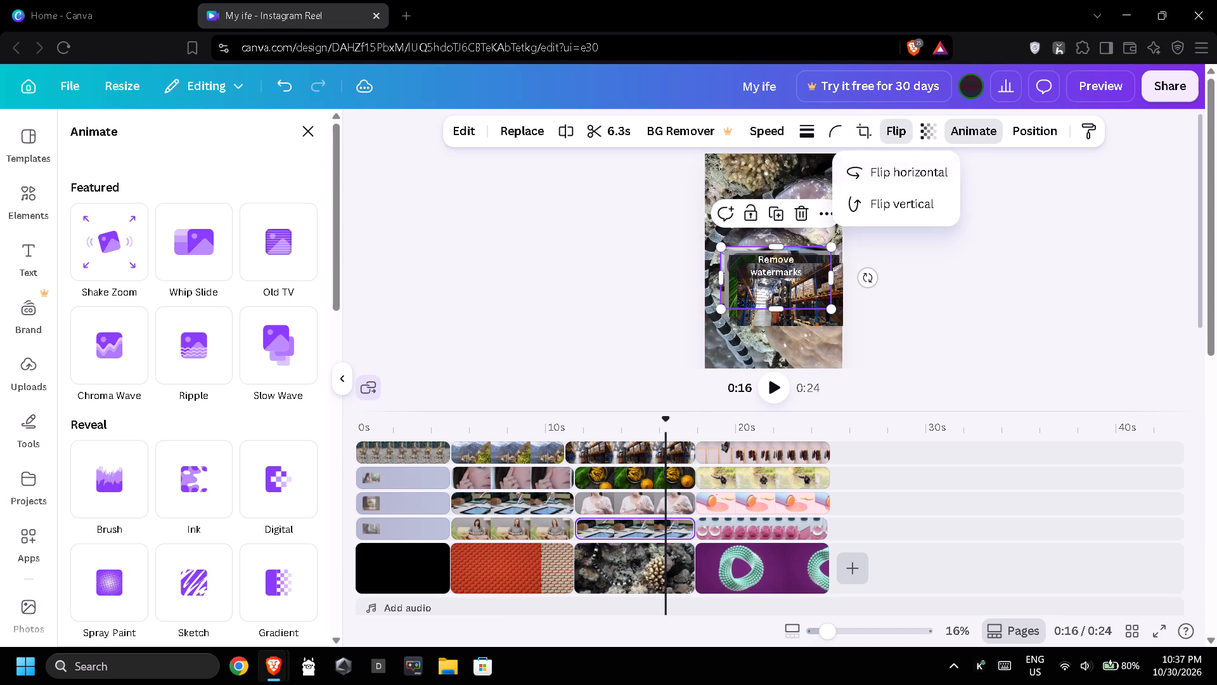
{"action": "left_click", "coordinate": [840, 134]}
{"action": "left_click_drag", "start_coordinate": [852, 195], "coordinate": [868, 199]}
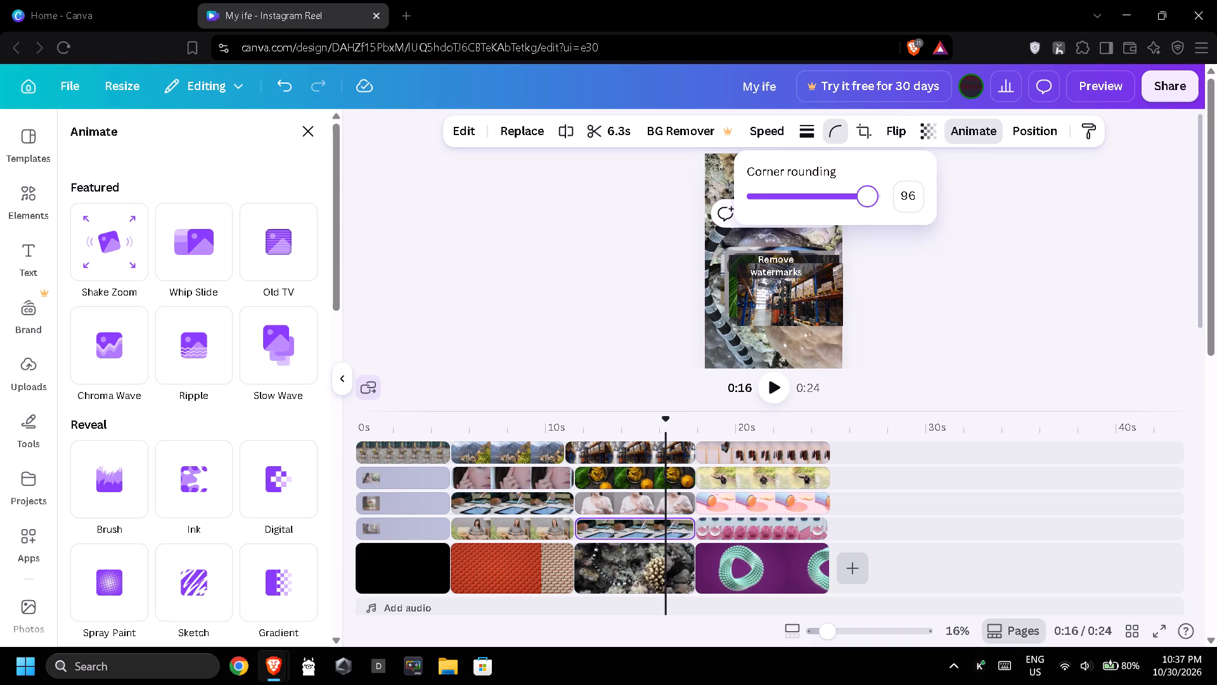
{"action": "left_click", "coordinate": [920, 273]}
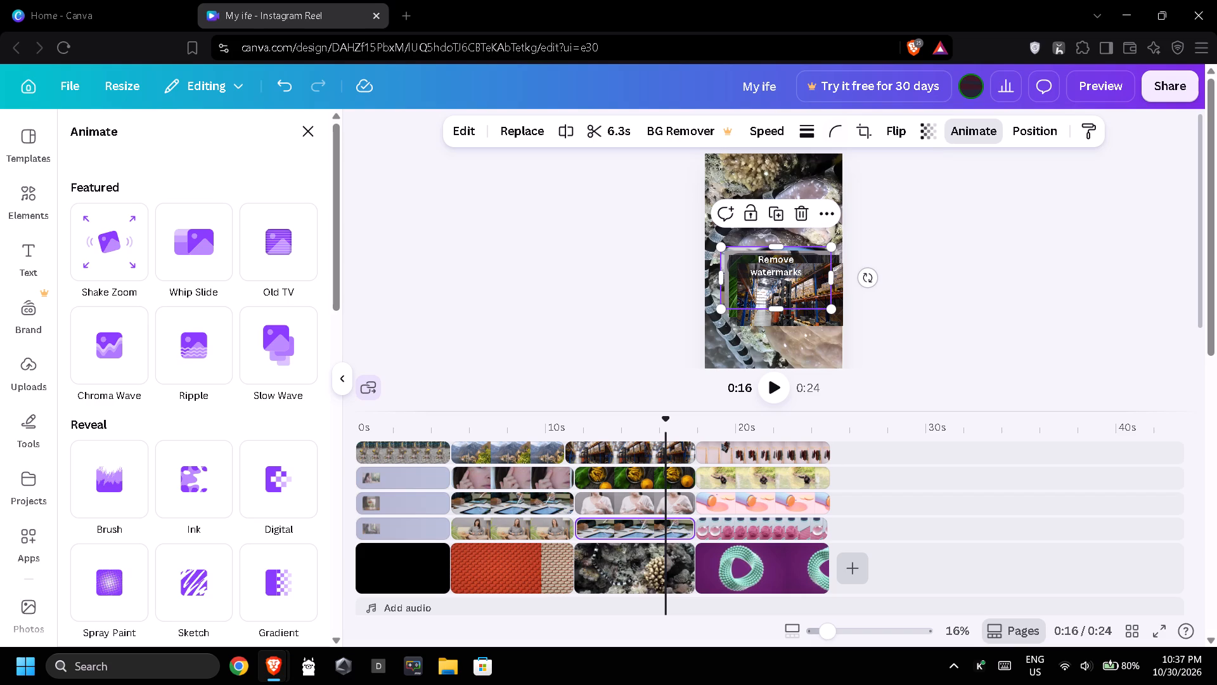
Flip the yellow second-track overlay above the beaded ring page vertically and horizontally, and raise its corner rounding to near the maximum.
{"action": "left_click", "coordinate": [796, 477]}
{"action": "left_click", "coordinate": [893, 132]}
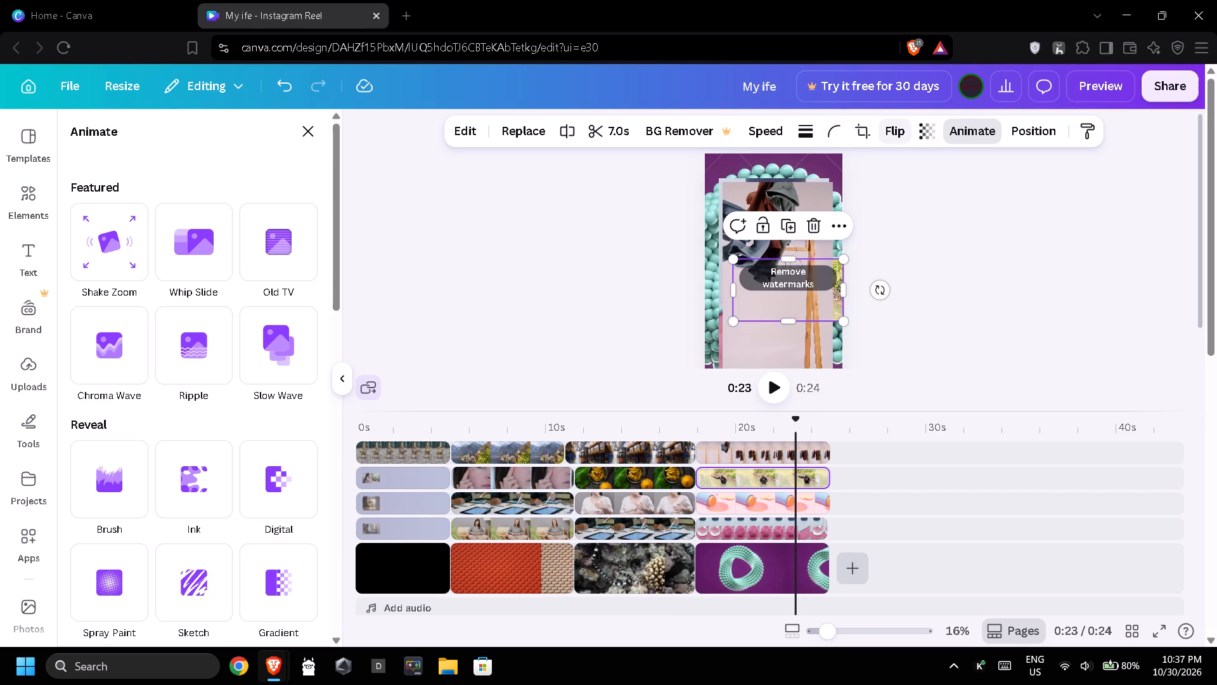
{"action": "left_click", "coordinate": [895, 204]}
{"action": "left_click", "coordinate": [895, 174]}
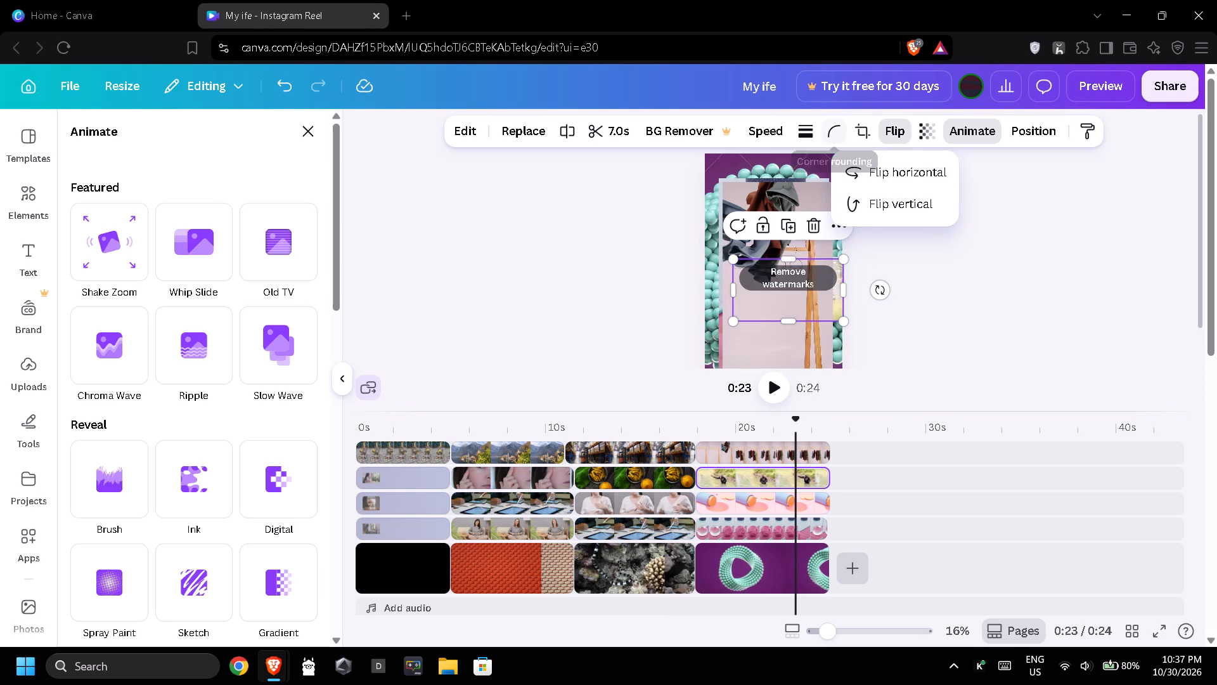
{"action": "left_click", "coordinate": [832, 133]}
{"action": "left_click_drag", "start_coordinate": [858, 190], "coordinate": [865, 192]}
{"action": "left_click", "coordinate": [957, 273]}
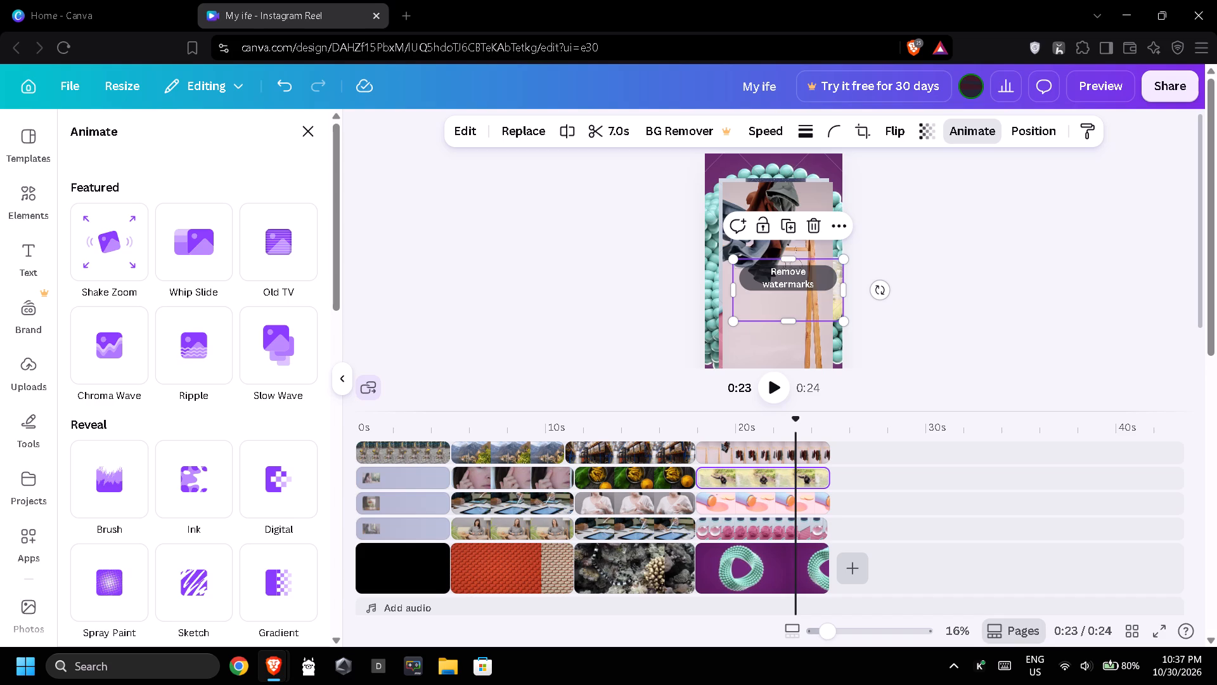
Flip the pink-toned second-track overlay above the orange brick page vertically again and set its transparency to 70.
{"action": "left_click", "coordinate": [529, 469]}
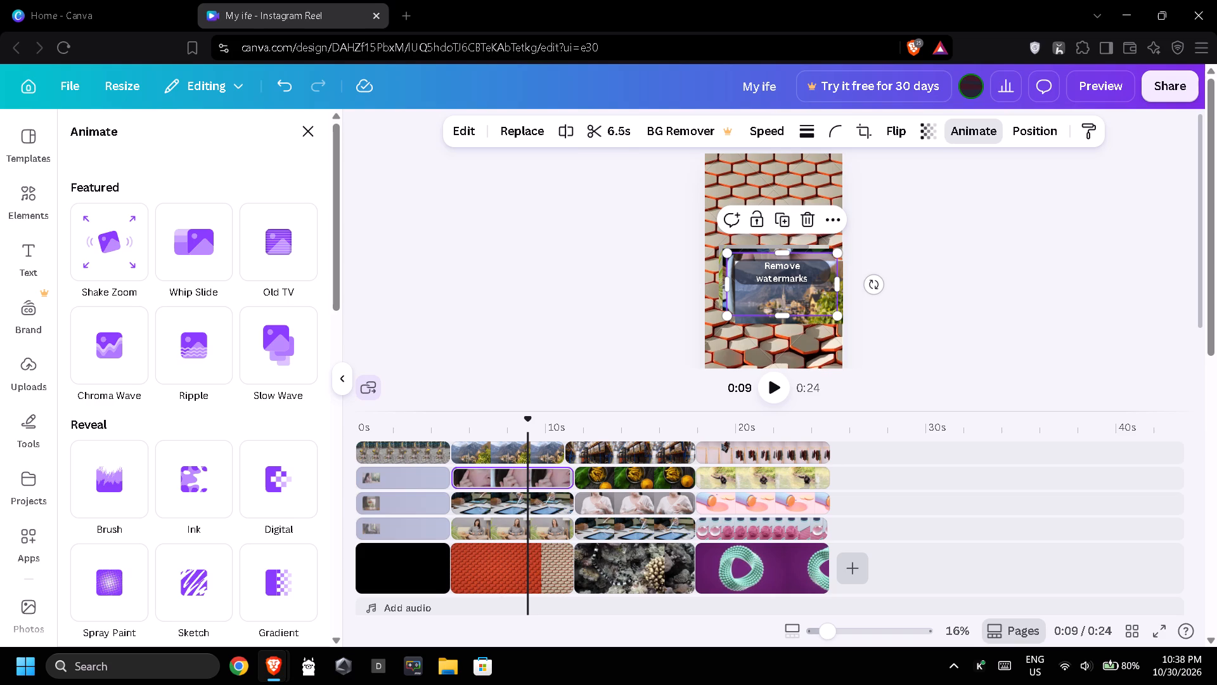
{"action": "left_click", "coordinate": [897, 134]}
{"action": "left_click", "coordinate": [891, 197]}
{"action": "left_click", "coordinate": [927, 136]}
{"action": "left_click", "coordinate": [908, 192]}
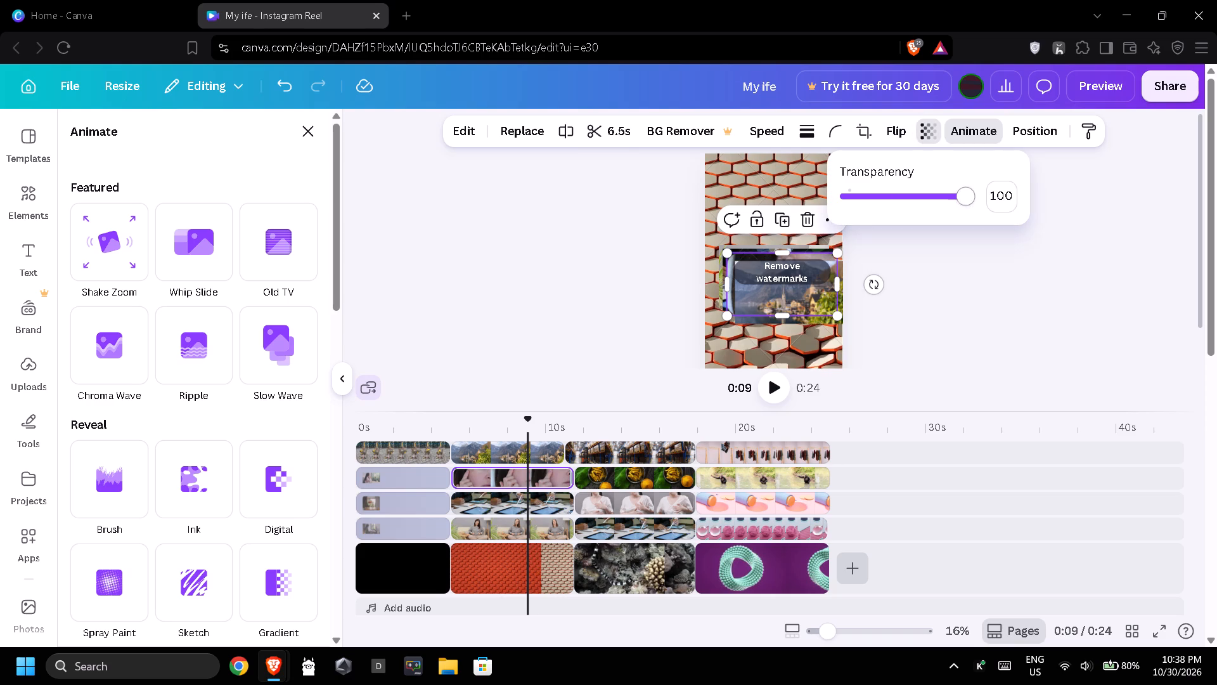
{"action": "left_click", "coordinate": [930, 192]}
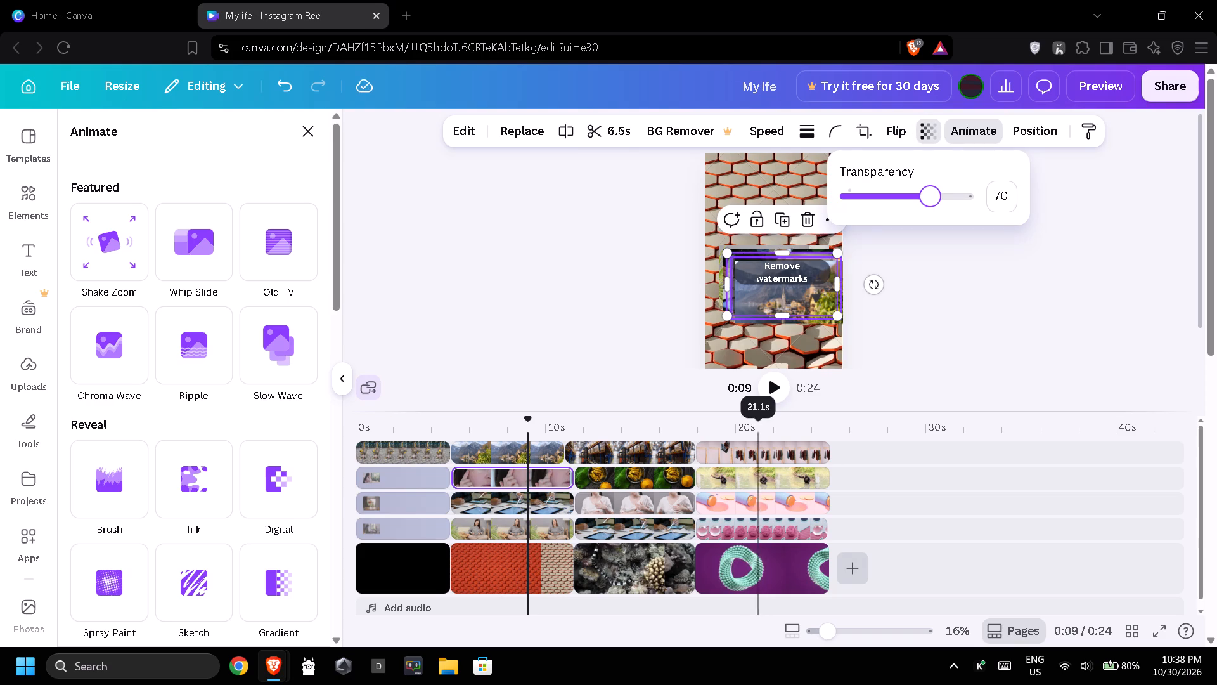
Flip the pink clip on the lowest overlay track above the beaded ring page vertically and horizontally, and reduce its transparency value.
{"action": "left_click", "coordinate": [749, 523]}
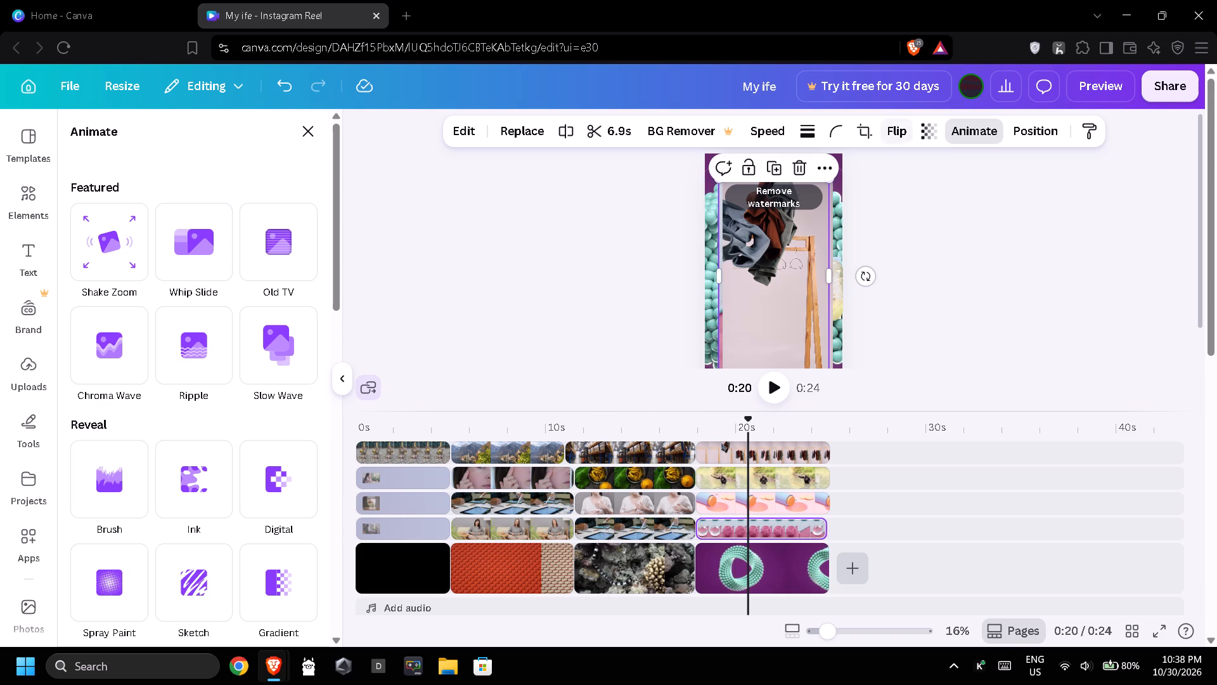
{"action": "left_click", "coordinate": [896, 136]}
{"action": "left_click", "coordinate": [908, 205]}
{"action": "left_click", "coordinate": [904, 181]}
{"action": "left_click", "coordinate": [979, 198]}
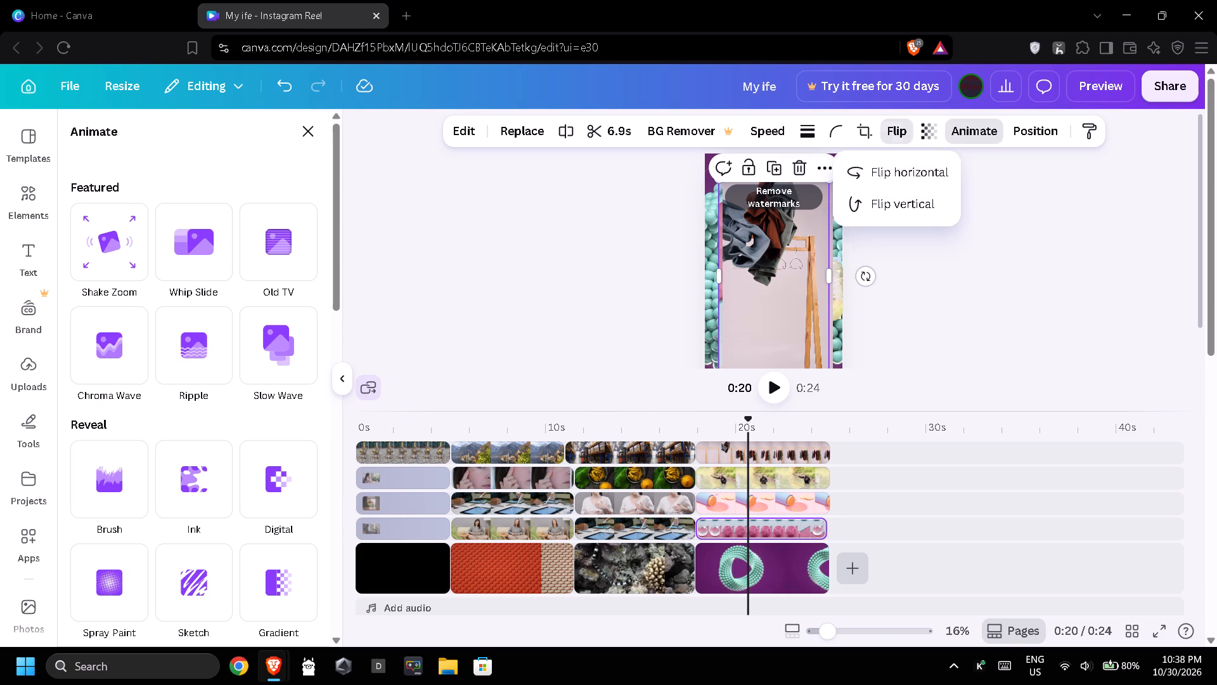
{"action": "left_click", "coordinate": [932, 128]}
{"action": "left_click", "coordinate": [925, 192]}
{"action": "left_click", "coordinate": [921, 280]}
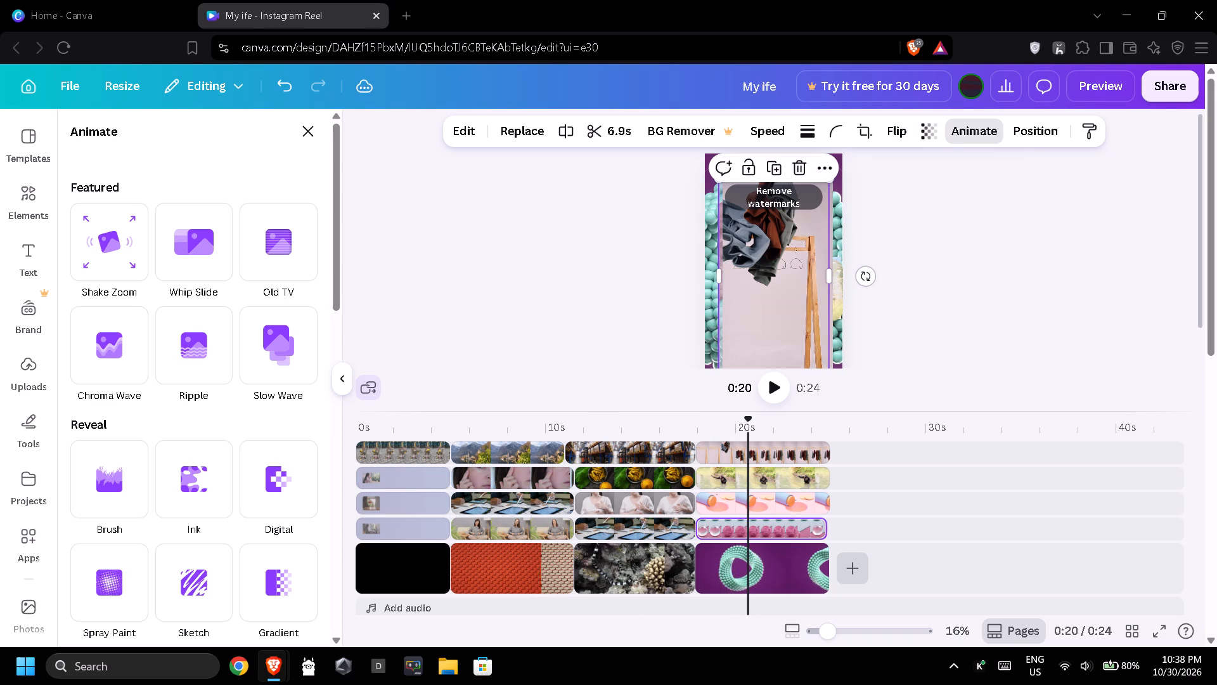
Flip the white-shirt clip on the third track above the coral page horizontally and vertically, and reduce its transparency value.
{"action": "left_click", "coordinate": [617, 508]}
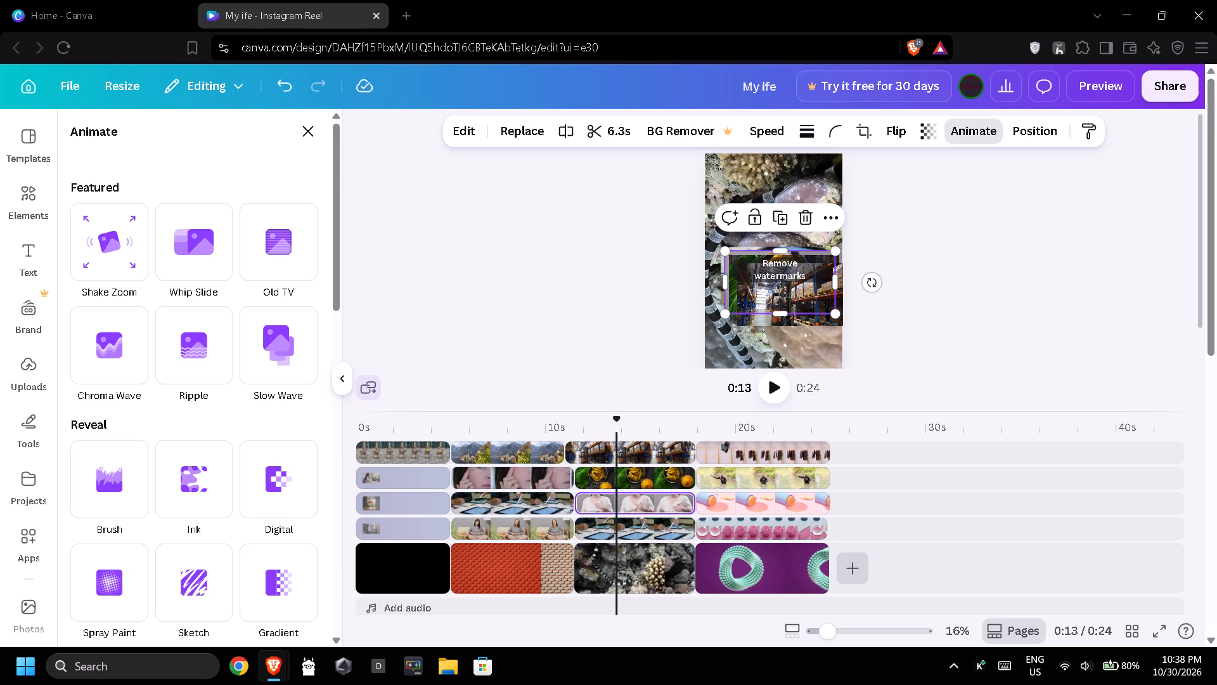
{"action": "left_click", "coordinate": [903, 131]}
{"action": "left_click", "coordinate": [908, 167]}
{"action": "left_click", "coordinate": [920, 197]}
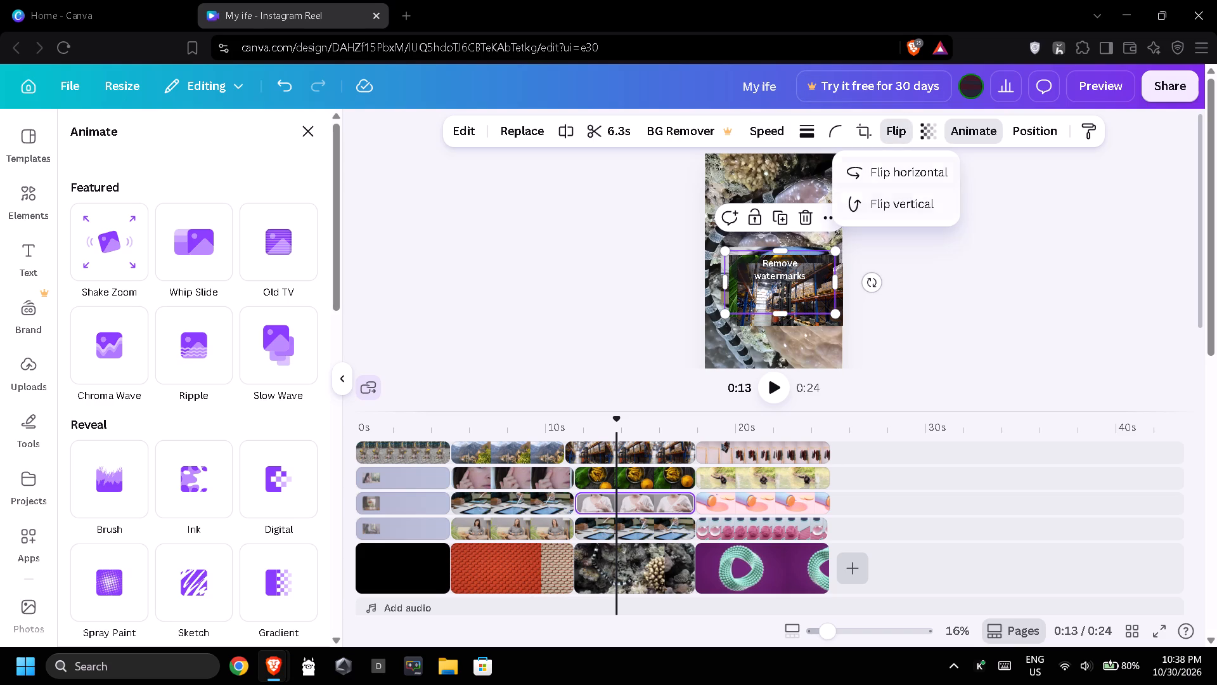
{"action": "left_click", "coordinate": [930, 129]}
{"action": "left_click", "coordinate": [908, 188]}
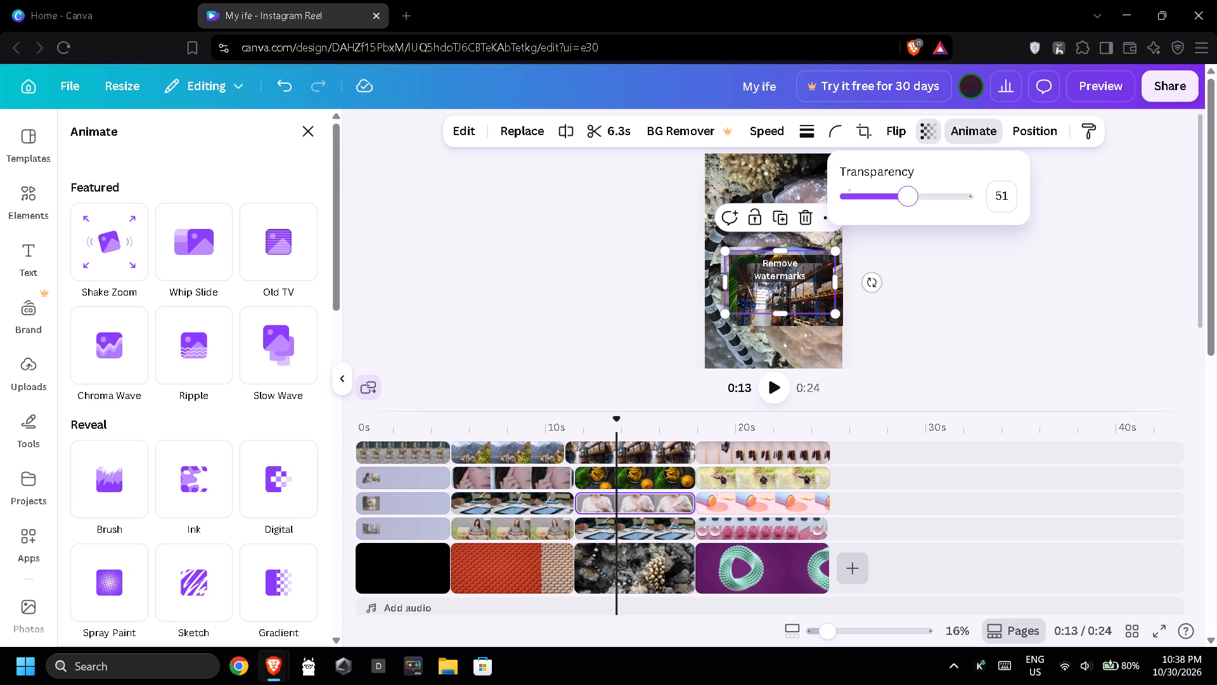
{"action": "left_click", "coordinate": [920, 197]}
{"action": "left_click", "coordinate": [929, 199]}
Raise the corner rounding of the white-shirt third-track clip above the coral page and give it a medium-weight stroke.
{"action": "left_click", "coordinate": [825, 135]}
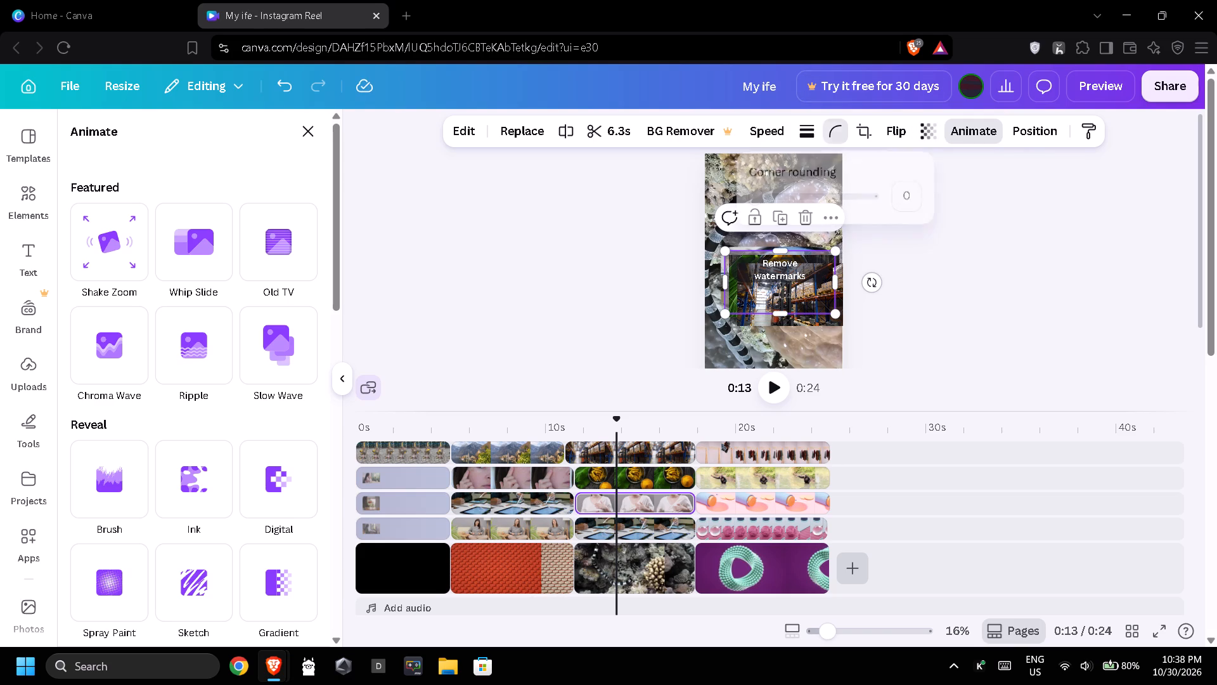
{"action": "left_click", "coordinate": [847, 197]}
{"action": "left_click", "coordinate": [914, 269]}
{"action": "left_click", "coordinate": [809, 130]}
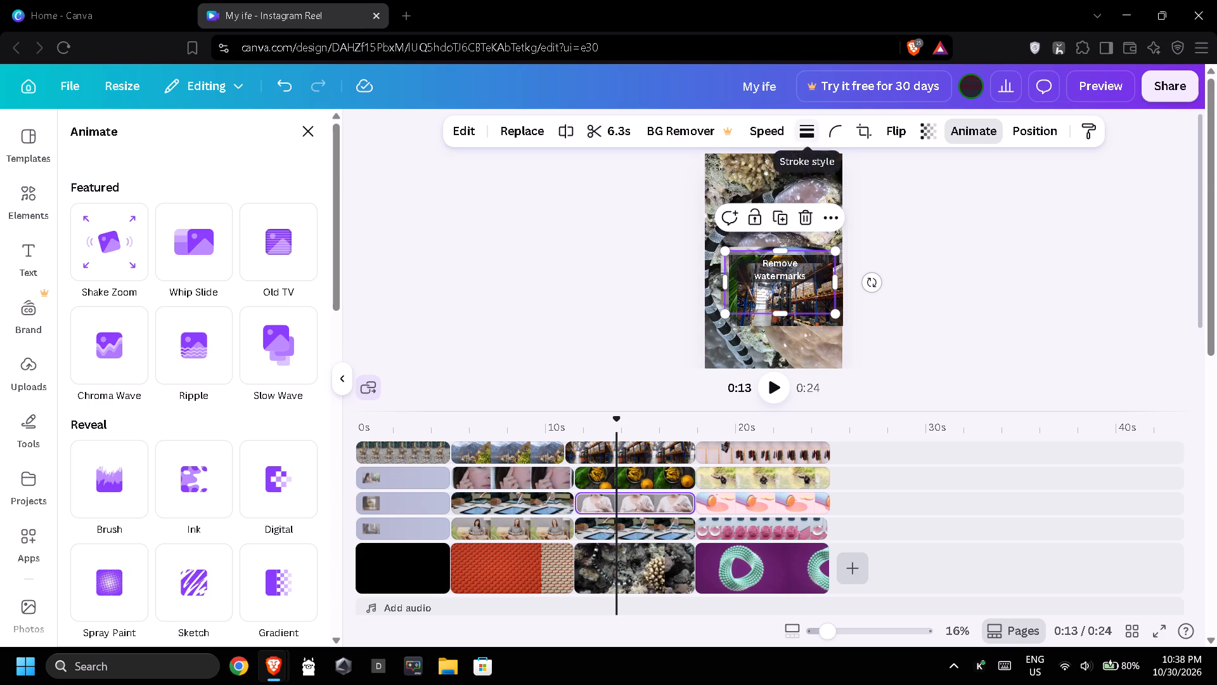
{"action": "left_click", "coordinate": [772, 239]}
{"action": "left_click", "coordinate": [622, 284]}
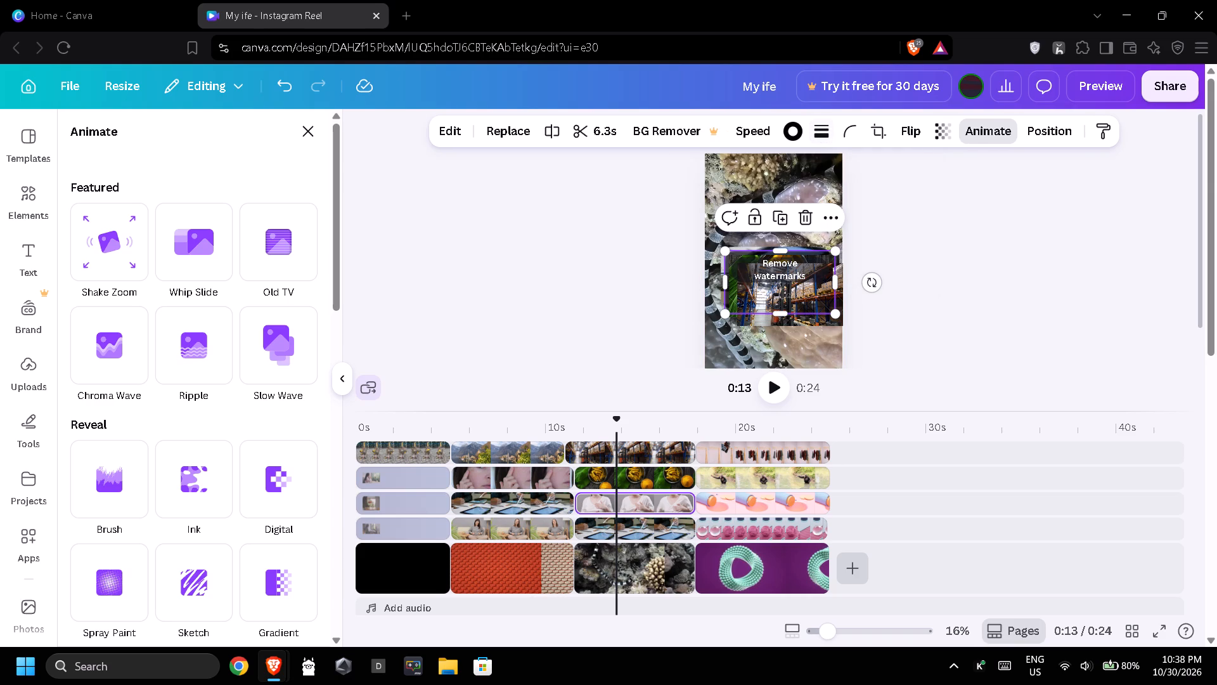
Set the first-track mountain clip above the orange brick page to transparency 51, flip it vertically and horizontally, and raise its corner rounding.
{"action": "left_click", "coordinate": [529, 459]}
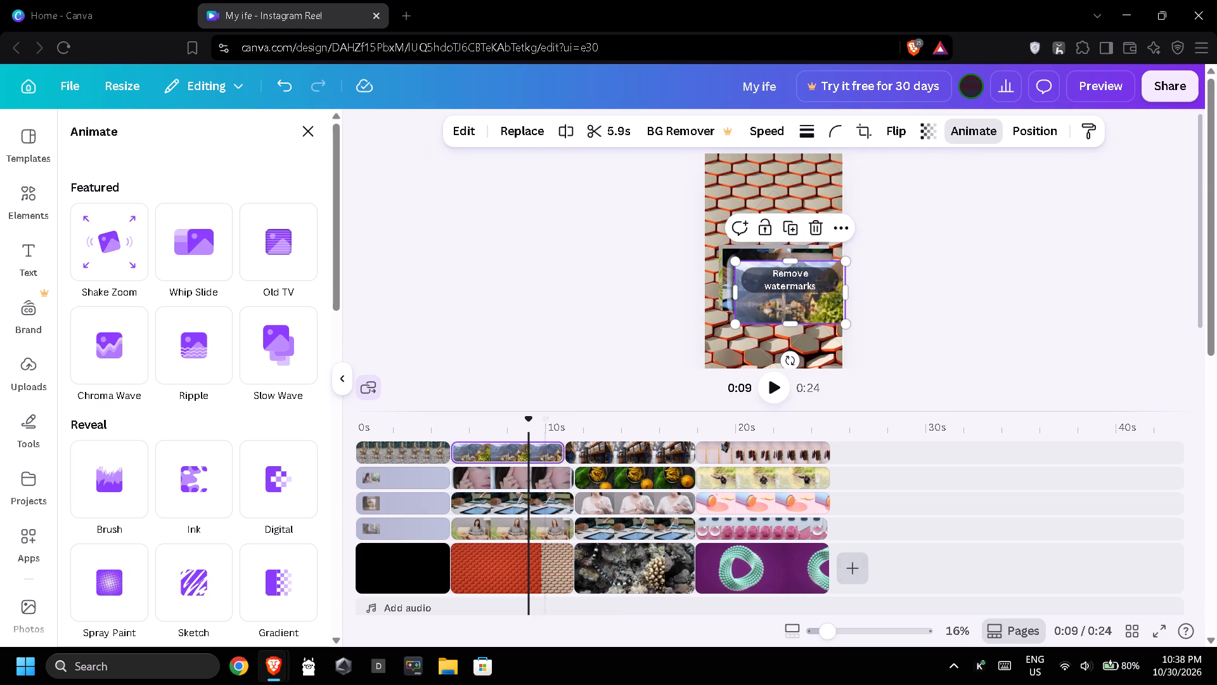
{"action": "left_click", "coordinate": [922, 137]}
{"action": "left_click", "coordinate": [907, 195]}
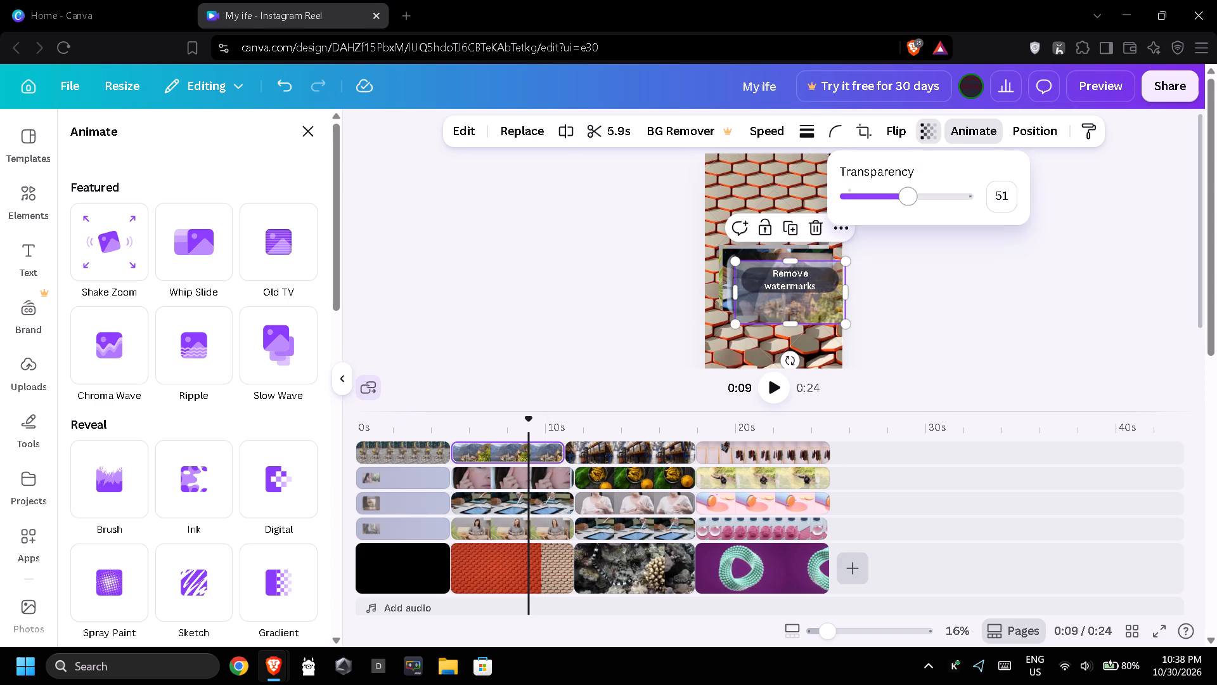
{"action": "left_click", "coordinate": [901, 137]}
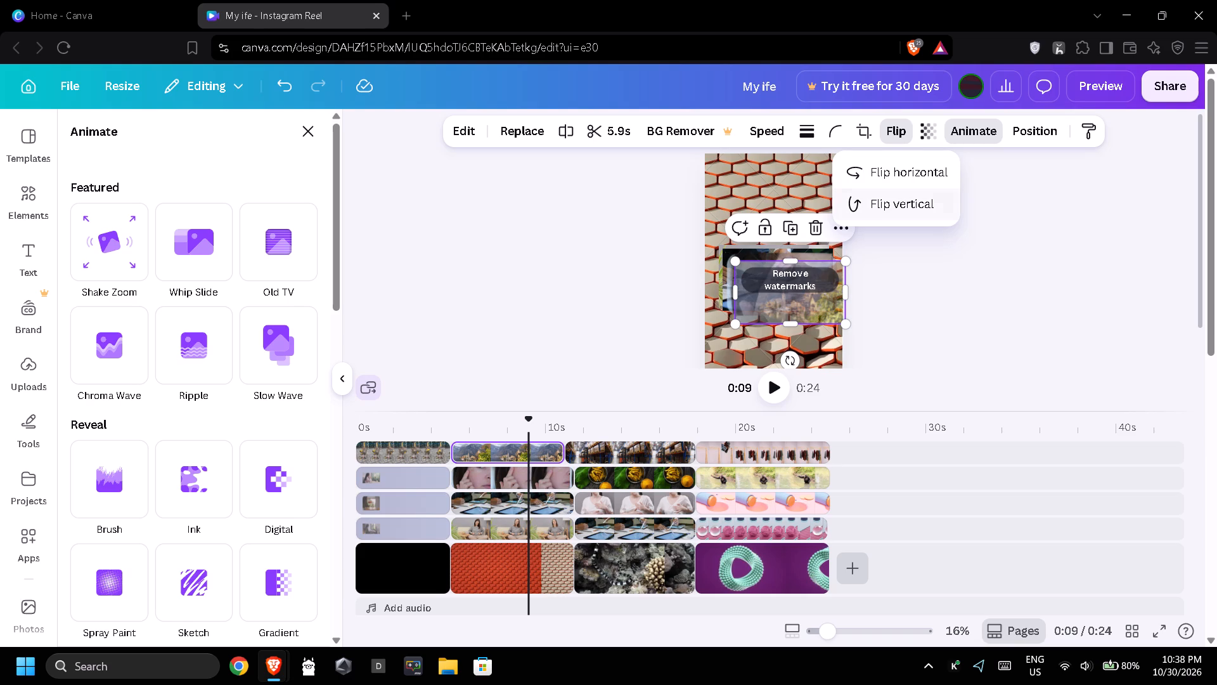
{"action": "left_click", "coordinate": [904, 203]}
{"action": "left_click", "coordinate": [916, 176]}
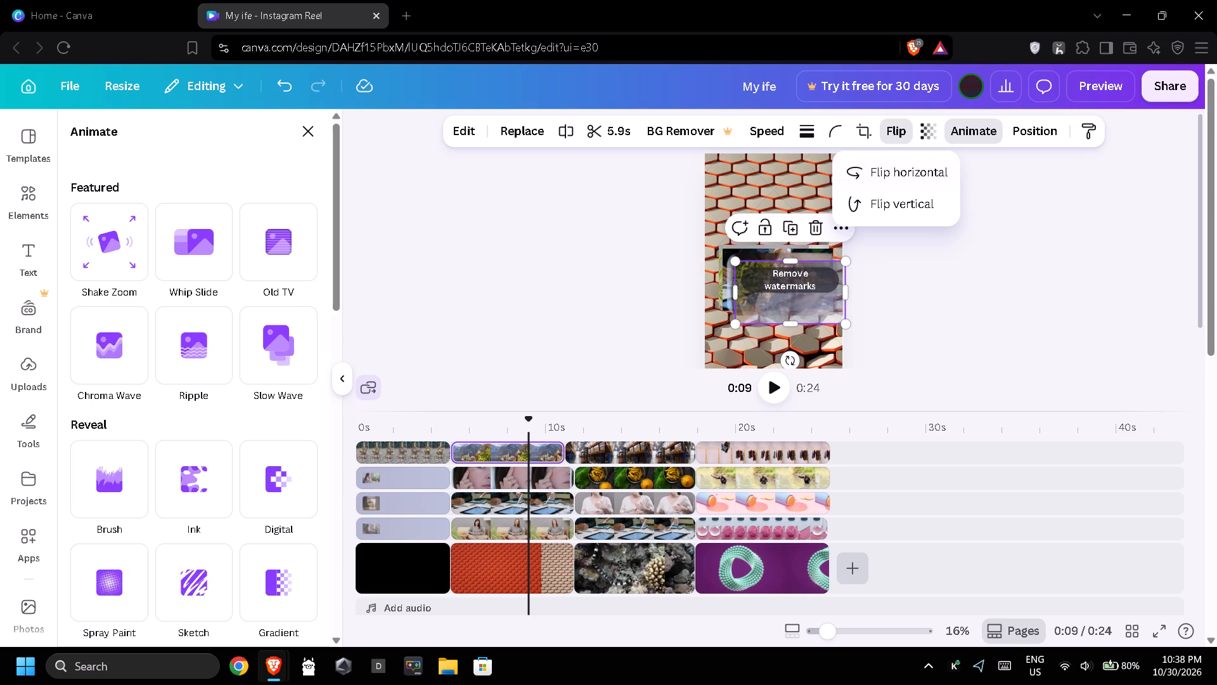
{"action": "left_click", "coordinate": [828, 140]}
{"action": "left_click", "coordinate": [839, 205]}
{"action": "left_click", "coordinate": [856, 200]}
{"action": "left_click", "coordinate": [939, 280]}
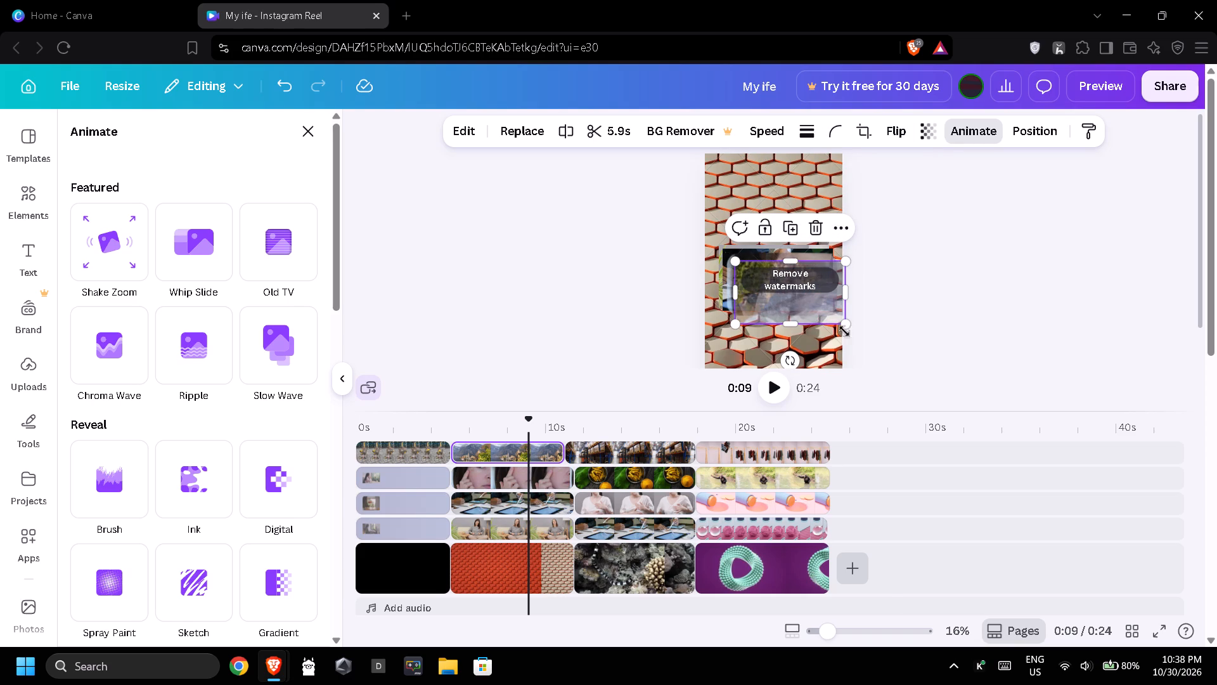
Flip the orange brick page's background video vertically and horizontally, and set its transparency to 72.
{"action": "left_click", "coordinate": [519, 557]}
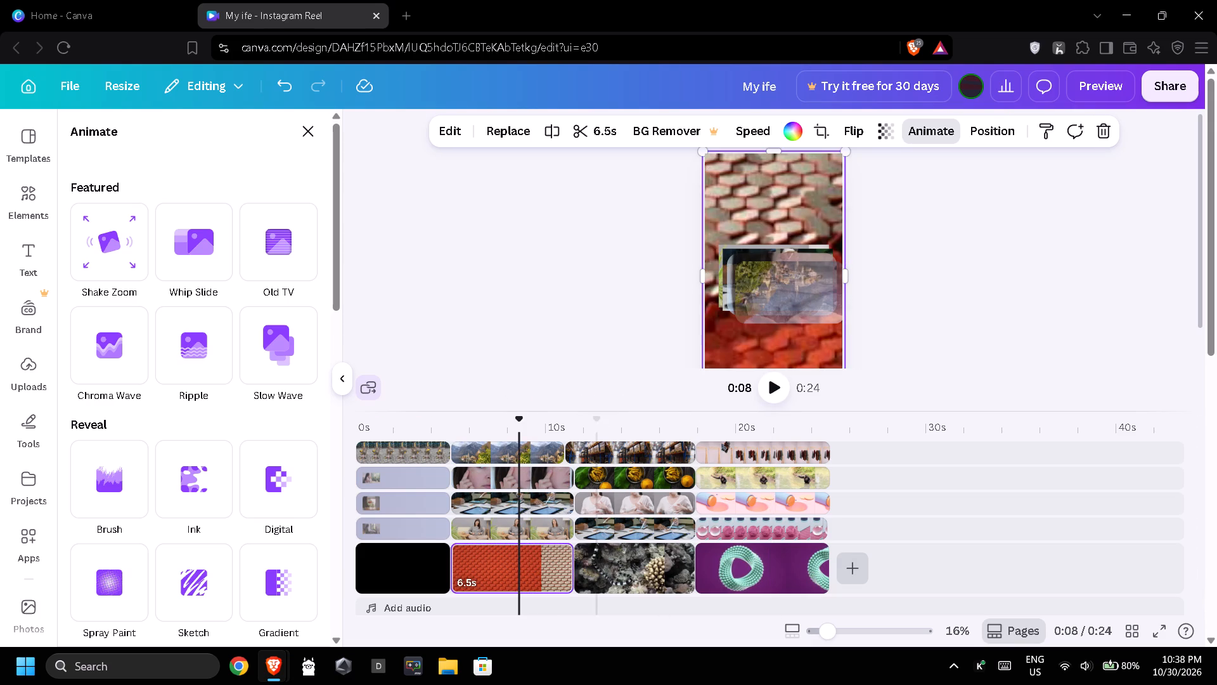
{"action": "left_click", "coordinate": [855, 125]}
{"action": "left_click", "coordinate": [837, 198]}
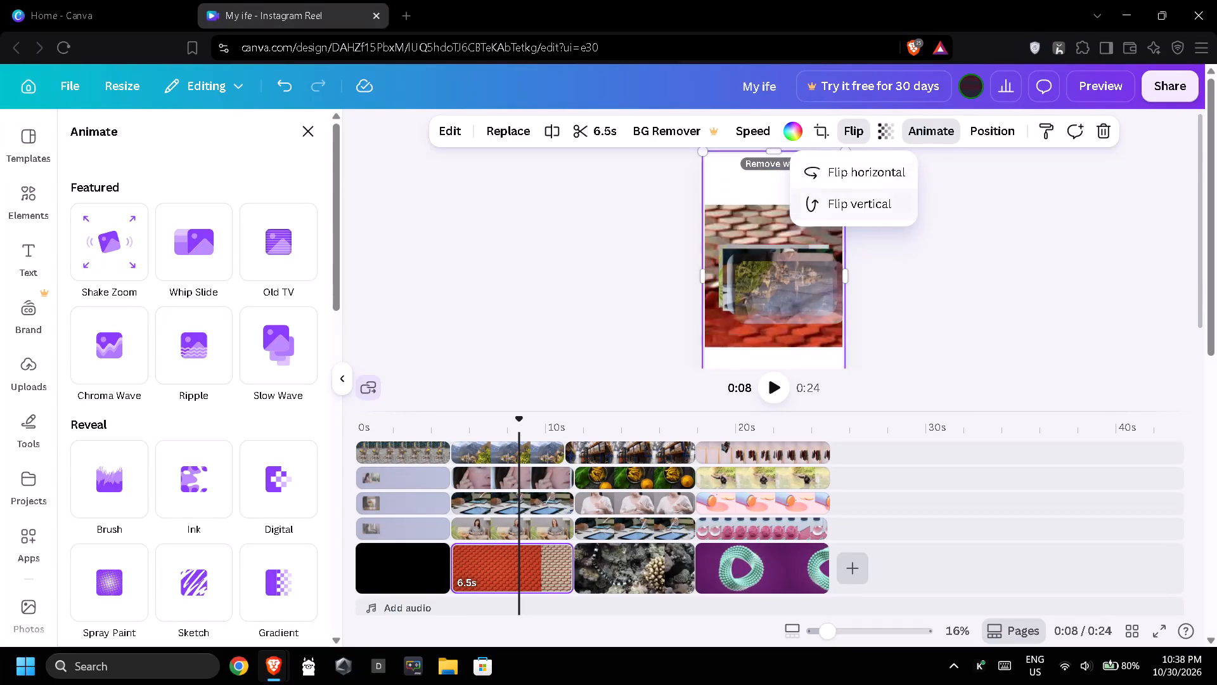
{"action": "left_click", "coordinate": [853, 171]}
{"action": "left_click", "coordinate": [892, 138]}
{"action": "left_click", "coordinate": [891, 197]}
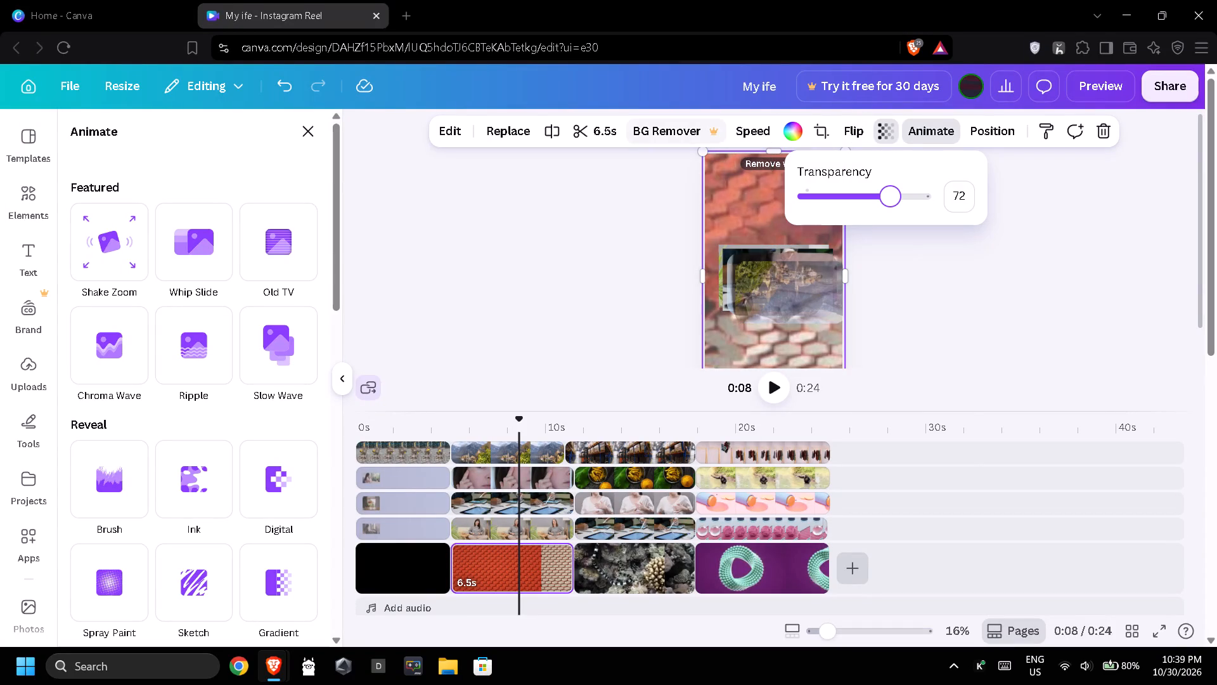
{"action": "left_click", "coordinate": [972, 302]}
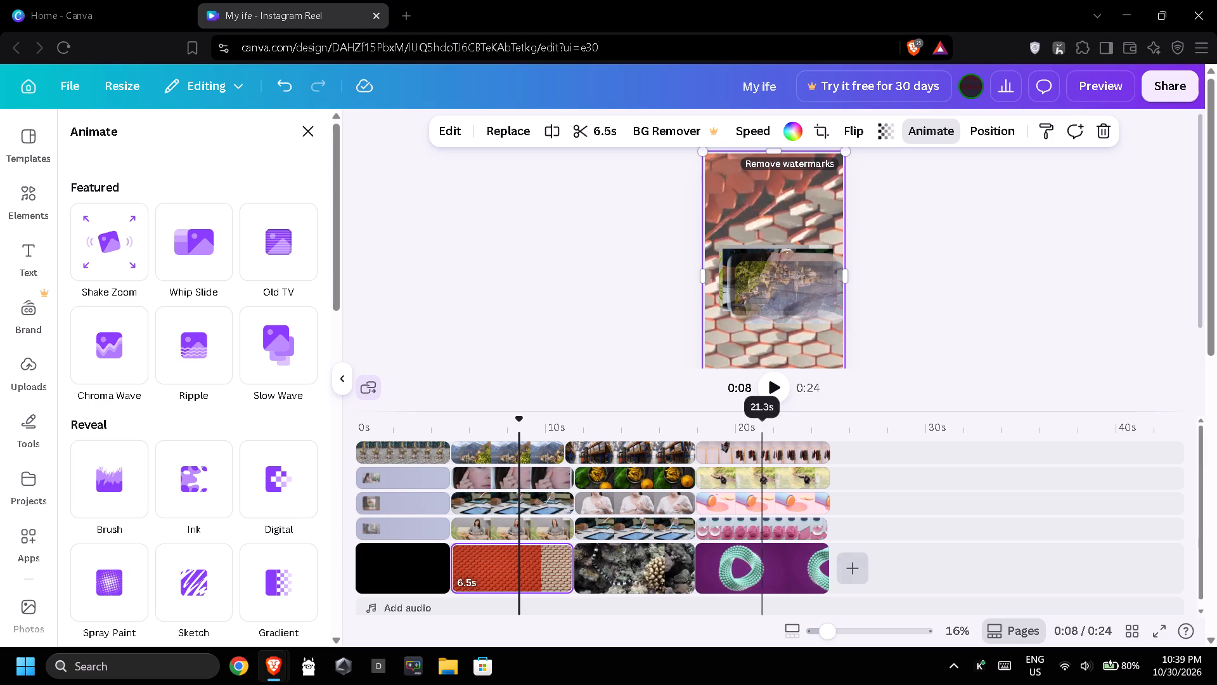
Flip the third-track overlay clip above the black first page vertically and horizontally, and lower its corner rounding.
{"action": "left_click", "coordinate": [416, 533]}
{"action": "left_click", "coordinate": [417, 550]}
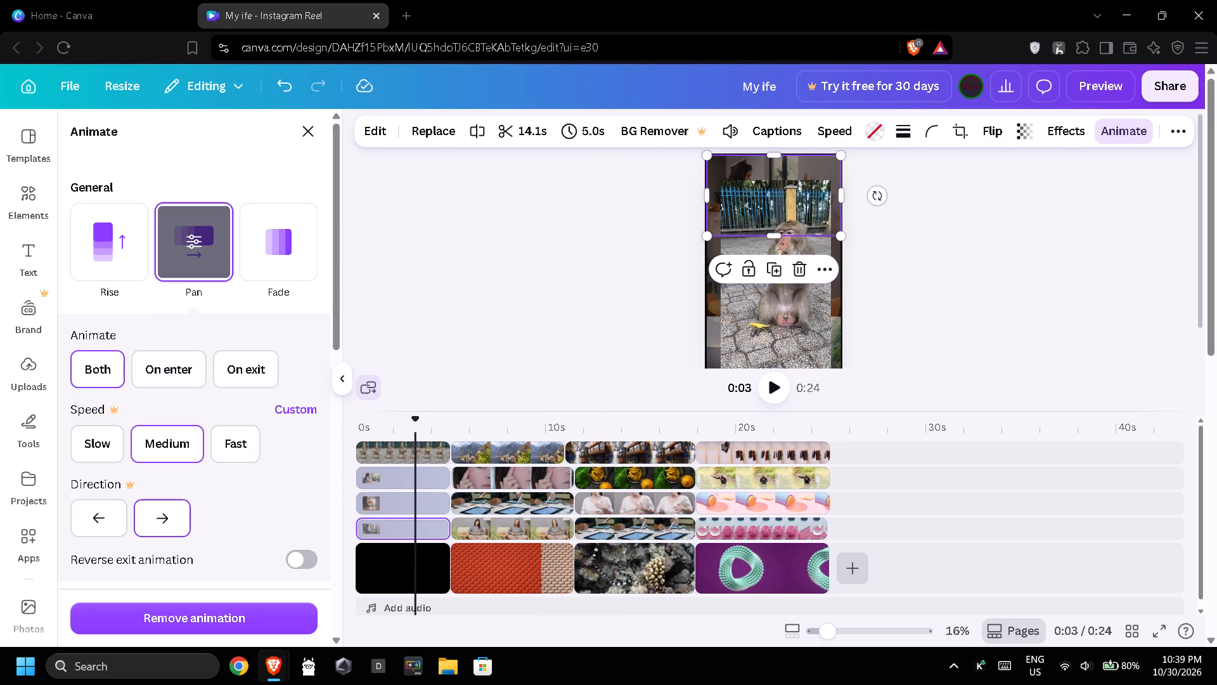
{"action": "left_click", "coordinate": [406, 500]}
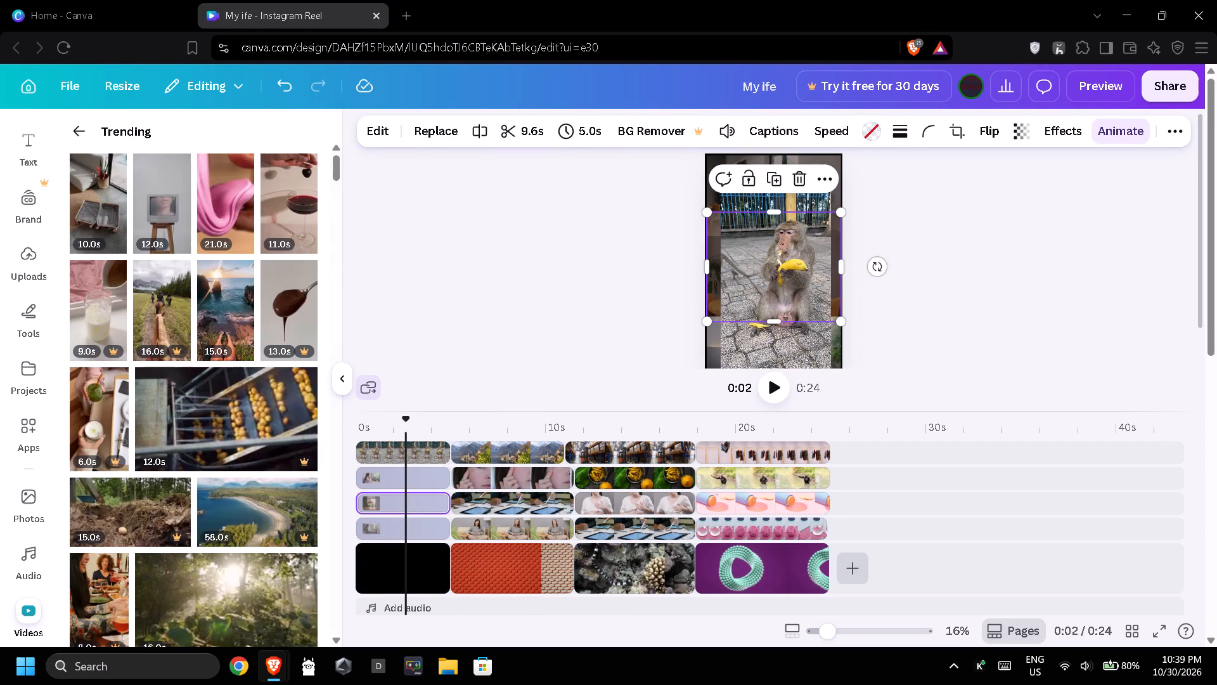
{"action": "left_click", "coordinate": [987, 136]}
{"action": "left_click", "coordinate": [983, 205]}
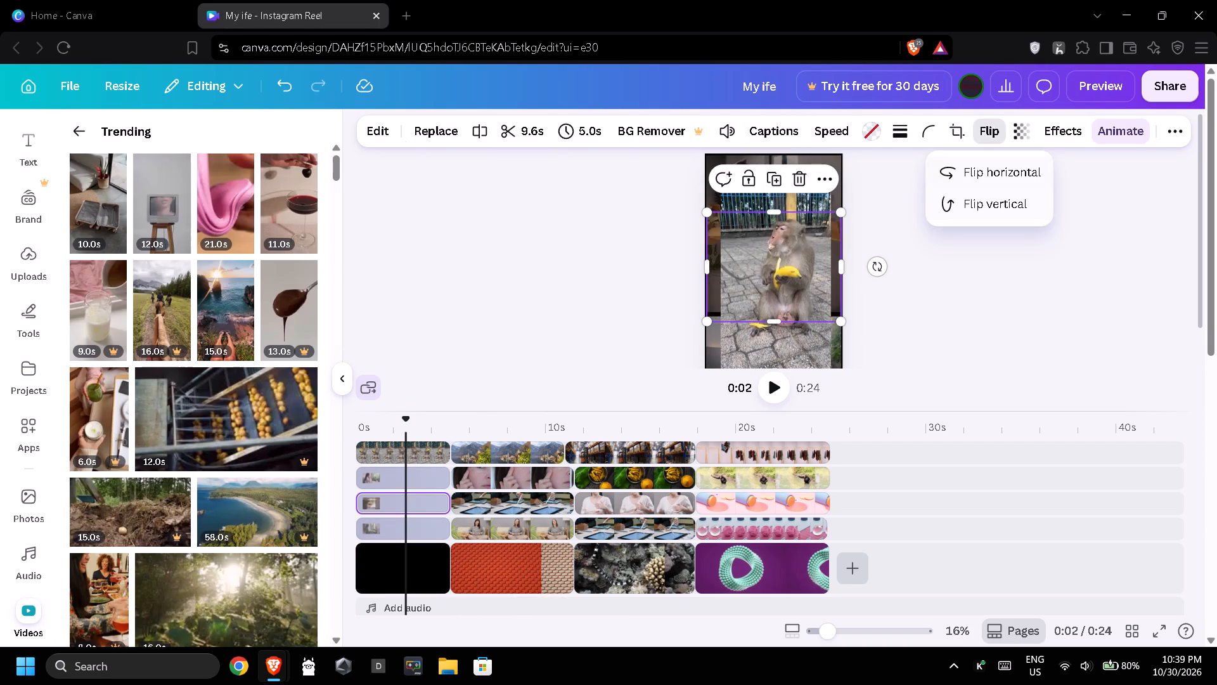
{"action": "left_click", "coordinate": [987, 167]}
{"action": "left_click", "coordinate": [928, 134]}
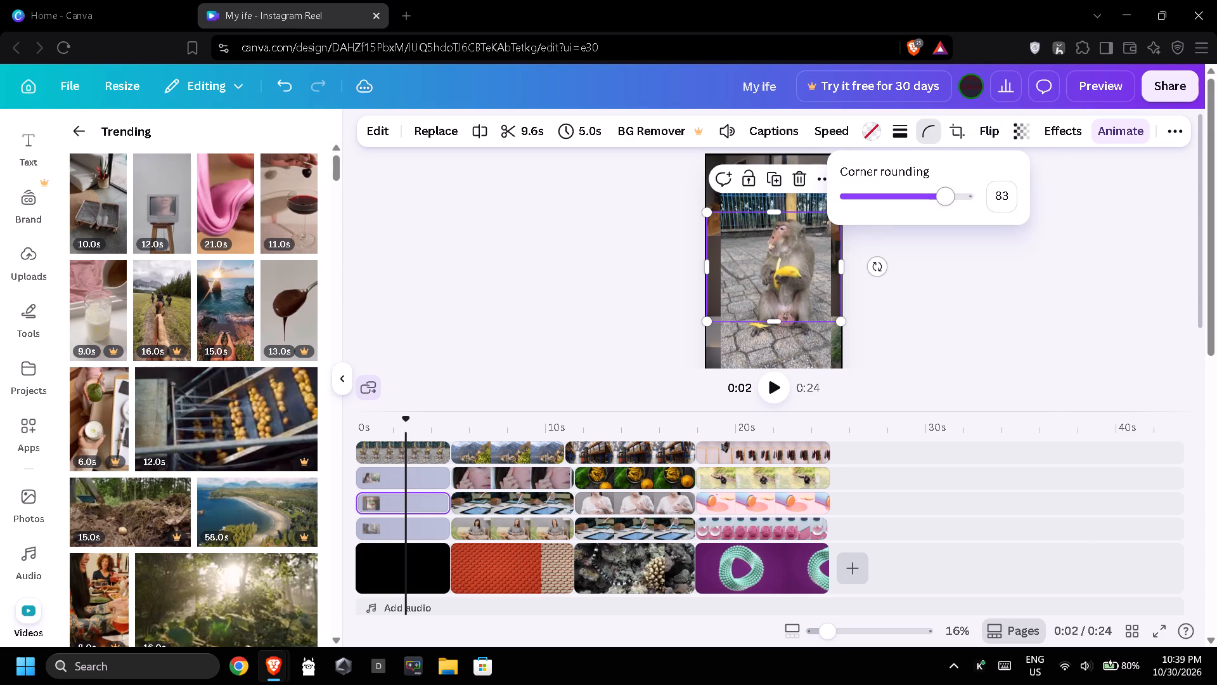
{"action": "left_click", "coordinate": [915, 196]}
{"action": "left_click", "coordinate": [948, 244]}
Add a light-weight stroke to the third-track clip above the black page and reduce its transparency value.
{"action": "left_click", "coordinate": [908, 136]}
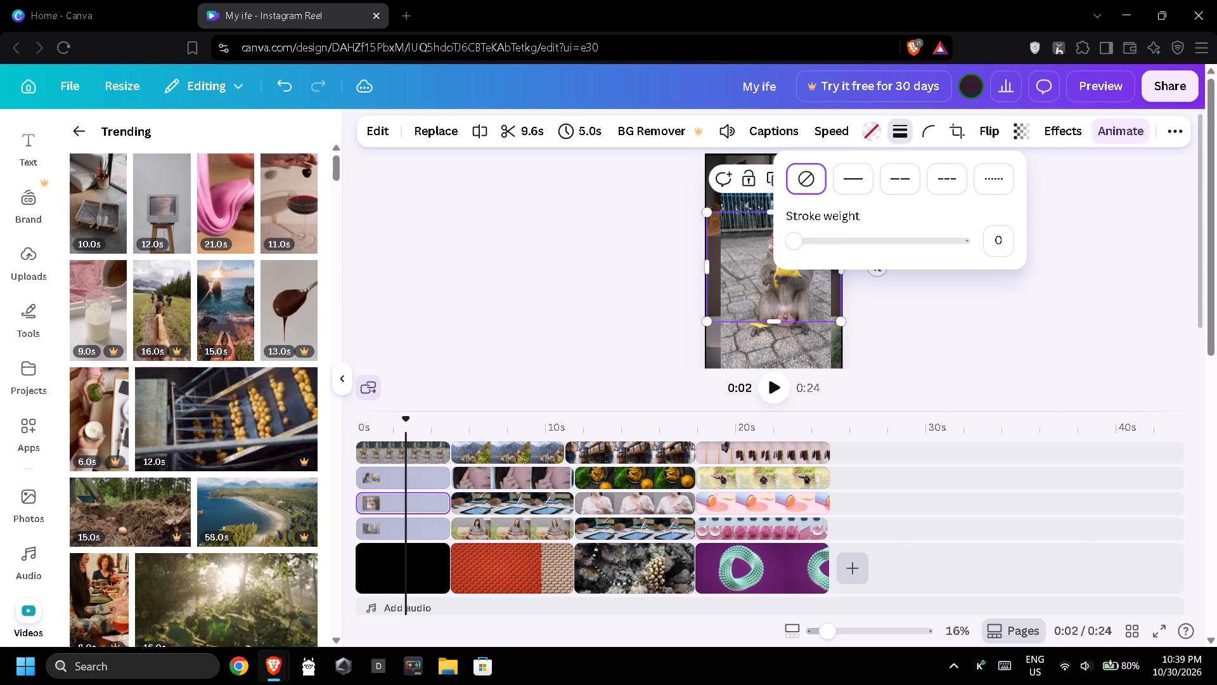
{"action": "left_click", "coordinate": [866, 243]}
{"action": "left_click", "coordinate": [835, 245]}
{"action": "left_click", "coordinate": [945, 299]}
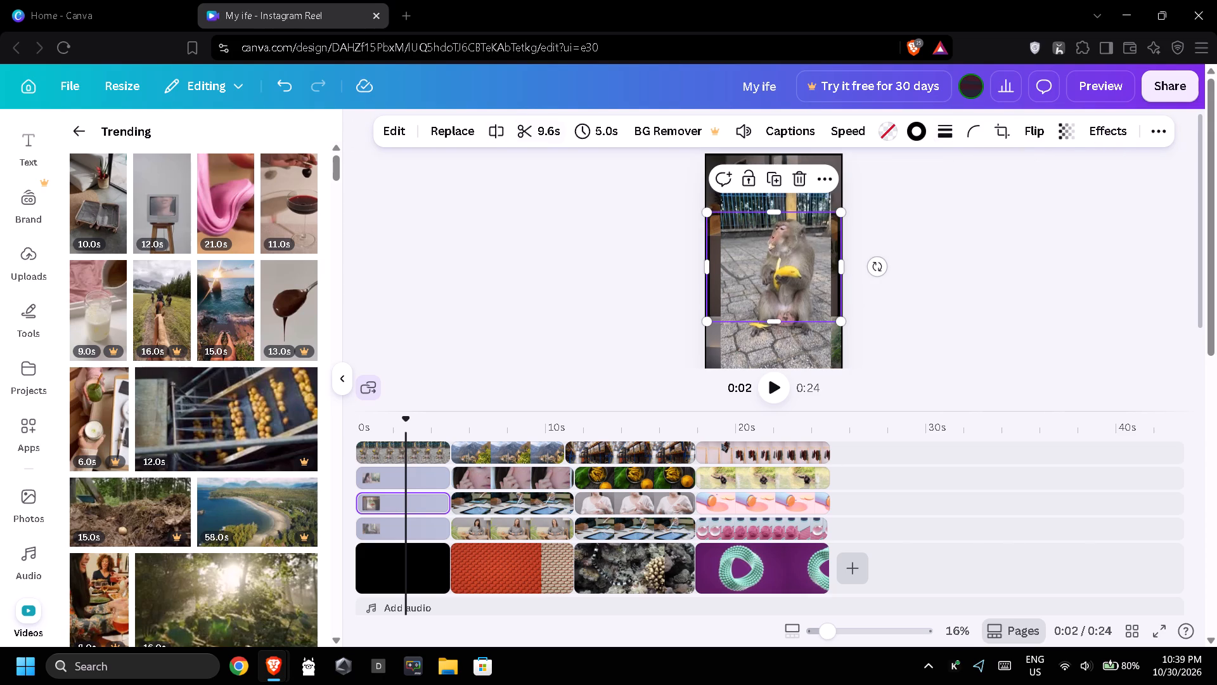
{"action": "left_click", "coordinate": [1074, 136]}
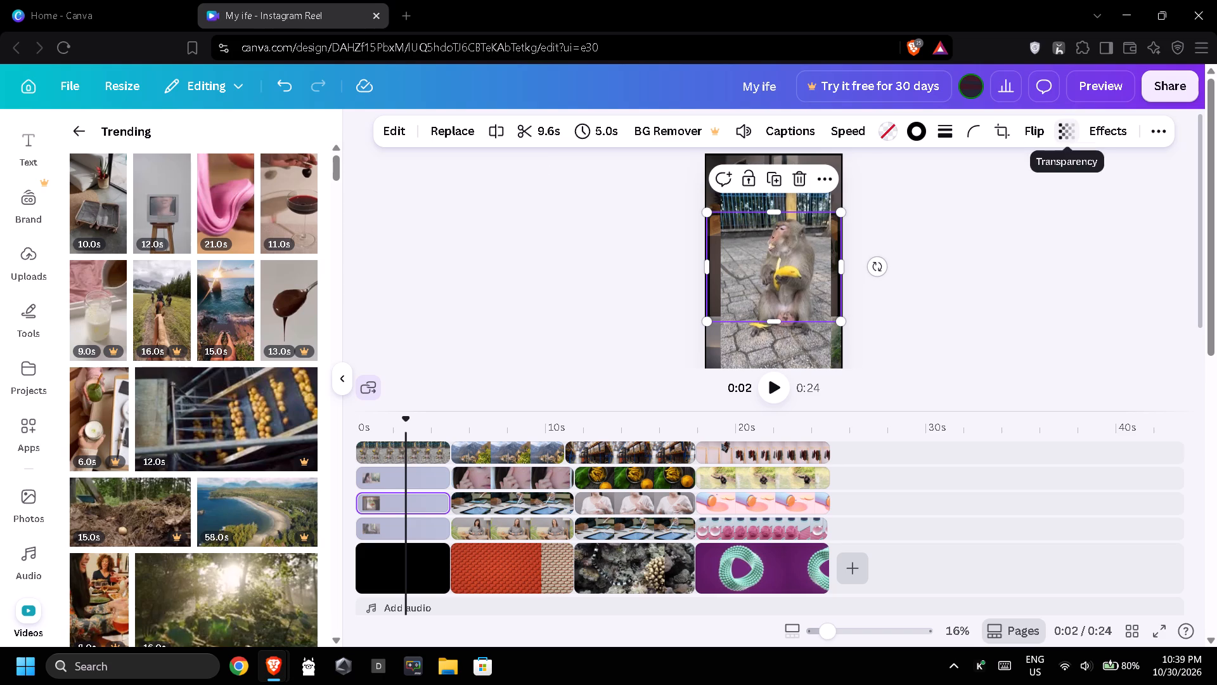
{"action": "left_click", "coordinate": [1027, 200]}
{"action": "left_click", "coordinate": [1048, 266]}
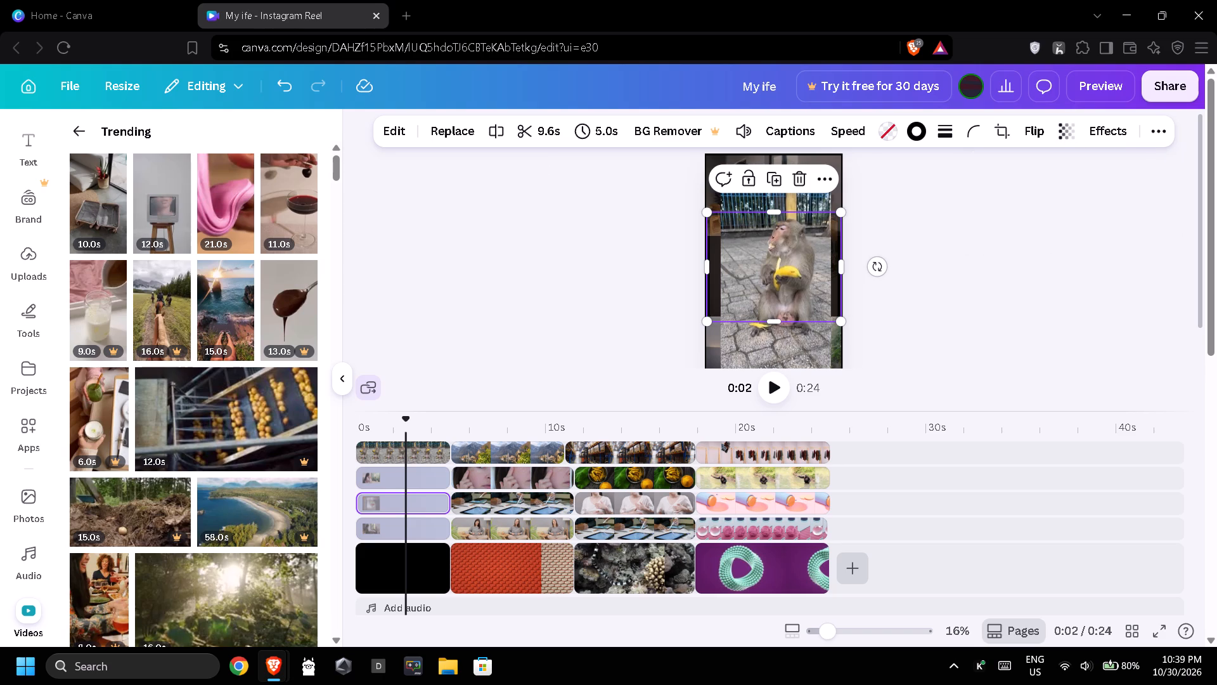
Apply the Retro effect to the third-track clip above the black page.
{"action": "left_click", "coordinate": [1113, 127]}
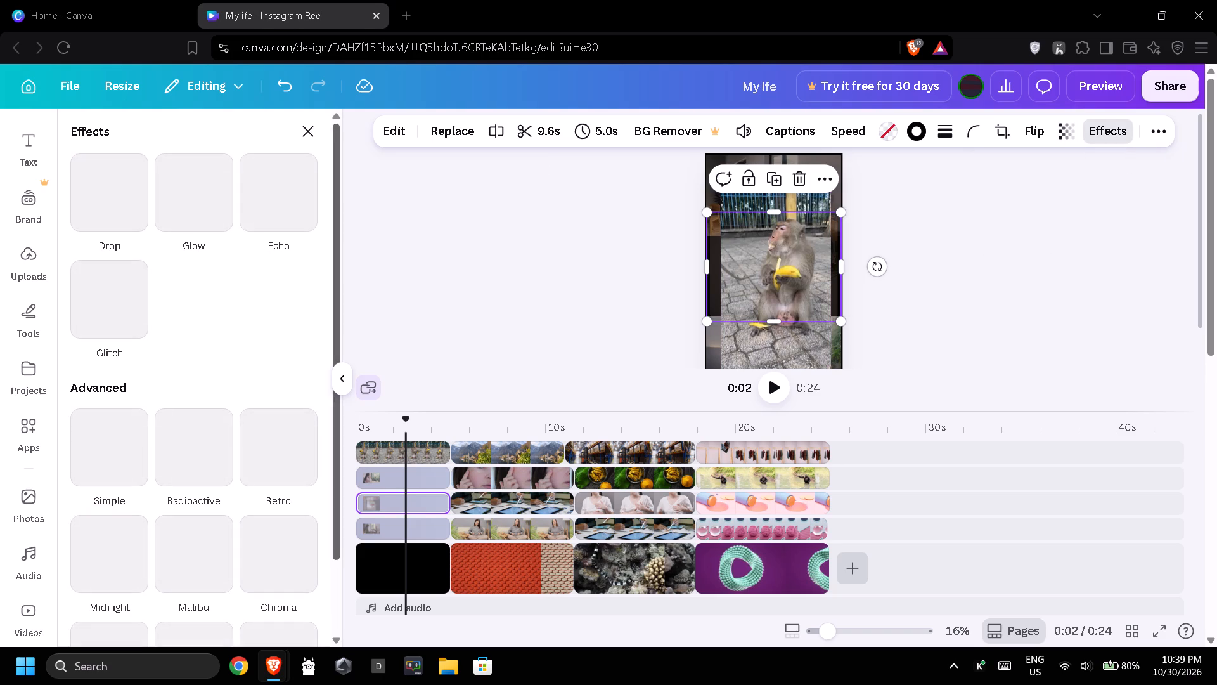
{"action": "left_click", "coordinate": [257, 434]}
{"action": "left_click", "coordinate": [513, 303]}
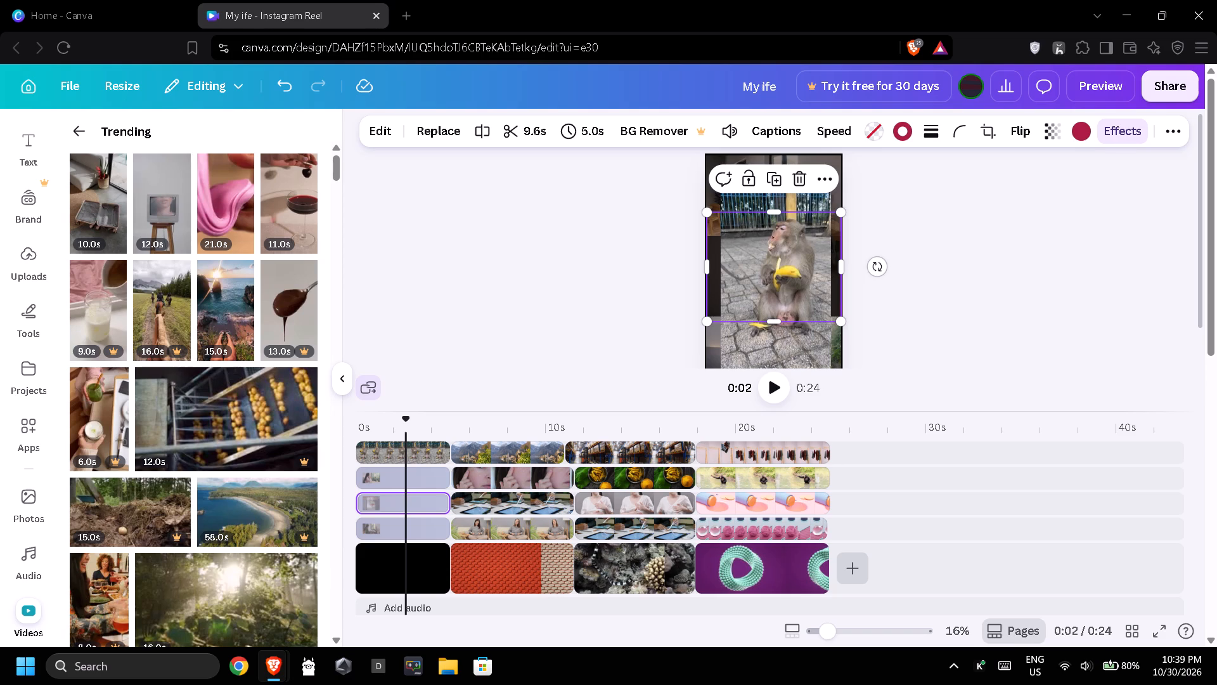
{"action": "left_click", "coordinate": [619, 350]}
Flip the coral page's background video vertically and reduce its transparency value.
{"action": "left_click", "coordinate": [780, 589]}
{"action": "left_click", "coordinate": [632, 577]}
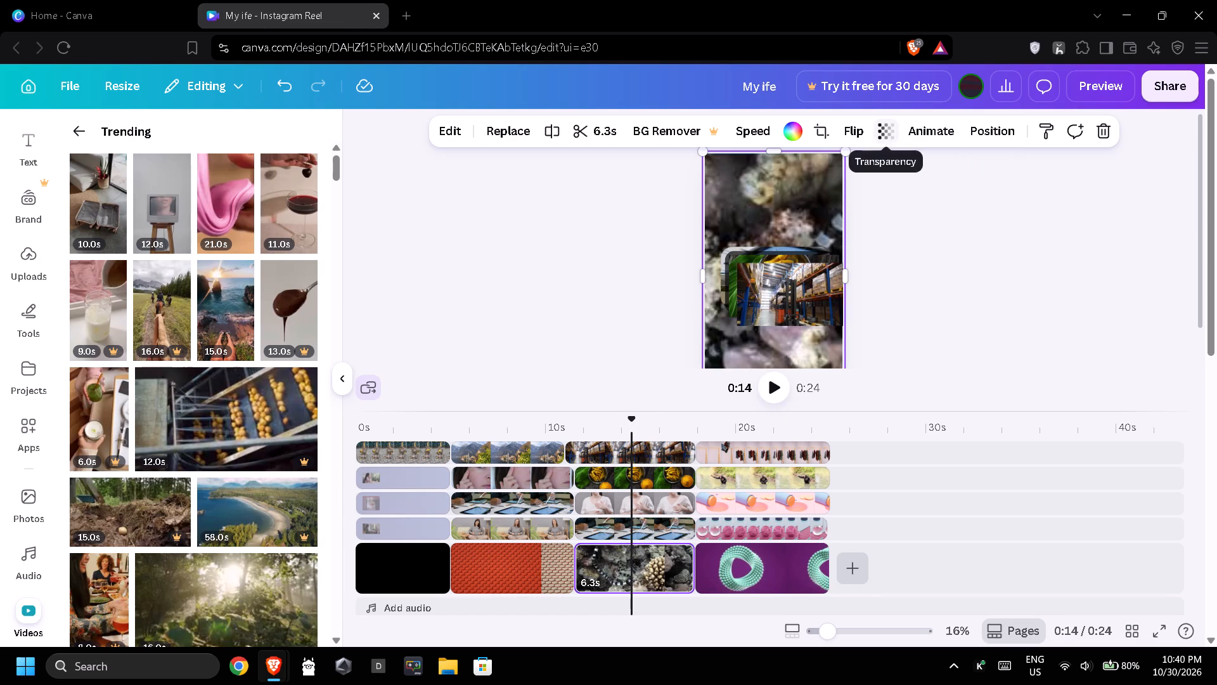
{"action": "left_click", "coordinate": [857, 138]}
{"action": "left_click", "coordinate": [857, 203]}
{"action": "left_click", "coordinate": [1041, 223]}
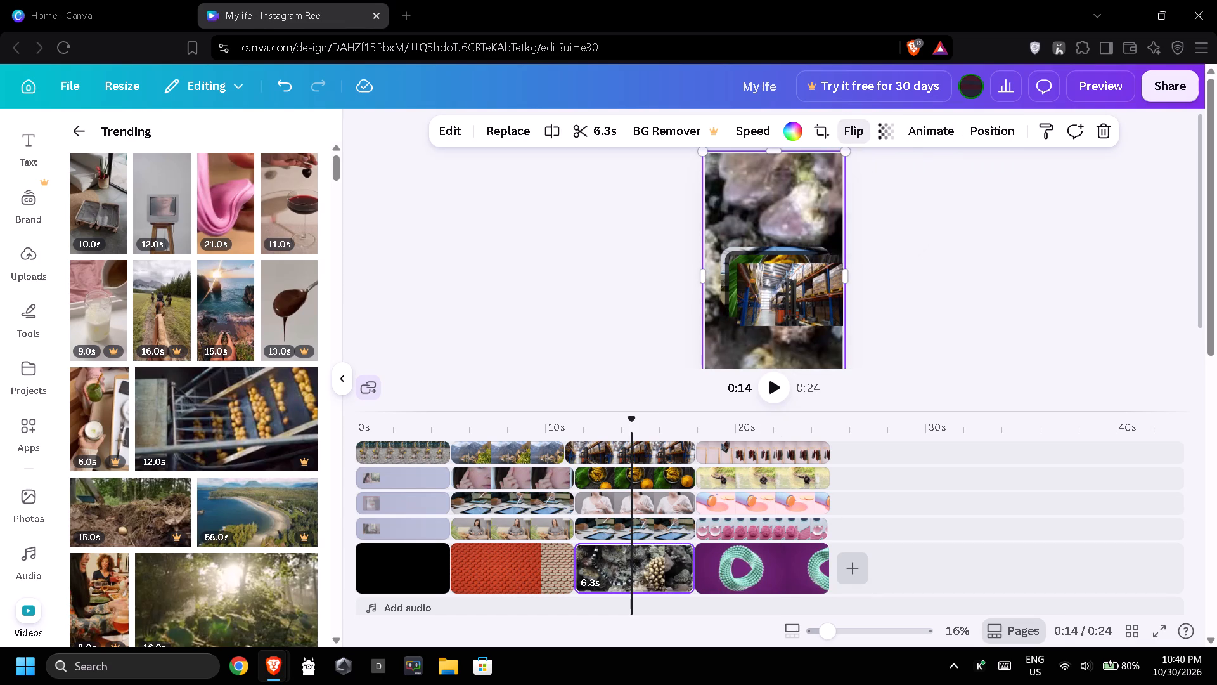
{"action": "left_click", "coordinate": [883, 129]}
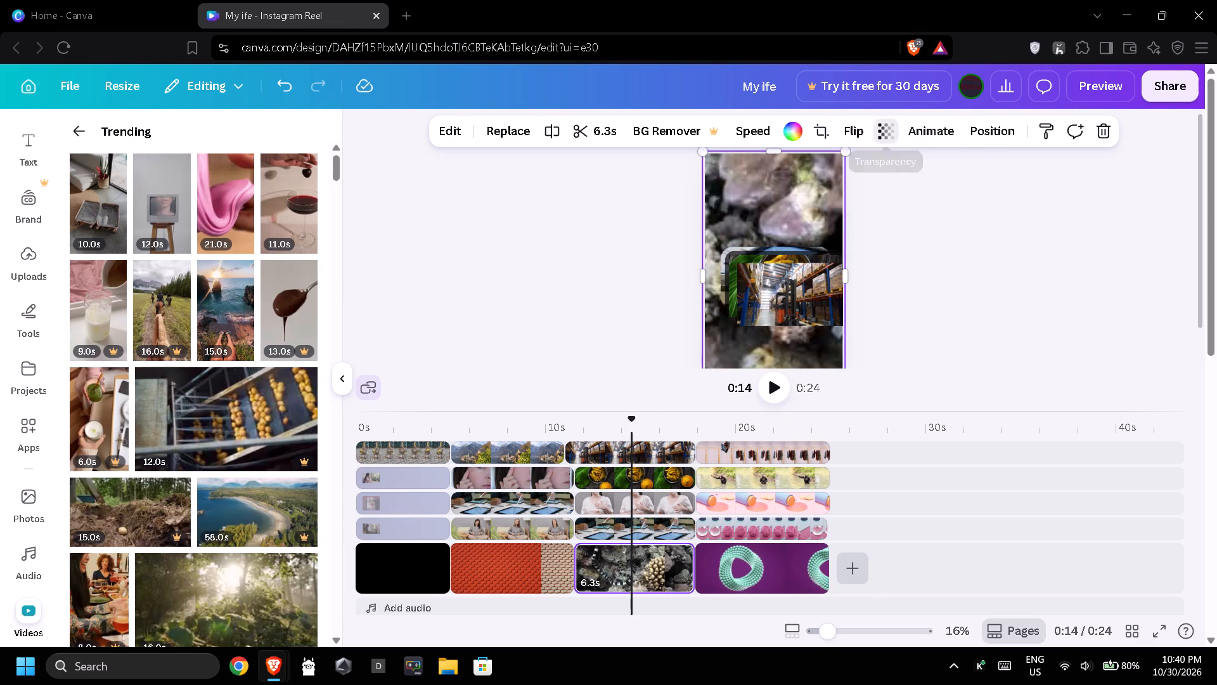
{"action": "left_click", "coordinate": [889, 186]}
{"action": "left_click", "coordinate": [910, 269]}
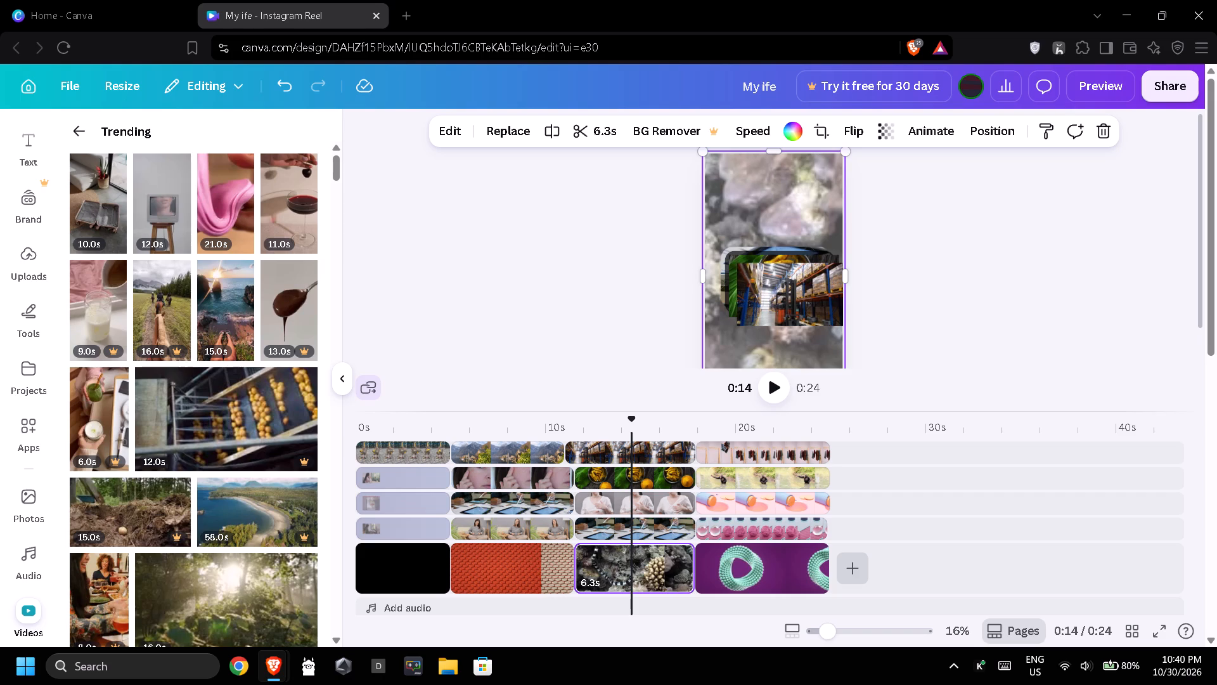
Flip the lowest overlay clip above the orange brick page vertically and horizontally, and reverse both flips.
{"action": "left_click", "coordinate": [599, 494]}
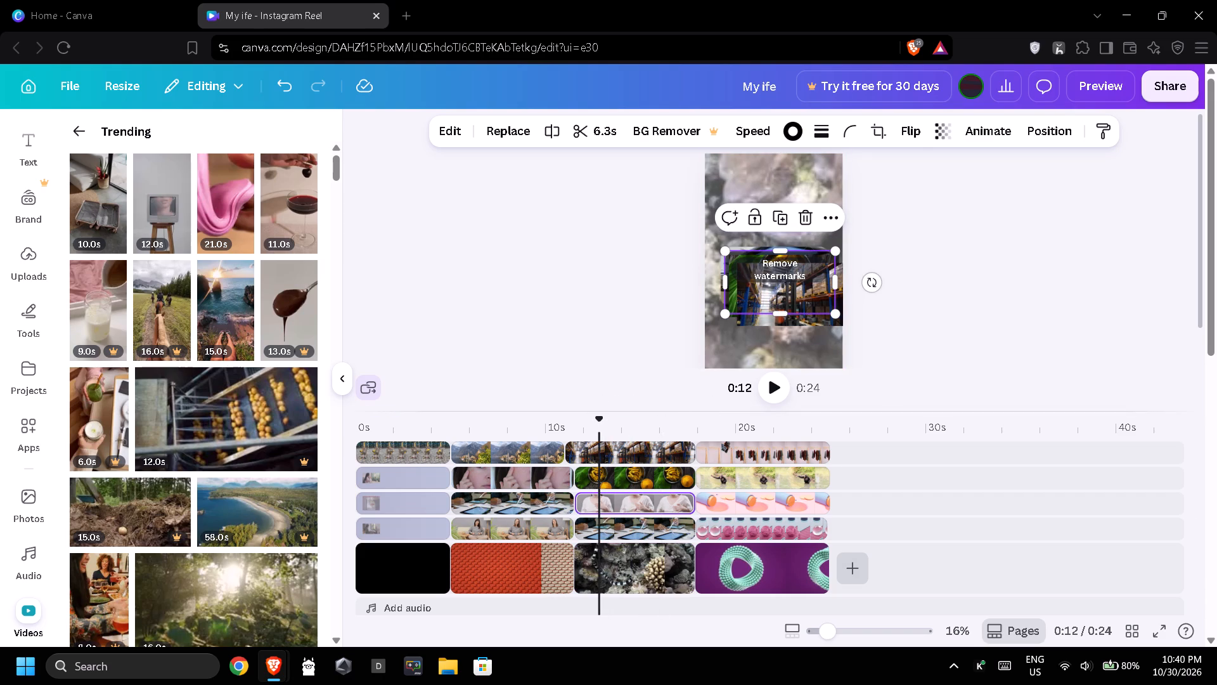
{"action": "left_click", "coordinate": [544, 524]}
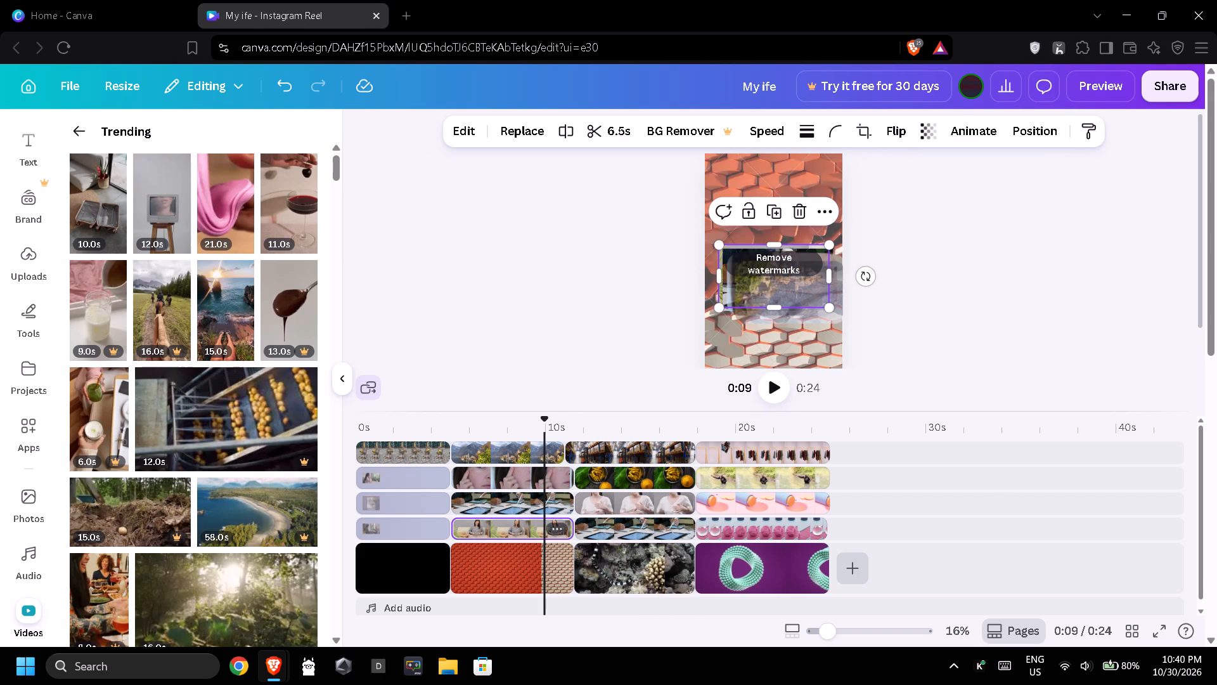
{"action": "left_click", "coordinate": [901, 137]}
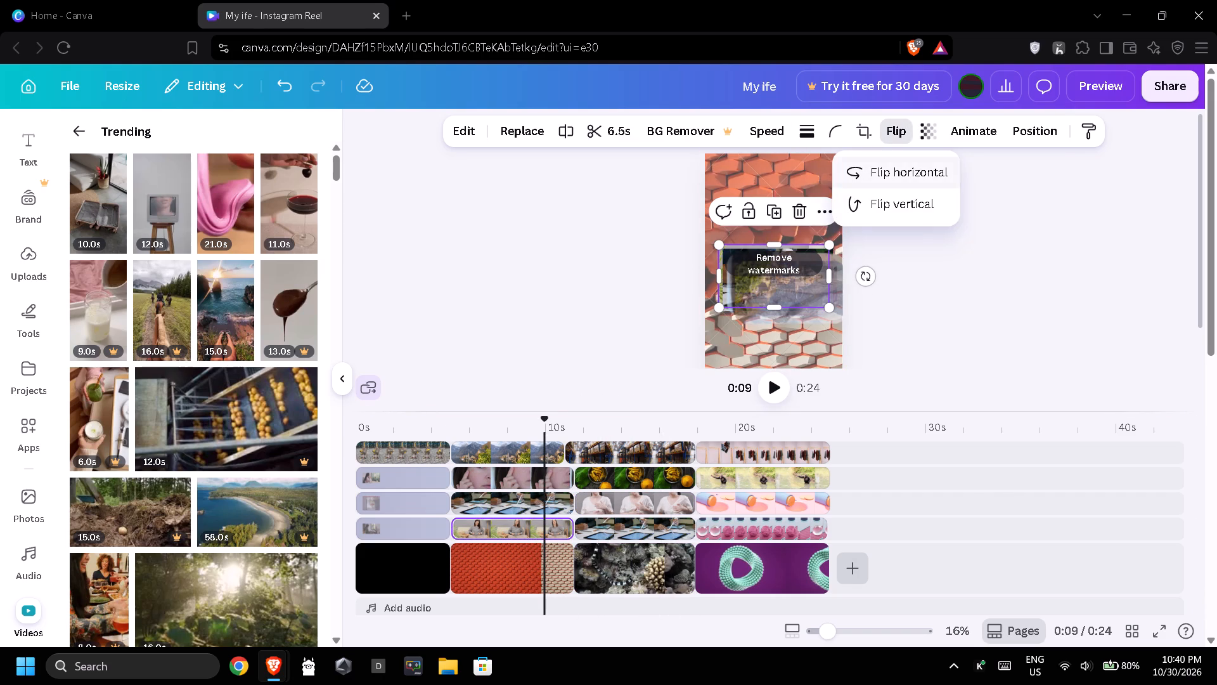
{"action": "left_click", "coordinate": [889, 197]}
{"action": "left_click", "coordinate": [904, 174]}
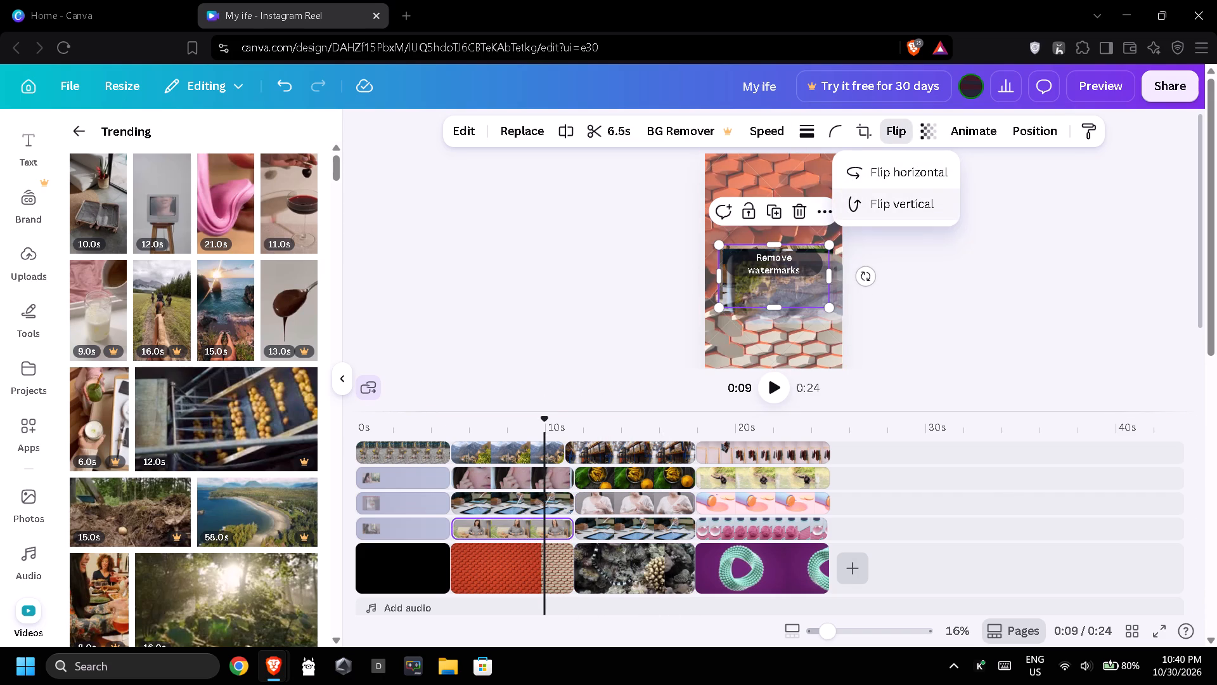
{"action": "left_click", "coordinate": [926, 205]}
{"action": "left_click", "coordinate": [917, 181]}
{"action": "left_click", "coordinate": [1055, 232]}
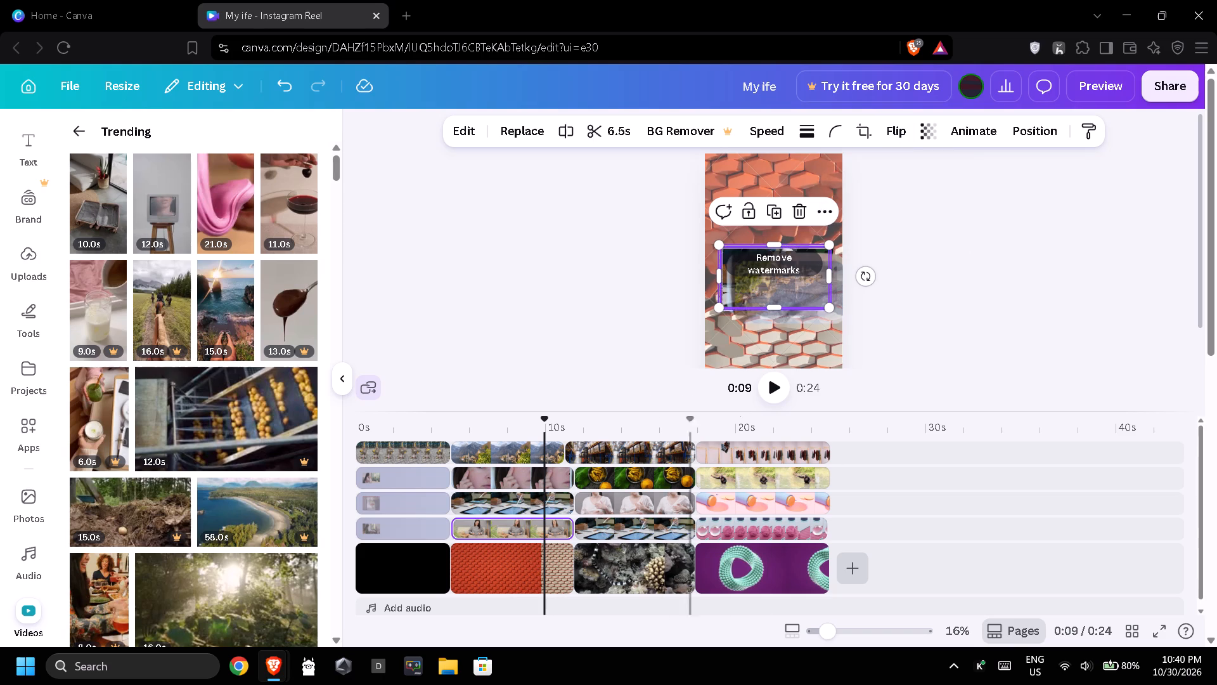
Flip the peach-toned third-track clip above the beaded ring page horizontally.
{"action": "left_click", "coordinate": [754, 516]}
{"action": "left_click", "coordinate": [795, 497]}
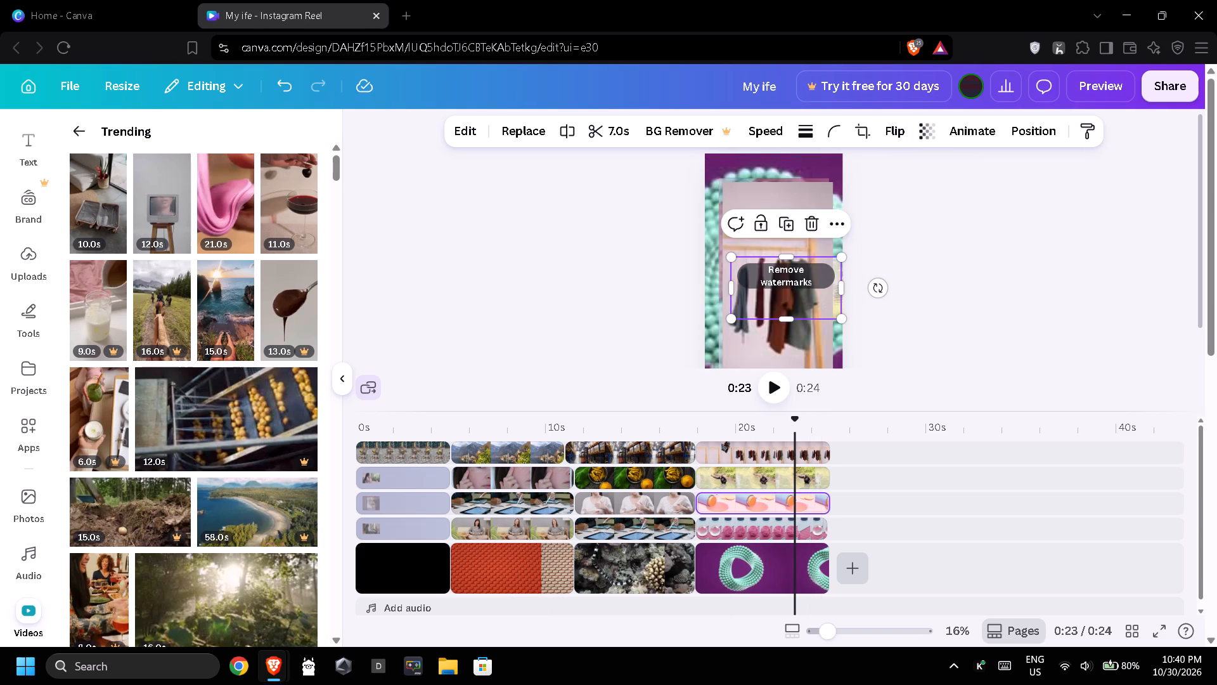
{"action": "left_click", "coordinate": [891, 135]}
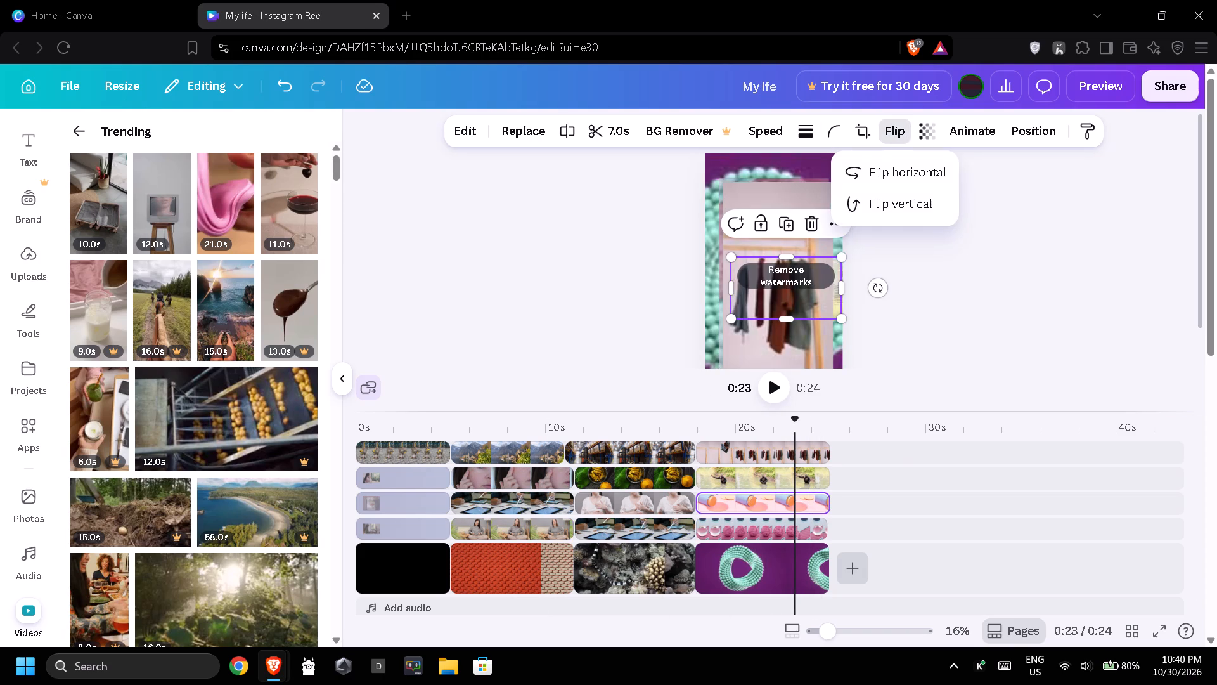
{"action": "left_click", "coordinate": [881, 181]}
{"action": "left_click", "coordinate": [934, 280]}
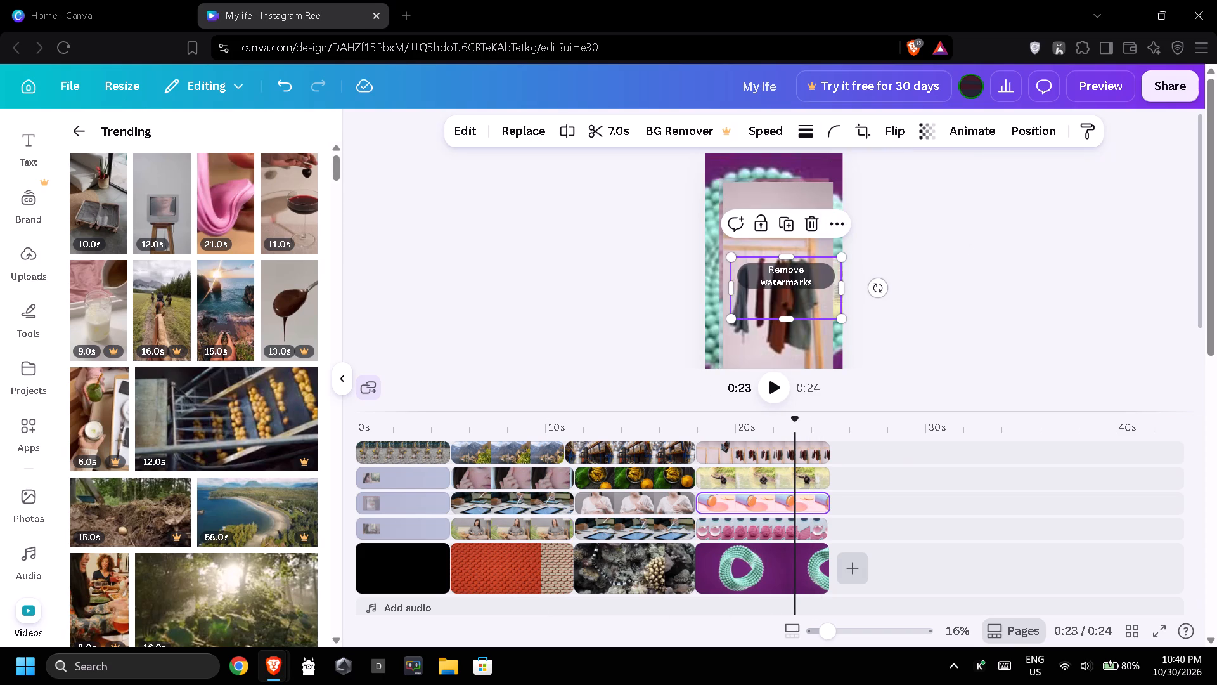
Flip the lowest overlay clip above the black page horizontally.
{"action": "left_click", "coordinate": [657, 219]}
{"action": "left_click", "coordinate": [590, 441]}
{"action": "left_click", "coordinate": [441, 527]}
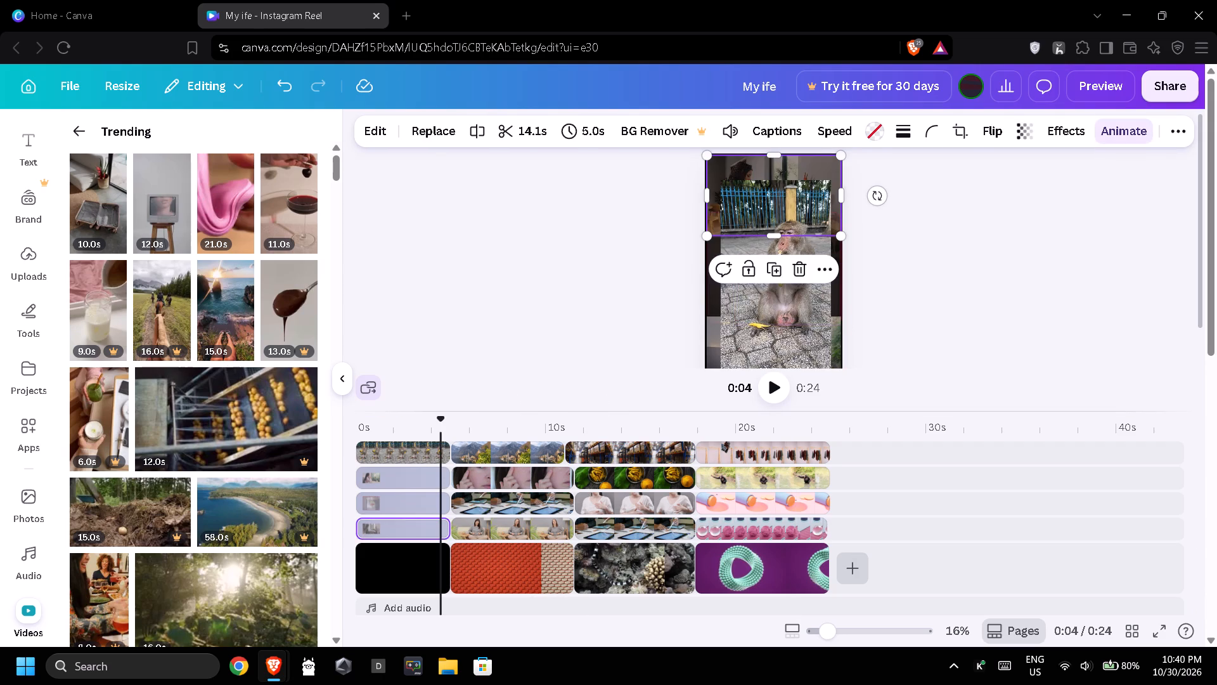
{"action": "left_click", "coordinate": [989, 136]}
{"action": "left_click", "coordinate": [993, 190]}
{"action": "triple_click", "coordinate": [995, 176]}
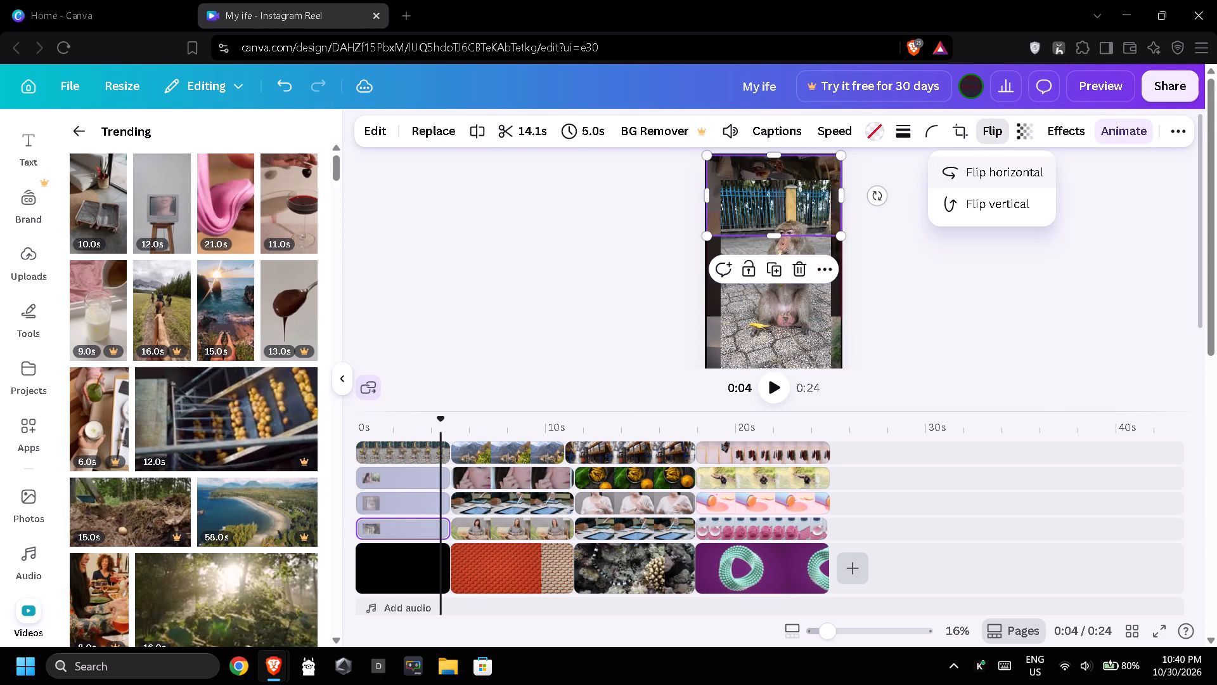
{"action": "left_click", "coordinate": [1066, 241]}
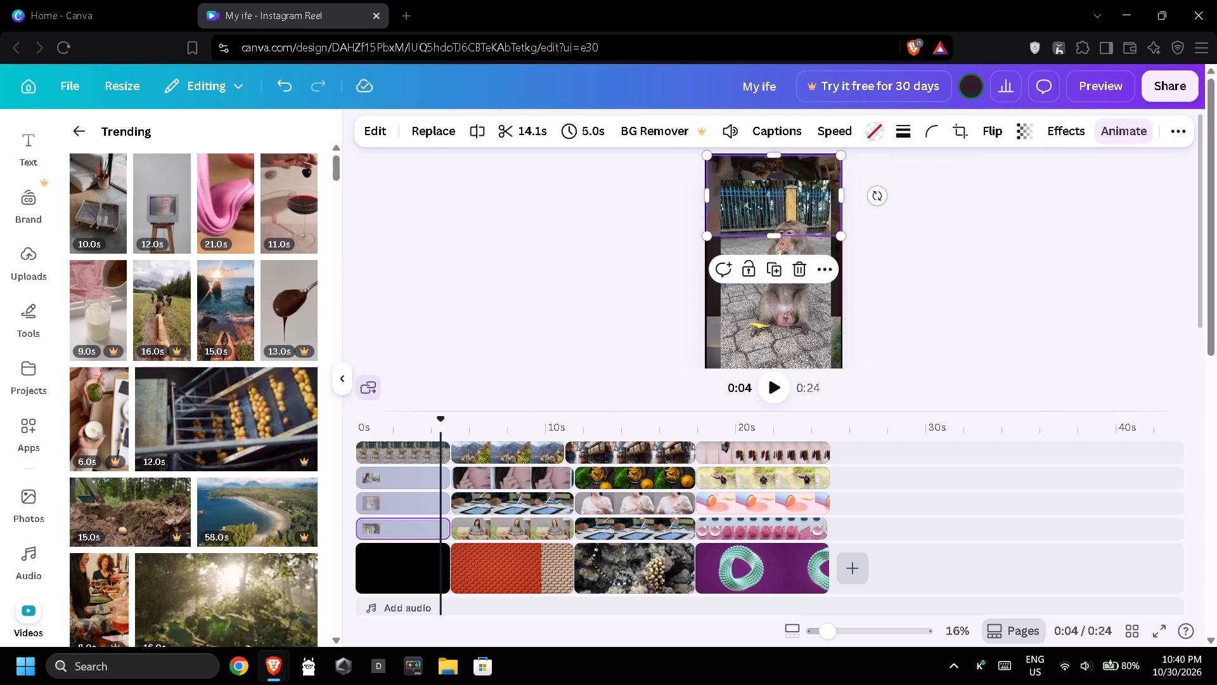
Adjust the corner rounding of the lowest overlay clip above the black page, trying 55 before settling on a smaller value.
{"action": "left_click", "coordinate": [924, 134]}
{"action": "left_click", "coordinate": [915, 200]}
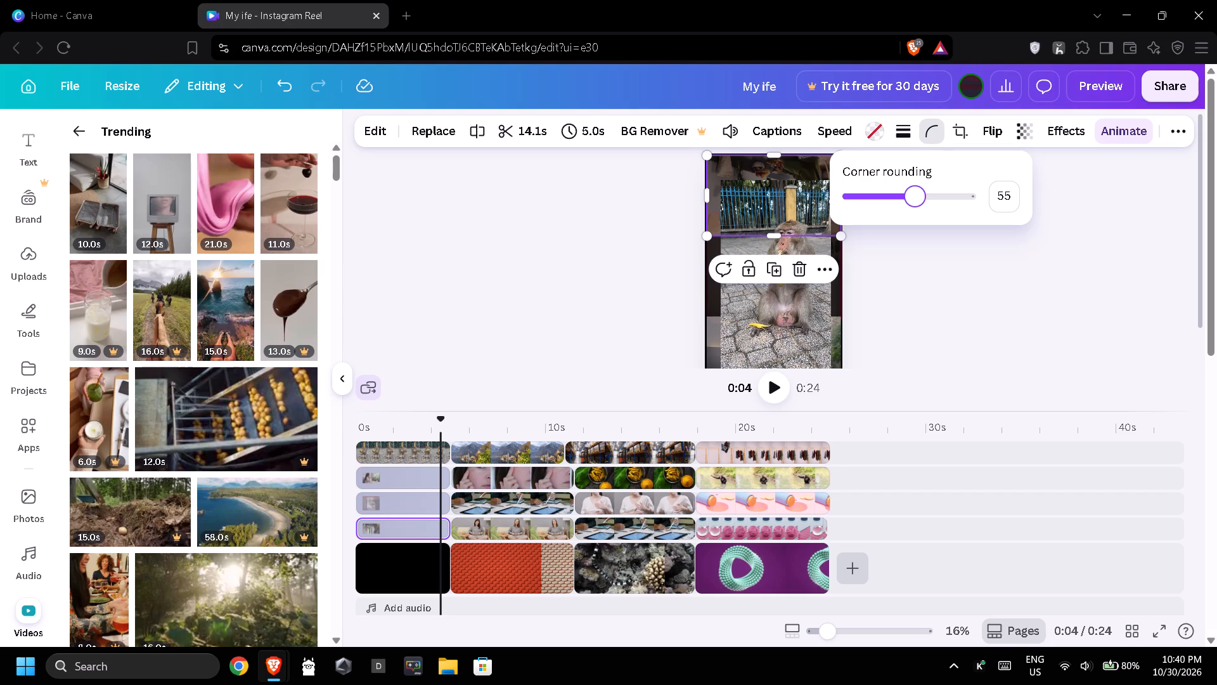
{"action": "left_click", "coordinate": [885, 204]}
{"action": "left_click", "coordinate": [950, 289]}
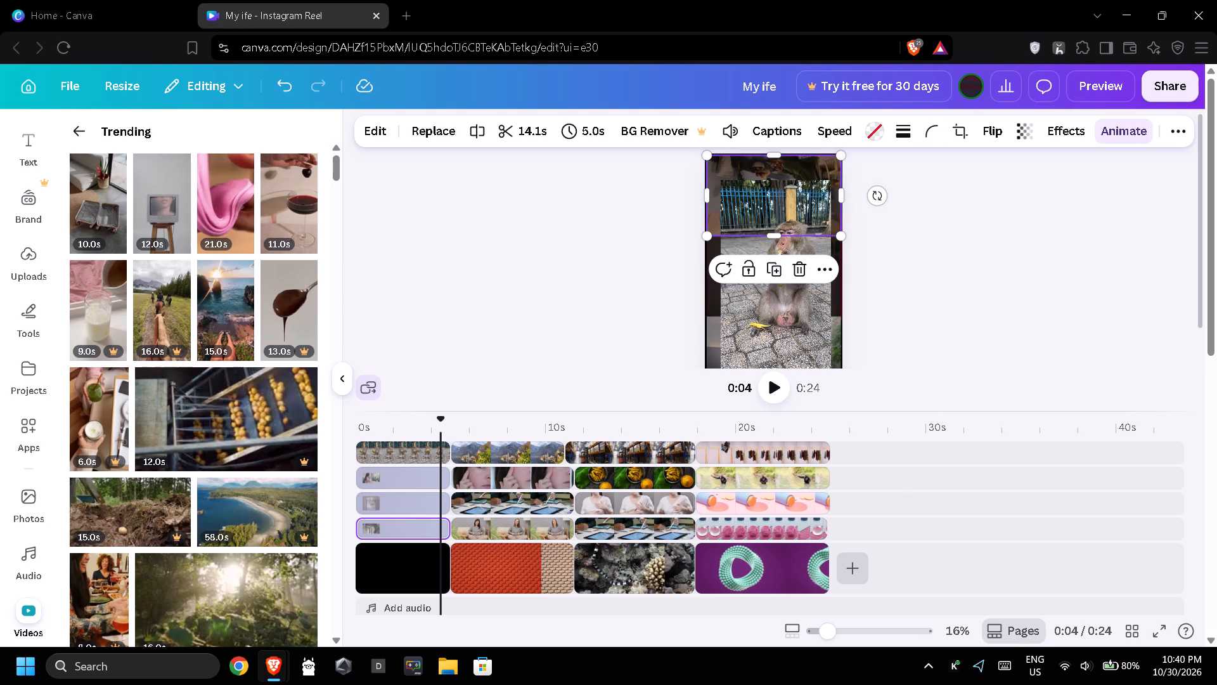
Set the playback speed of the lowest overlay clip above the black page to 2, after trying slower speeds such as 0.75.
{"action": "left_click", "coordinate": [843, 134]}
{"action": "left_click", "coordinate": [802, 200]}
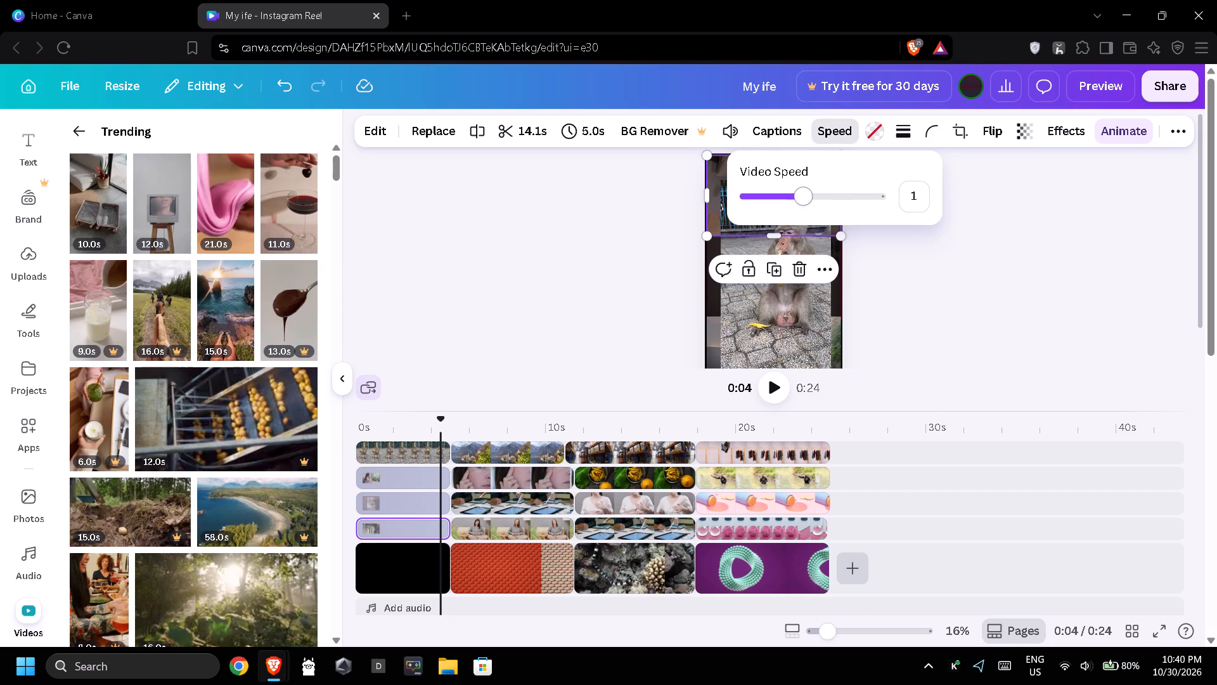
{"action": "left_click", "coordinate": [834, 200]}
{"action": "left_click", "coordinate": [809, 200]}
{"action": "left_click", "coordinate": [795, 200]}
{"action": "left_click", "coordinate": [790, 200]}
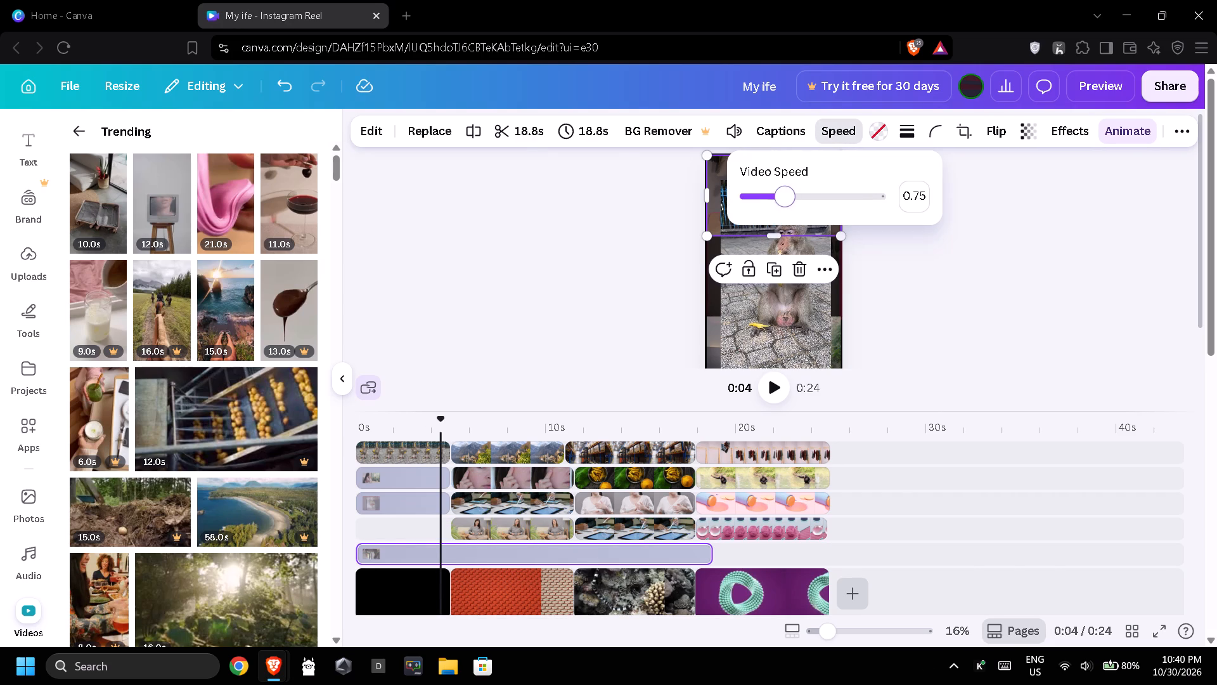
{"action": "left_click", "coordinate": [783, 200]}
{"action": "double_click", "coordinate": [814, 204]}
{"action": "left_click", "coordinate": [821, 204]}
{"action": "left_click", "coordinate": [825, 204]}
{"action": "left_click_drag", "start_coordinate": [835, 205], "coordinate": [897, 212]}
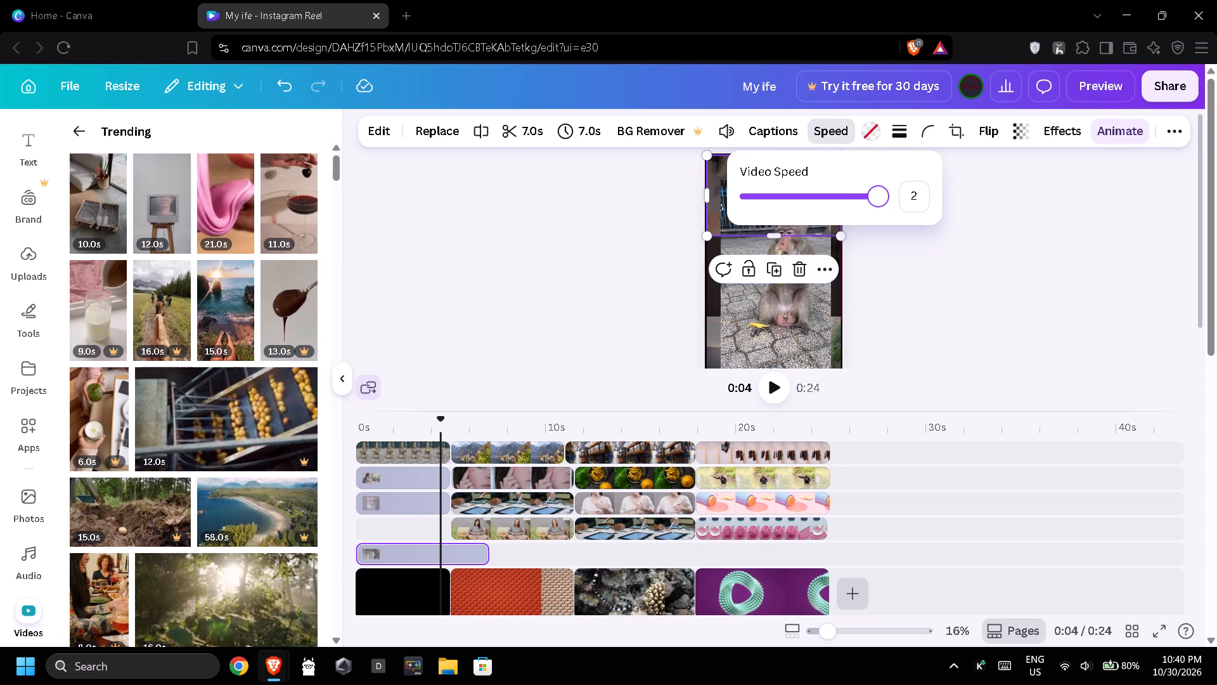
{"action": "left_click_drag", "start_coordinate": [897, 212], "coordinate": [905, 212]}
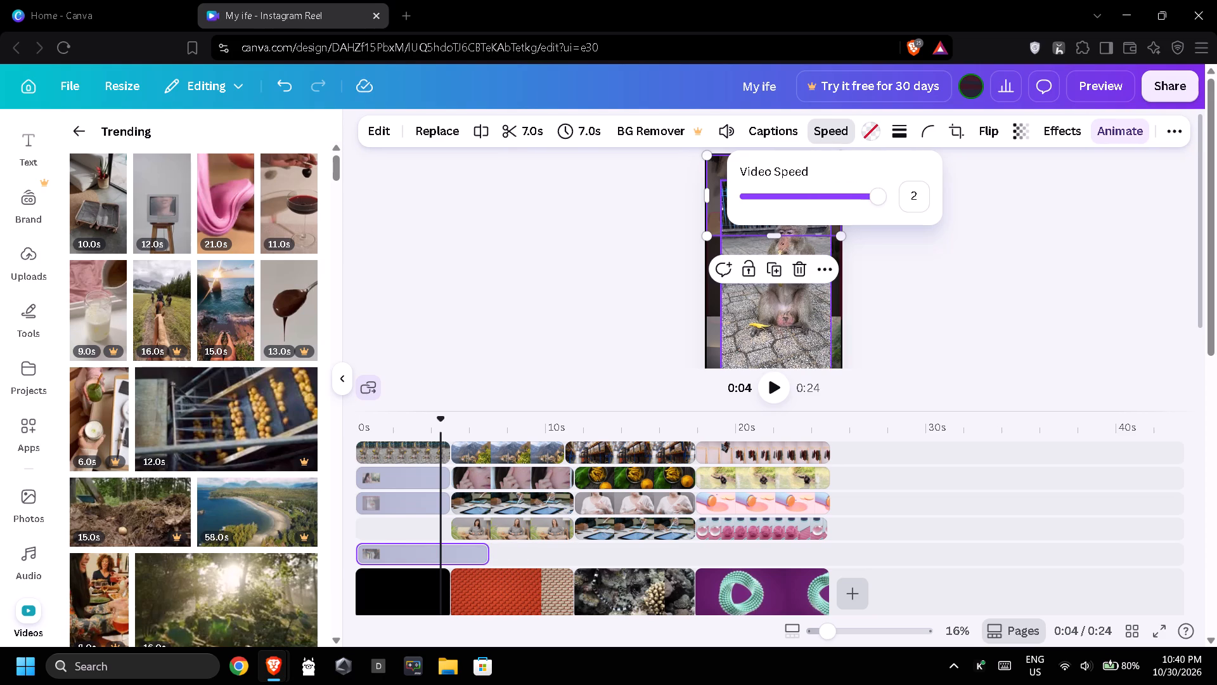
Trim the end of the sped-up overlay clip to 5.0 s so it matches the black page's length.
{"action": "left_click_drag", "start_coordinate": [482, 552], "coordinate": [471, 551]}
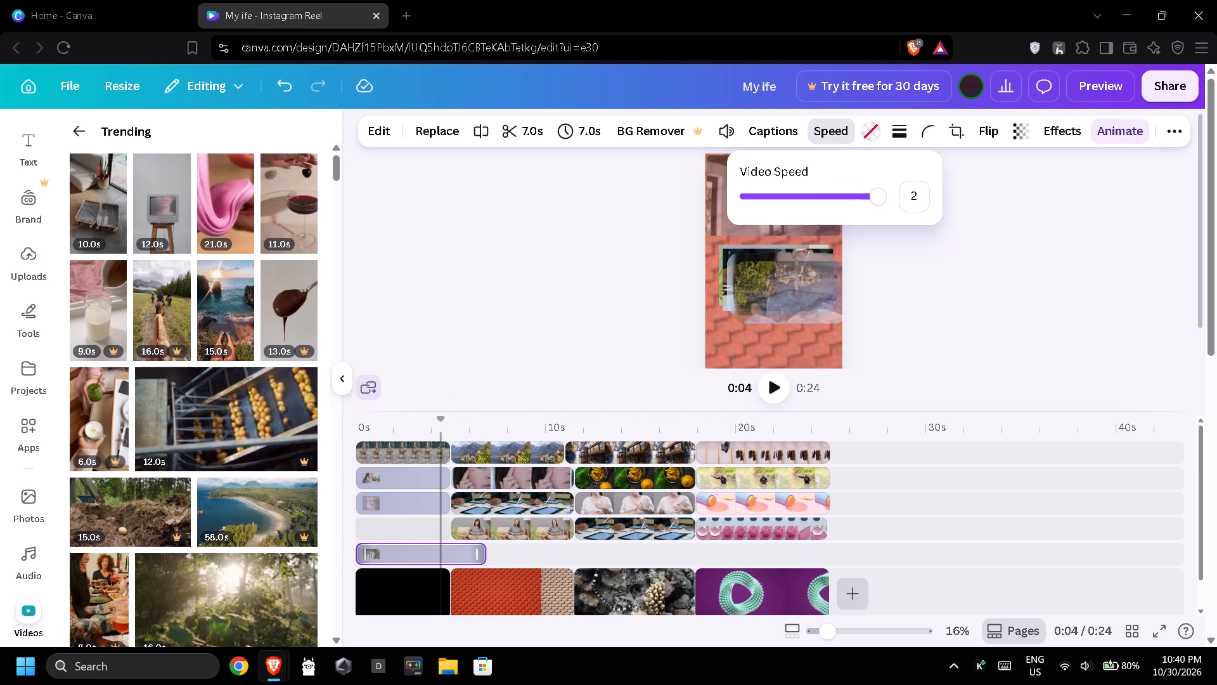
{"action": "left_click_drag", "start_coordinate": [471, 551], "coordinate": [447, 551]}
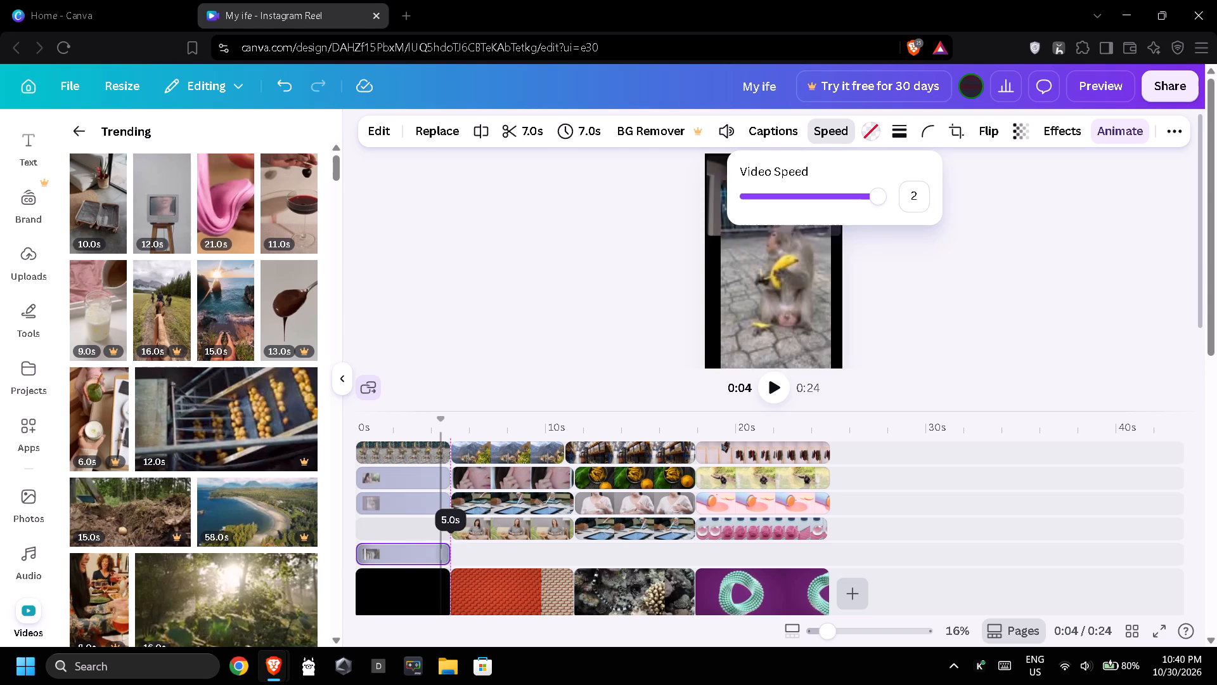
{"action": "left_click_drag", "start_coordinate": [447, 551], "coordinate": [446, 551]}
{"action": "left_click", "coordinate": [936, 456]}
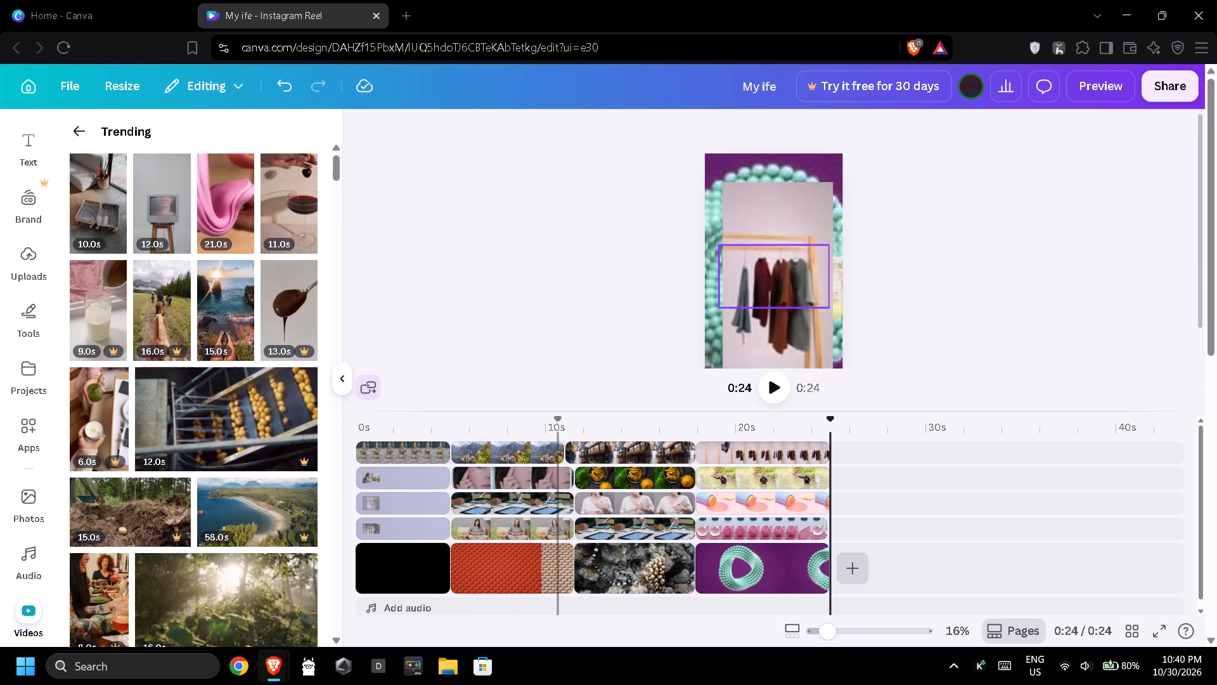
Shift the coral page's 6.3 s trim window to a later portion of its background video.
{"action": "left_click", "coordinate": [628, 576]}
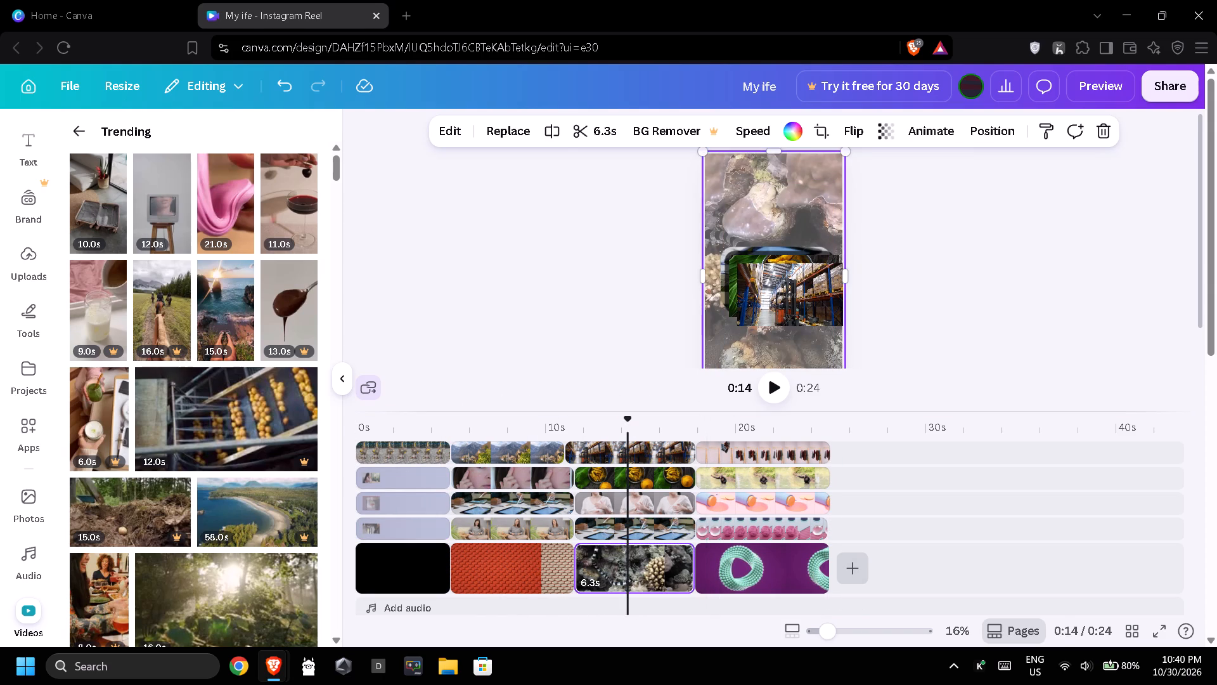
{"action": "left_click", "coordinate": [599, 131]}
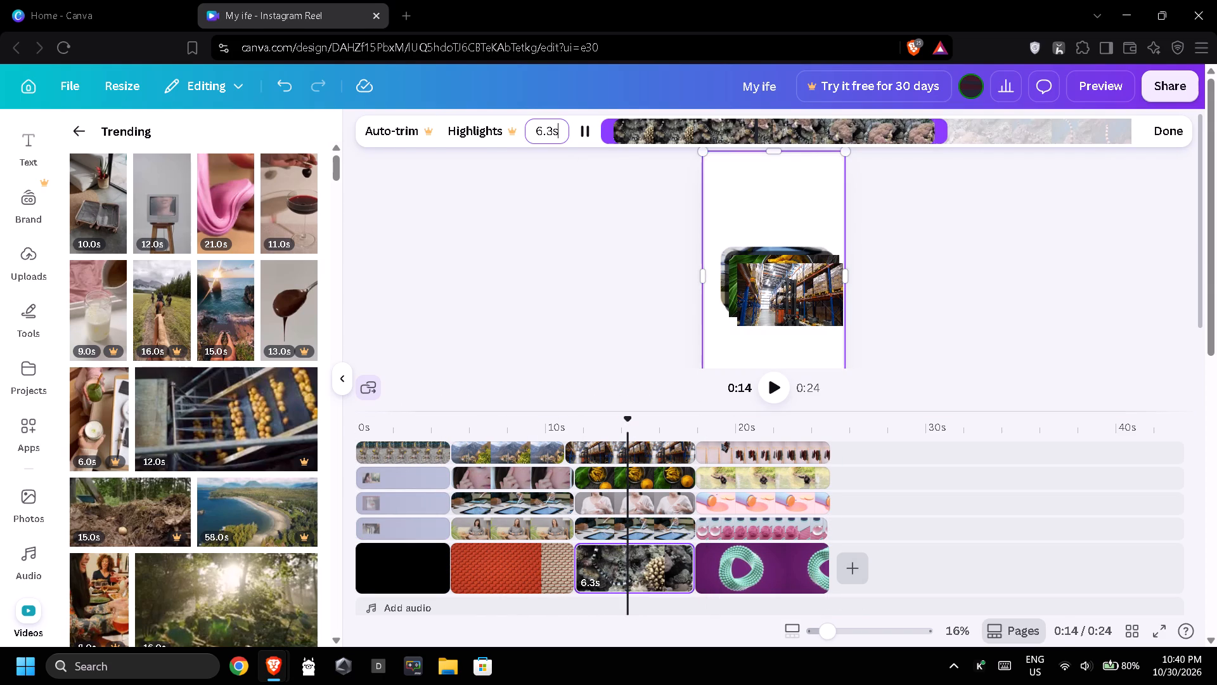
{"action": "left_click_drag", "start_coordinate": [742, 141], "coordinate": [872, 138]}
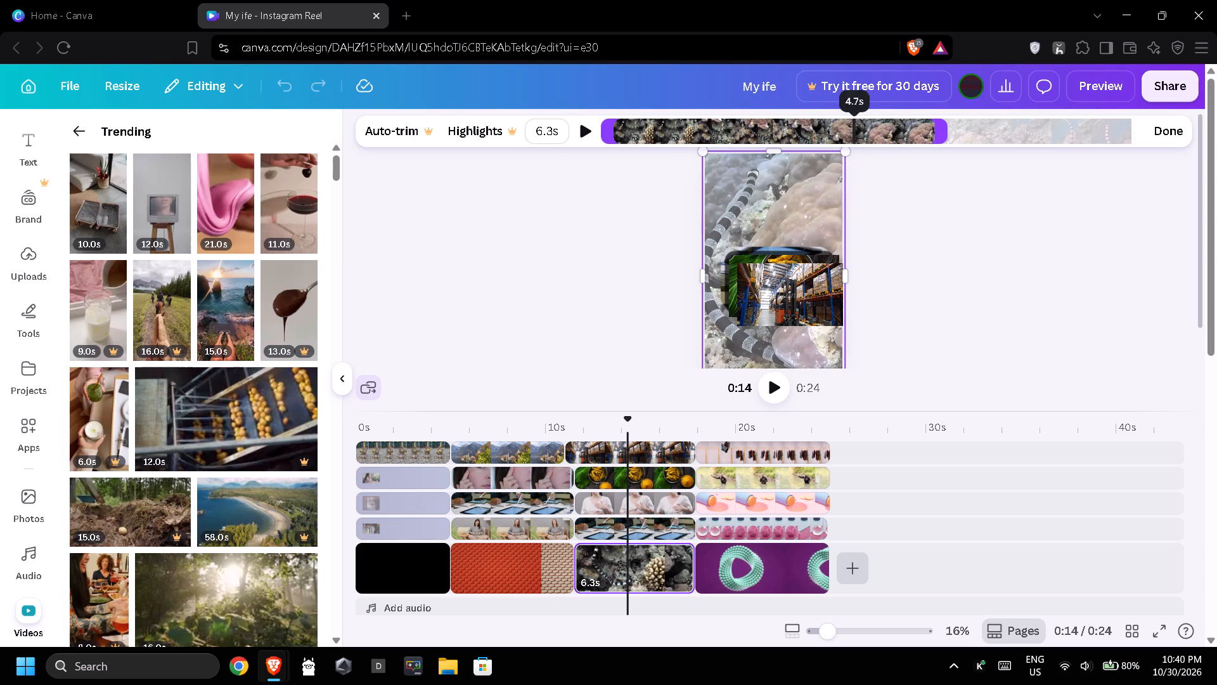
{"action": "left_click_drag", "start_coordinate": [872, 138], "coordinate": [894, 137]}
{"action": "left_click_drag", "start_coordinate": [837, 140], "coordinate": [1023, 136]}
{"action": "left_click", "coordinate": [1182, 128]}
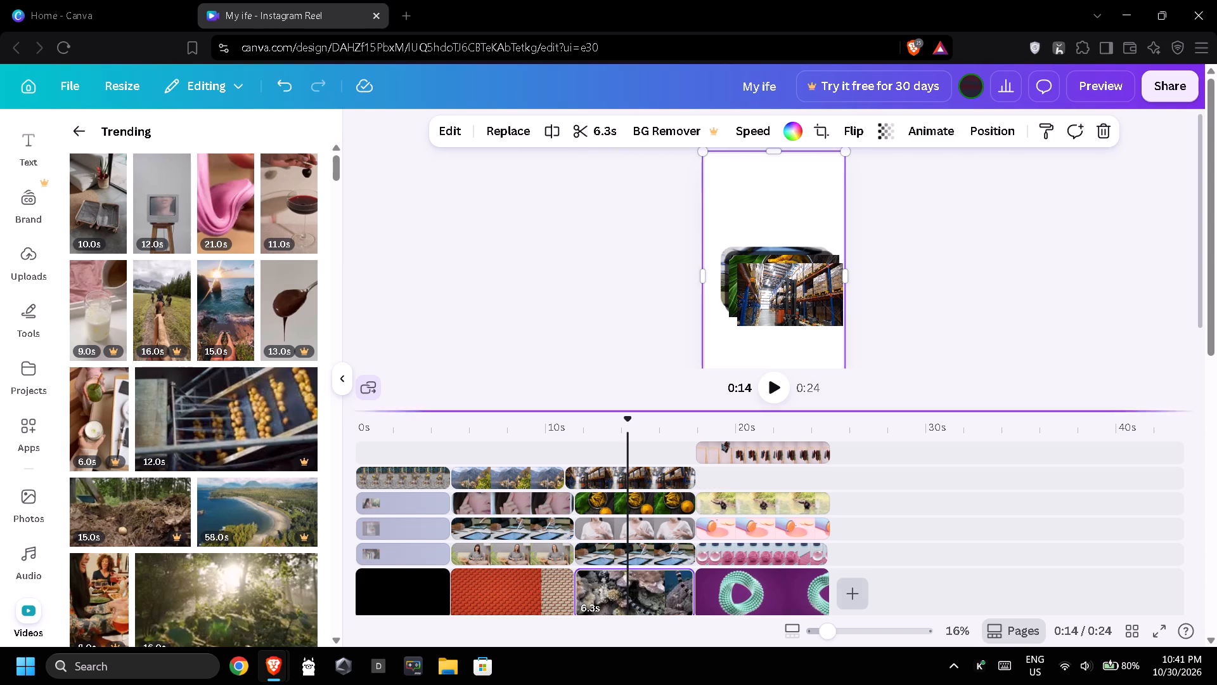
Move the tablet-drawing clip to the top of the orange brick page and enlarge it to the full page width.
{"action": "left_click", "coordinate": [493, 537]}
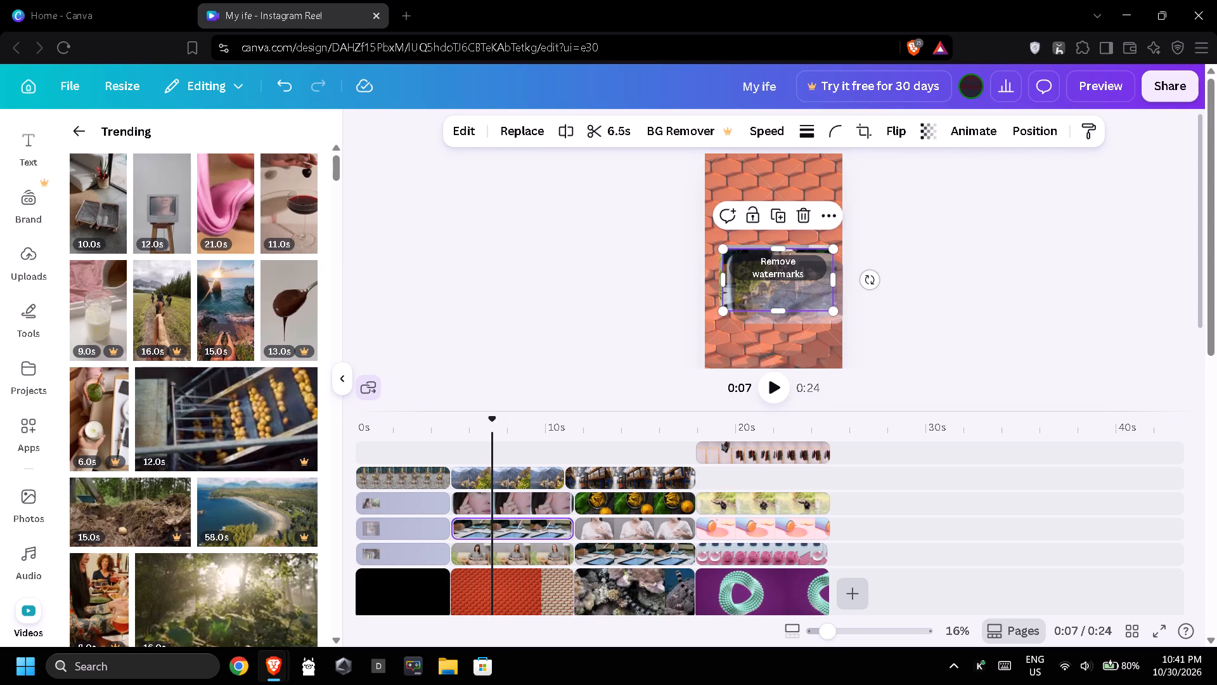
{"action": "left_click_drag", "start_coordinate": [773, 288], "coordinate": [754, 193]}
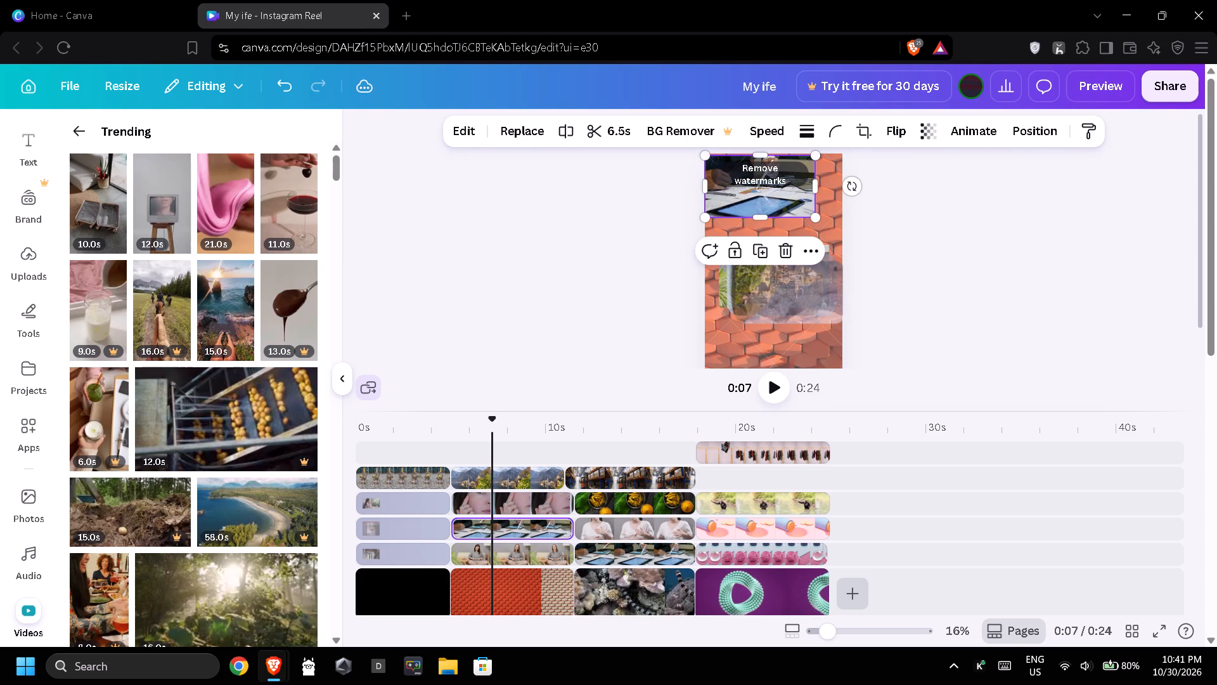
{"action": "left_click_drag", "start_coordinate": [814, 215], "coordinate": [827, 217]}
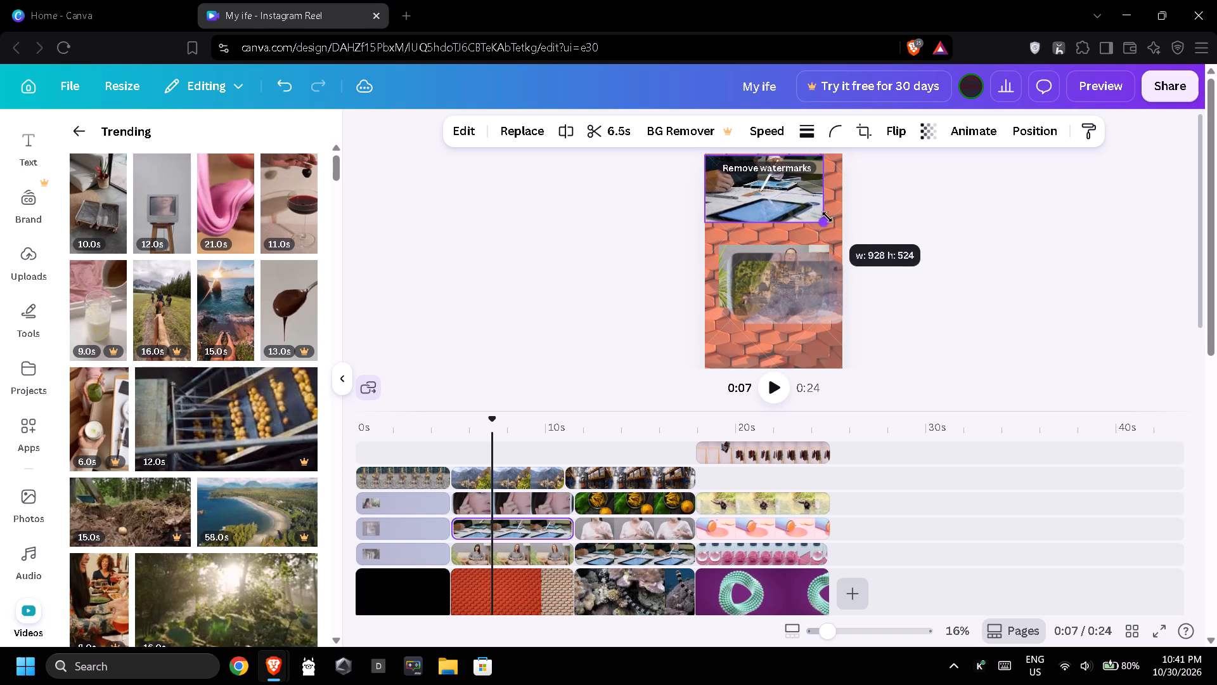
{"action": "left_click_drag", "start_coordinate": [827, 217], "coordinate": [845, 225]}
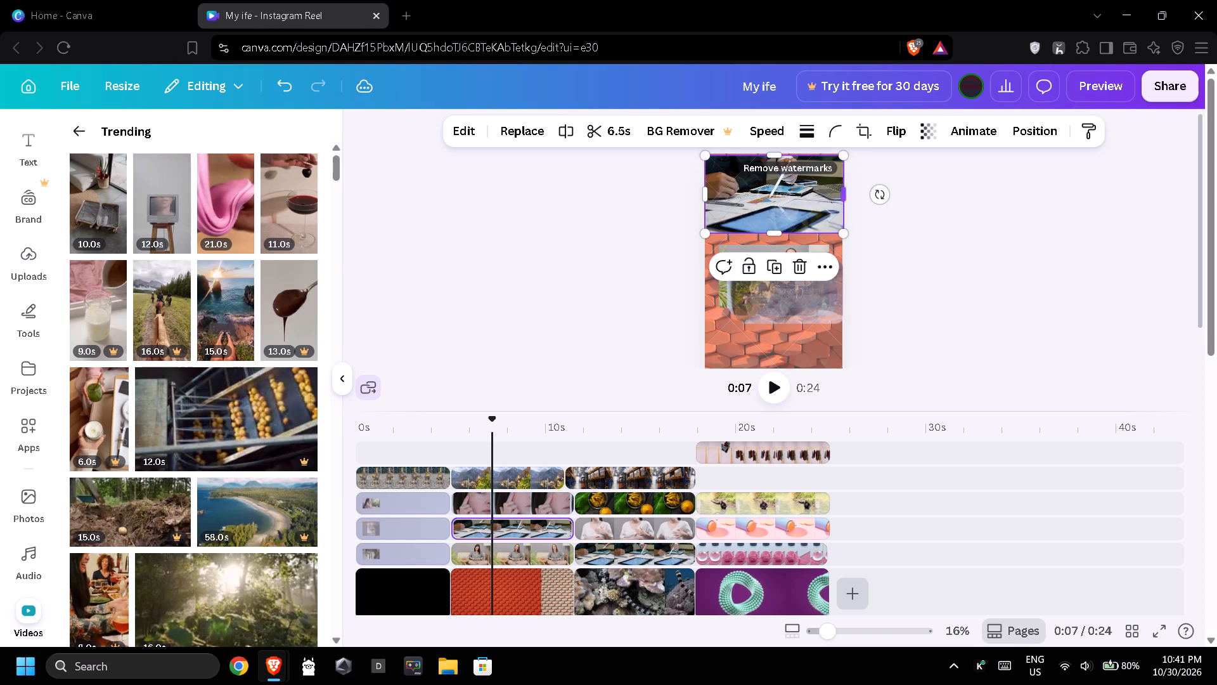
Move the upside-down mountain village clip to the lower part of the orange brick page and enlarge it to the full page width.
{"action": "left_click_drag", "start_coordinate": [774, 307], "coordinate": [743, 354]}
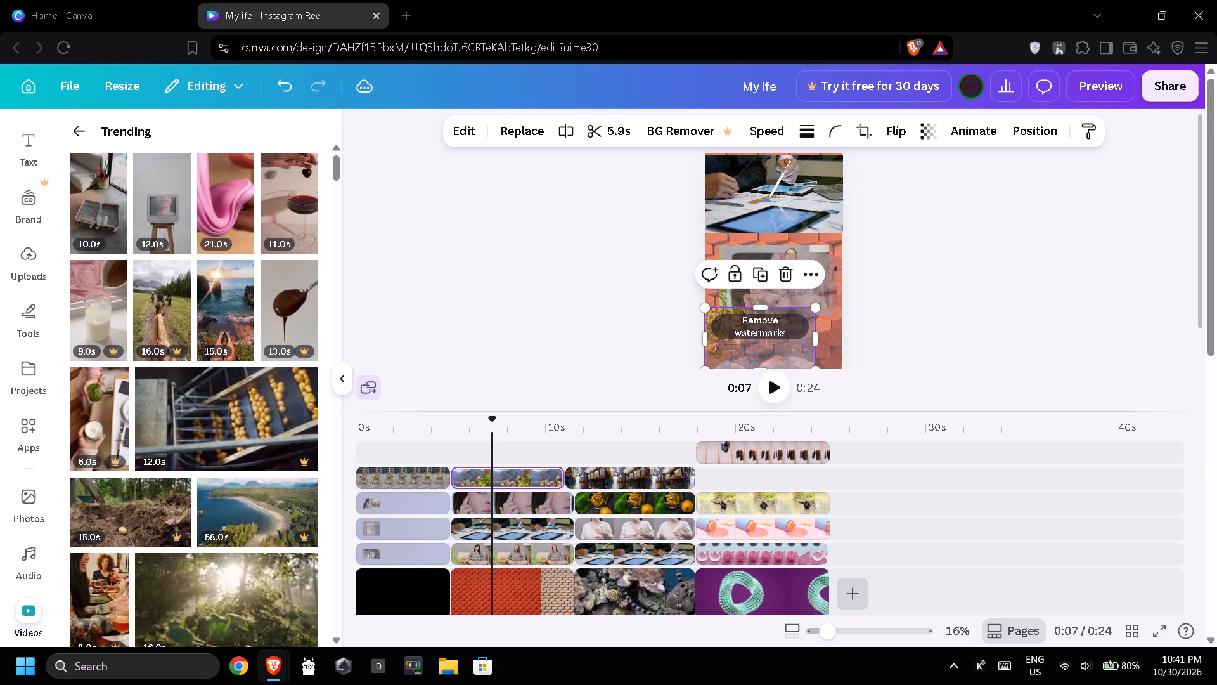
{"action": "left_click_drag", "start_coordinate": [816, 304], "coordinate": [847, 301]}
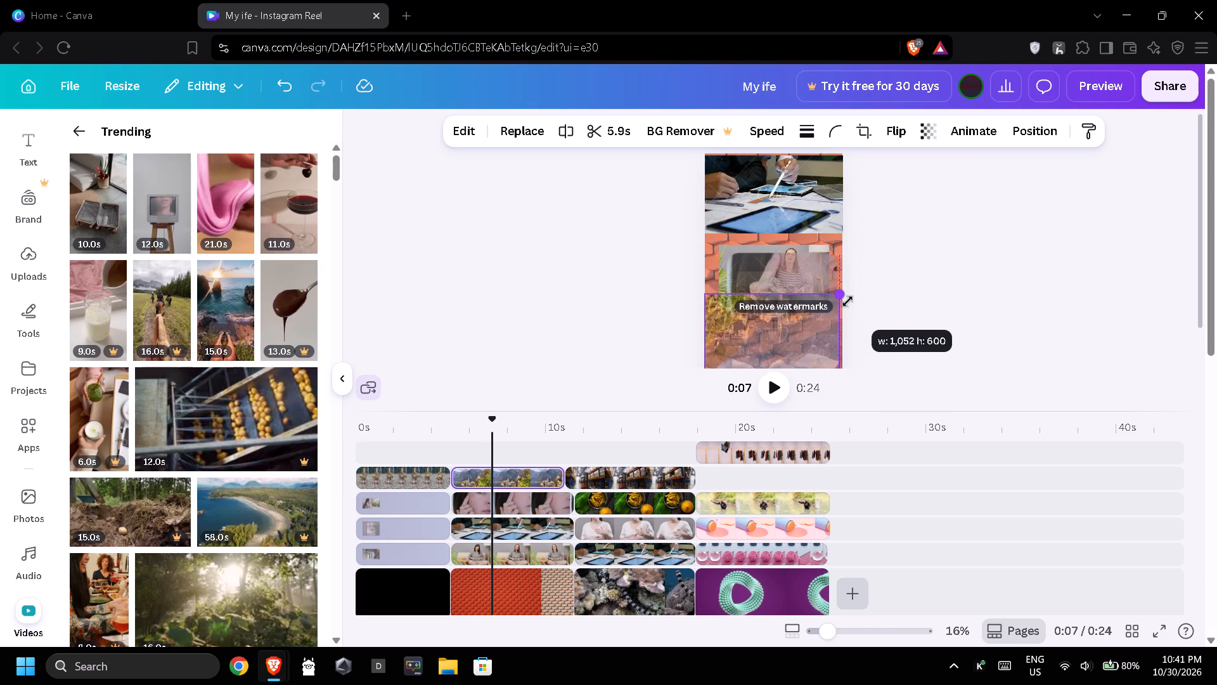
{"action": "left_click_drag", "start_coordinate": [847, 301], "coordinate": [851, 301]}
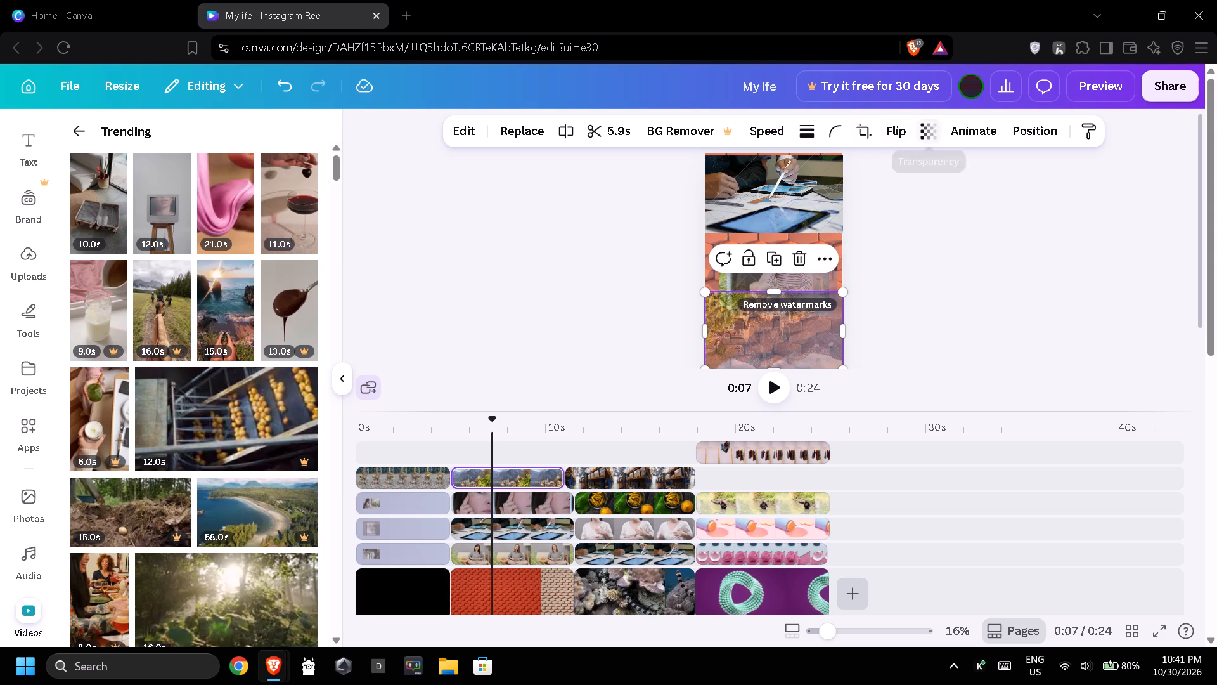
Raise the transparency value of the mountain village clip on the orange brick page to make it opaque.
{"action": "left_click", "coordinate": [932, 134]}
{"action": "left_click_drag", "start_coordinate": [925, 188], "coordinate": [988, 201]}
{"action": "left_click", "coordinate": [941, 268]}
{"action": "left_click", "coordinate": [585, 258]}
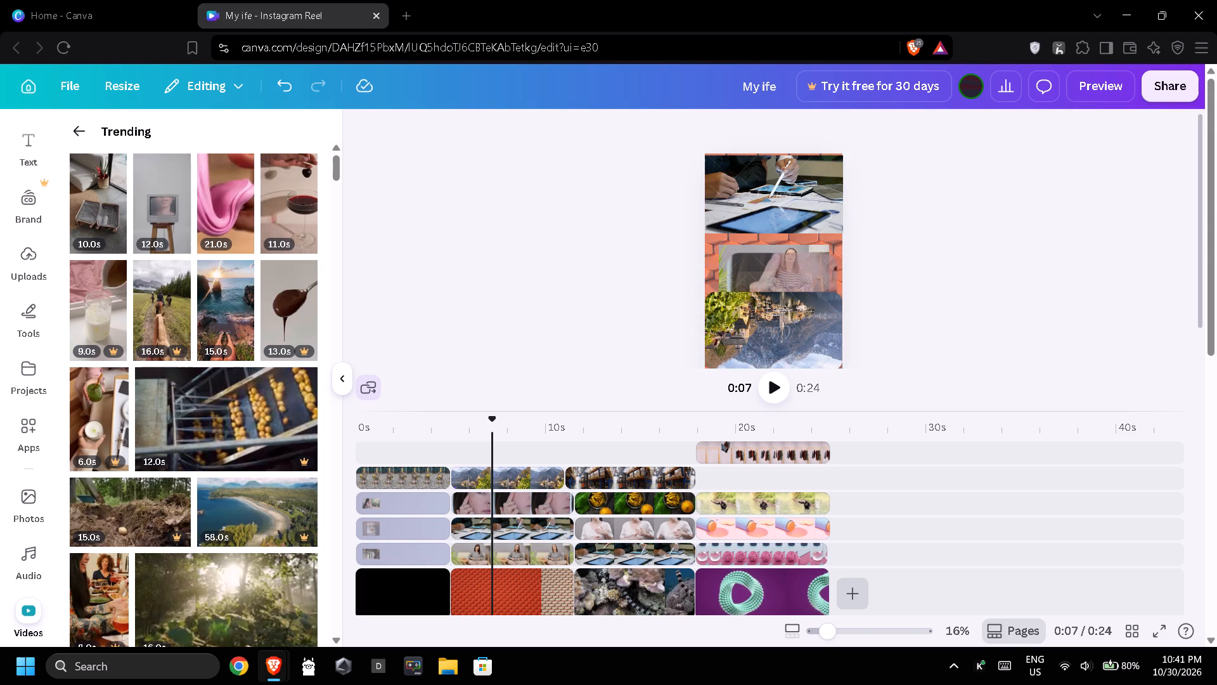
Move the pink hand clip between the tablet and mountain clips, and stretch its width to span the orange brick page.
{"action": "left_click_drag", "start_coordinate": [788, 261], "coordinate": [761, 234]}
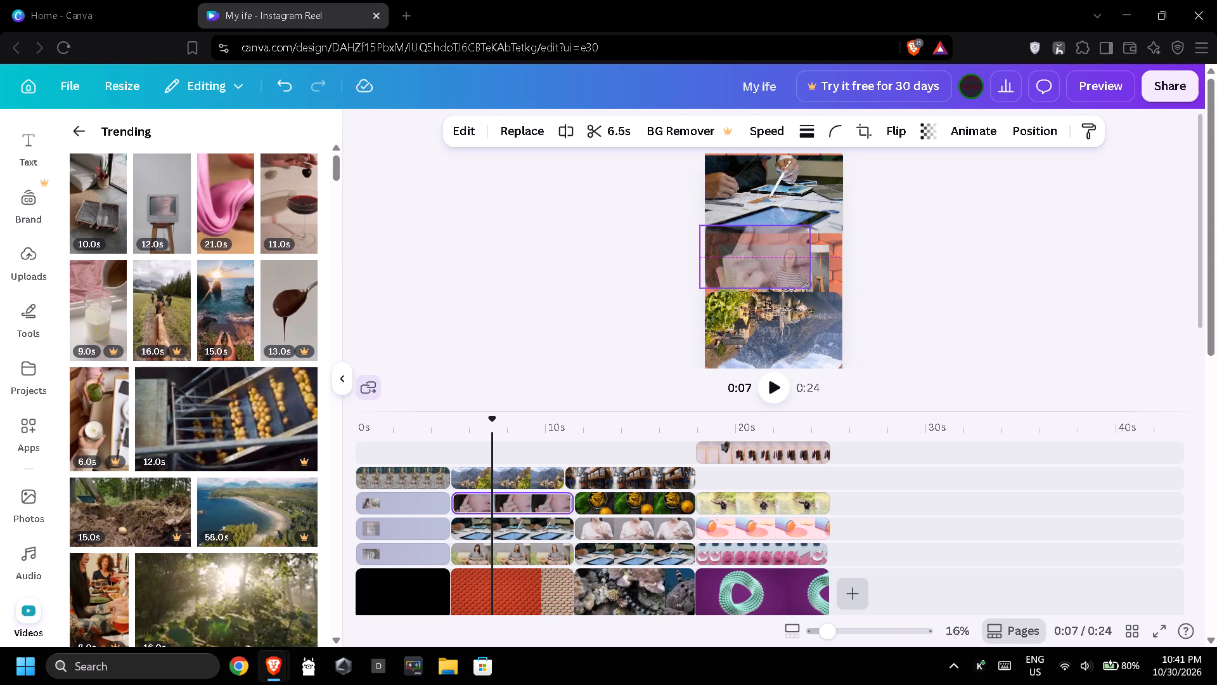
{"action": "left_click_drag", "start_coordinate": [761, 234], "coordinate": [758, 238]}
{"action": "left_click_drag", "start_coordinate": [806, 260], "coordinate": [852, 260]}
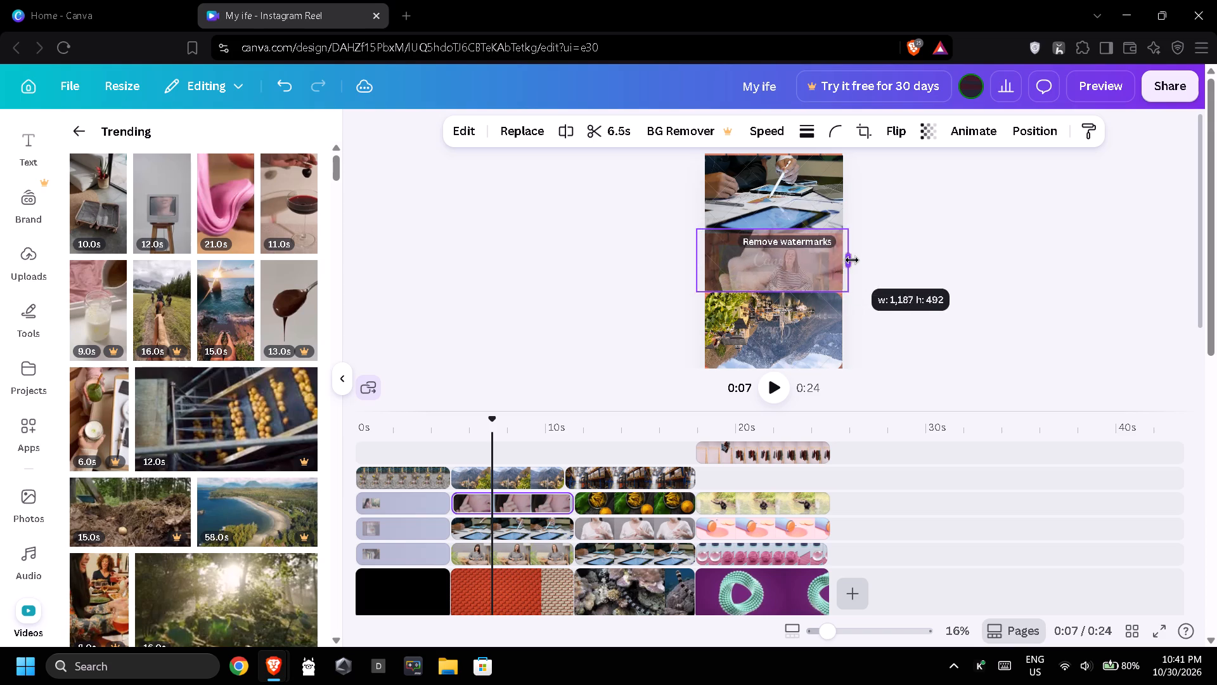
{"action": "left_click_drag", "start_coordinate": [852, 260], "coordinate": [858, 260]}
{"action": "left_click", "coordinate": [937, 251]}
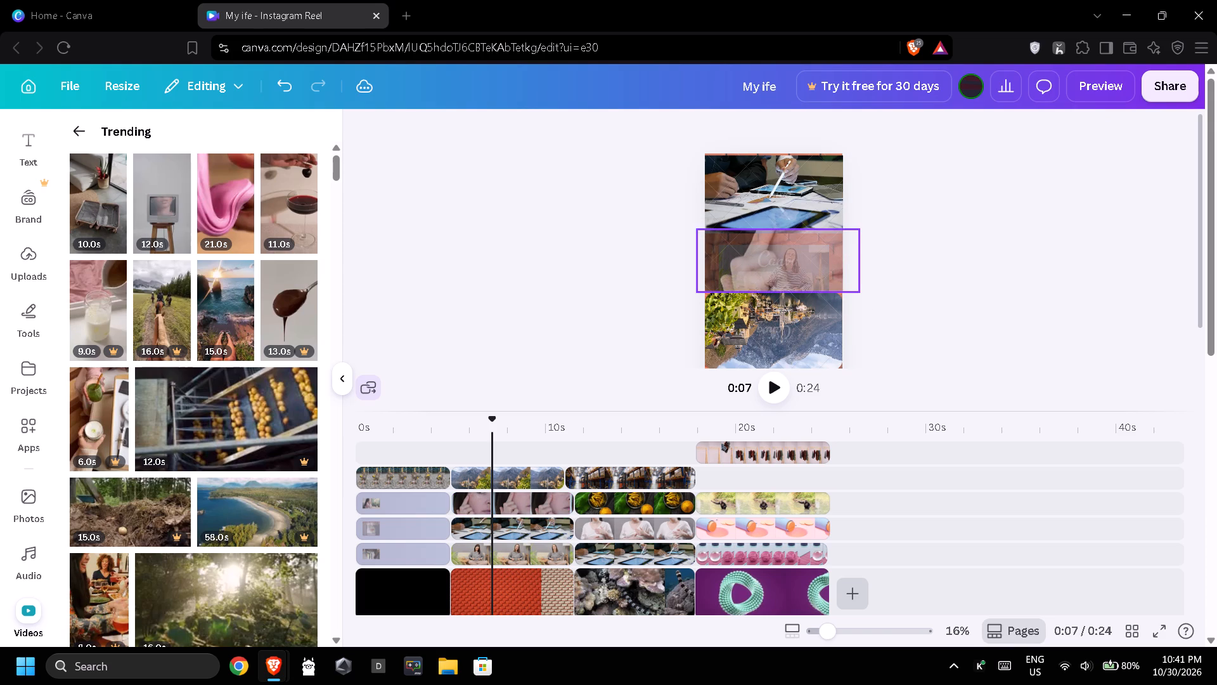
Raise the transparency value of the pink hand clip on the orange brick page to make it opaque.
{"action": "left_click", "coordinate": [801, 263]}
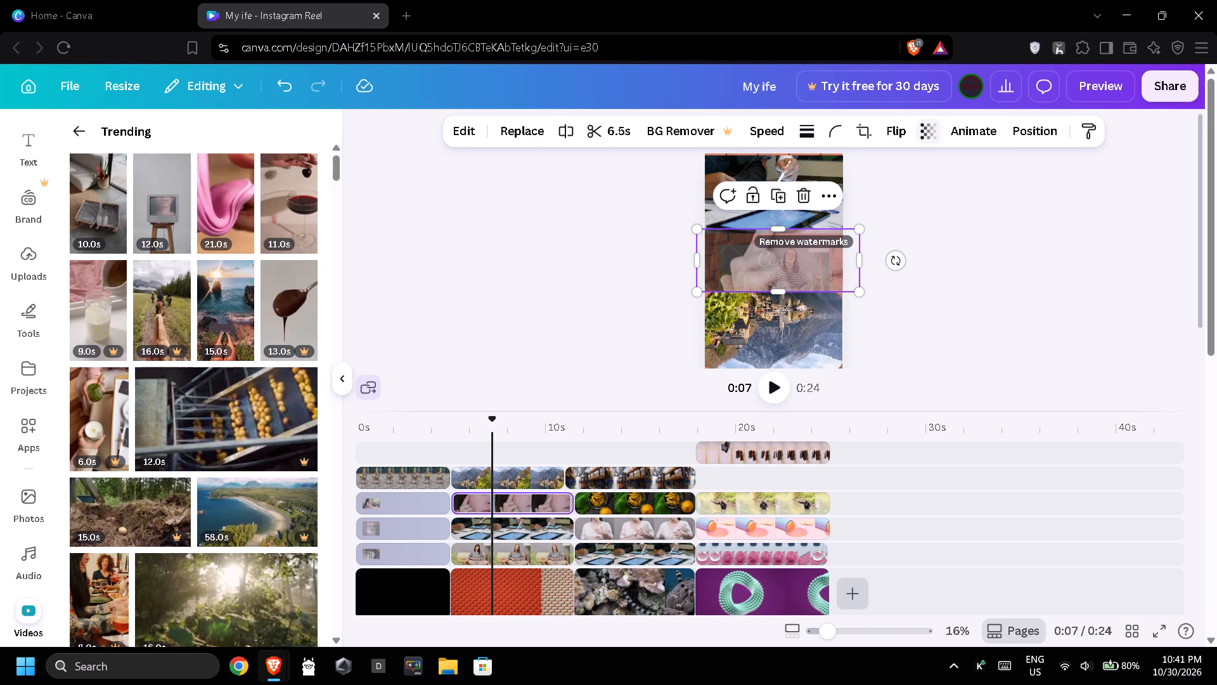
{"action": "left_click", "coordinate": [930, 133]}
{"action": "left_click_drag", "start_coordinate": [930, 197], "coordinate": [977, 204]}
{"action": "left_click", "coordinate": [955, 294]}
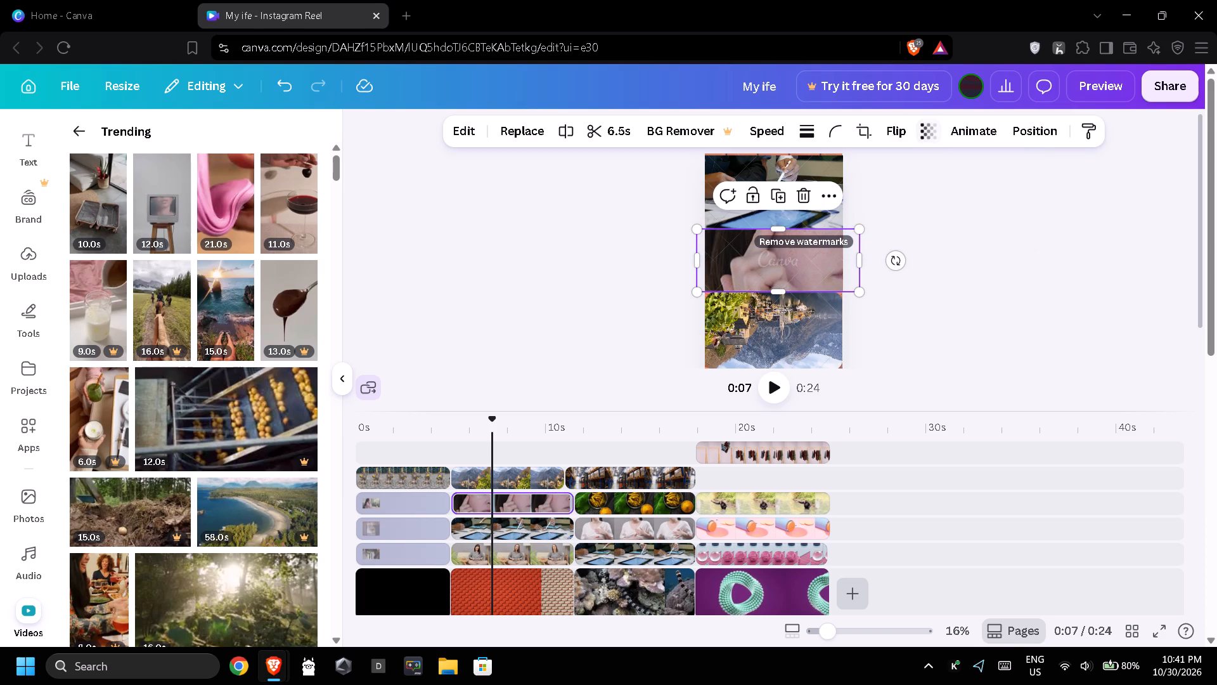
{"action": "left_click", "coordinate": [607, 308]}
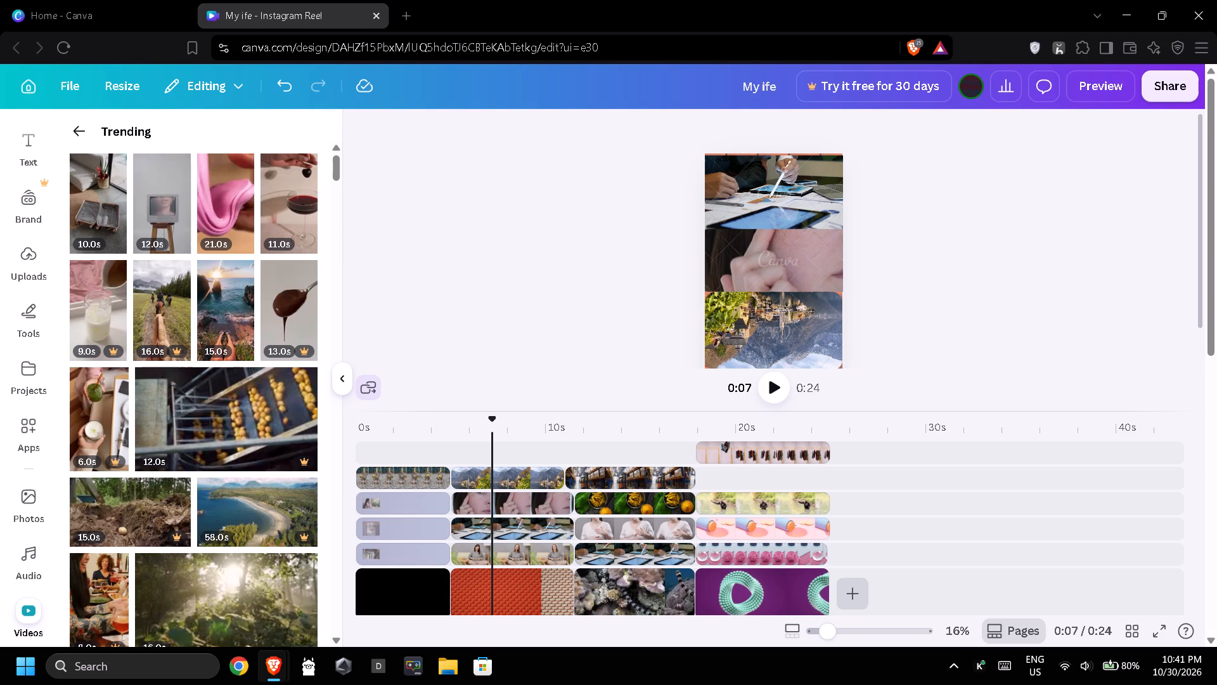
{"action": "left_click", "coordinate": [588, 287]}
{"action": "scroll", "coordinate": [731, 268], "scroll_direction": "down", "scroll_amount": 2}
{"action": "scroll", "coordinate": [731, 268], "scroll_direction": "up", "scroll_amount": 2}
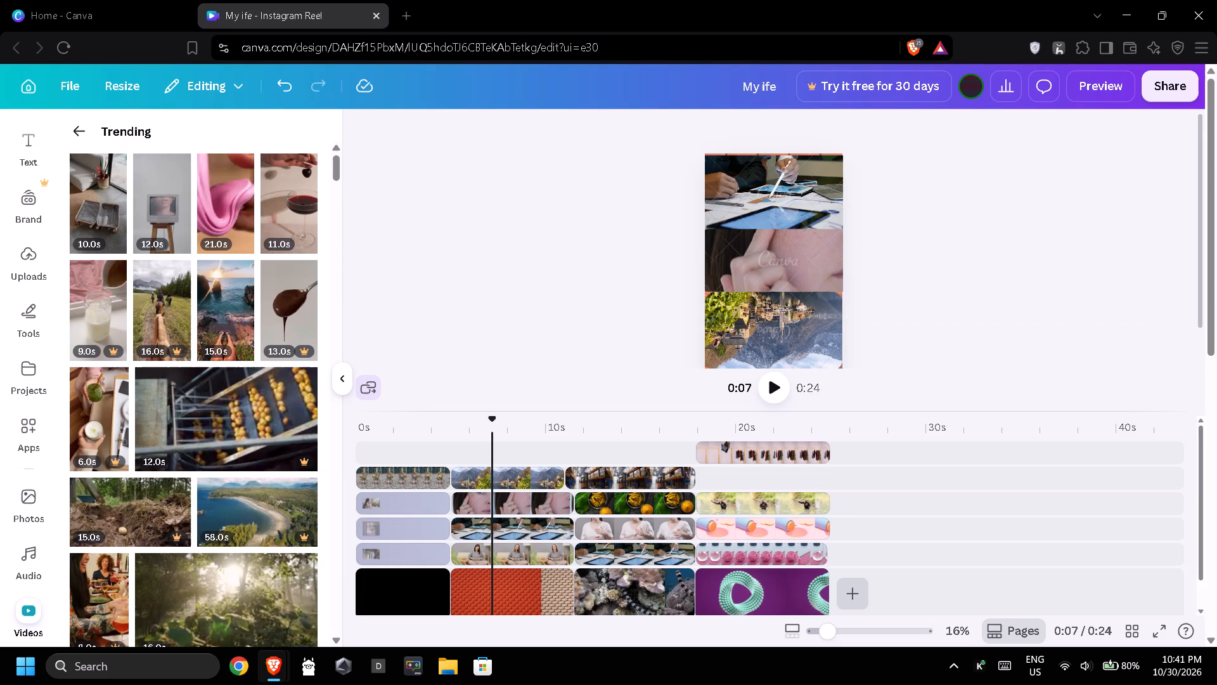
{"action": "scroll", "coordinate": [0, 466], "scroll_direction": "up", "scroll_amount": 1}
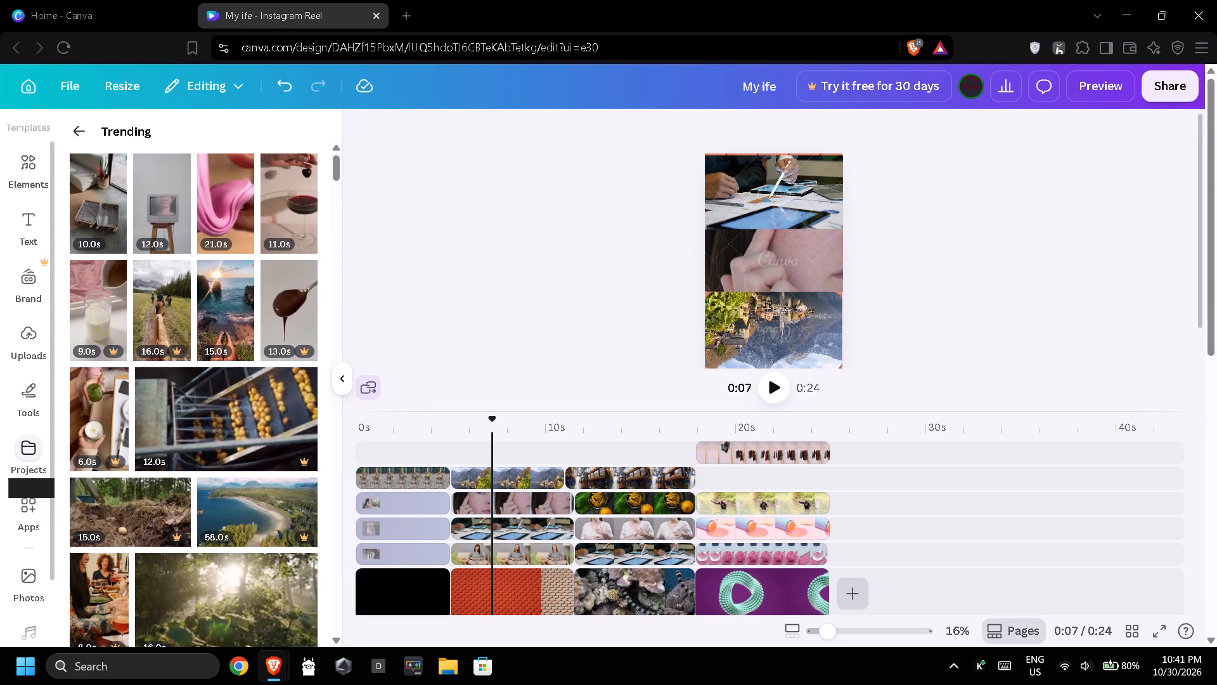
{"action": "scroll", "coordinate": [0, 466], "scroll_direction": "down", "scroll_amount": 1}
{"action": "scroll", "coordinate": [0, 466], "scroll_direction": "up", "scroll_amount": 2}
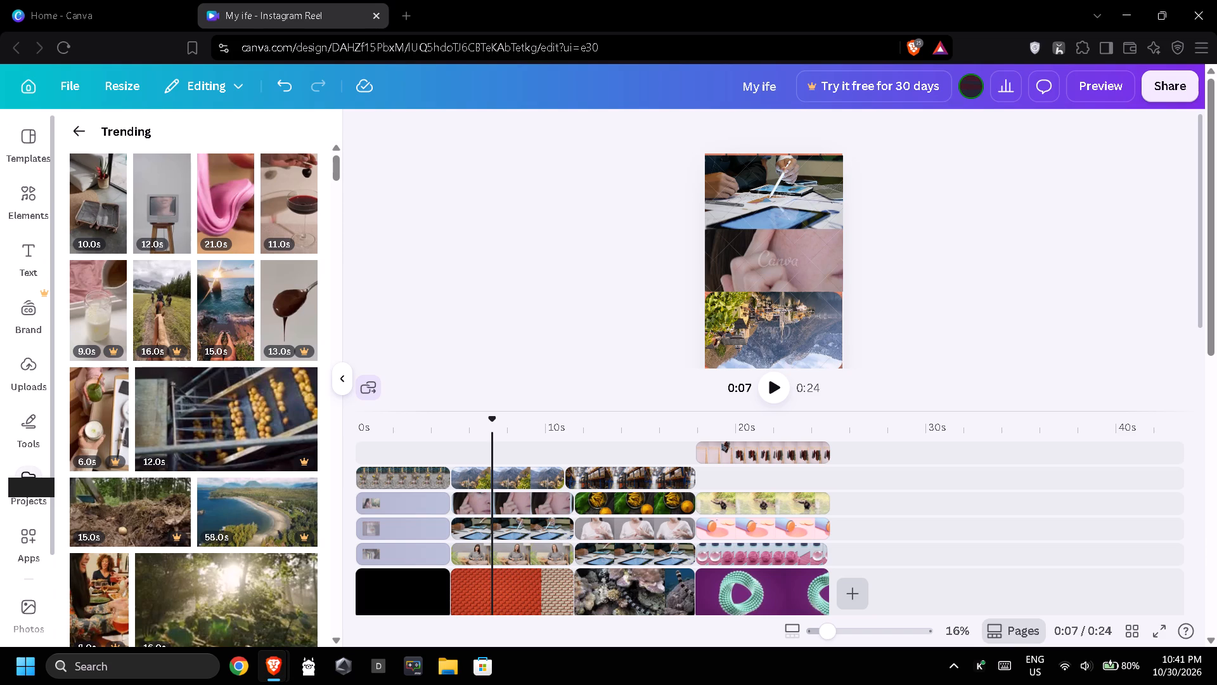
Set the transparency value of the upside-down mountain village clip on the orange brick page to 97.
{"action": "left_click", "coordinate": [546, 516]}
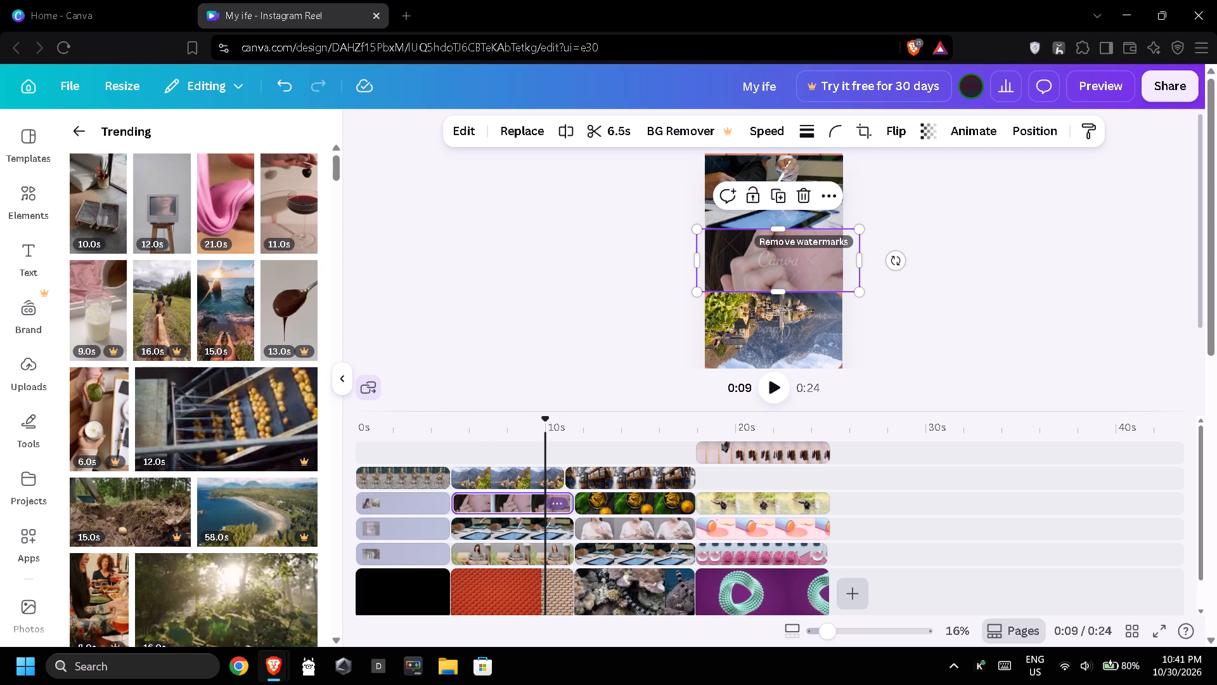
{"action": "left_click", "coordinate": [746, 320]}
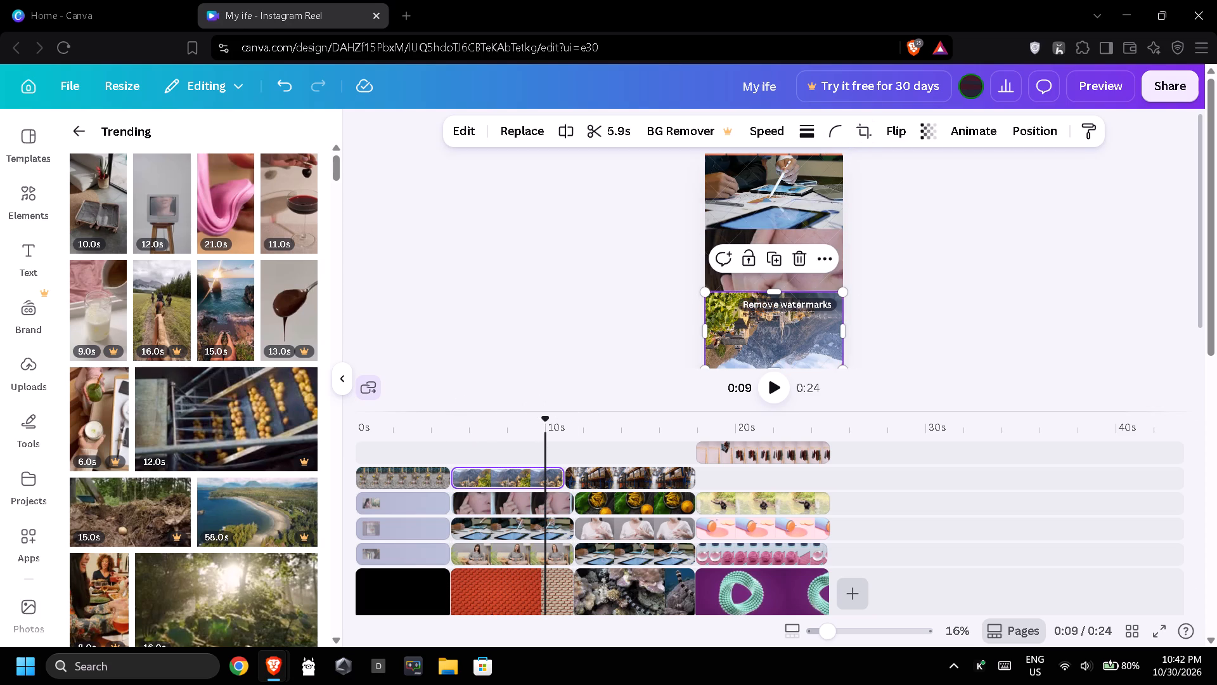
{"action": "left_click", "coordinate": [933, 133]}
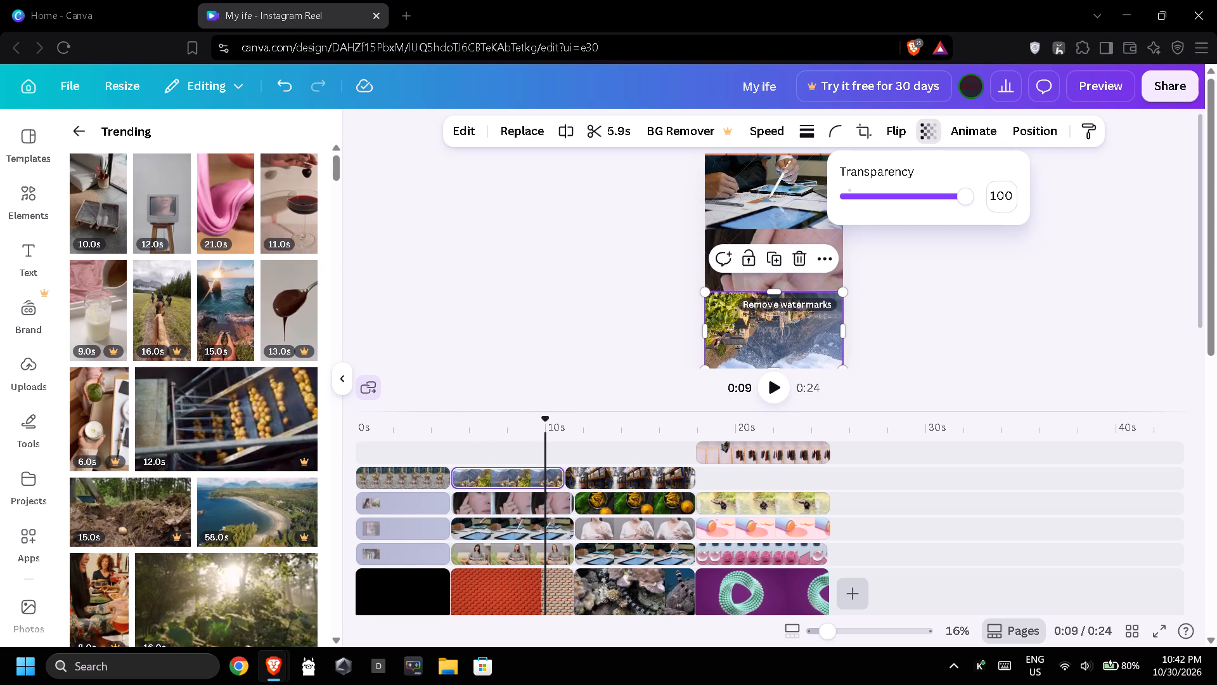
{"action": "left_click", "coordinate": [908, 190]}
{"action": "left_click_drag", "start_coordinate": [934, 191], "coordinate": [965, 195]}
{"action": "left_click", "coordinate": [804, 244]}
{"action": "left_click", "coordinate": [780, 266]}
Apply strong corner rounding to the tablet clip at the top of the orange brick page.
{"action": "left_click", "coordinate": [727, 218]}
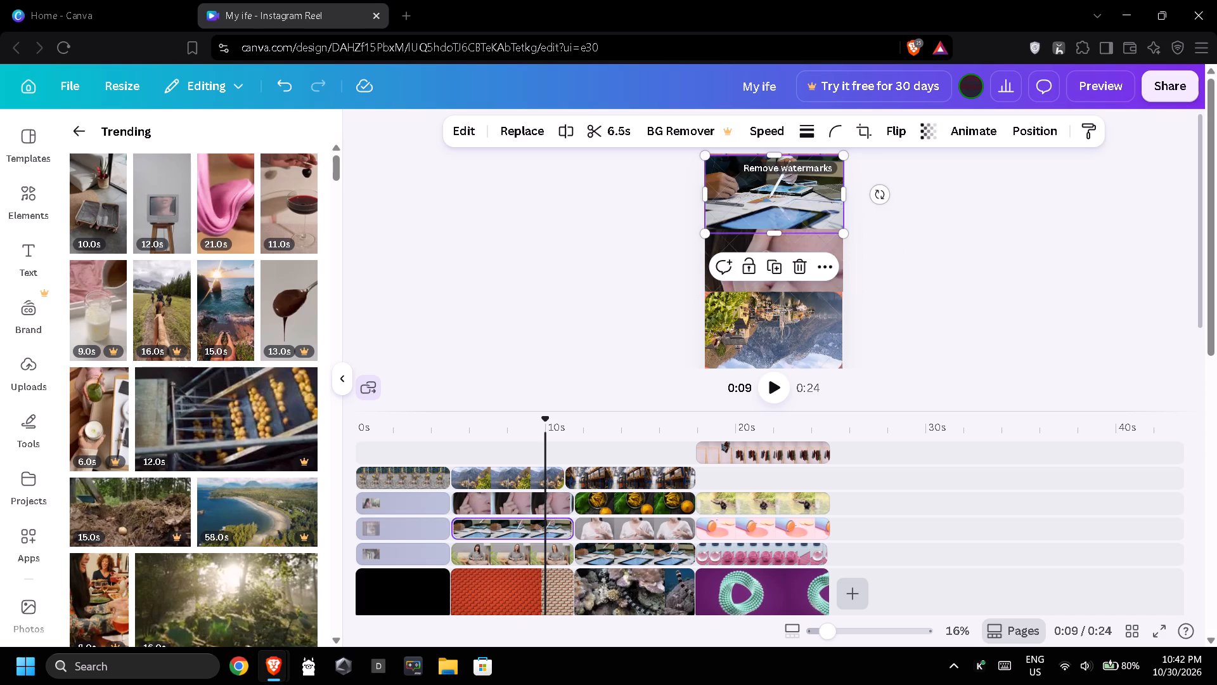
{"action": "left_click", "coordinate": [842, 137]}
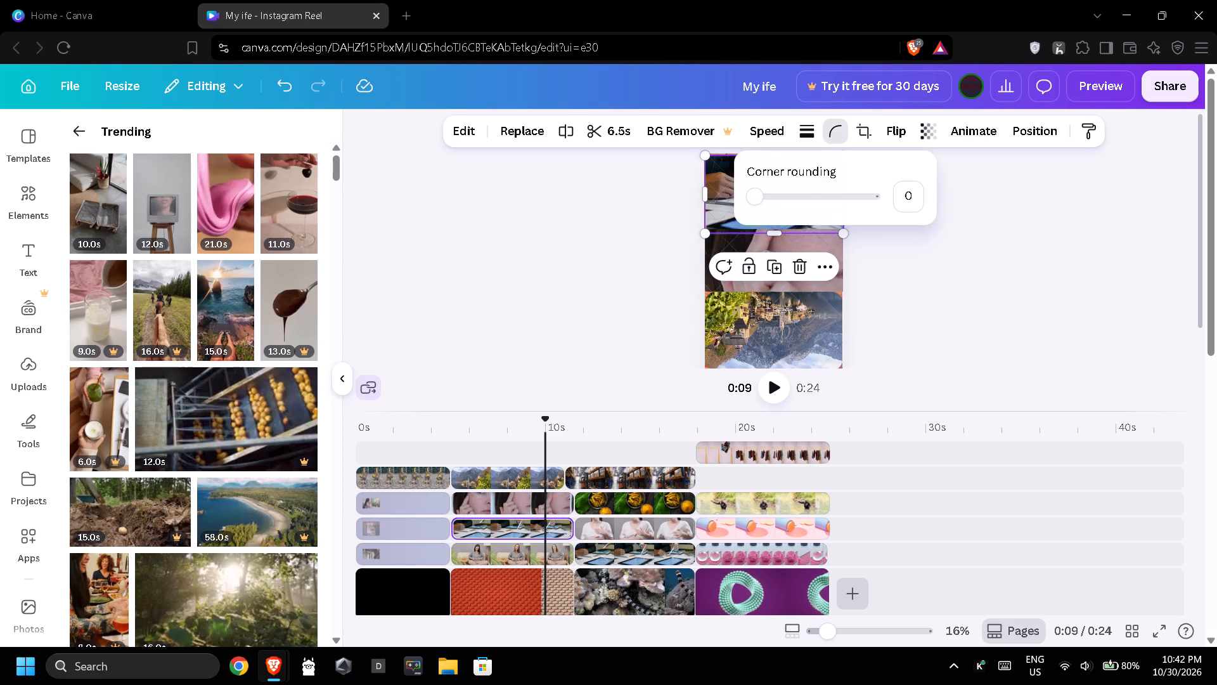
{"action": "left_click", "coordinate": [801, 197]}
{"action": "left_click_drag", "start_coordinate": [801, 197], "coordinate": [822, 197]}
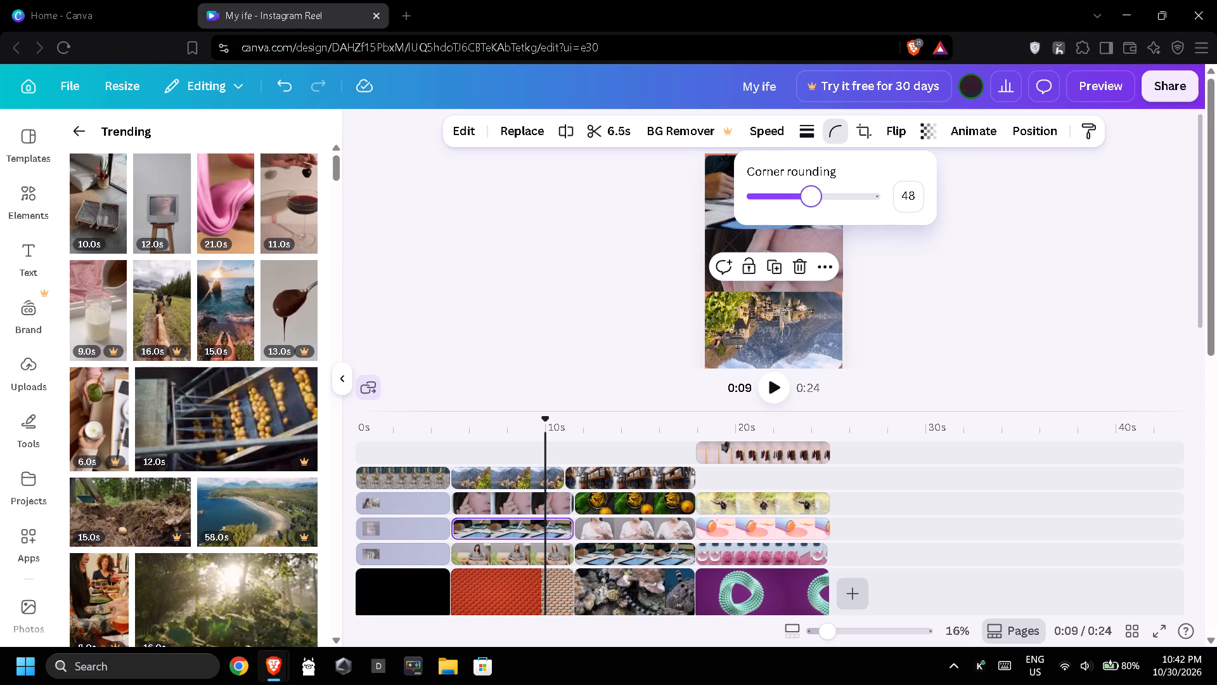
{"action": "left_click_drag", "start_coordinate": [822, 197], "coordinate": [867, 197]}
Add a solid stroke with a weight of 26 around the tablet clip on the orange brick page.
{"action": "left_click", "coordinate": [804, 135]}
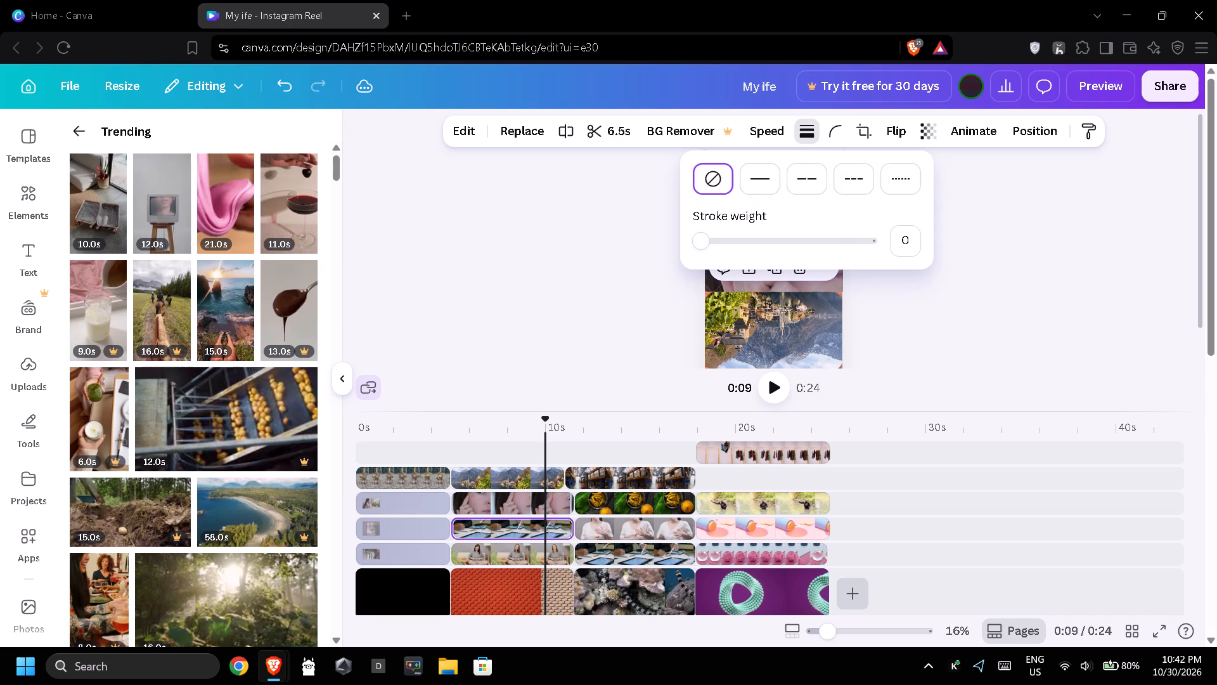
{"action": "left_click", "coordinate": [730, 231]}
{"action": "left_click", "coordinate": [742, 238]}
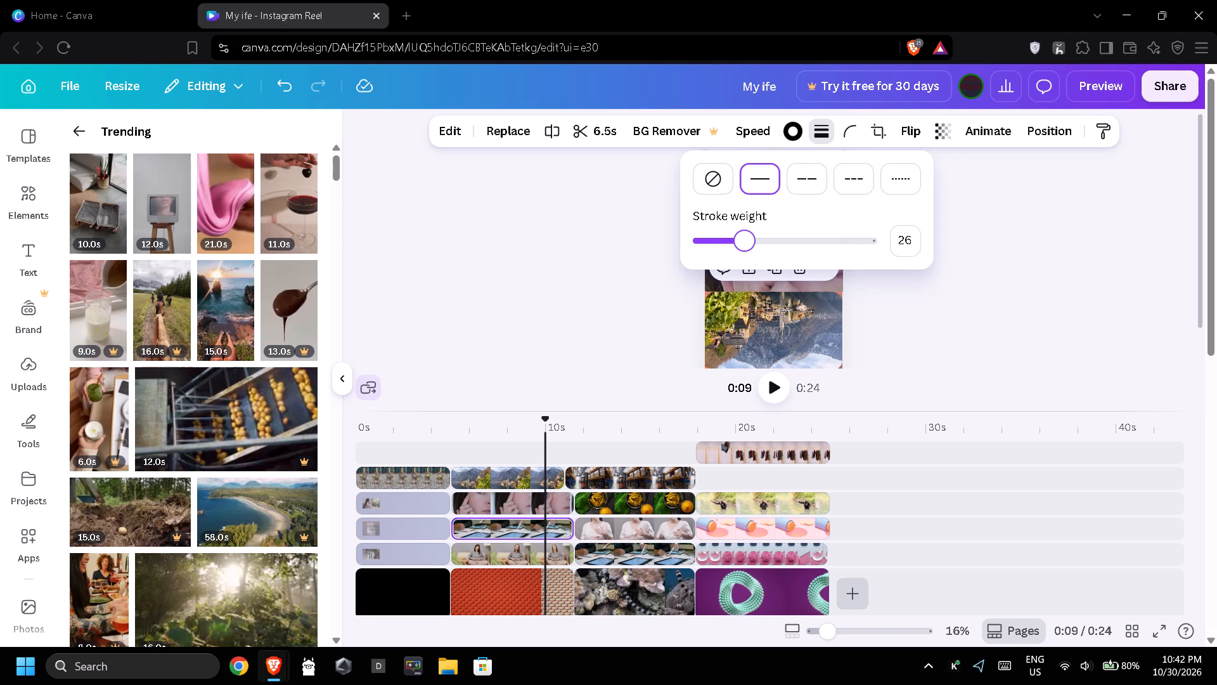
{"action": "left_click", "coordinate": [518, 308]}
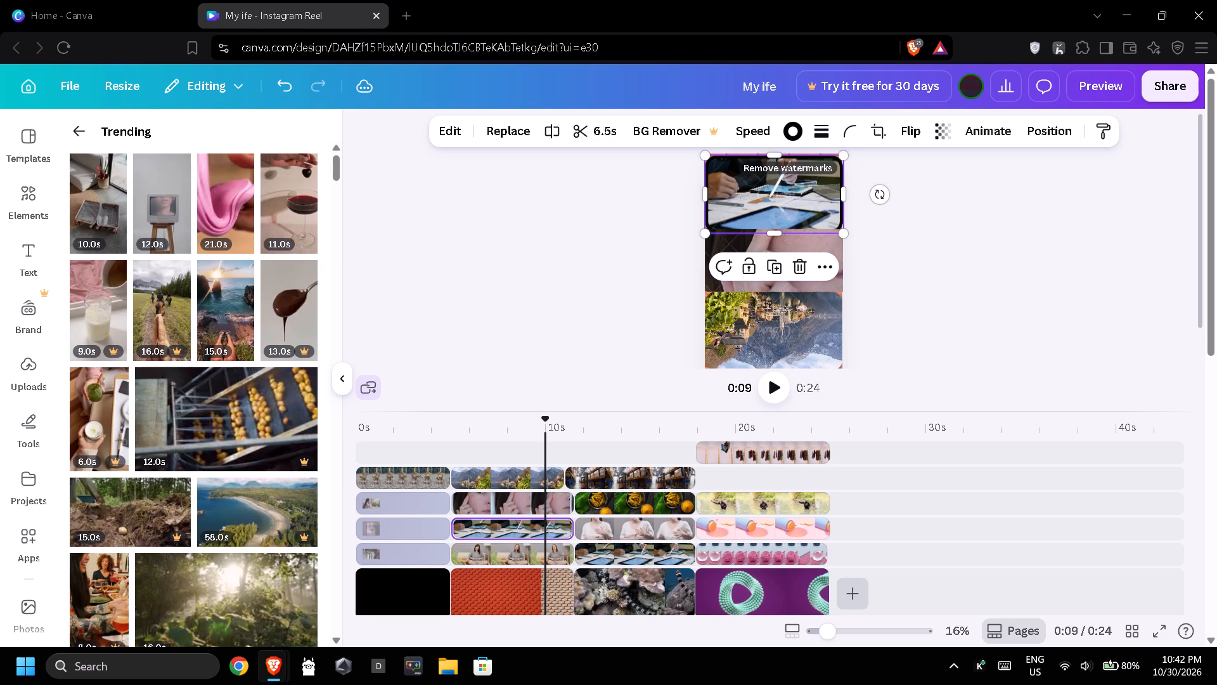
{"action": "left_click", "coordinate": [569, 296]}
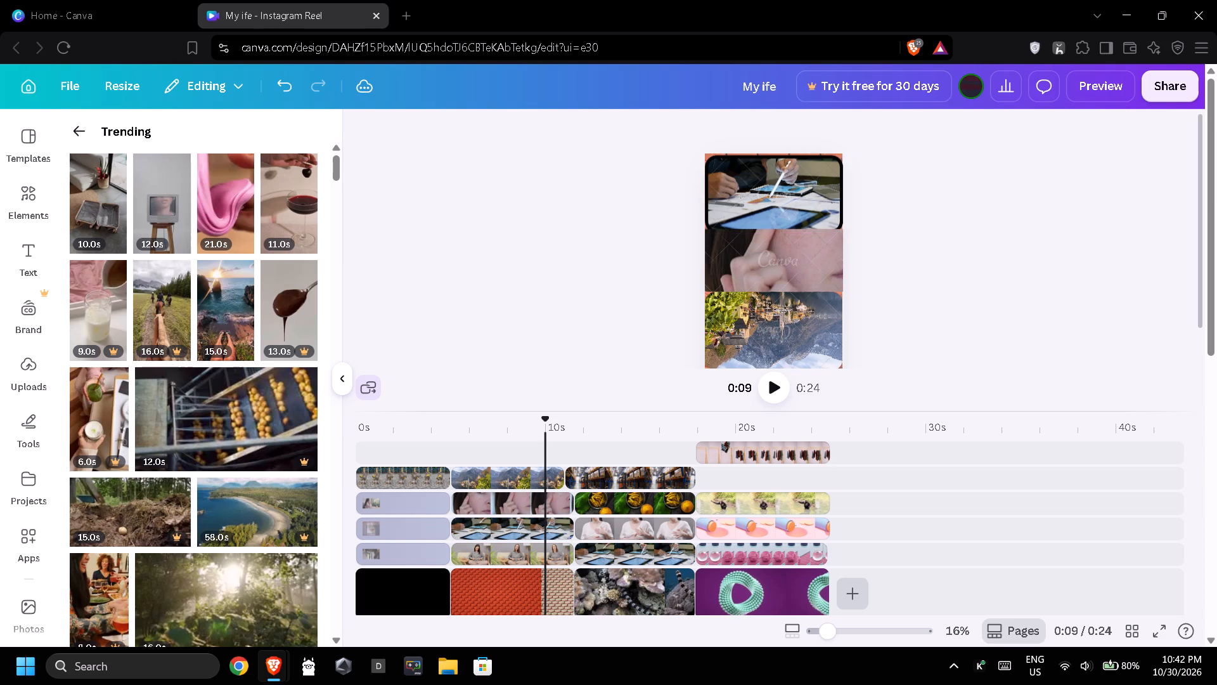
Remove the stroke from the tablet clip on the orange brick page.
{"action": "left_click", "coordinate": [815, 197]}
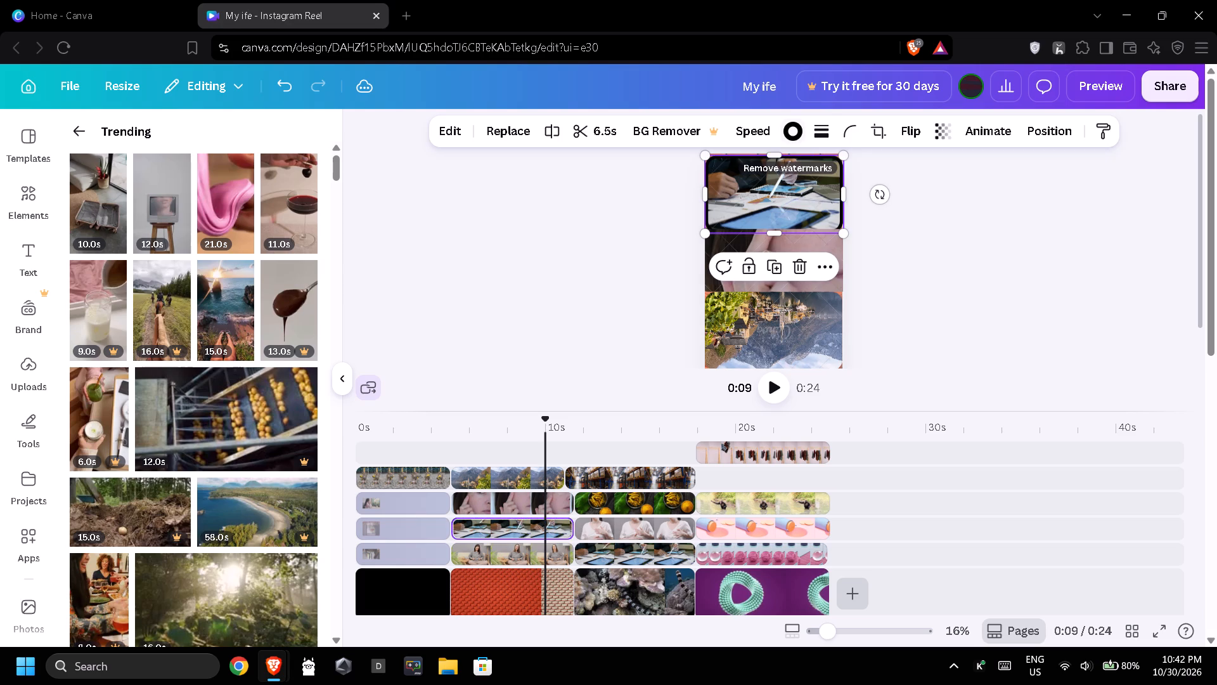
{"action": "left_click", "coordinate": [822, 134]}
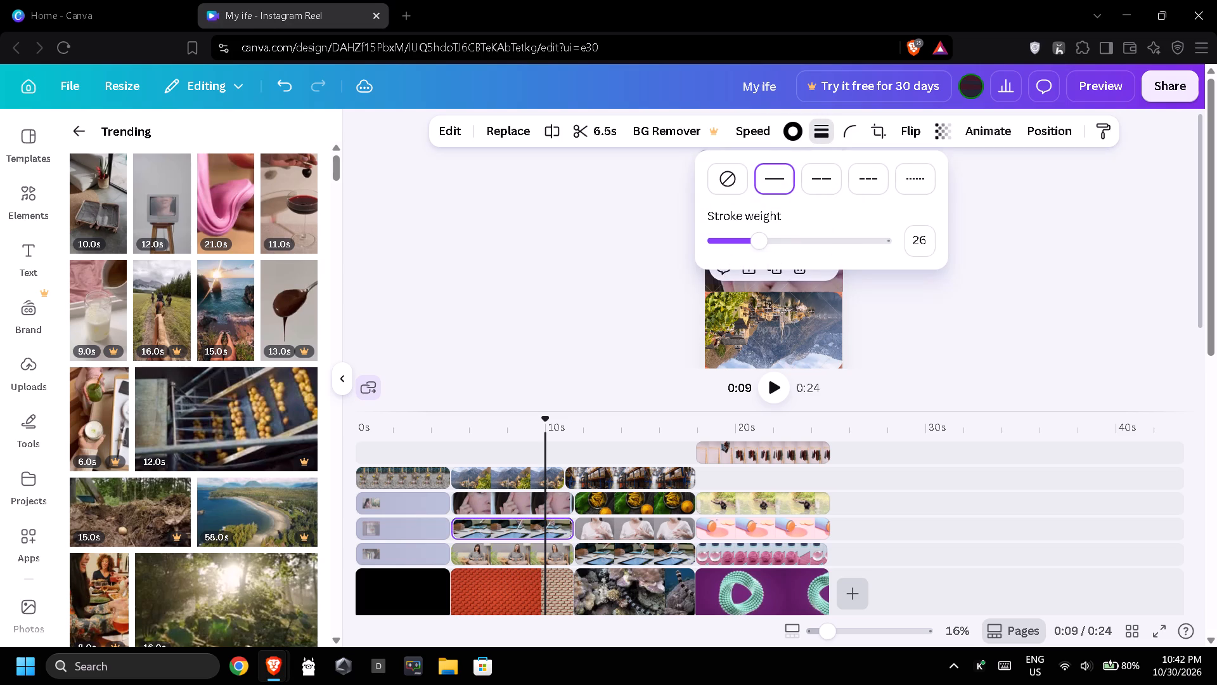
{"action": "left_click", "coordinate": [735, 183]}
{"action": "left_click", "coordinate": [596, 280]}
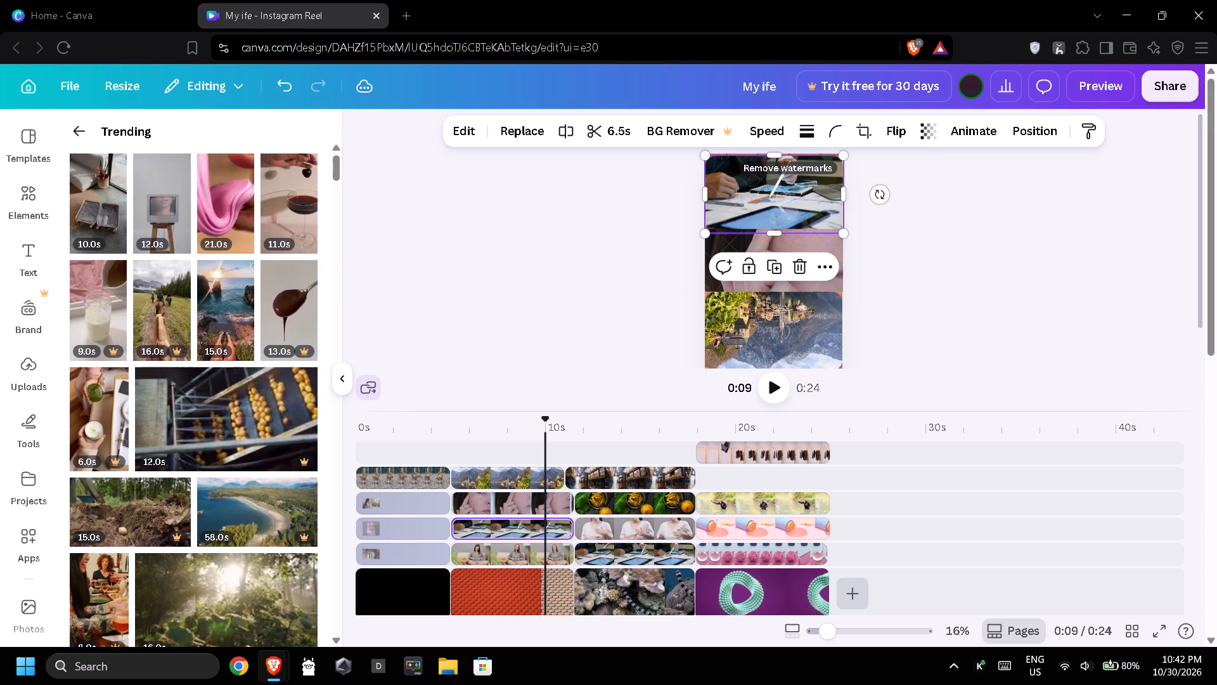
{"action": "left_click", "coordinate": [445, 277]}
Drop the overlaid monkey clip into the middle clip of the black page to replace that clip's video.
{"action": "left_click", "coordinate": [400, 535]}
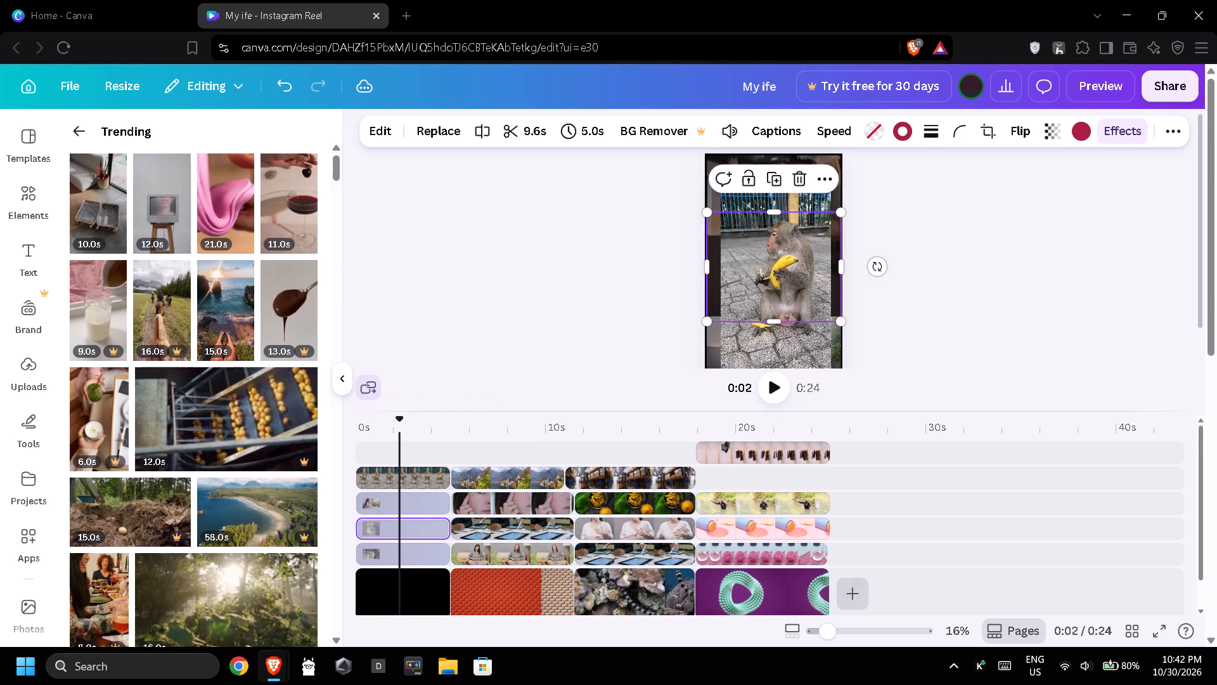
{"action": "left_click", "coordinate": [757, 284]}
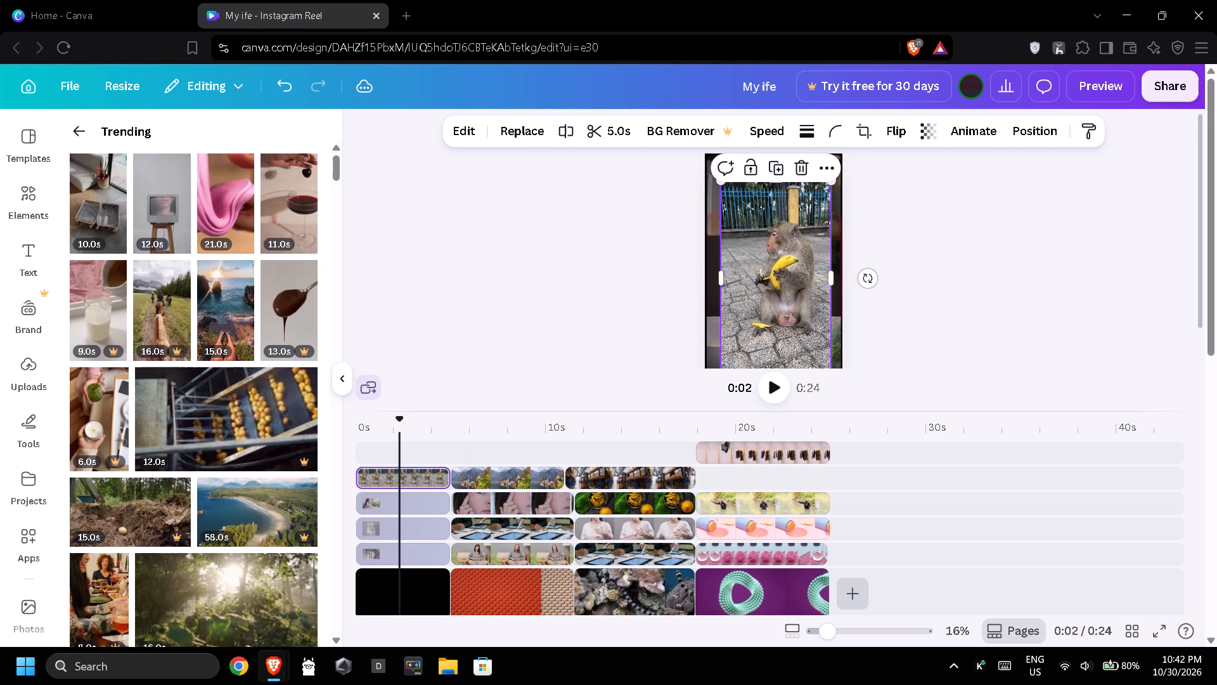
{"action": "left_click", "coordinate": [769, 243]}
{"action": "left_click", "coordinate": [777, 338]}
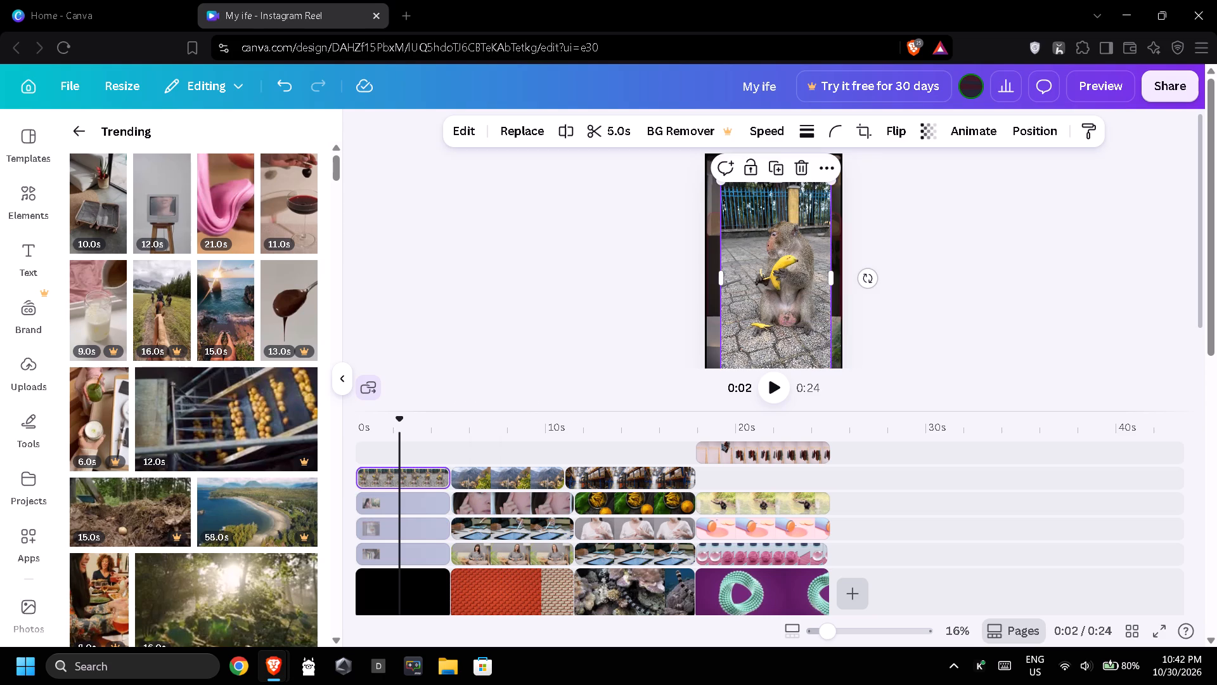
{"action": "left_click", "coordinate": [768, 346]}
{"action": "left_click", "coordinate": [934, 308]}
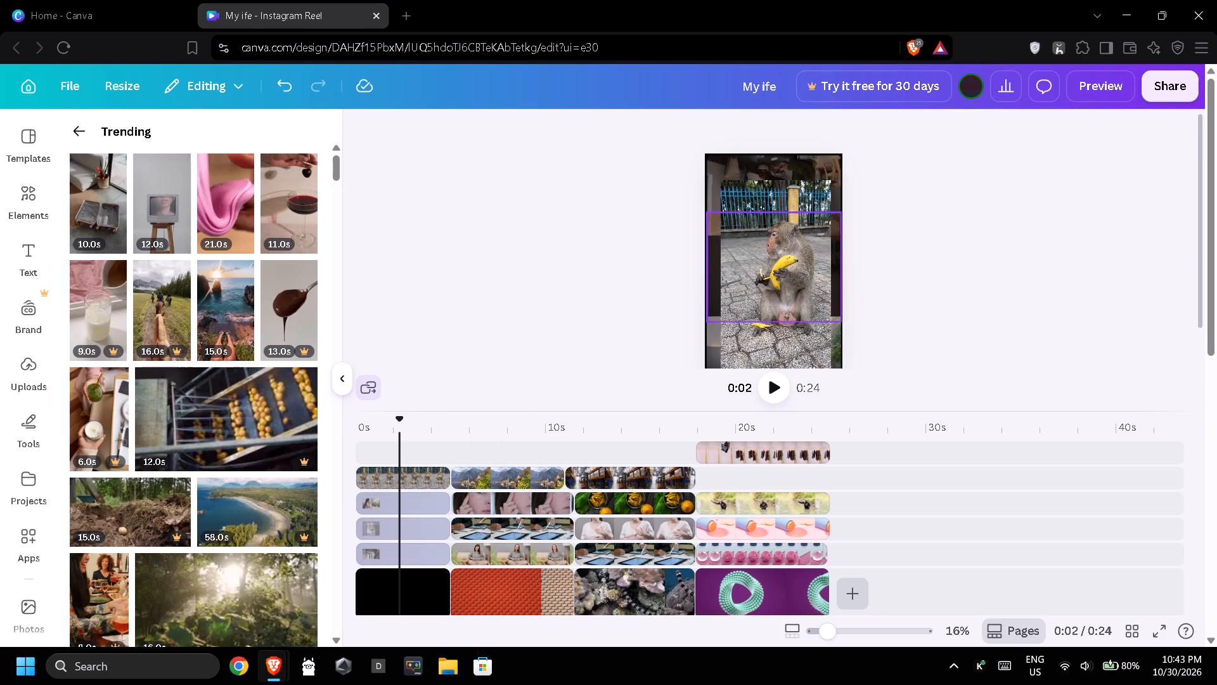
{"action": "left_click", "coordinate": [806, 288]}
{"action": "left_click_drag", "start_coordinate": [789, 280], "coordinate": [766, 252]}
{"action": "left_click", "coordinate": [958, 294]}
{"action": "left_click", "coordinate": [809, 268]}
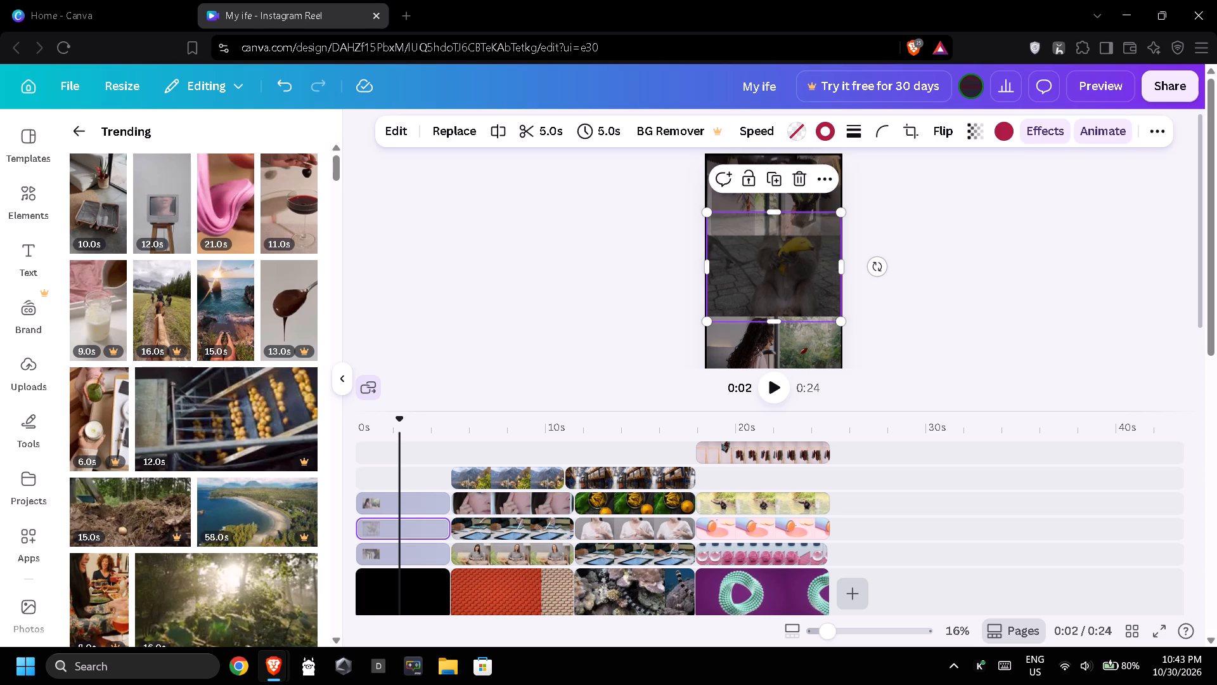
{"action": "left_click", "coordinate": [930, 226]}
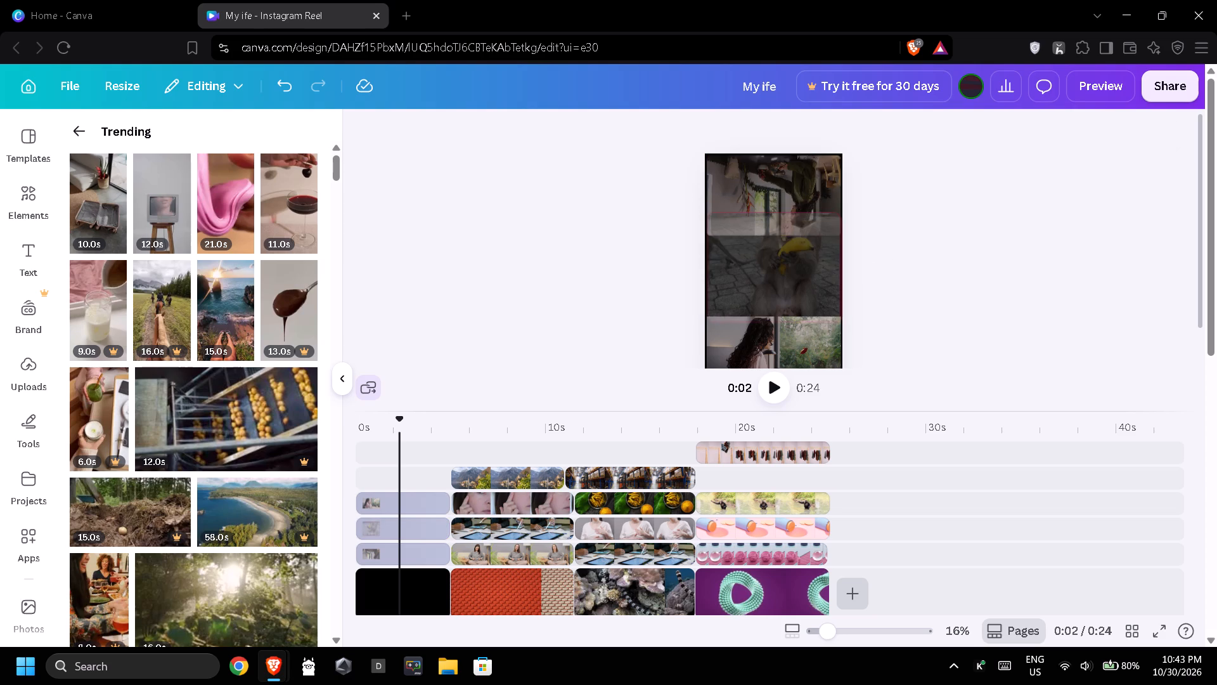
Raise the transparency value of the top clip on the black page to make it more opaque.
{"action": "left_click", "coordinate": [808, 195]}
{"action": "left_click", "coordinate": [913, 139]}
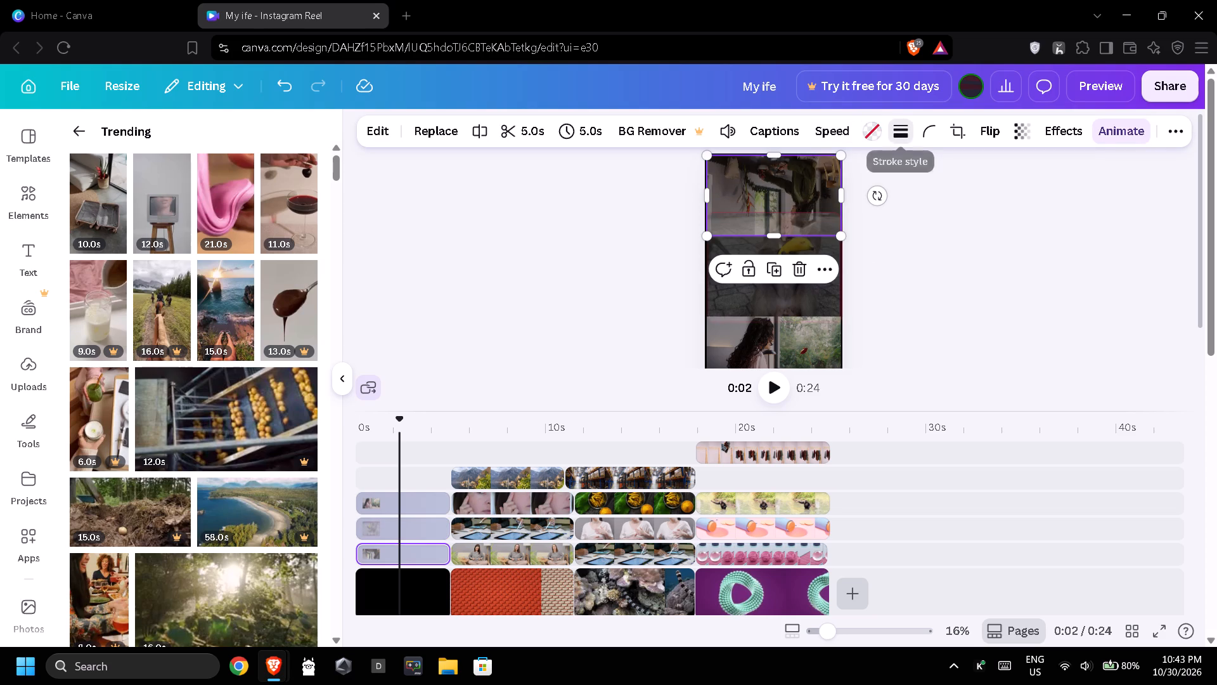
{"action": "left_click", "coordinate": [950, 315]}
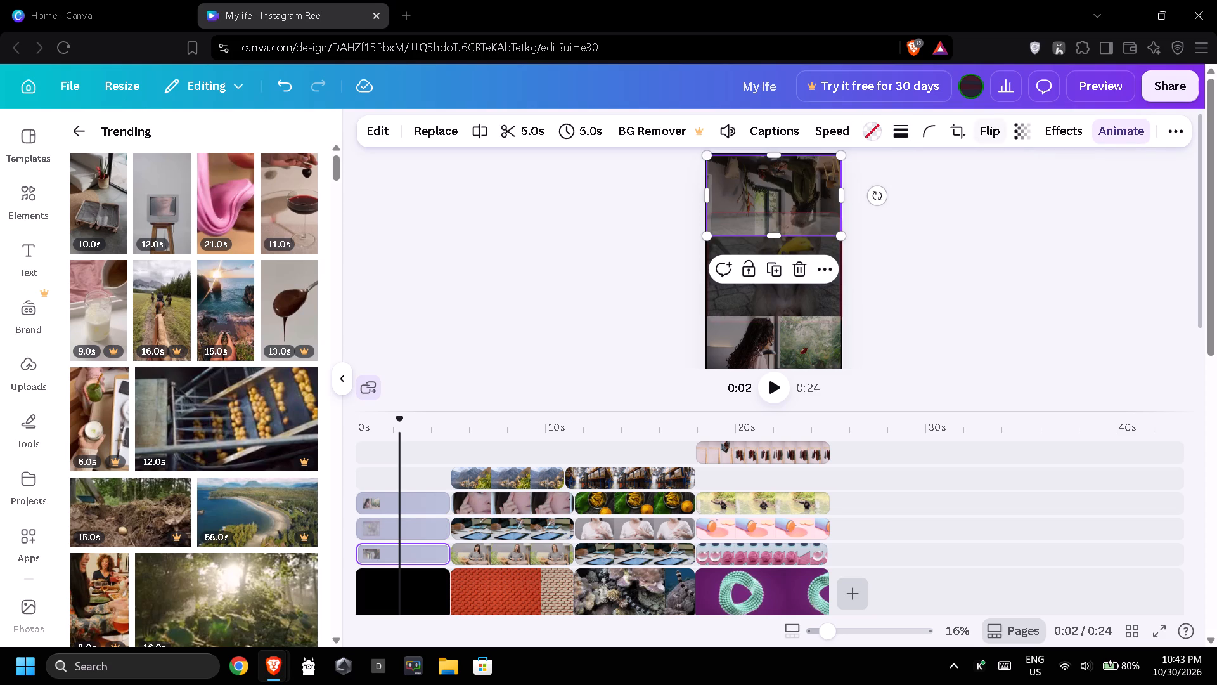
{"action": "left_click", "coordinate": [1019, 133]}
{"action": "left_click_drag", "start_coordinate": [1012, 196], "coordinate": [1058, 205]}
{"action": "left_click", "coordinate": [1012, 309]}
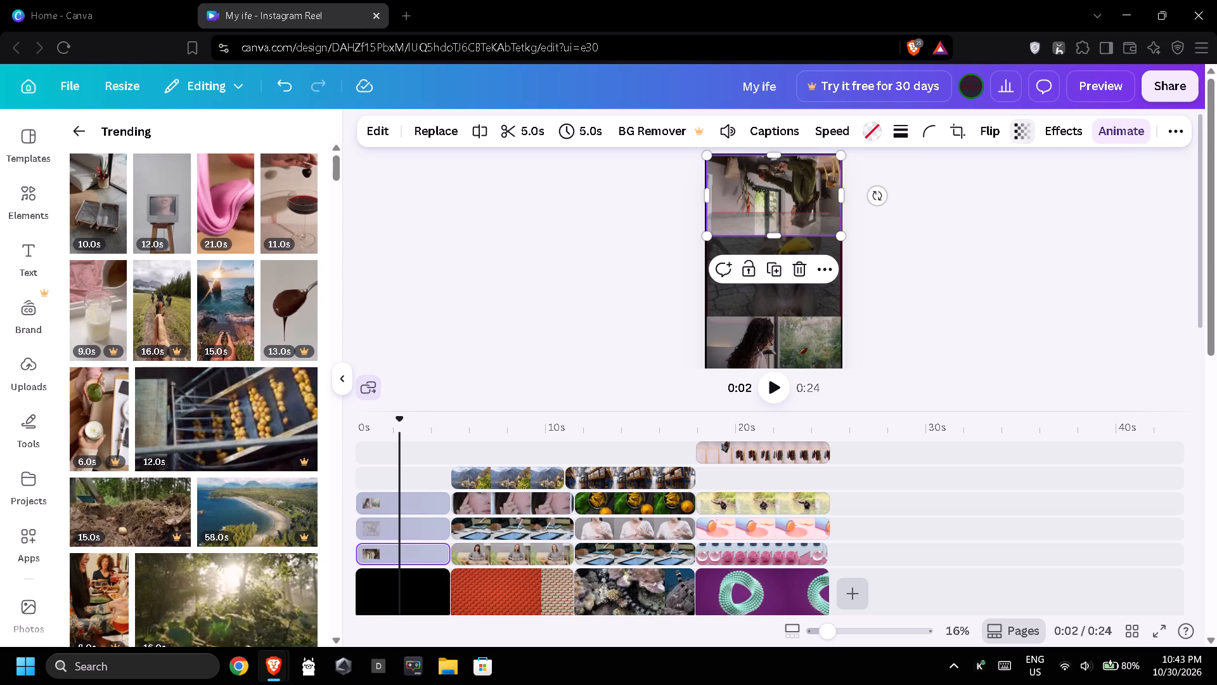
Raise the transparency value of the bottom clip of the woman by the window on the black page to make it opaque.
{"action": "left_click", "coordinate": [830, 336]}
{"action": "left_click", "coordinate": [1028, 134]}
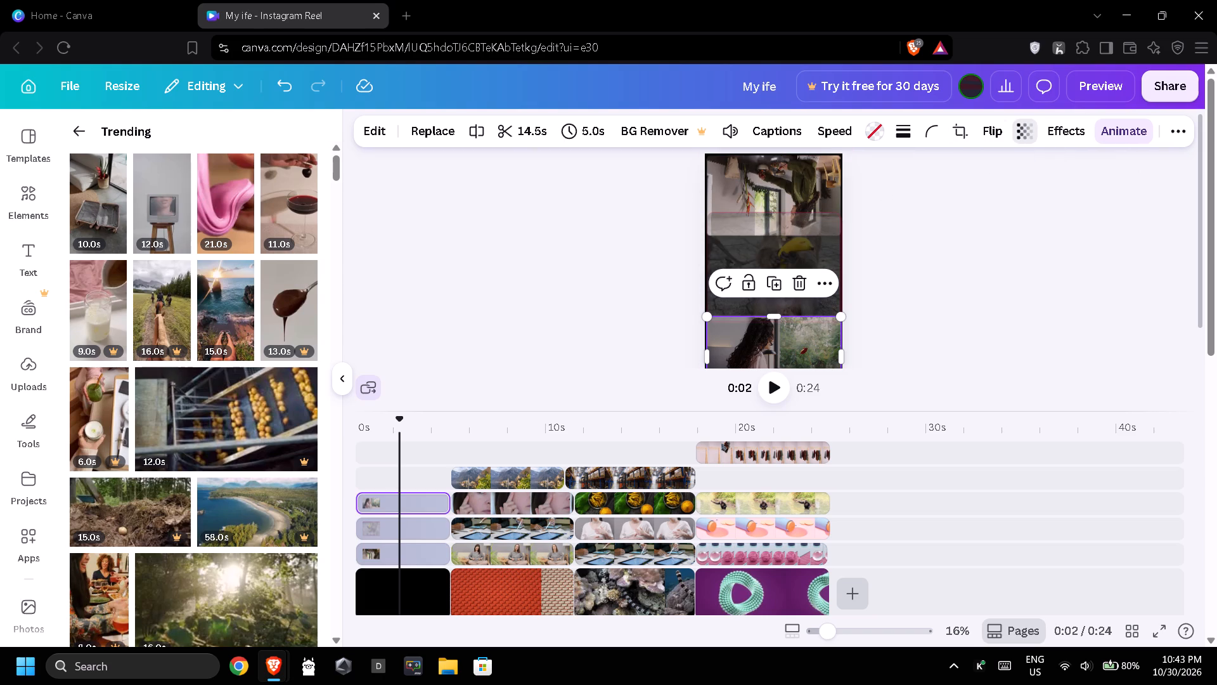
{"action": "left_click_drag", "start_coordinate": [1037, 199], "coordinate": [1083, 205]}
{"action": "left_click", "coordinate": [972, 332]}
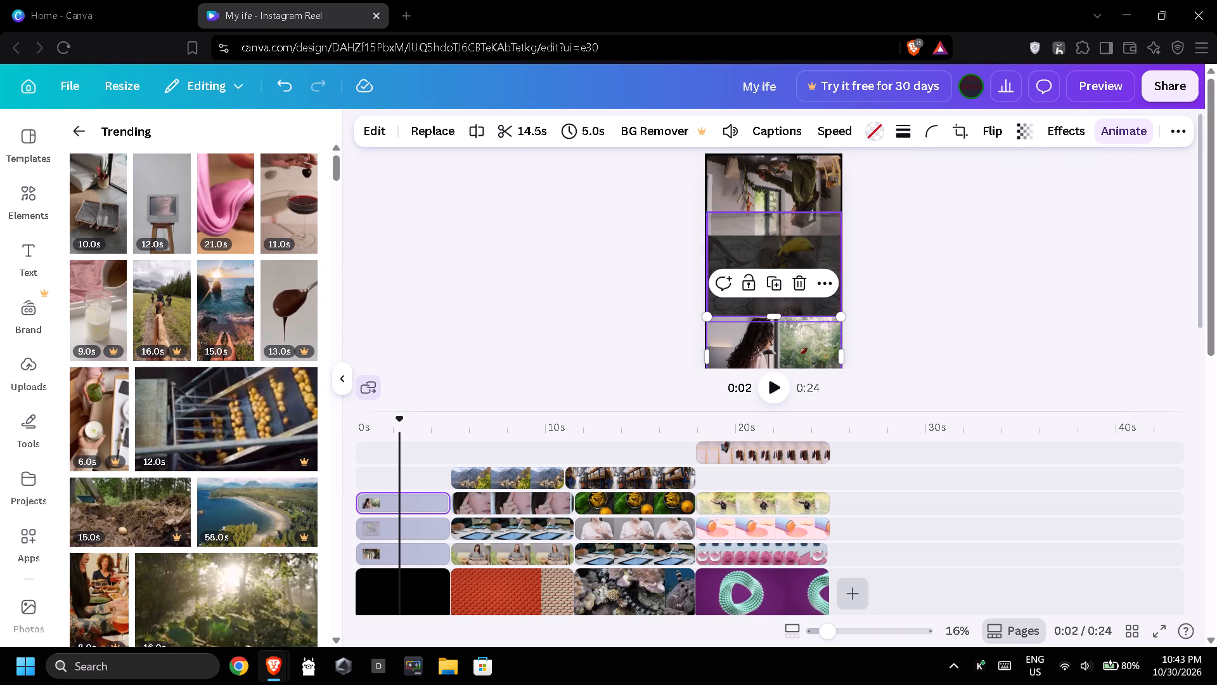
Raise the transparency value of the middle monkey clip on the black page to make it opaque.
{"action": "left_click", "coordinate": [816, 247]}
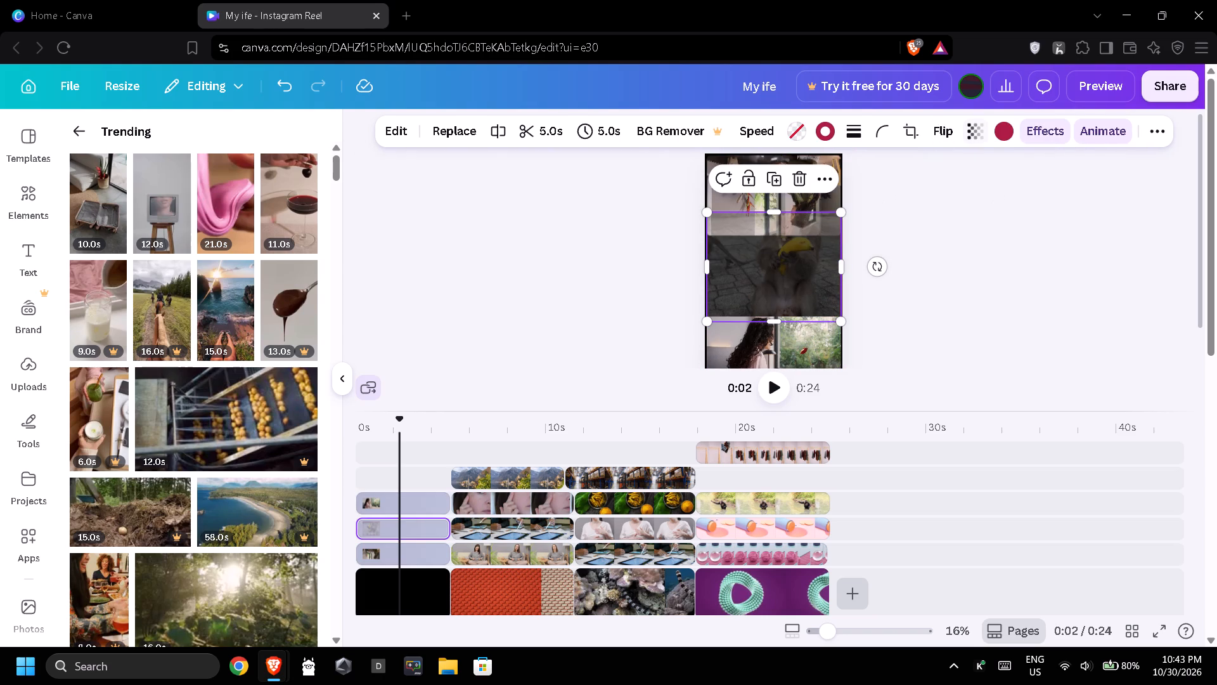
{"action": "left_click", "coordinate": [975, 138]}
{"action": "left_click_drag", "start_coordinate": [1000, 193], "coordinate": [1032, 199]}
{"action": "left_click", "coordinate": [986, 280]}
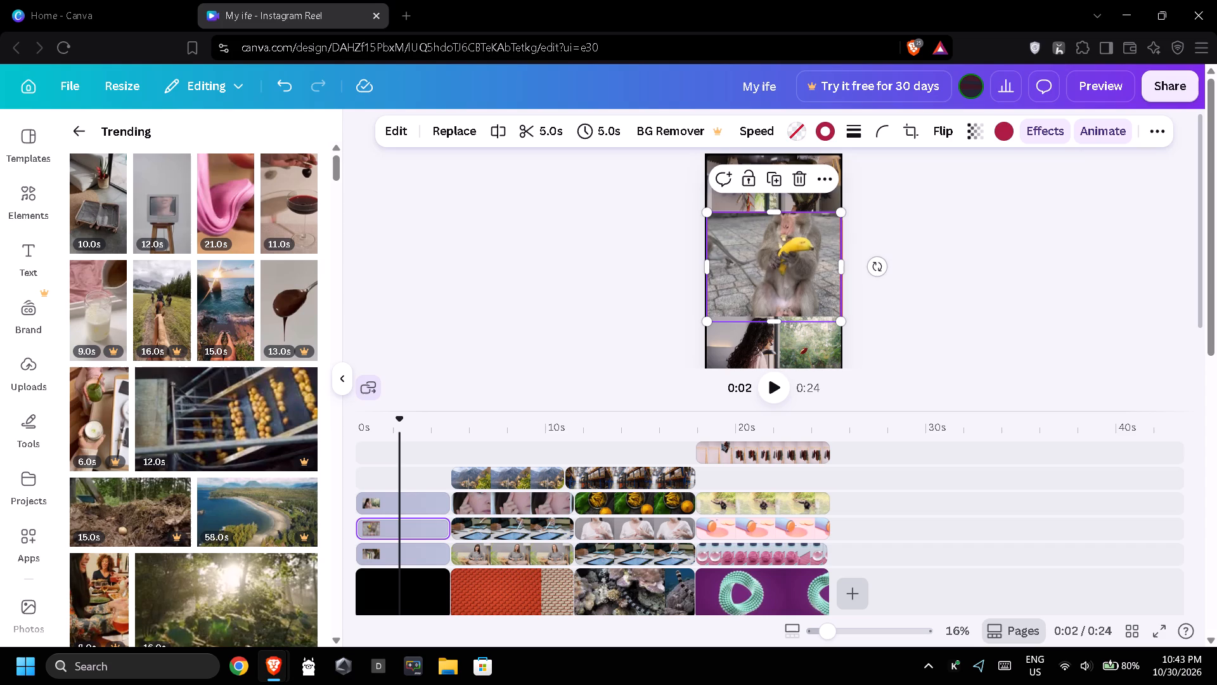
{"action": "left_click", "coordinate": [930, 296]}
Examine the full stacked layout of the black page and check its bottom, middle and top clips.
{"action": "left_click", "coordinate": [776, 344]}
{"action": "scroll", "coordinate": [899, 260], "scroll_direction": "down", "scroll_amount": 1}
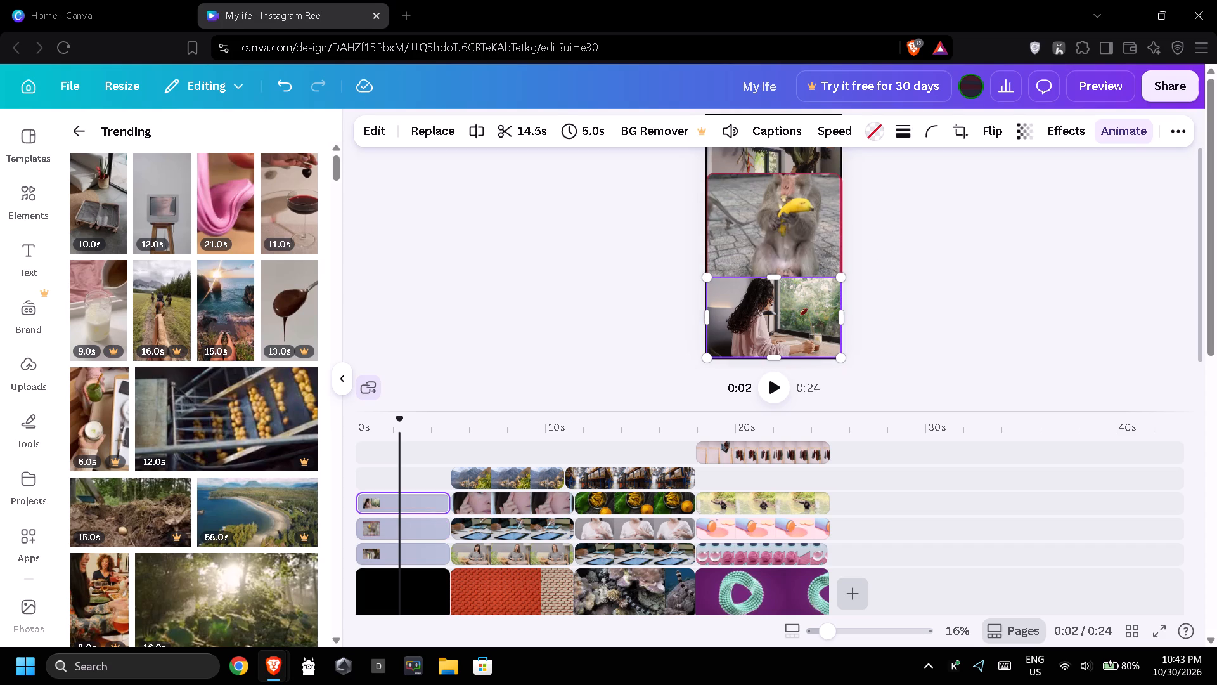
{"action": "left_click", "coordinate": [946, 259]}
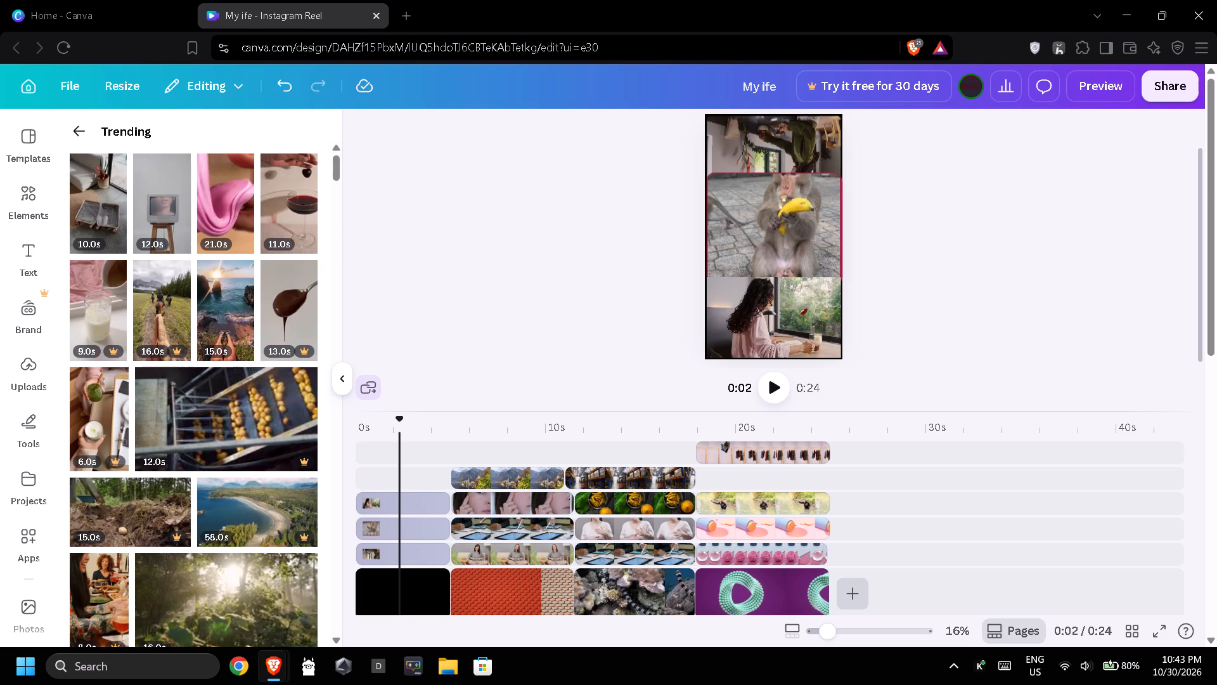
{"action": "left_click", "coordinate": [678, 299]}
{"action": "scroll", "coordinate": [677, 299], "scroll_direction": "up", "scroll_amount": 1}
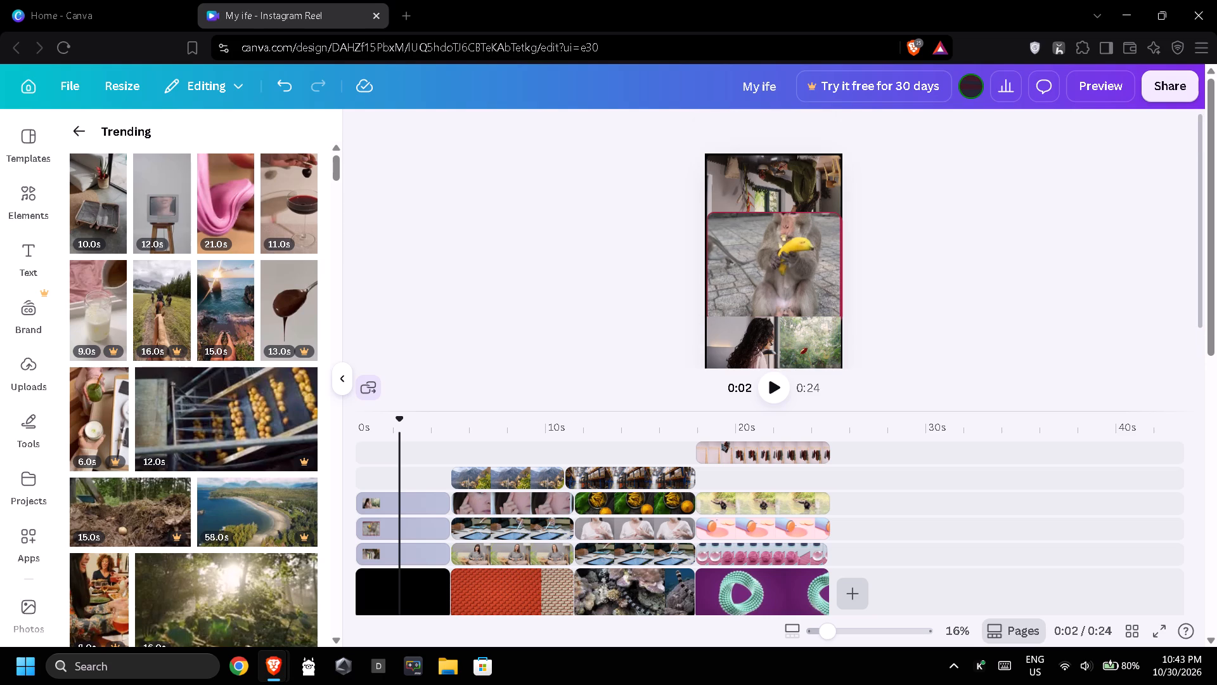
{"action": "scroll", "coordinate": [677, 299], "scroll_direction": "down", "scroll_amount": 1}
{"action": "scroll", "coordinate": [677, 299], "scroll_direction": "up", "scroll_amount": 1}
{"action": "scroll", "coordinate": [677, 298], "scroll_direction": "down", "scroll_amount": 1}
{"action": "scroll", "coordinate": [677, 298], "scroll_direction": "up", "scroll_amount": 1}
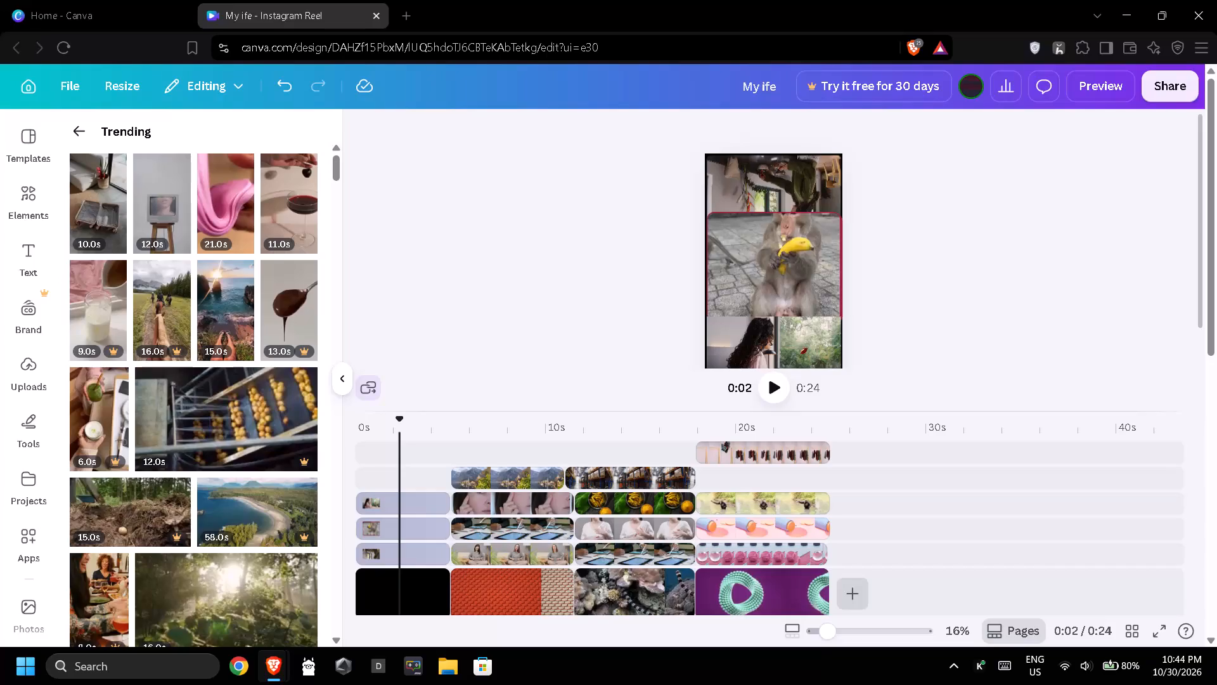
{"action": "scroll", "coordinate": [677, 298], "scroll_direction": "down", "scroll_amount": 1}
{"action": "scroll", "coordinate": [677, 297], "scroll_direction": "up", "scroll_amount": 1}
{"action": "scroll", "coordinate": [677, 297], "scroll_direction": "down", "scroll_amount": 1}
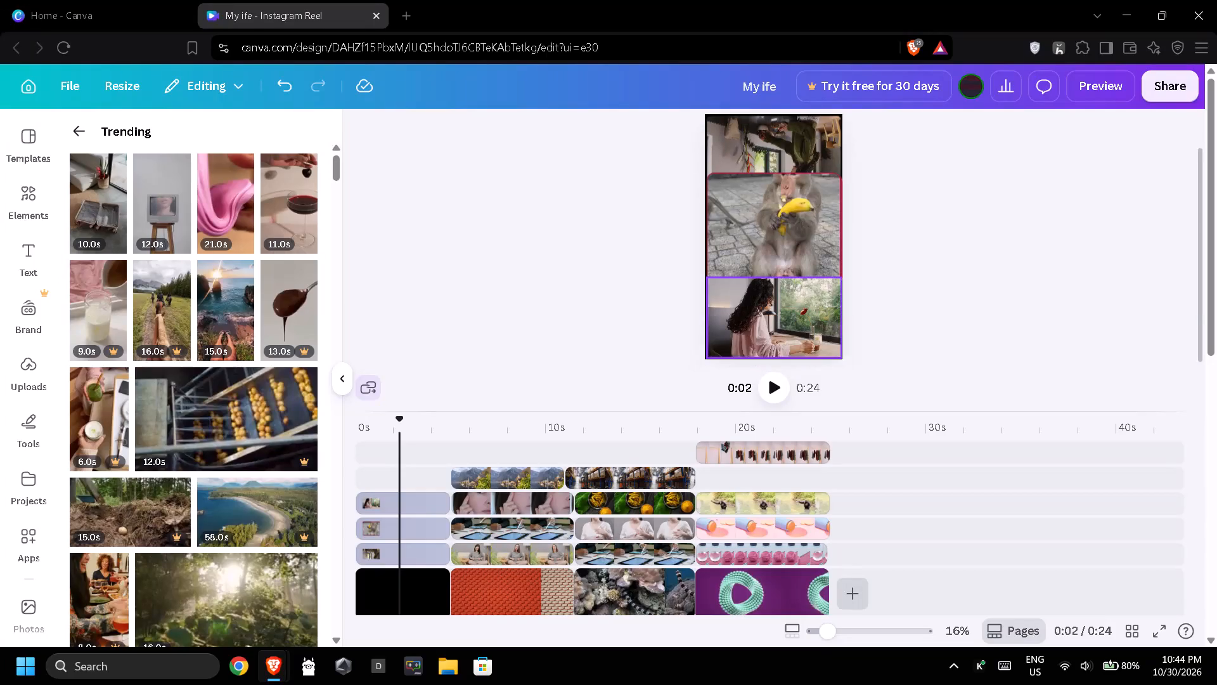
{"action": "left_click", "coordinate": [806, 291]}
{"action": "left_click", "coordinate": [799, 201]}
{"action": "scroll", "coordinate": [700, 256], "scroll_direction": "up", "scroll_amount": 1}
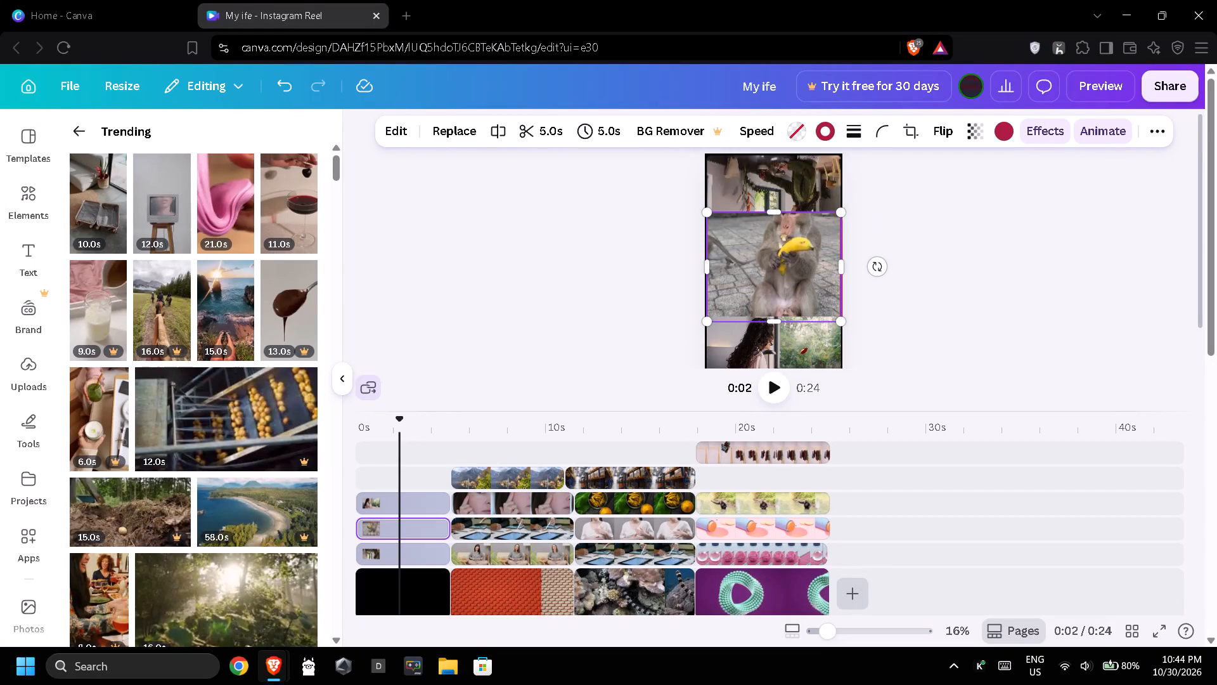
{"action": "left_click", "coordinate": [568, 260]}
{"action": "left_click", "coordinate": [778, 197]}
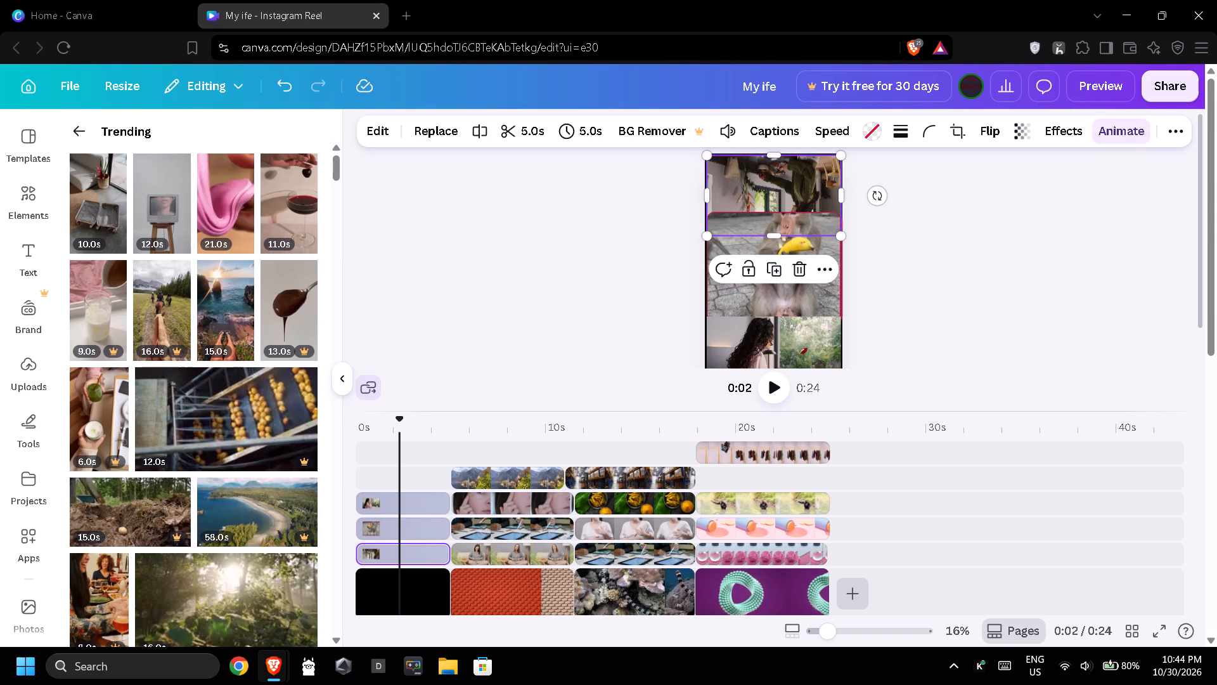
Lower the top edge of the middle monkey clip on the black page to meet the top clip's bottom edge.
{"action": "left_click", "coordinate": [615, 262]}
{"action": "left_click", "coordinate": [776, 243]}
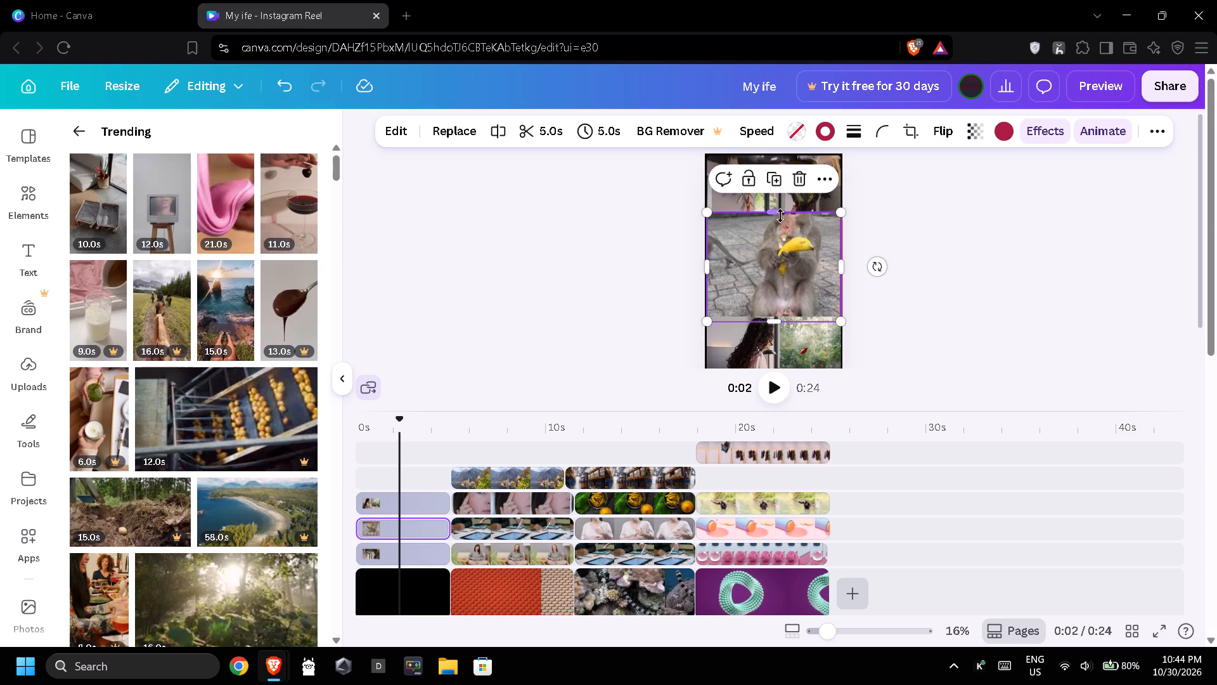
{"action": "left_click_drag", "start_coordinate": [779, 214], "coordinate": [776, 242]}
{"action": "left_click", "coordinate": [520, 285]}
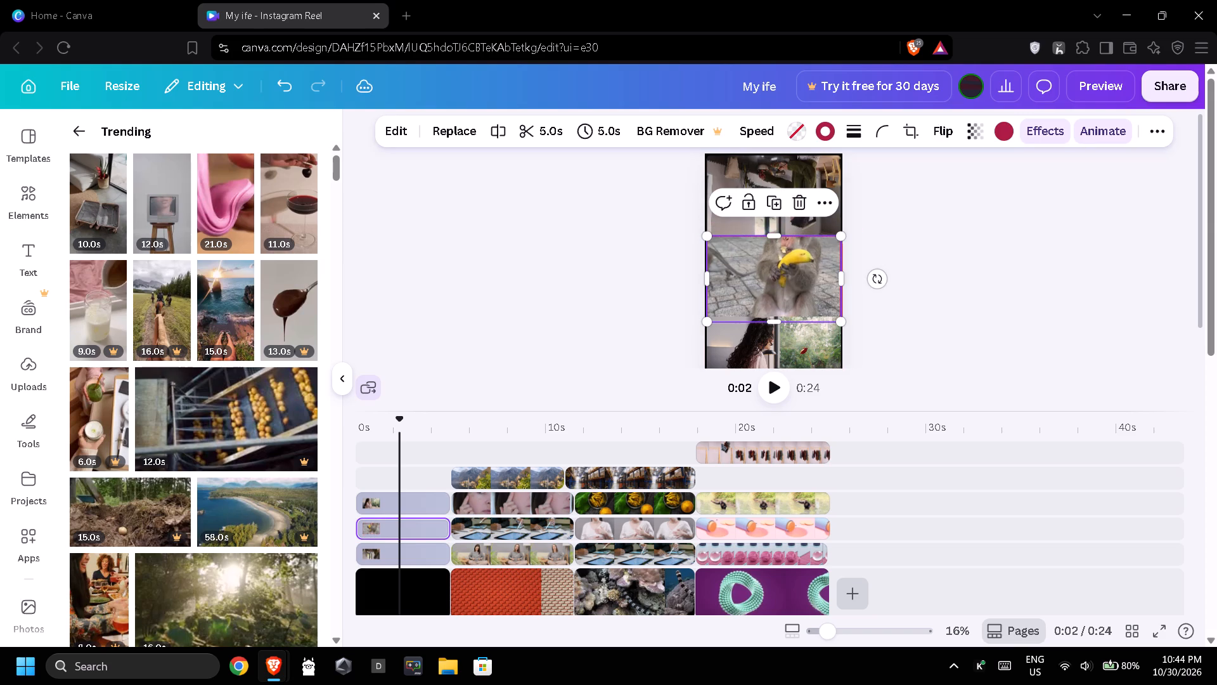
{"action": "left_click", "coordinate": [721, 203]}
{"action": "left_click", "coordinate": [533, 298]}
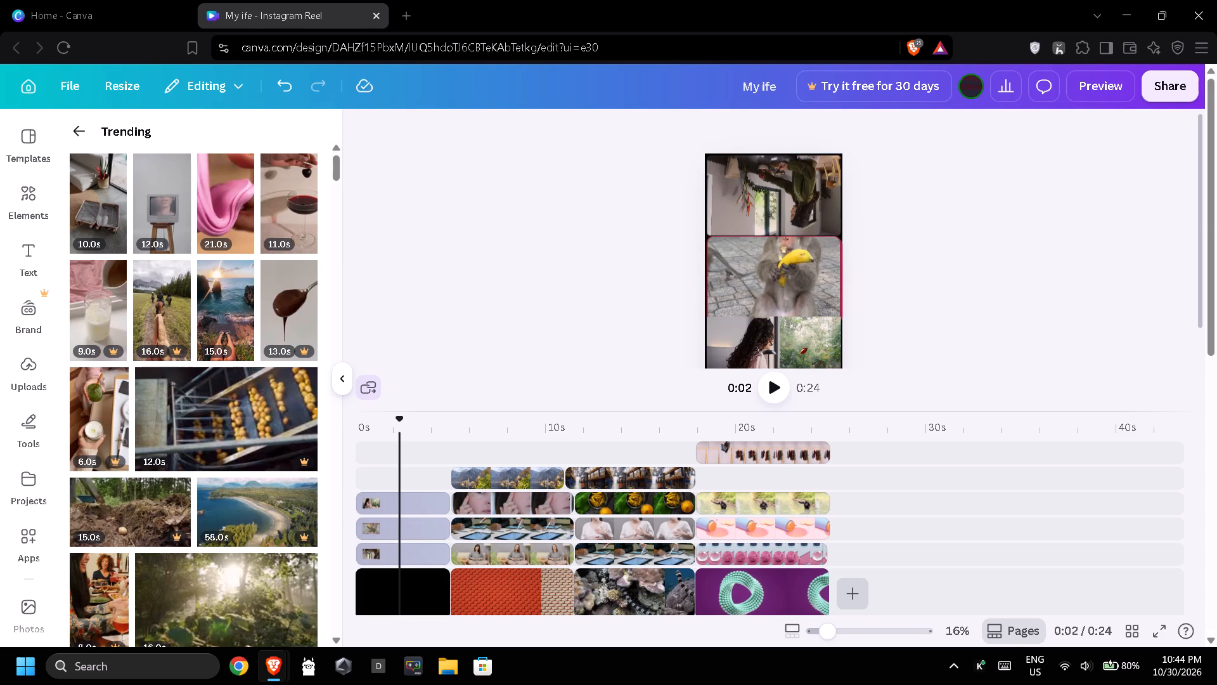
Add a solid black border with a stroke weight of about 40 to the bottom clip of the woman by the window.
{"action": "scroll", "coordinate": [690, 283], "scroll_direction": "down", "scroll_amount": 1}
{"action": "left_click", "coordinate": [743, 304]}
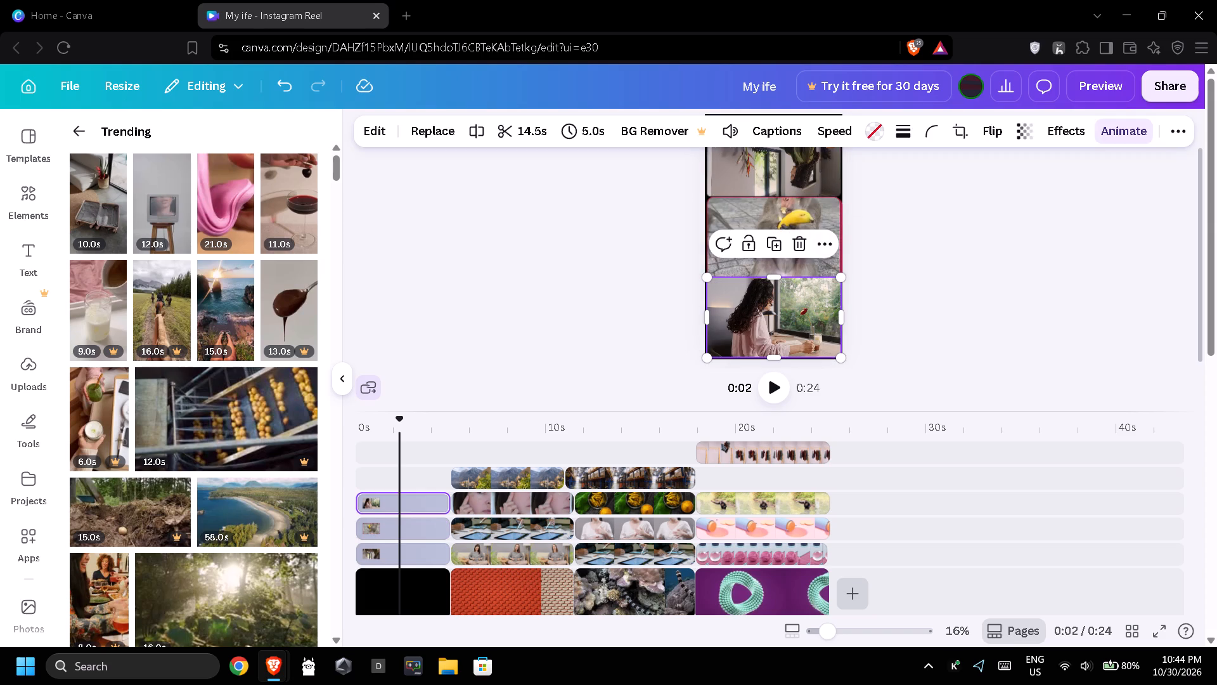
{"action": "left_click", "coordinate": [909, 130]}
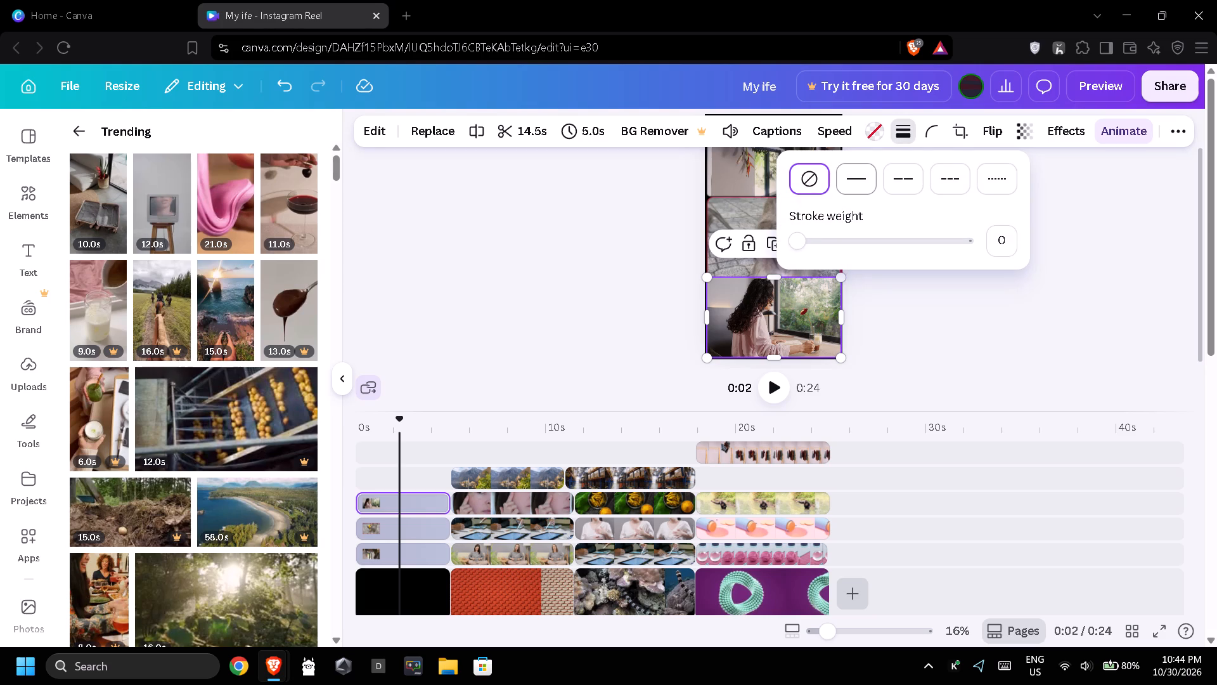
{"action": "left_click", "coordinate": [859, 179]}
{"action": "left_click_drag", "start_coordinate": [816, 236], "coordinate": [865, 236]}
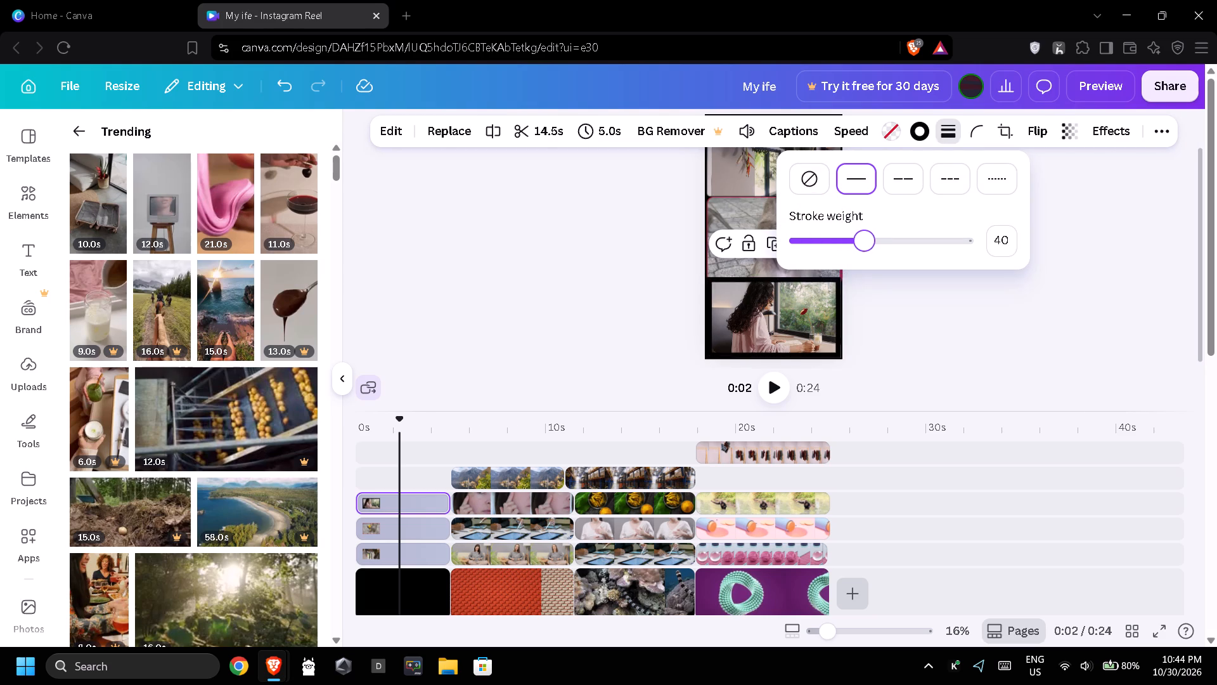
{"action": "left_click_drag", "start_coordinate": [865, 236], "coordinate": [865, 236]}
{"action": "left_click", "coordinate": [907, 332]}
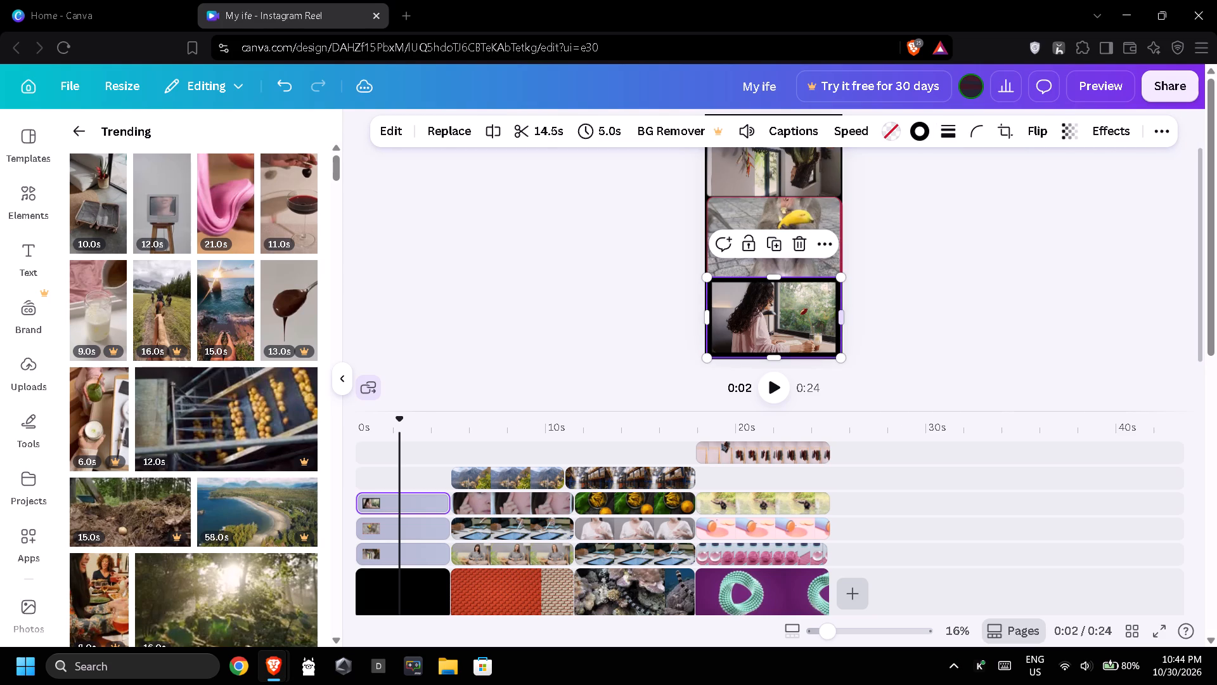
Increase the stroke weight of the middle monkey clip's solid crimson border on the black page.
{"action": "left_click", "coordinate": [821, 215]}
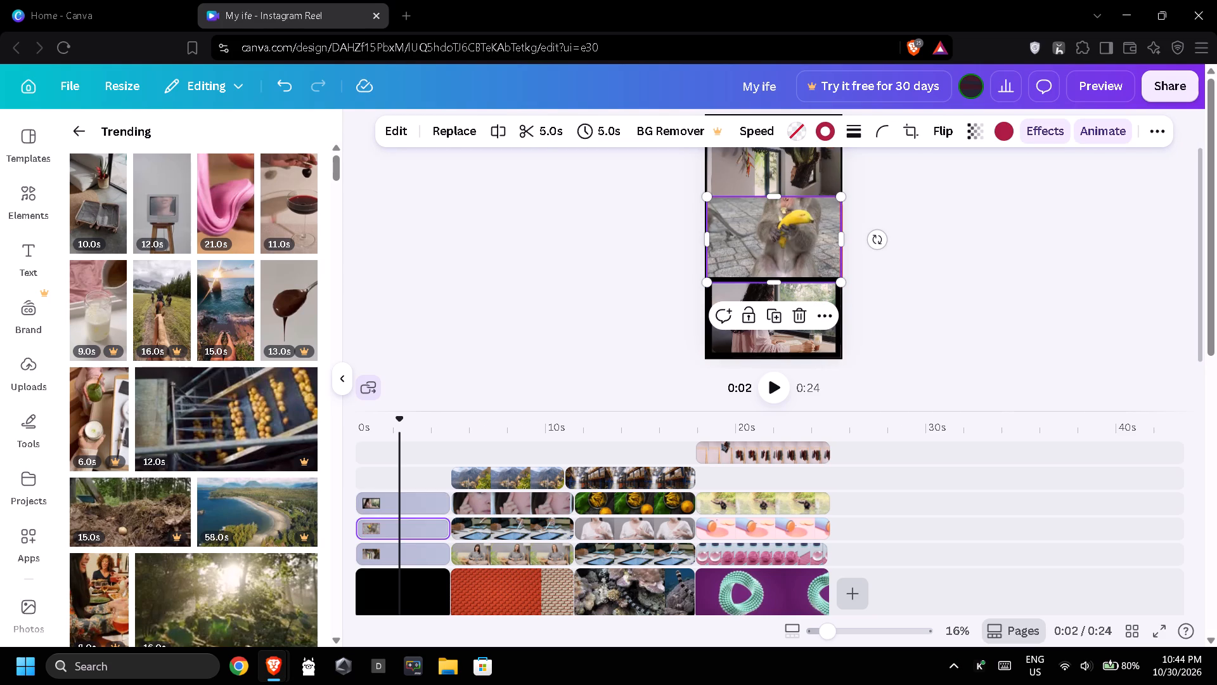
{"action": "left_click", "coordinate": [856, 131]}
{"action": "left_click", "coordinate": [780, 236]}
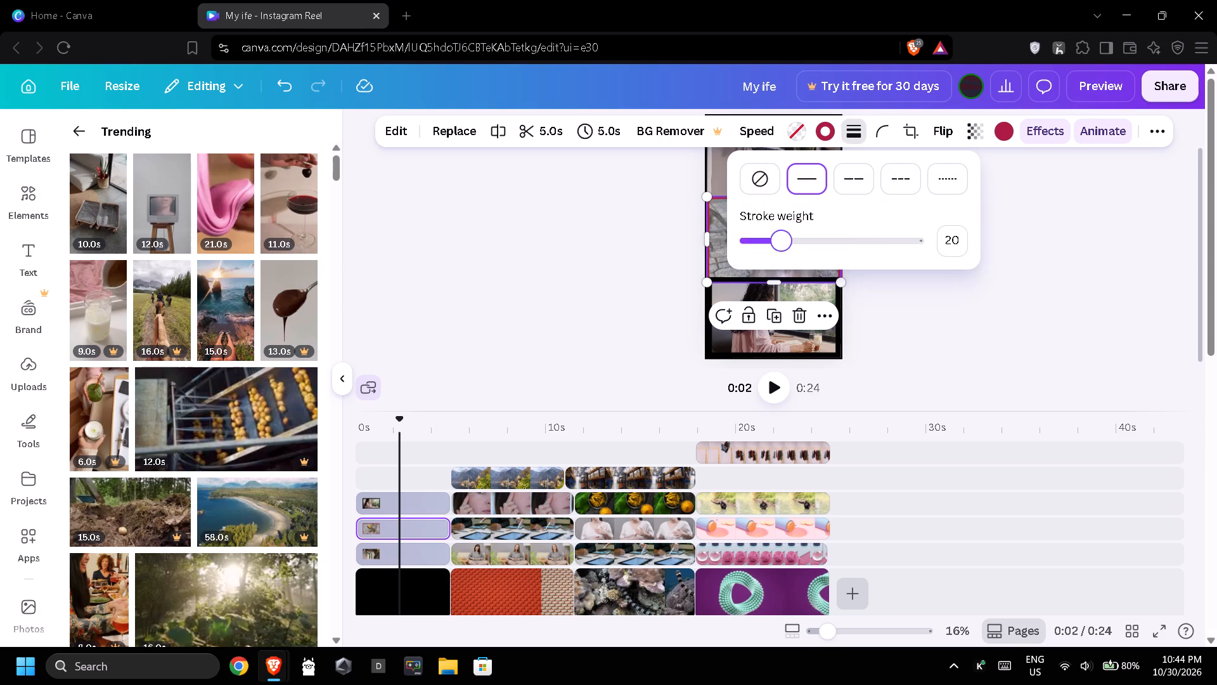
{"action": "left_click", "coordinate": [797, 238]}
{"action": "left_click", "coordinate": [808, 238]}
{"action": "left_click", "coordinate": [904, 300]}
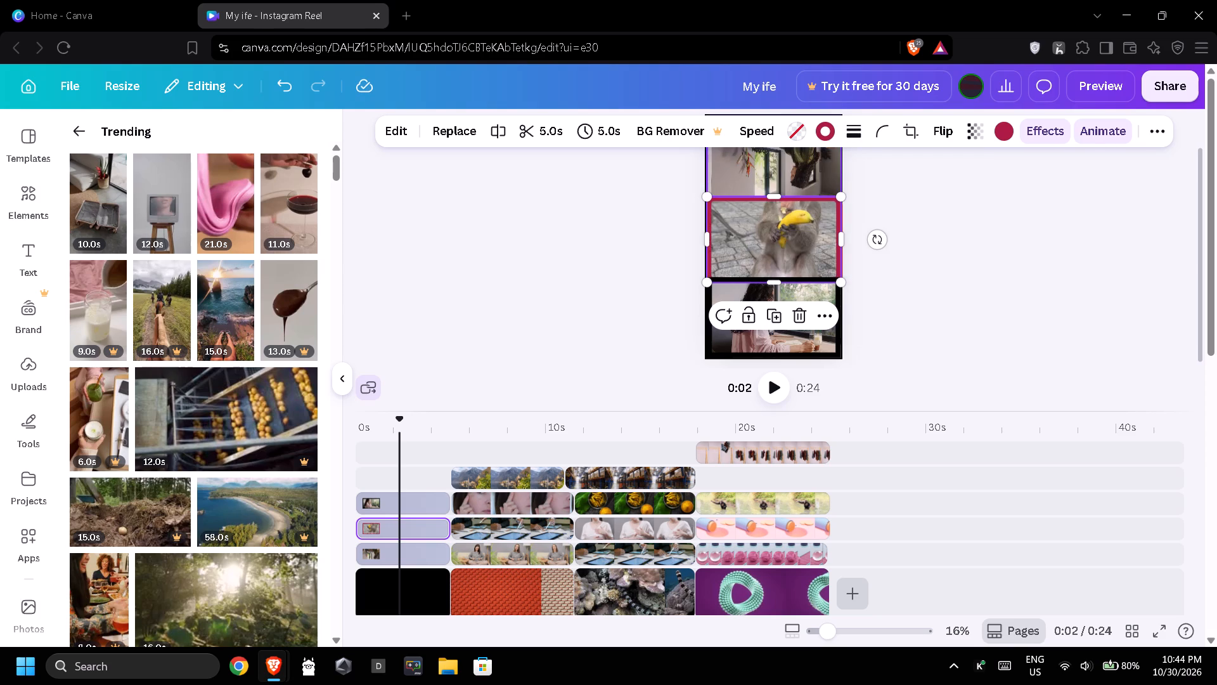
Add a thick solid black border to the top clip on the black page and check the stacked layout.
{"action": "left_click", "coordinate": [808, 163]}
{"action": "left_click", "coordinate": [896, 134]}
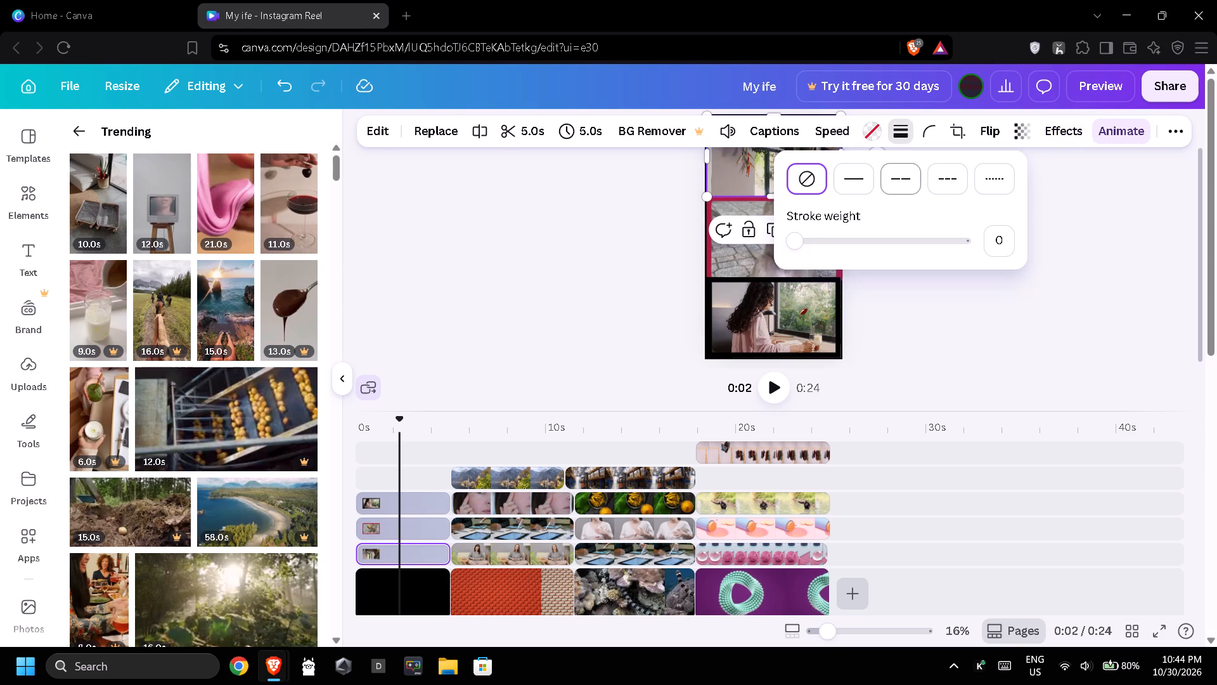
{"action": "left_click", "coordinate": [856, 232]}
{"action": "left_click", "coordinate": [679, 258]}
{"action": "scroll", "coordinate": [688, 258], "scroll_direction": "up", "scroll_amount": 1}
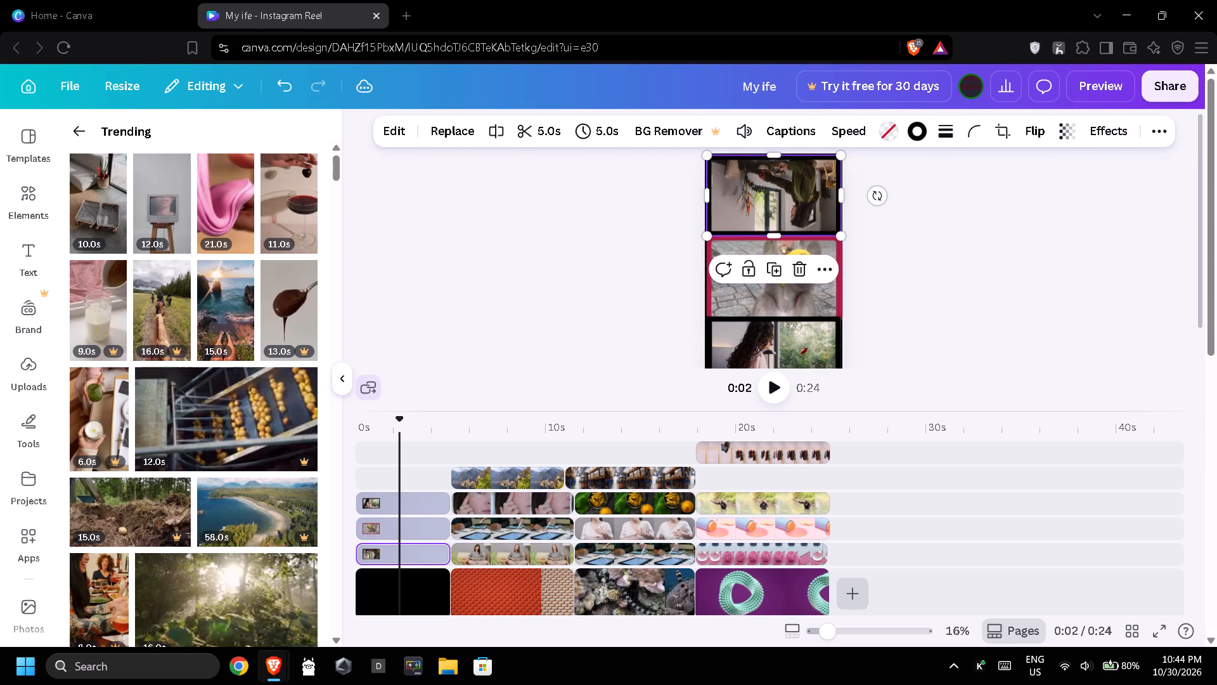
{"action": "left_click", "coordinate": [630, 298]}
{"action": "scroll", "coordinate": [861, 270], "scroll_direction": "down", "scroll_amount": 1}
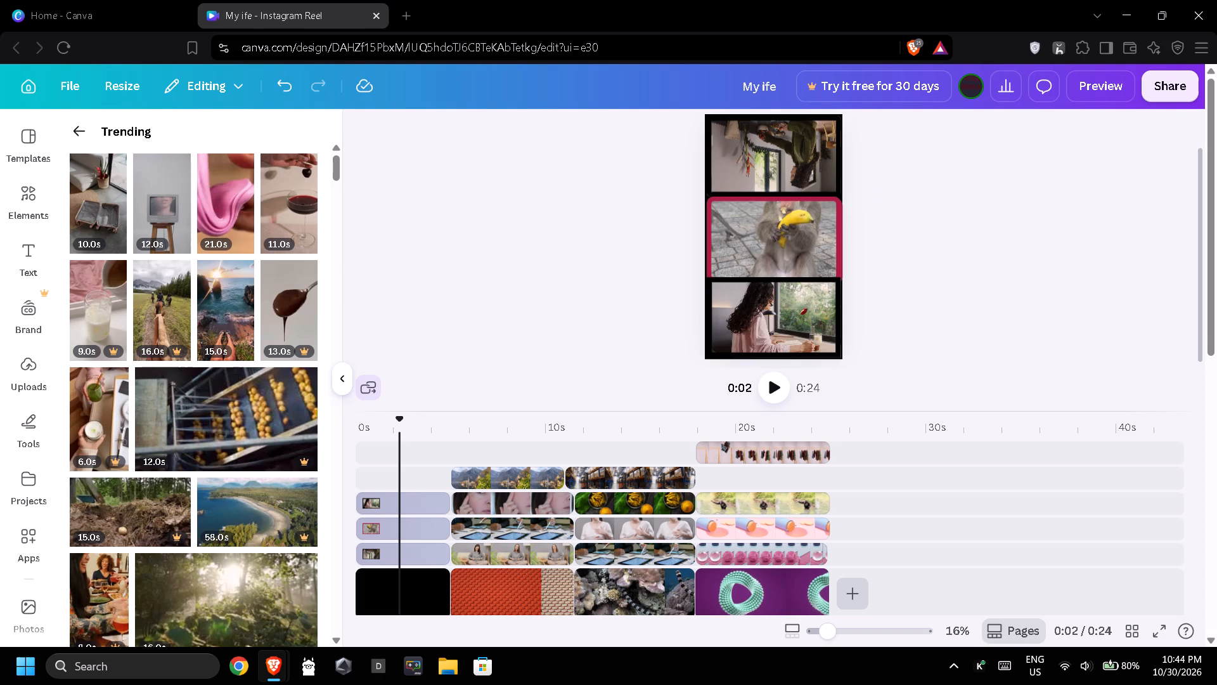
{"action": "scroll", "coordinate": [863, 270], "scroll_direction": "up", "scroll_amount": 1}
{"action": "left_click", "coordinate": [592, 312]}
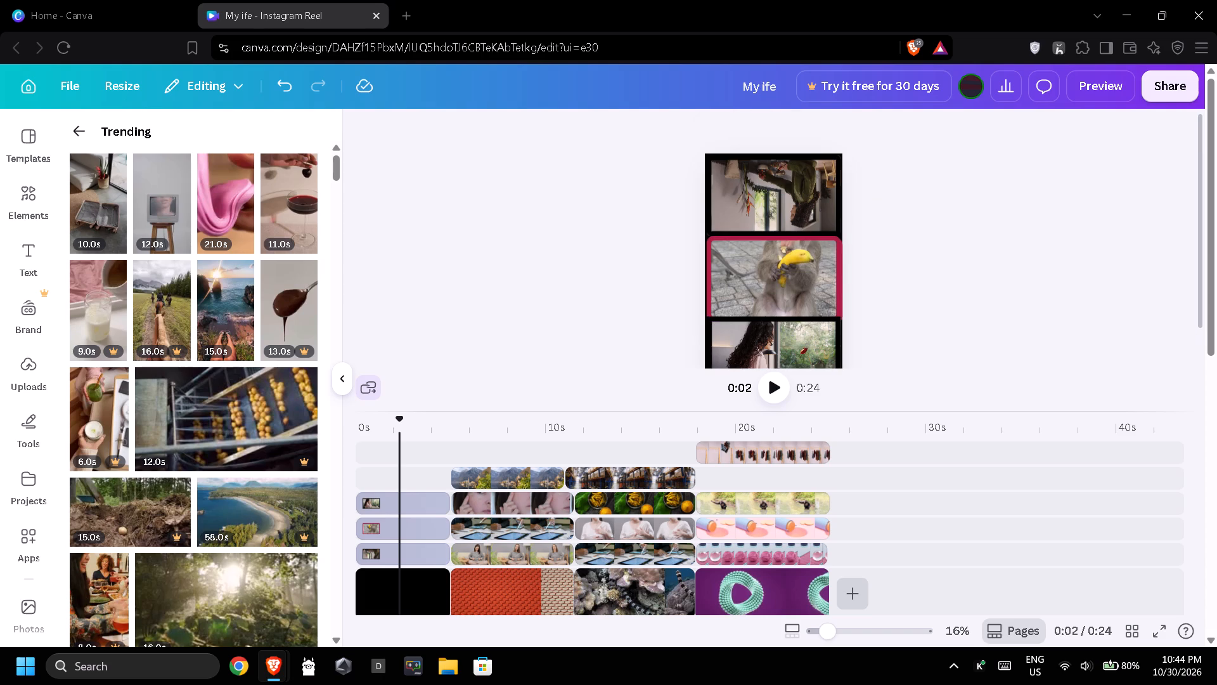
Move the clothes rack clip on the purple page down one timeline track, in line with the preceding pages' uppermost clips.
{"action": "left_click", "coordinate": [769, 492]}
{"action": "left_click_drag", "start_coordinate": [771, 447], "coordinate": [773, 463]}
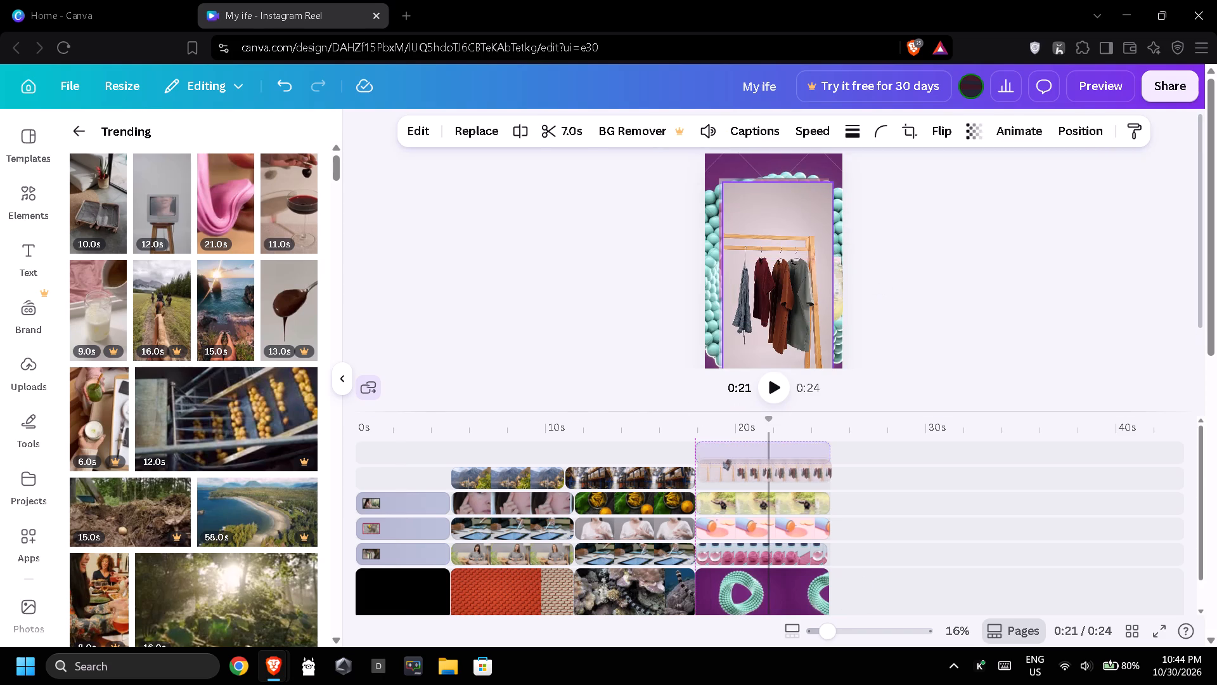
{"action": "left_click_drag", "start_coordinate": [773, 463], "coordinate": [774, 467]}
{"action": "scroll", "coordinate": [627, 481], "scroll_direction": "up", "scroll_amount": 1}
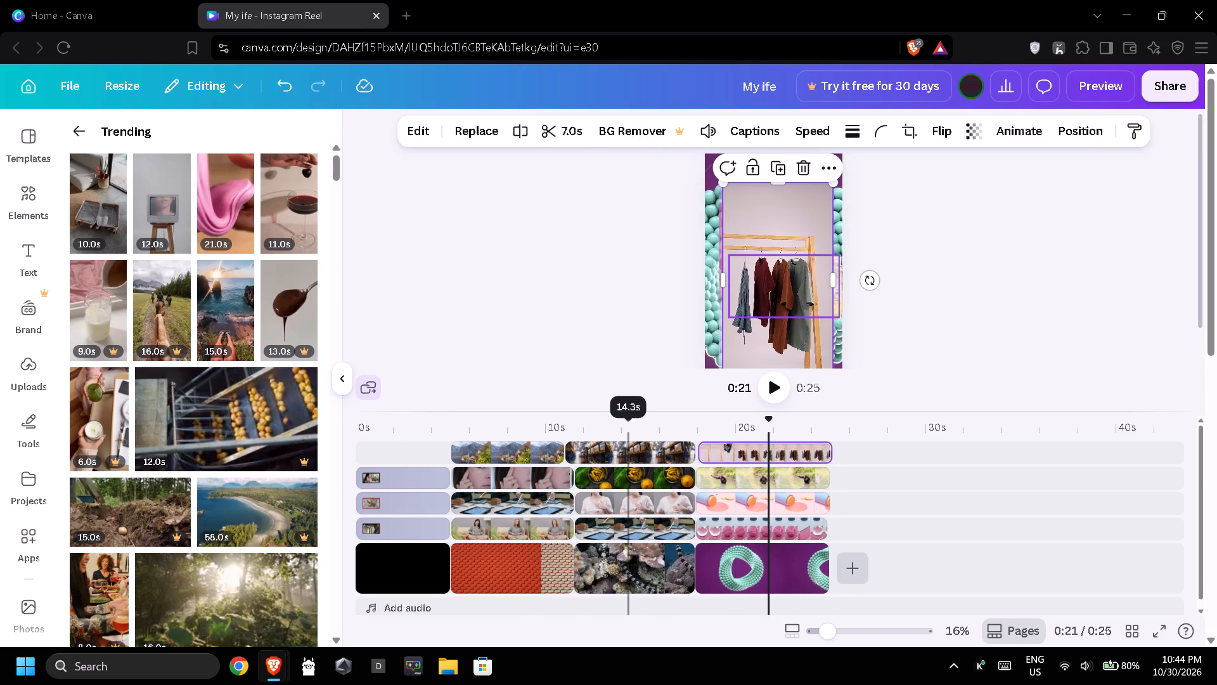
{"action": "scroll", "coordinate": [362, 481], "scroll_direction": "down", "scroll_amount": 3}
{"action": "scroll", "coordinate": [382, 464], "scroll_direction": "up", "scroll_amount": 2}
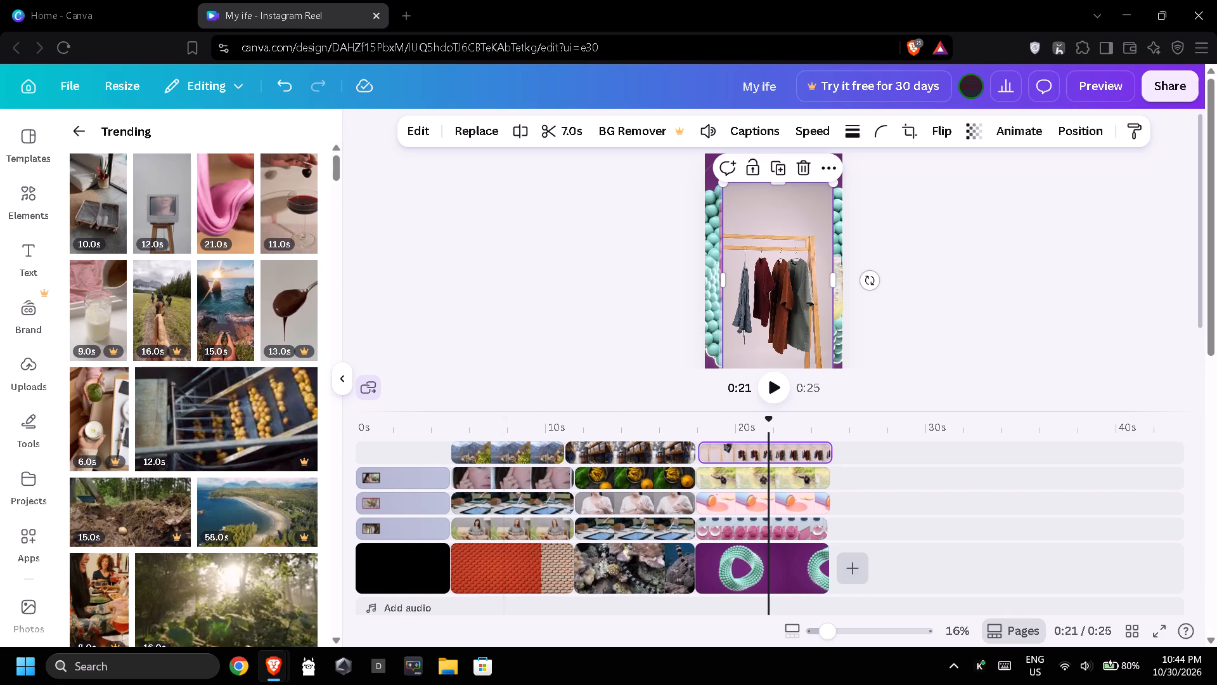